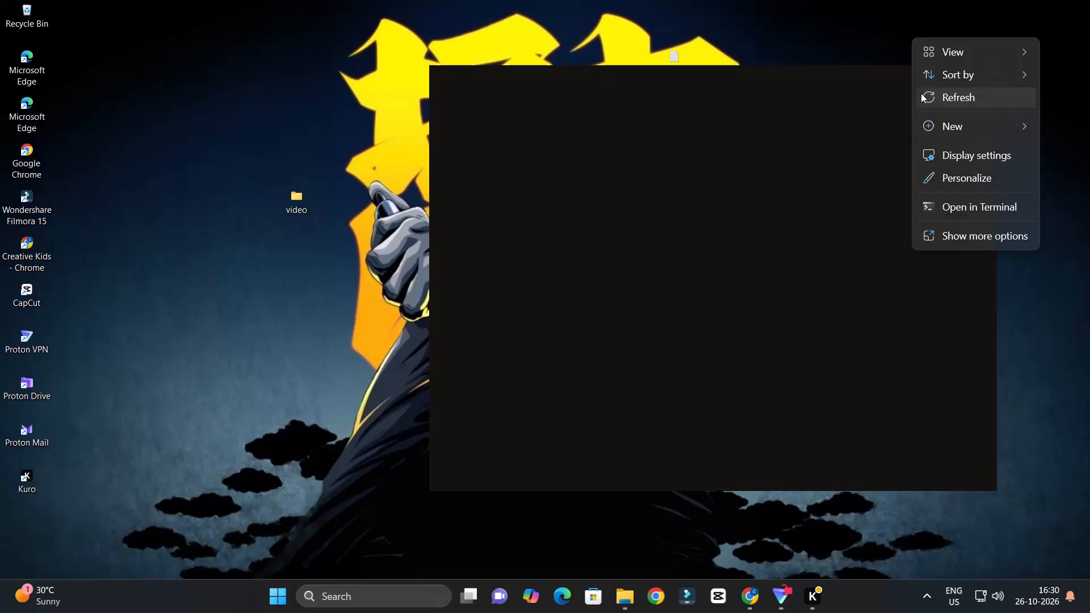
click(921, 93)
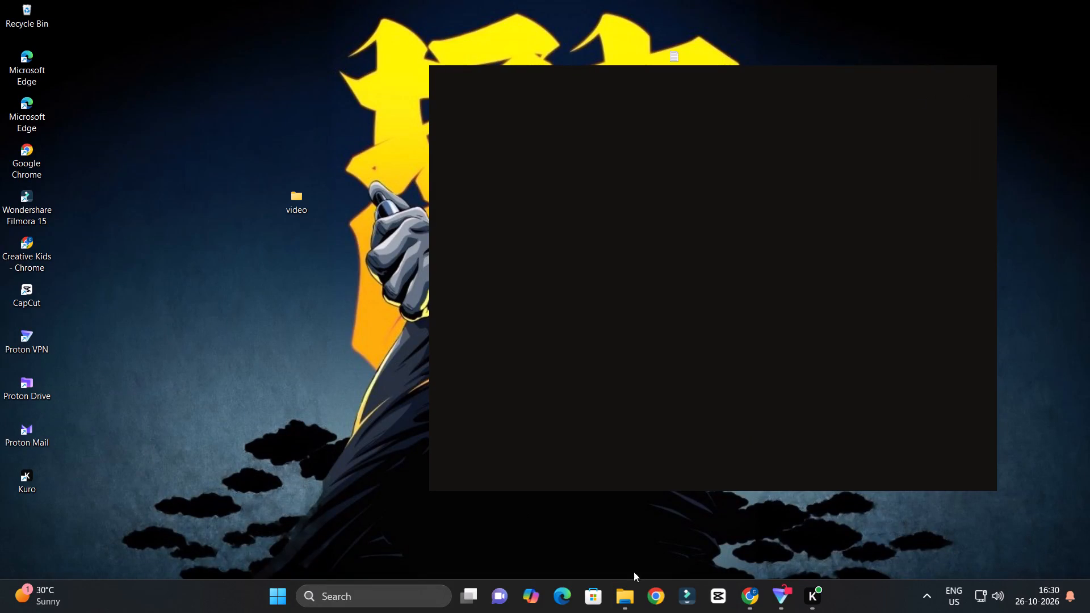
Bring up the open File Explorer window with the "gd" search results in Downloads and close it.
click(632, 598)
click(305, 389)
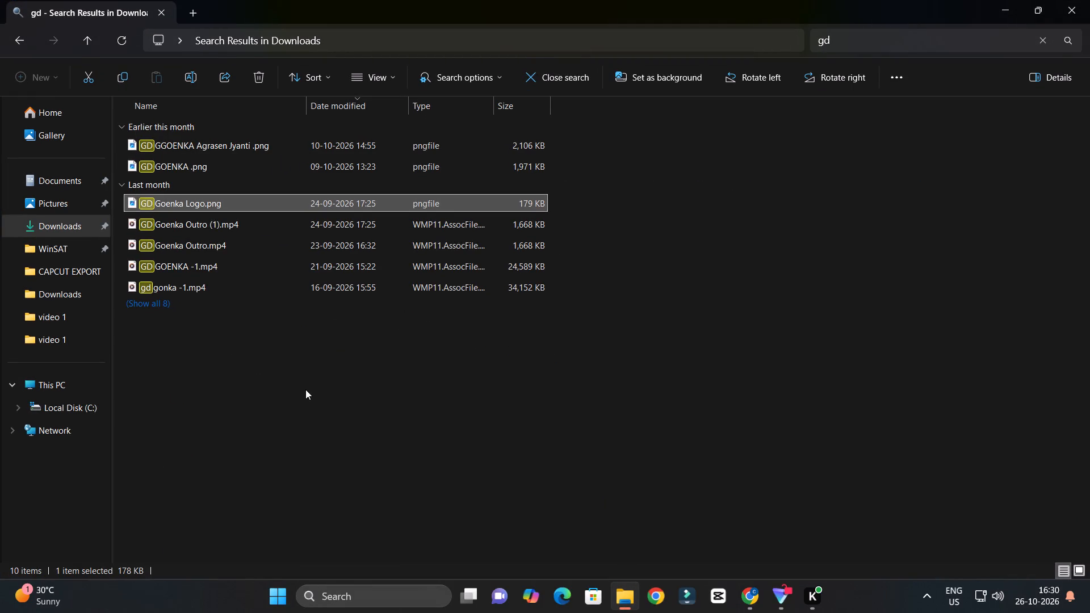
click(1072, 15)
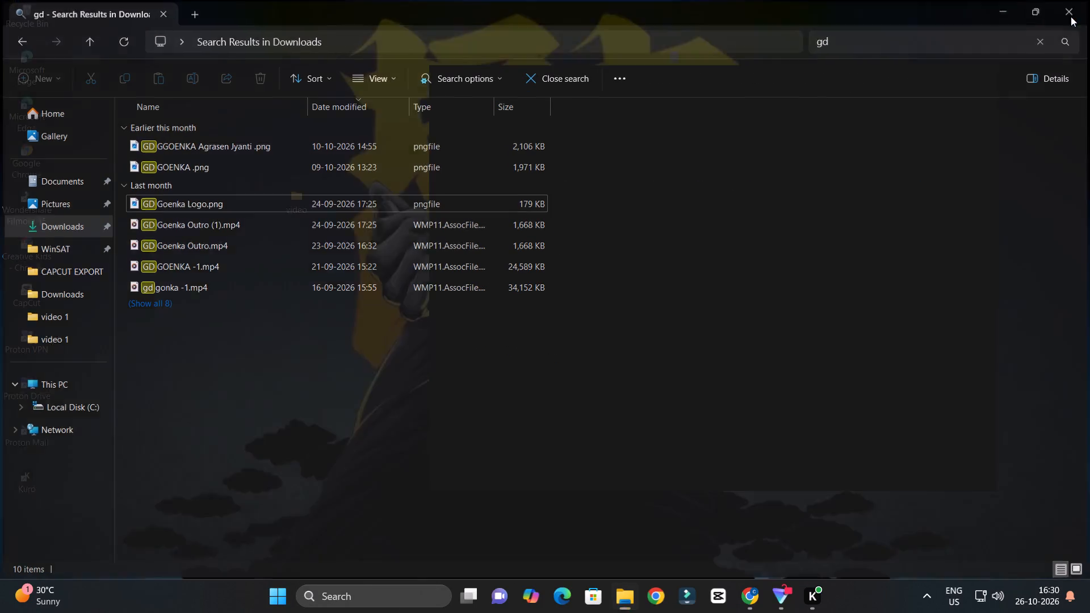
Launch CapCut.
click(716, 584)
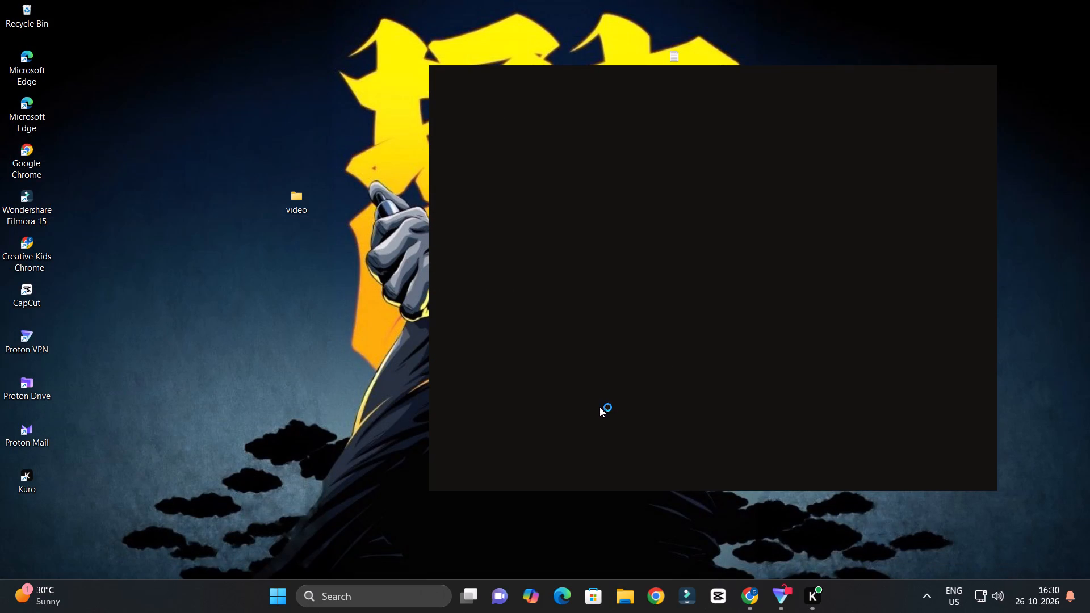
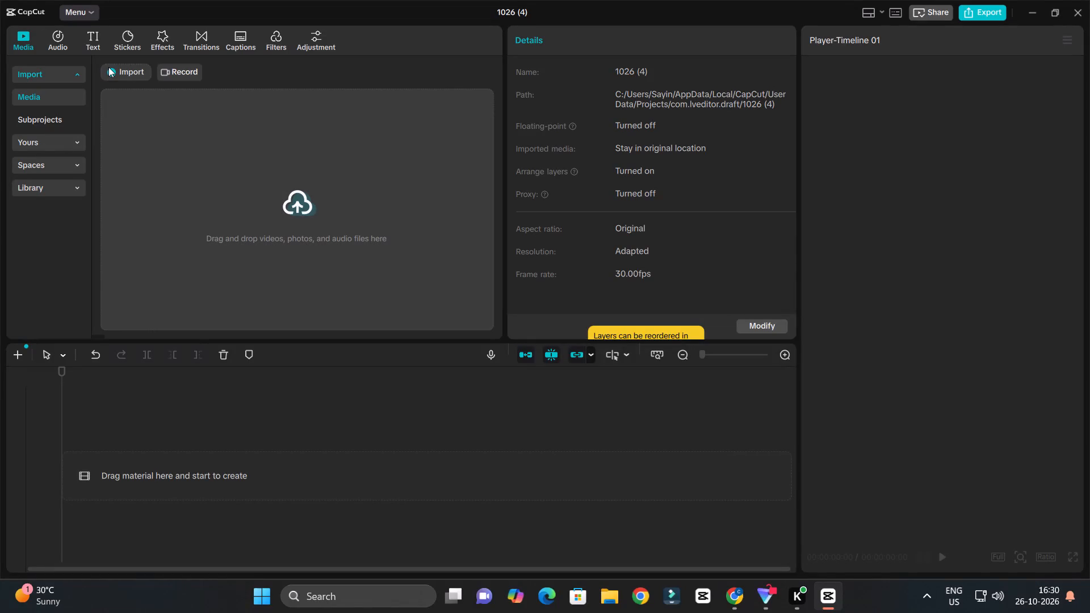
Import the "video 1" folder from Downloads > TANISHQ 23-10-26 into the project media.
click(108, 67)
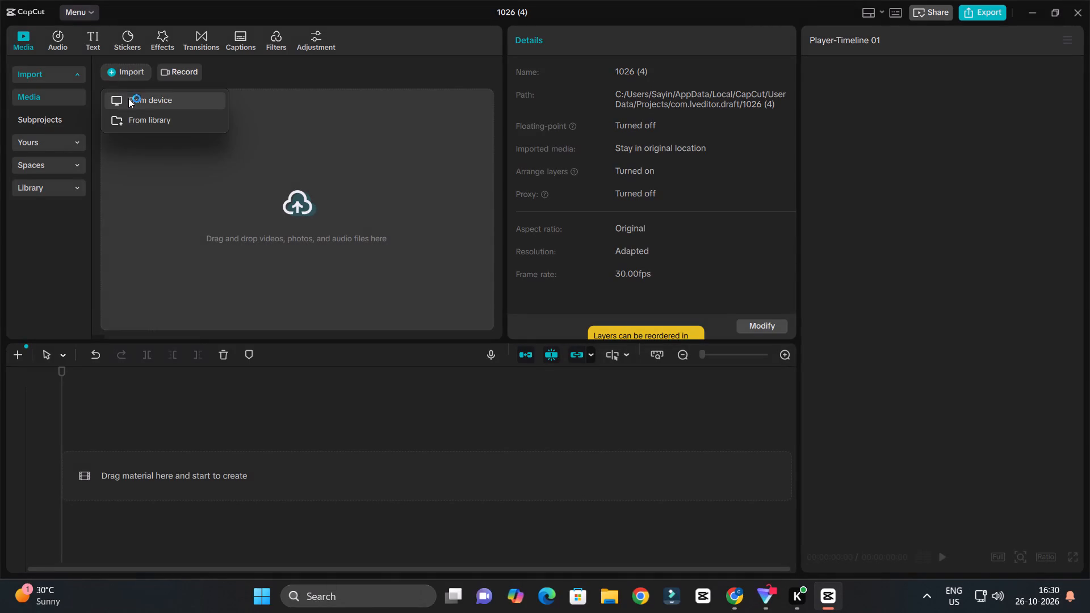
click(128, 98)
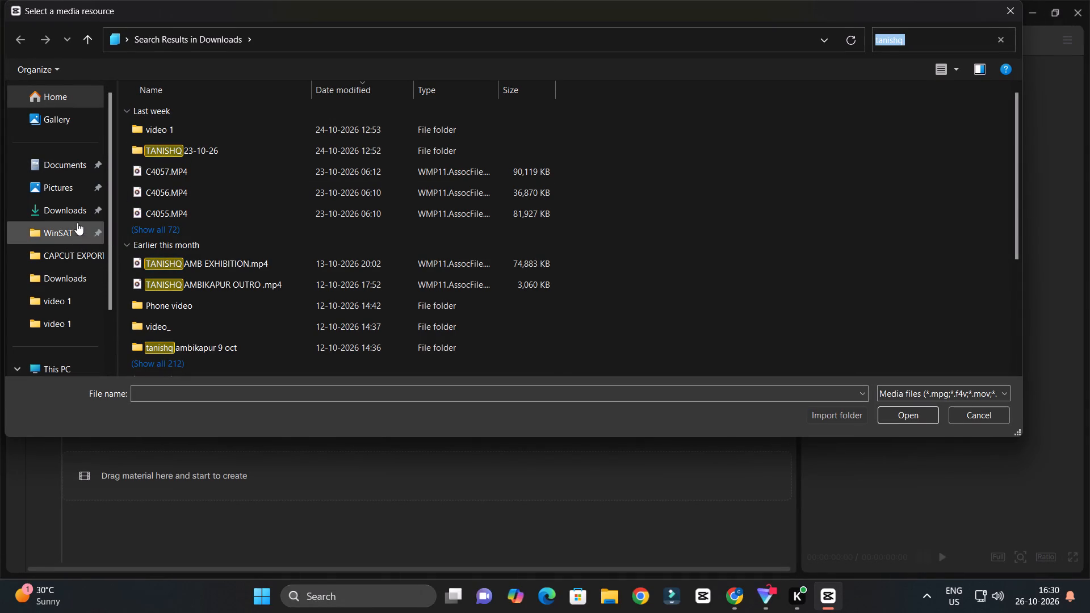
click(77, 215)
scroll(405, 216, down, 1)
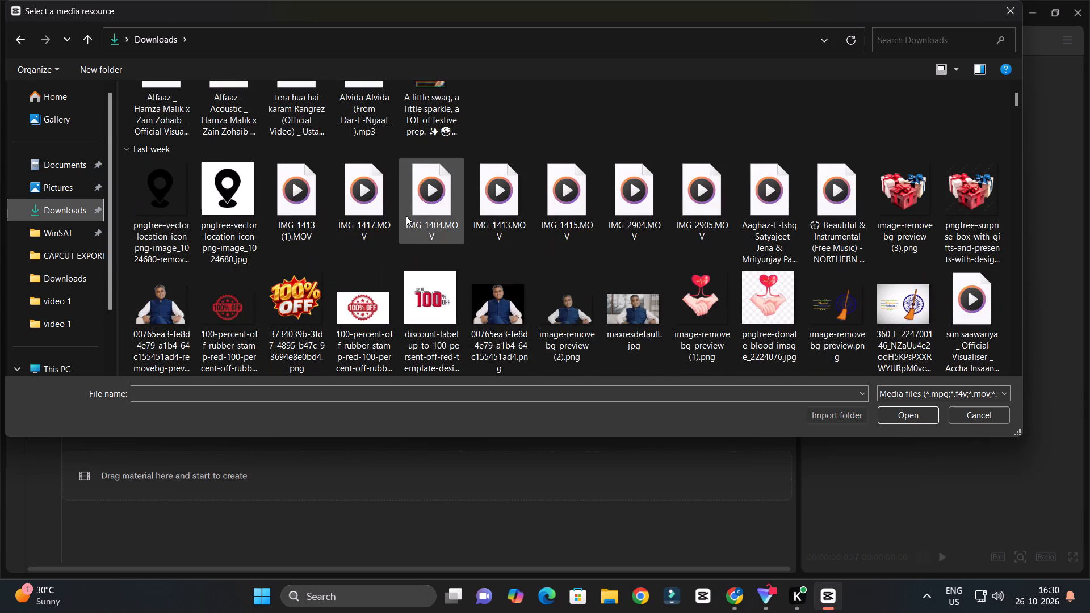
scroll(406, 216, down, 6)
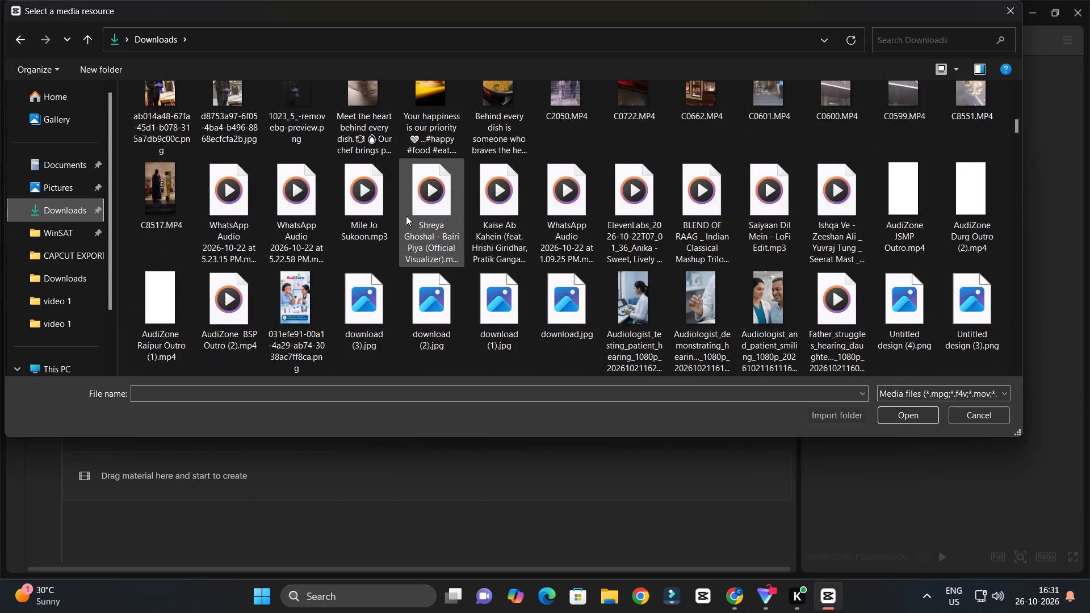
scroll(406, 216, down, 3)
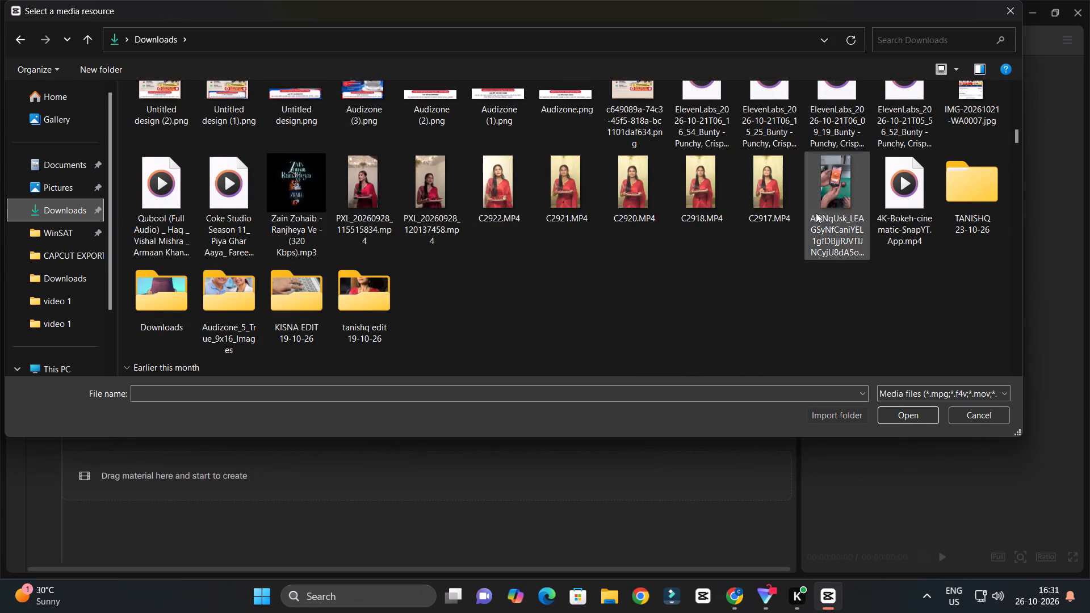
double_click(958, 211)
click(311, 133)
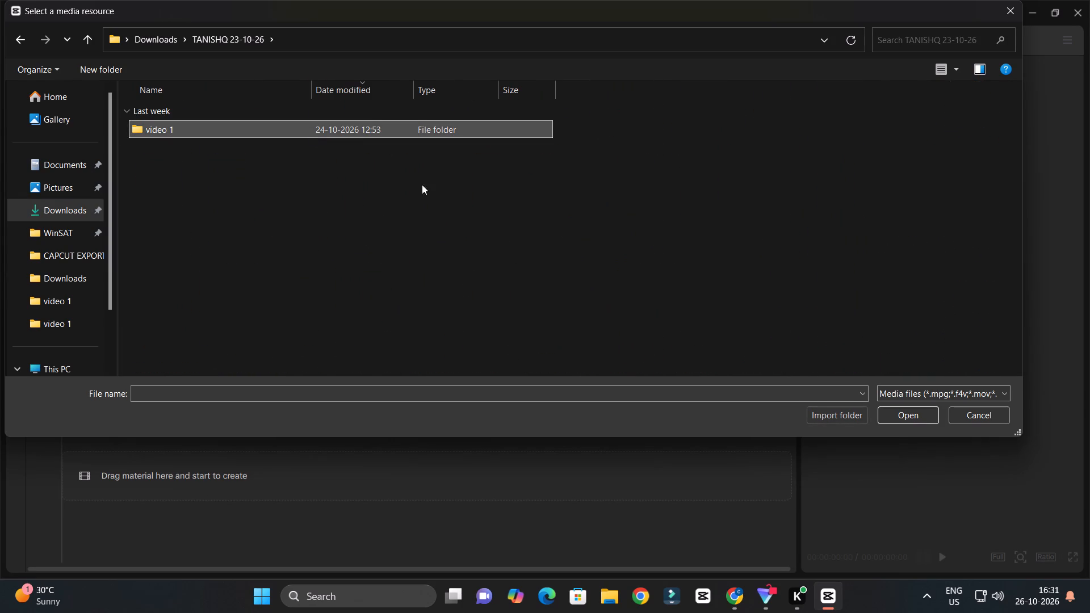
click(851, 422)
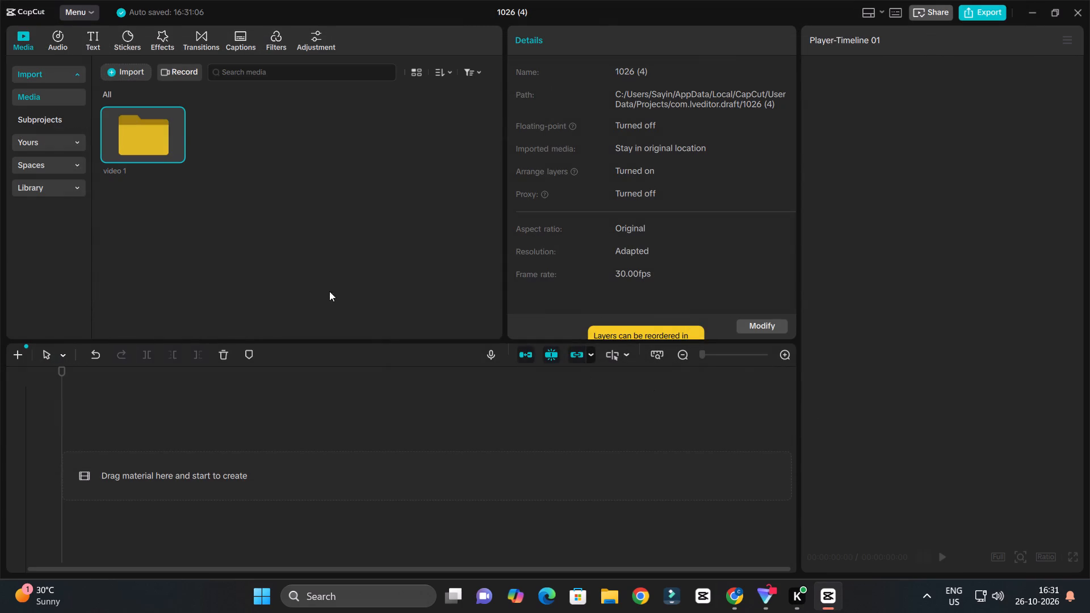
Preview clips C3989.MP4 and C3992.MP4 in the video 1 folder and place C3992.MP4 at the start of the timeline.
double_click(156, 156)
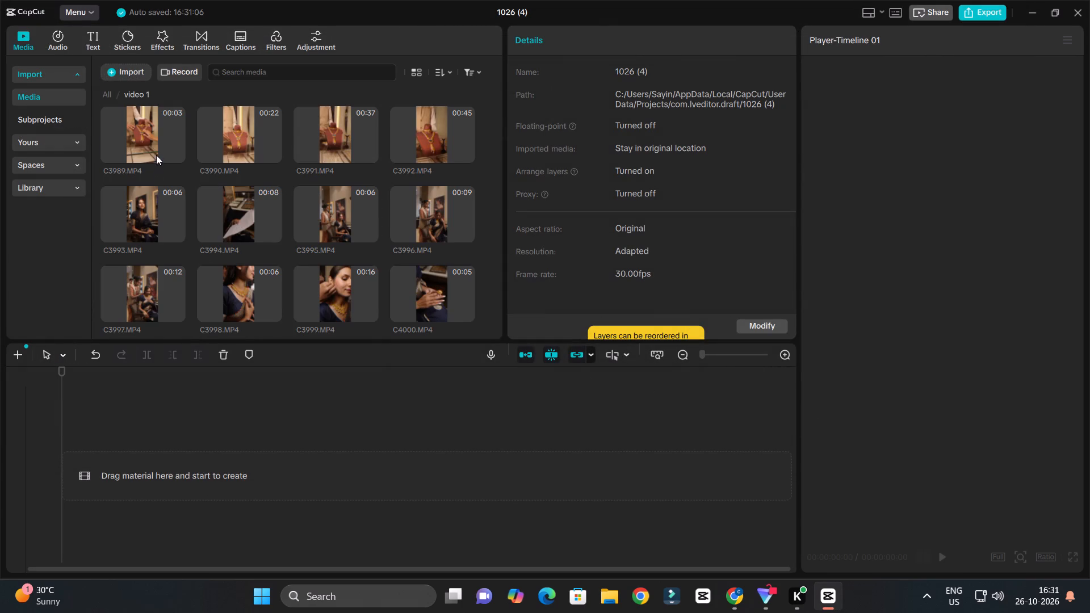
double_click(125, 142)
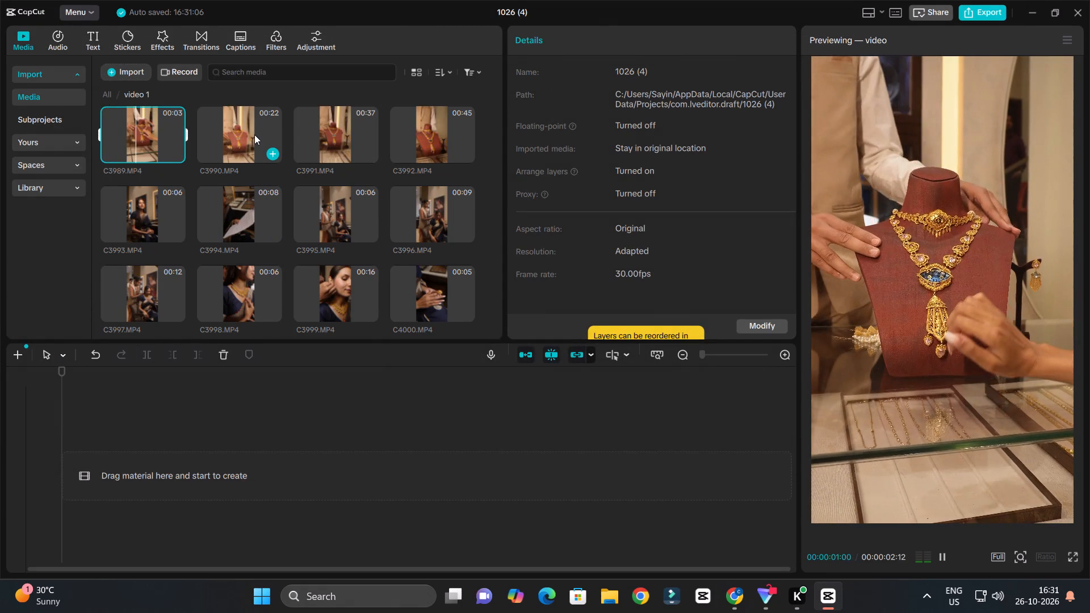
double_click(437, 129)
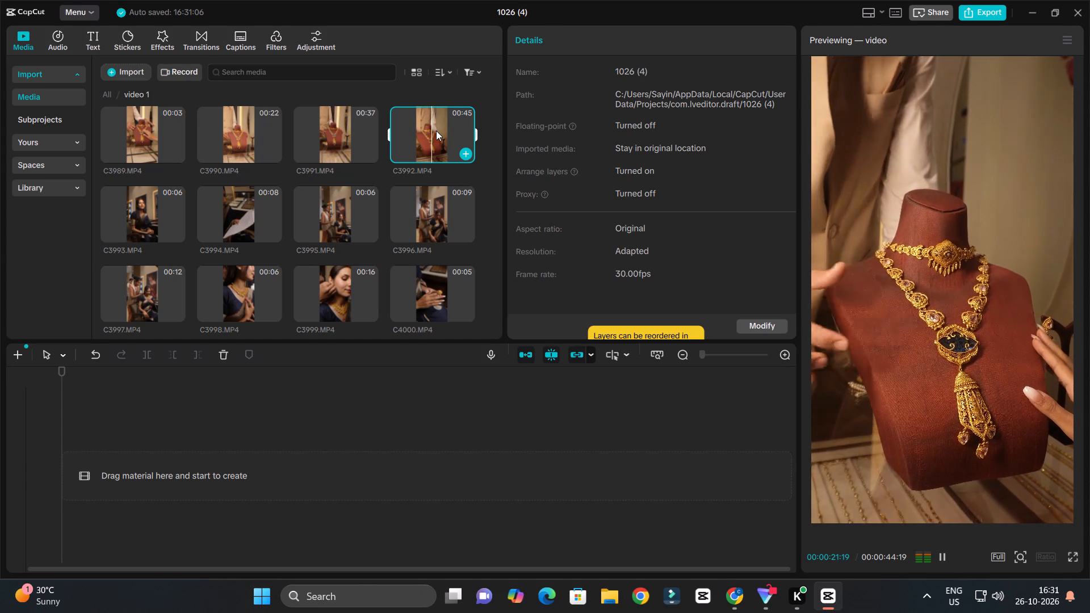
key(space)
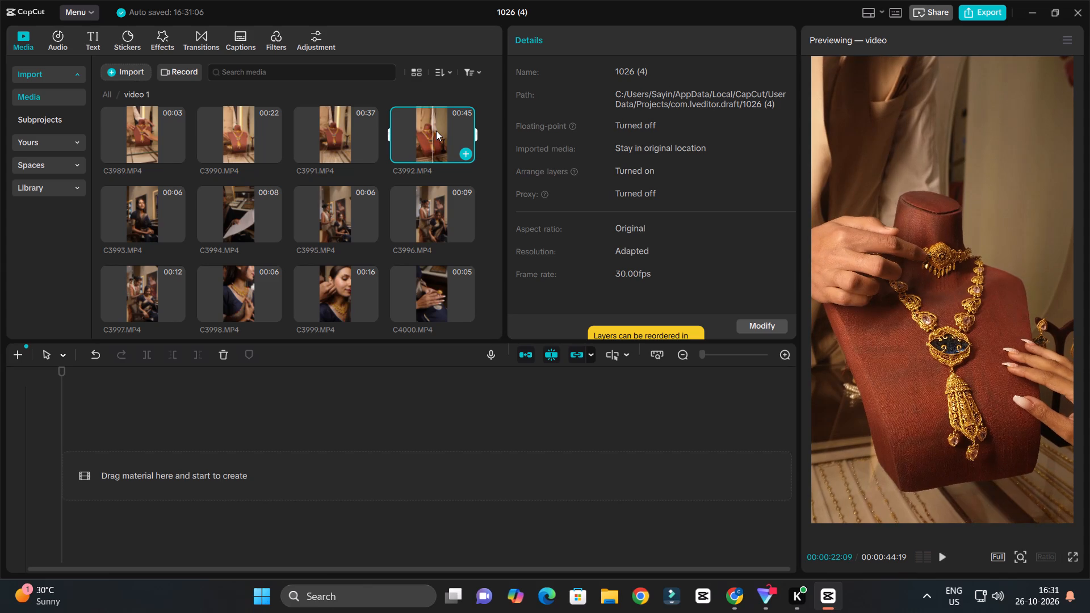
drag(436, 131, 162, 425)
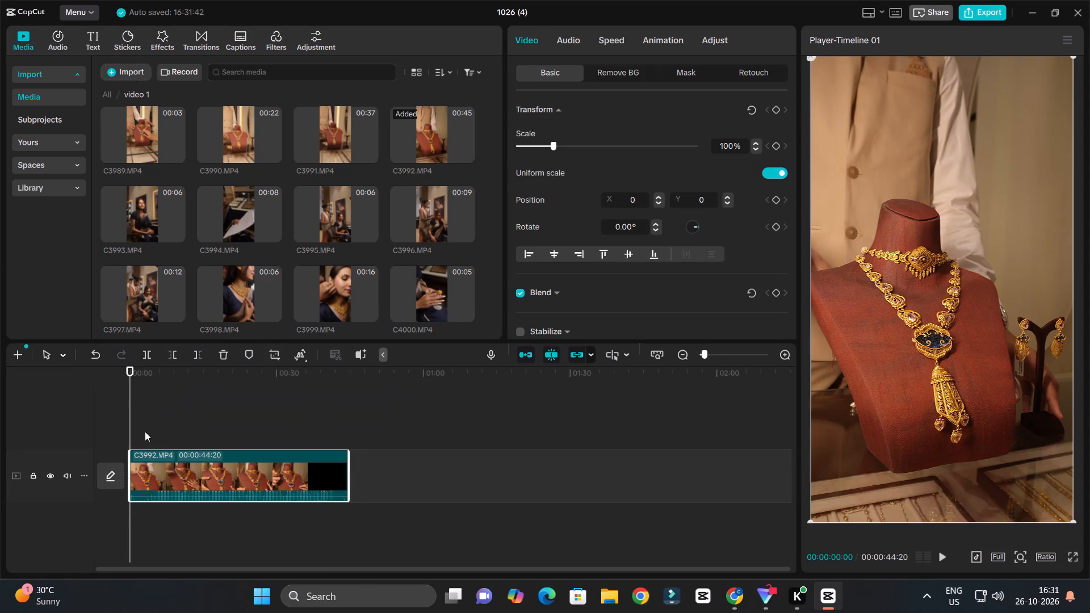
Trim away the beginning of clip C3992.MP4 up to about 00:00:03:26.
ctrl+scroll(145, 431, up, 18)
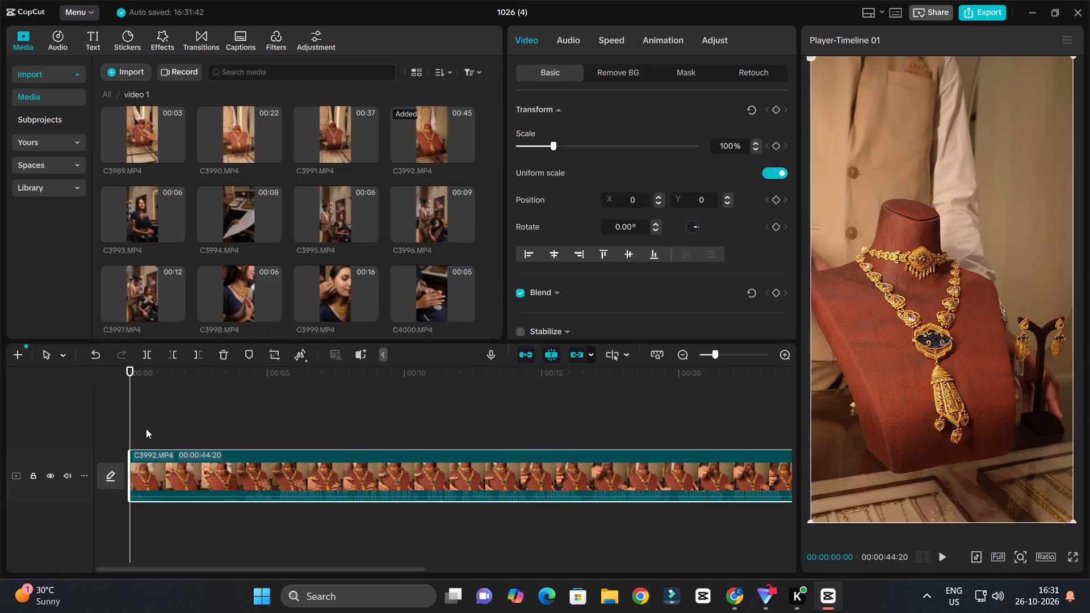
key(space)
key(space)
drag(195, 376, 217, 391)
key(space)
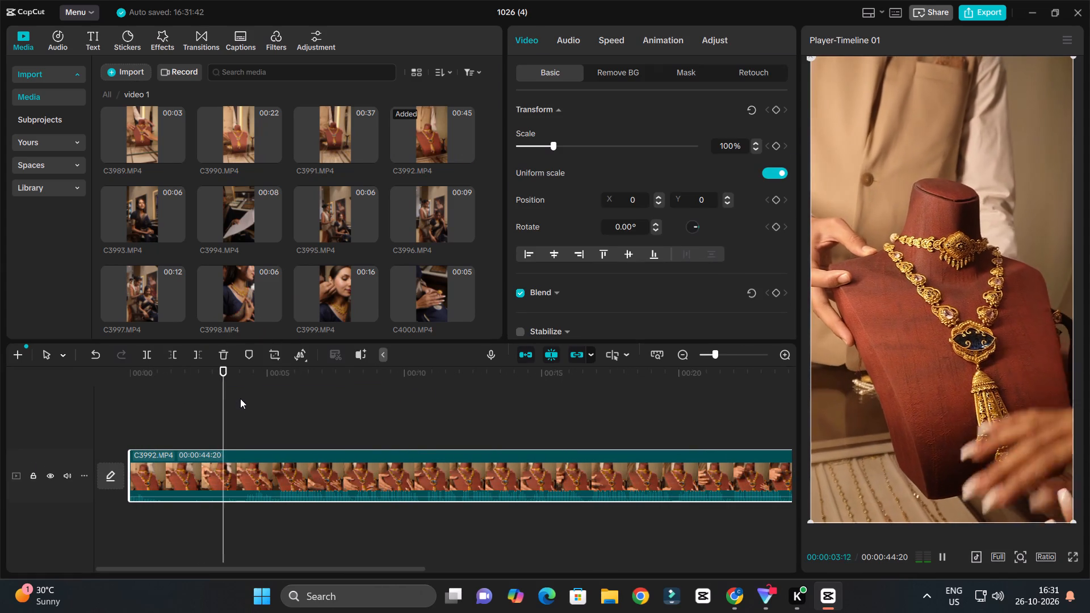
ctrl+scroll(242, 398, up, 6)
key(space)
drag(239, 377, 237, 393)
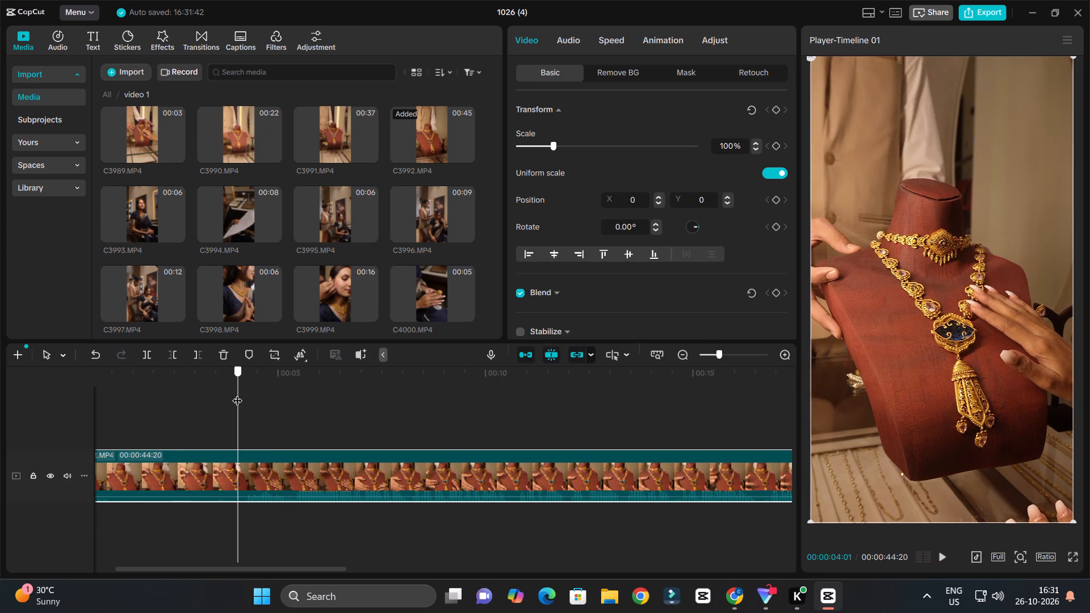
drag(237, 393, 230, 396)
click(240, 469)
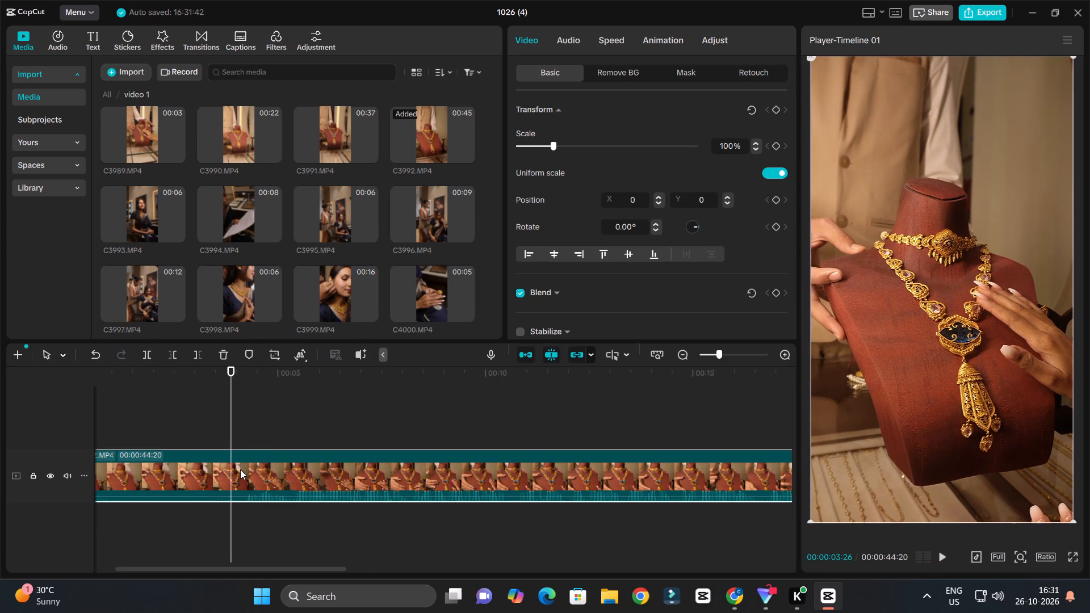
key(q)
Play back the opening seconds of the trimmed C3992.MP4 clip to check its new start.
ctrl+scroll(240, 469, down, 17)
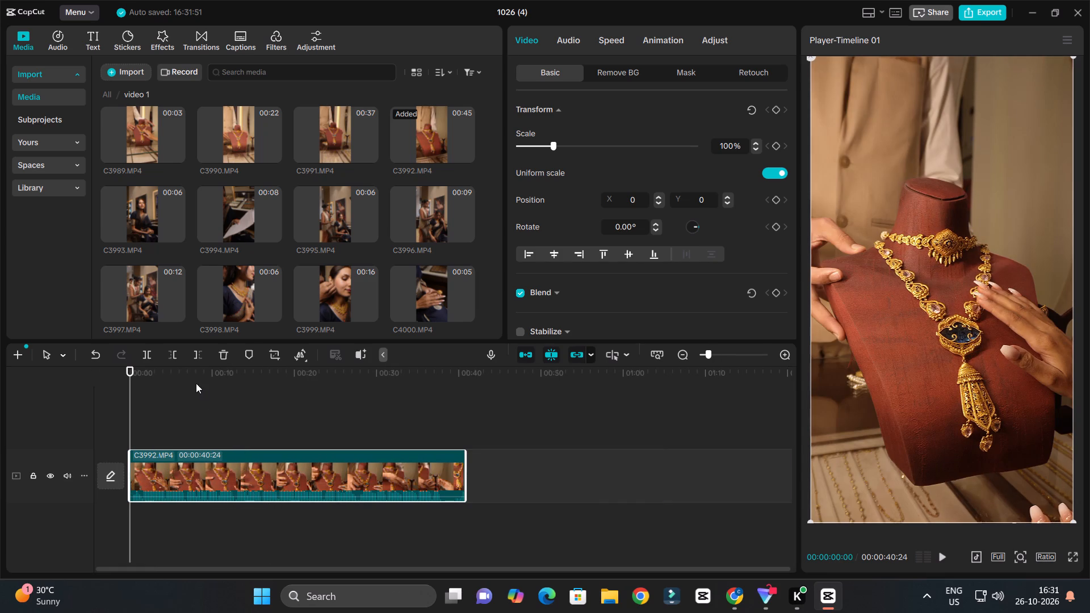
drag(193, 379, 0, 409)
key(space)
ctrl+scroll(160, 401, up, 12)
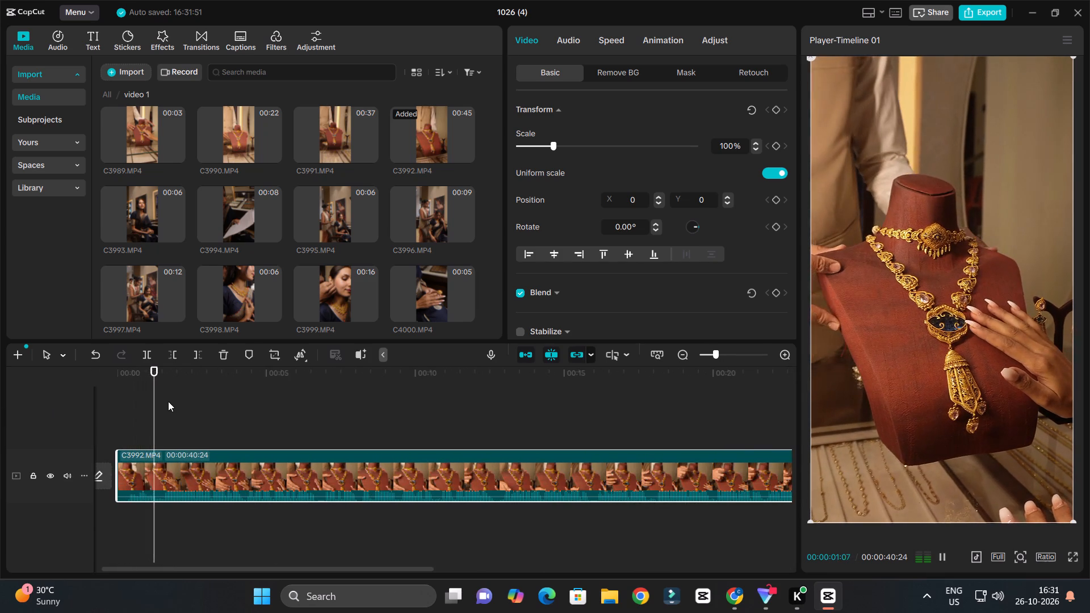
key(space)
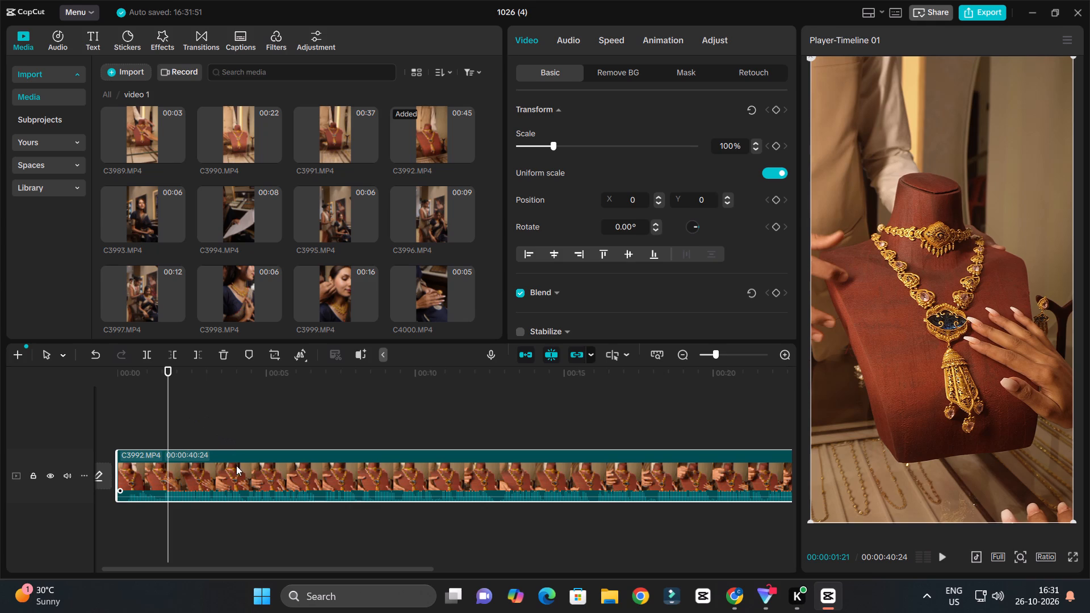
click(236, 465)
scroll(628, 180, down, 2)
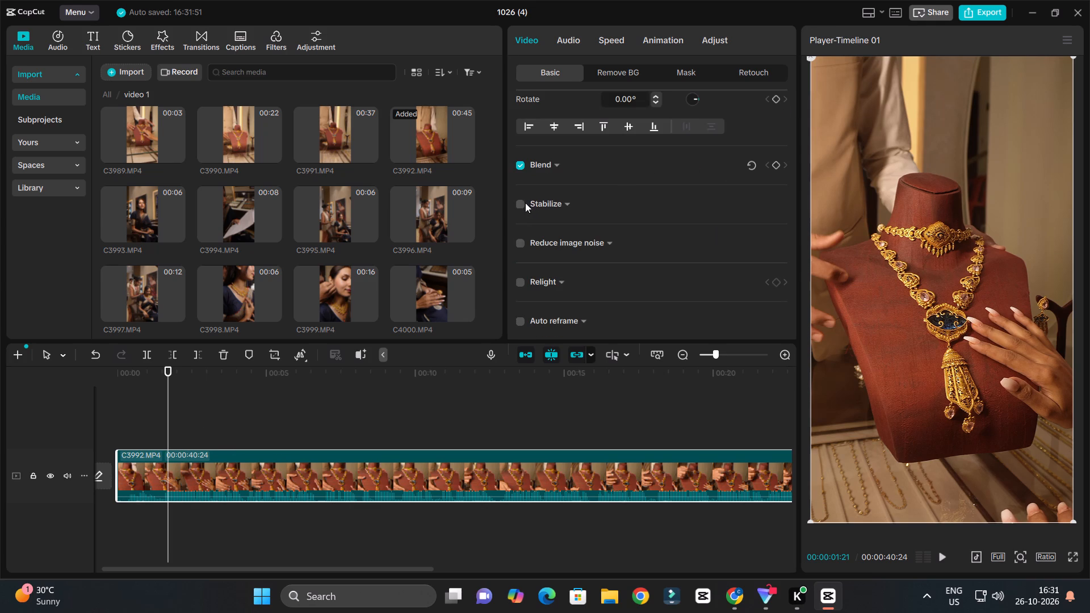
key(space)
ctrl+scroll(428, 404, down, 12)
key(space)
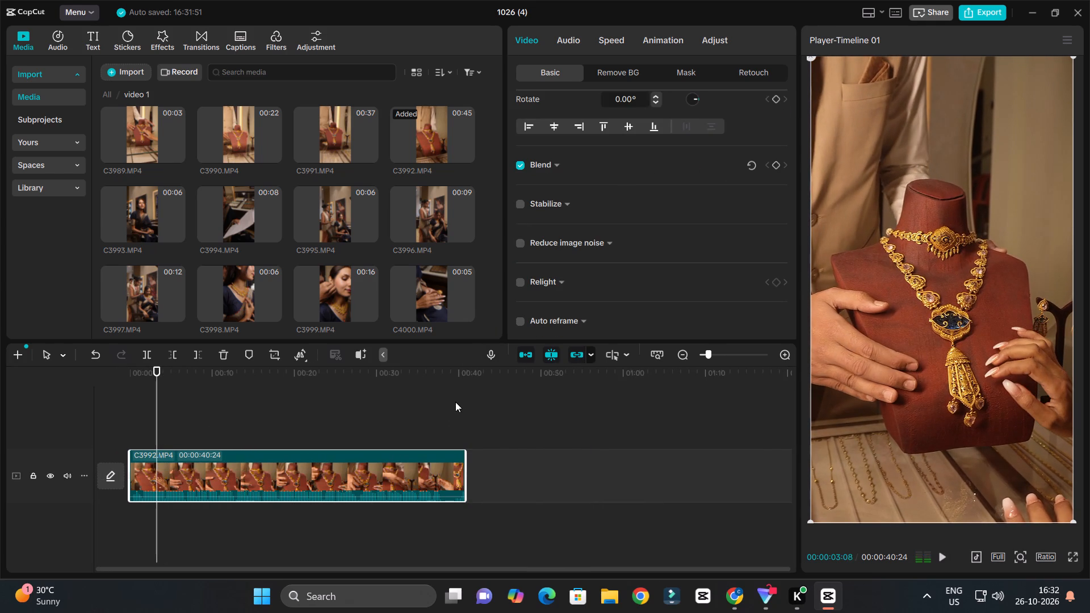
Find the end point near the close of clip C3992.MP4 and trim off everything after 00:00:39:05.
click(418, 380)
key(space)
ctrl+scroll(480, 392, up, 6)
ctrl+scroll(538, 400, up, 2)
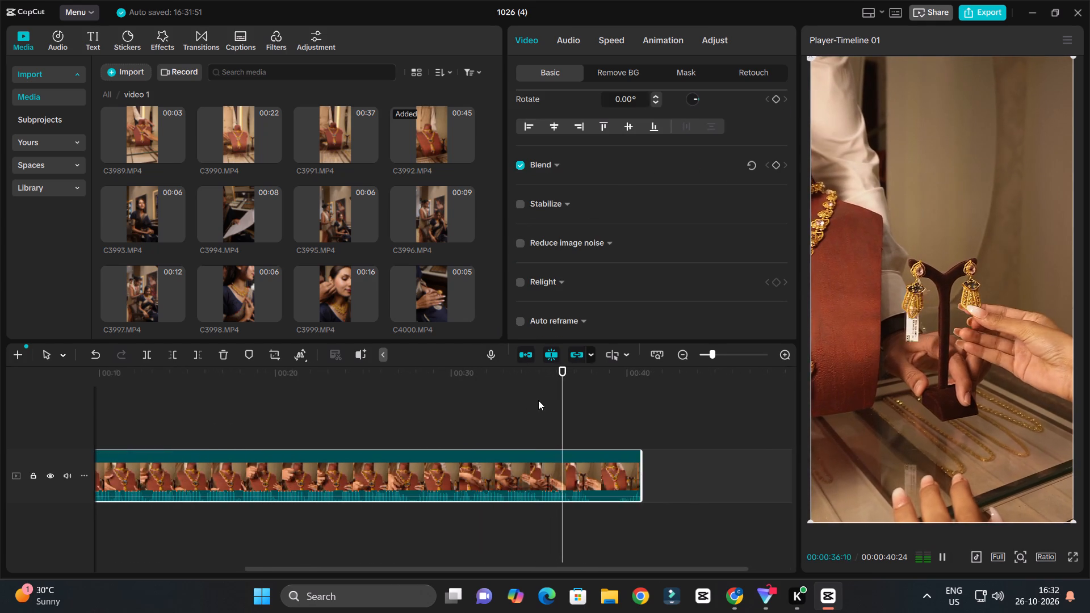
ctrl+scroll(610, 412, up, 6)
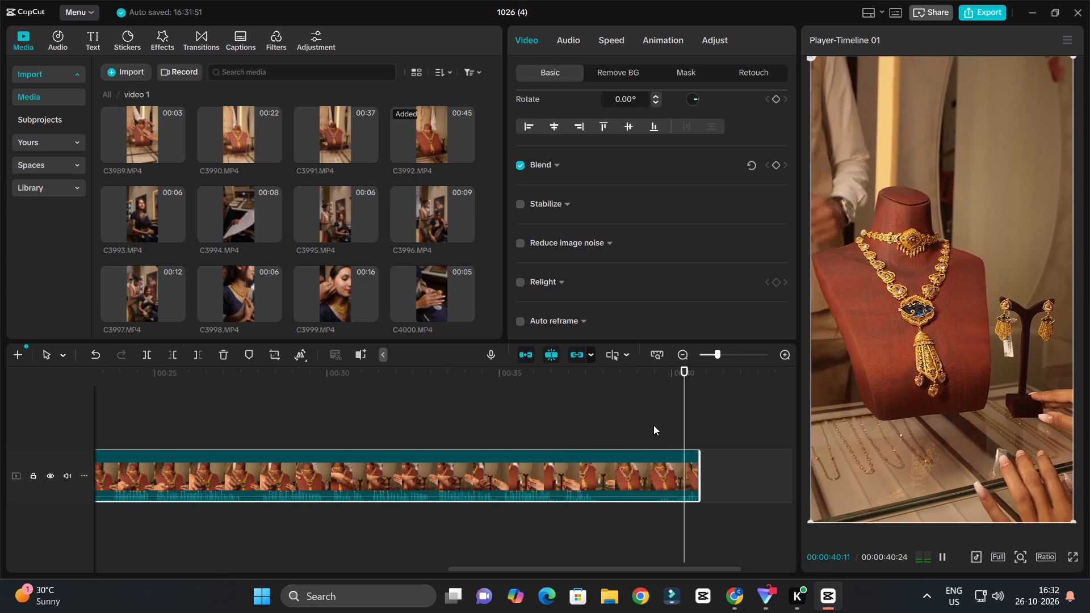
key(space)
drag(636, 379, 684, 432)
ctrl+scroll(665, 419, down, 3)
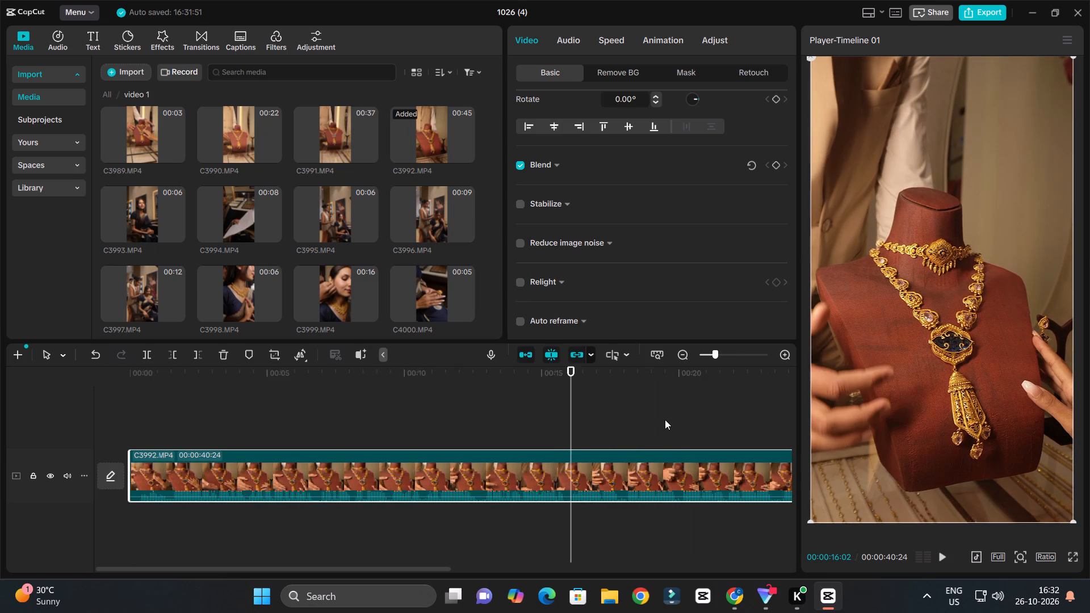
ctrl+scroll(665, 419, down, 9)
drag(551, 381, 560, 398)
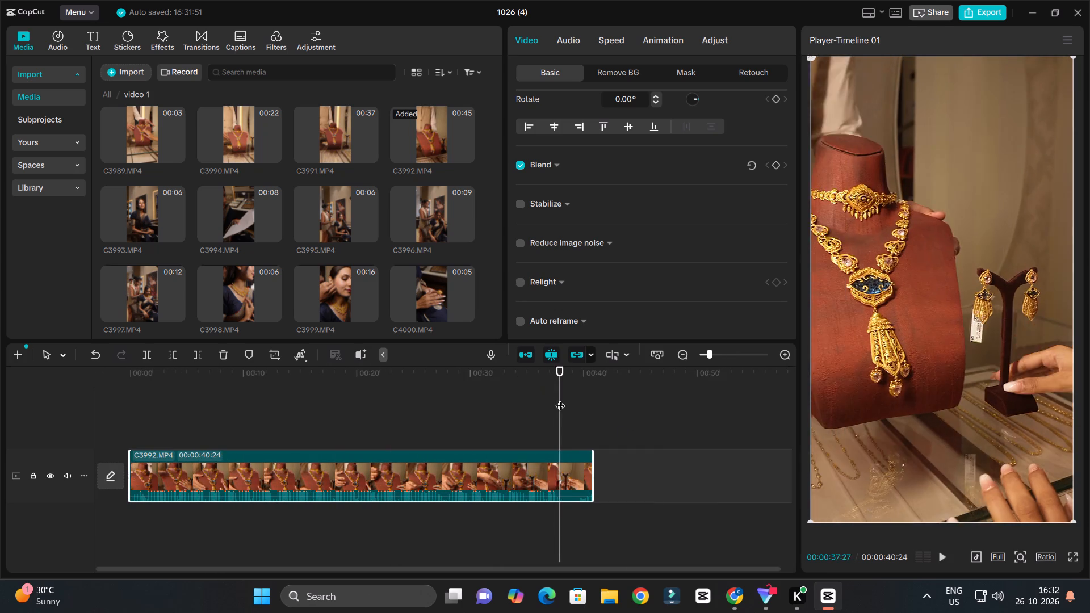
key(space)
ctrl+scroll(593, 415, up, 6)
key(space)
key(space)
key(space)
click(618, 472)
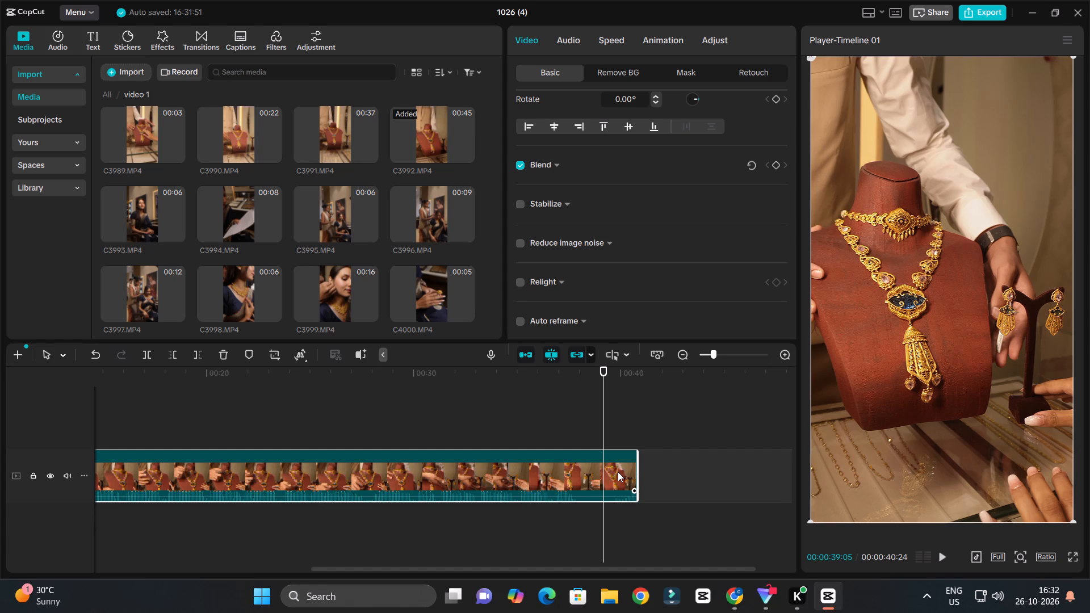
key(w)
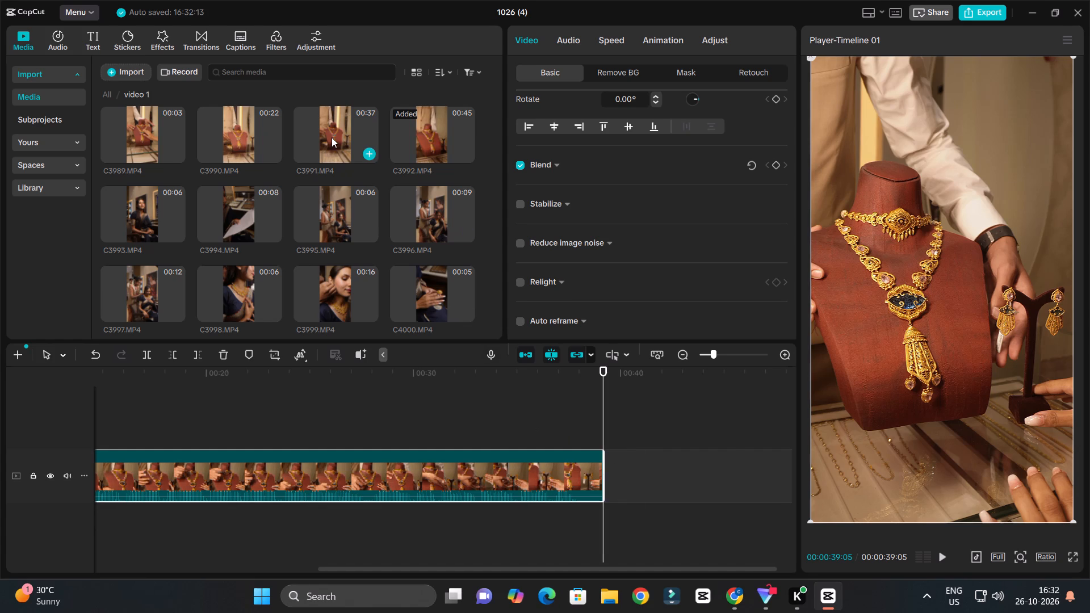
Preview clip C3991.MP4 and add it to the timeline directly after C3992.MP4.
double_click(332, 137)
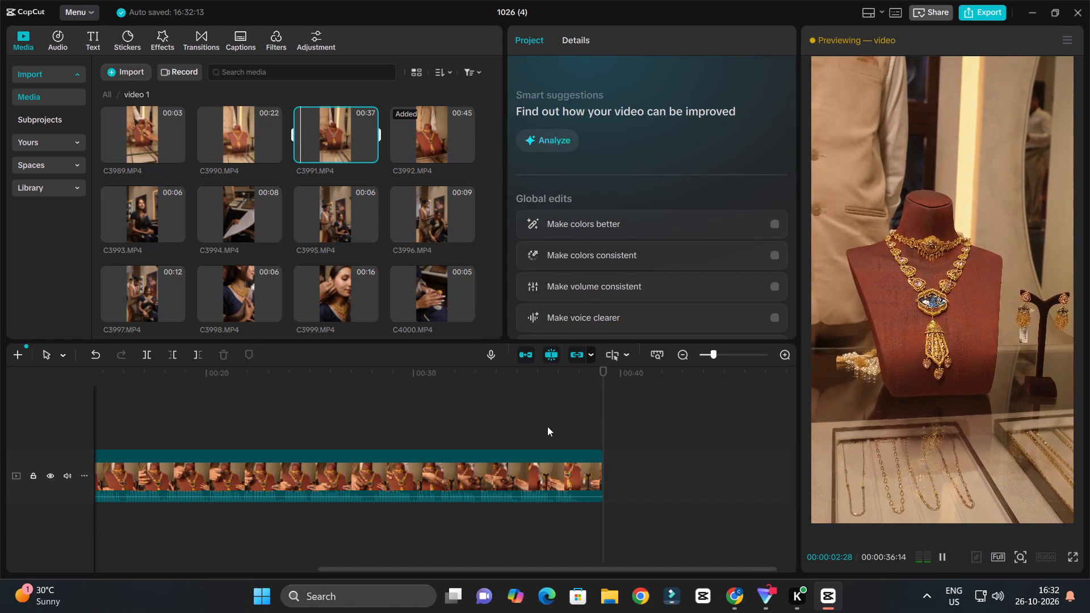
ctrl+scroll(542, 408, down, 3)
double_click(336, 130)
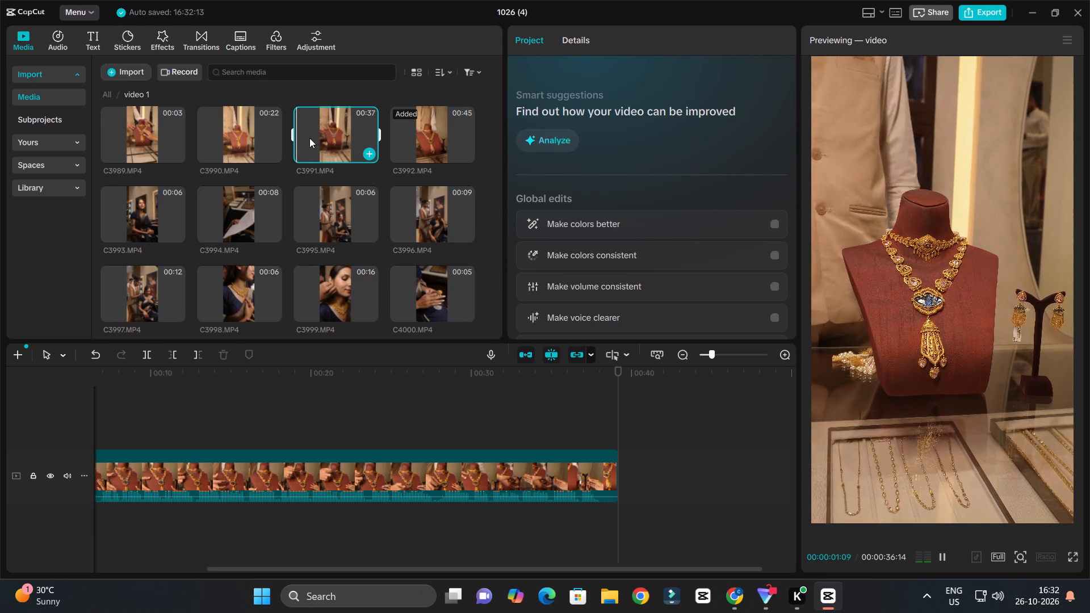
click(309, 138)
key(space)
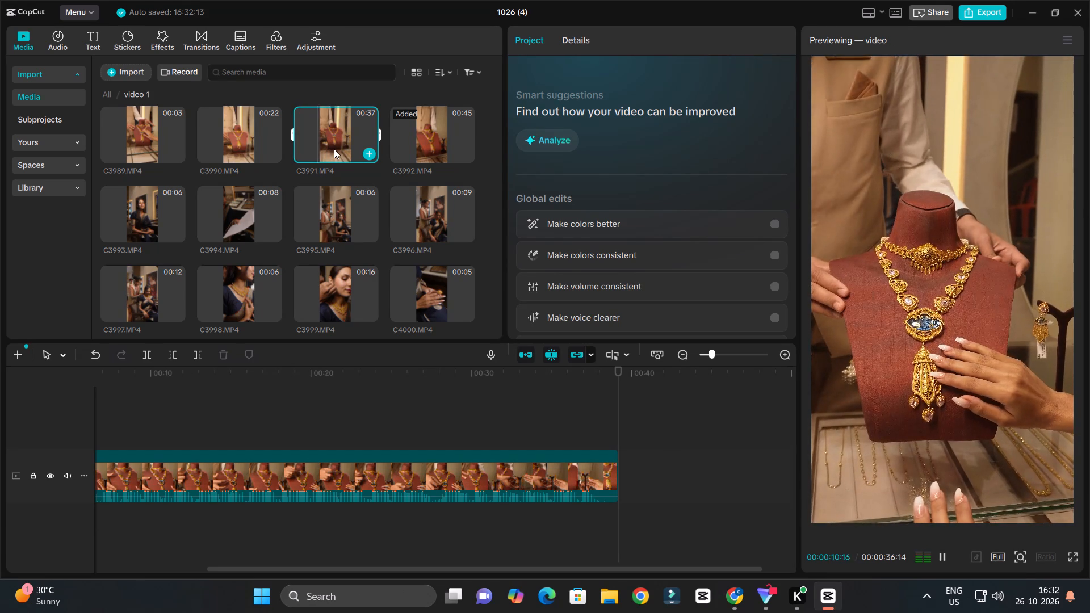
drag(336, 145, 649, 452)
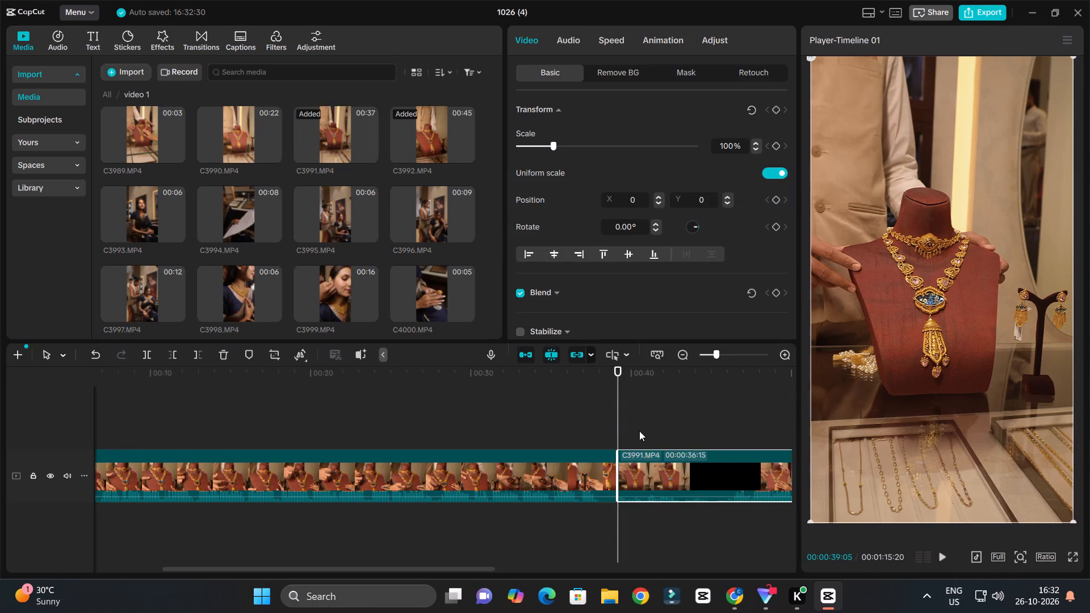
Play back the first half of clip C3991.MP4 on the timeline, from about 00:00:43 to 00:00:50, to judge the footage.
ctrl+scroll(639, 431, down, 9)
ctrl+scroll(377, 433, up, 4)
drag(413, 377, 415, 379)
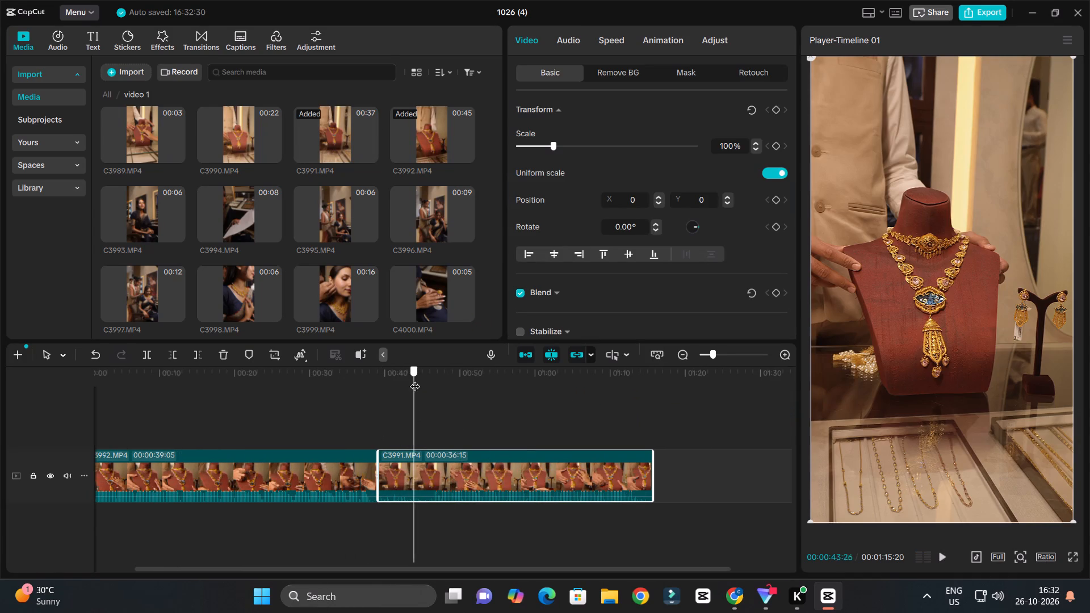
drag(415, 379, 427, 397)
key(space)
key(space)
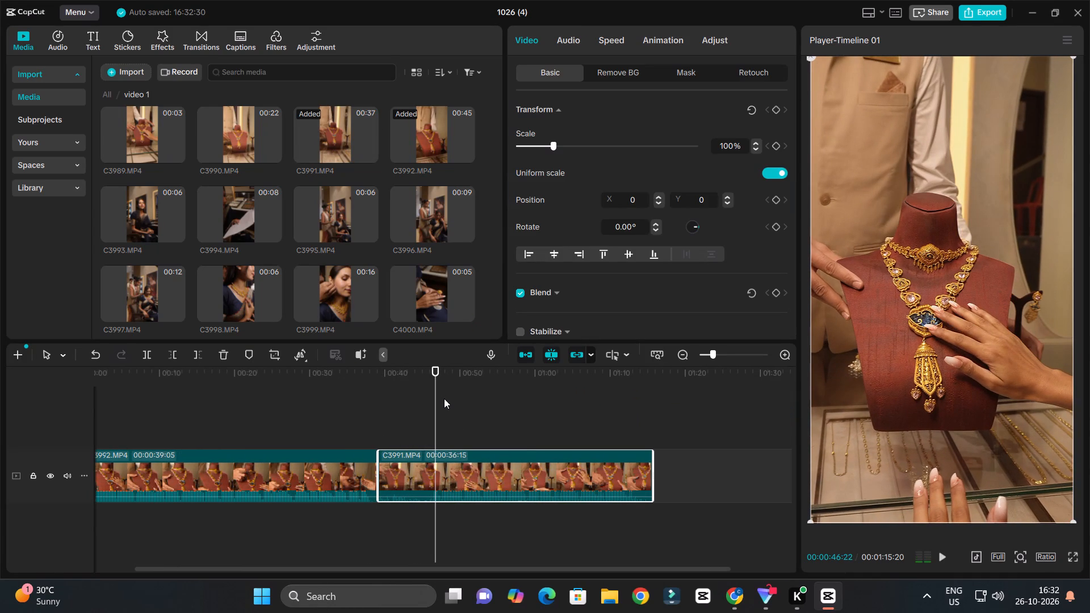
key(space)
ctrl+scroll(504, 410, up, 3)
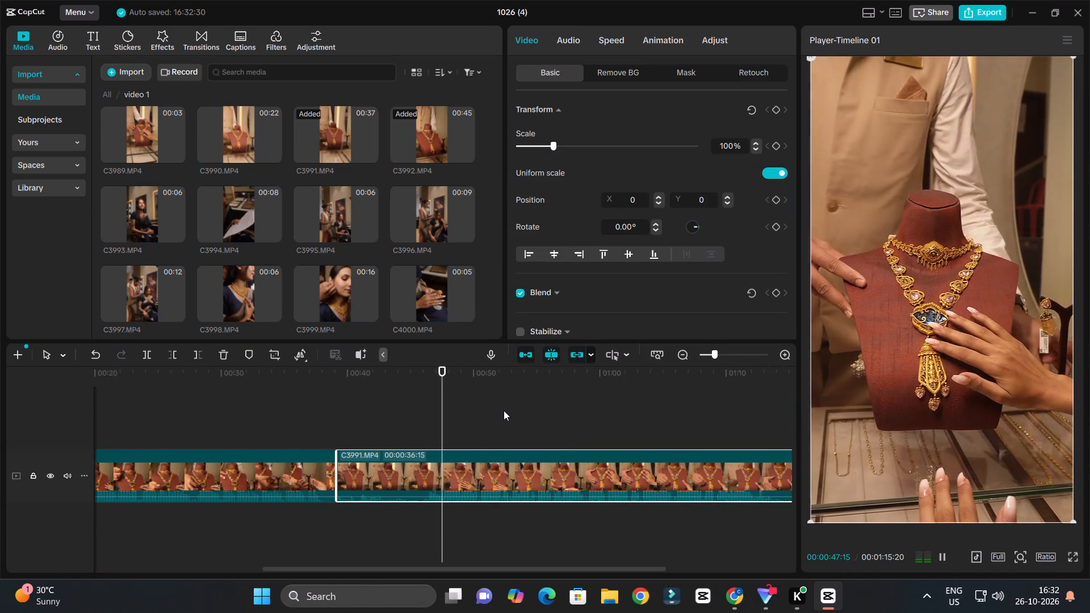
ctrl+scroll(504, 410, up, 2)
ctrl+scroll(504, 410, down, 3)
key(space)
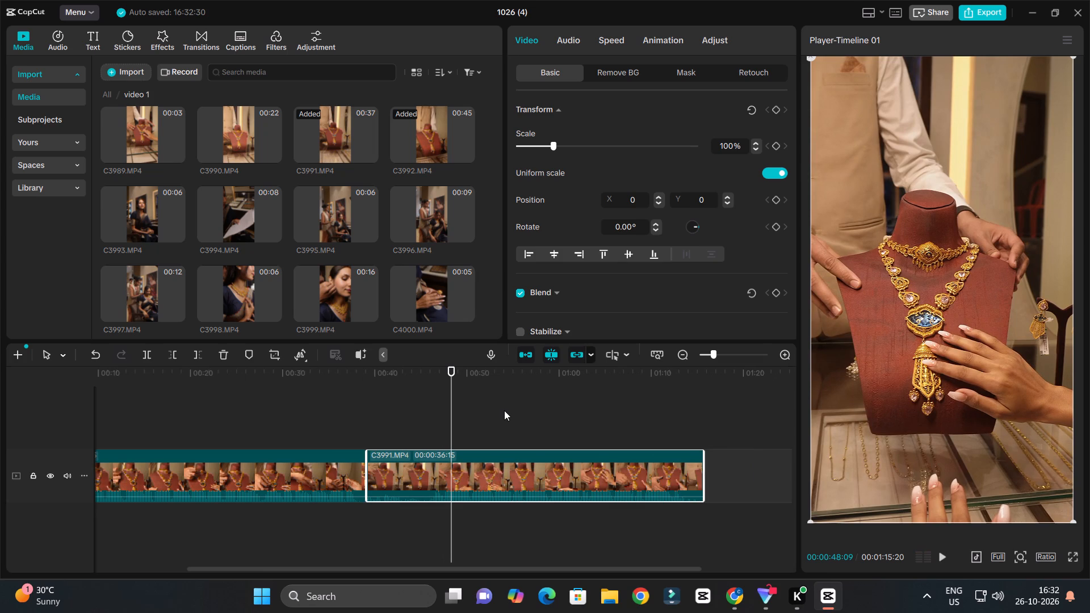
key(space)
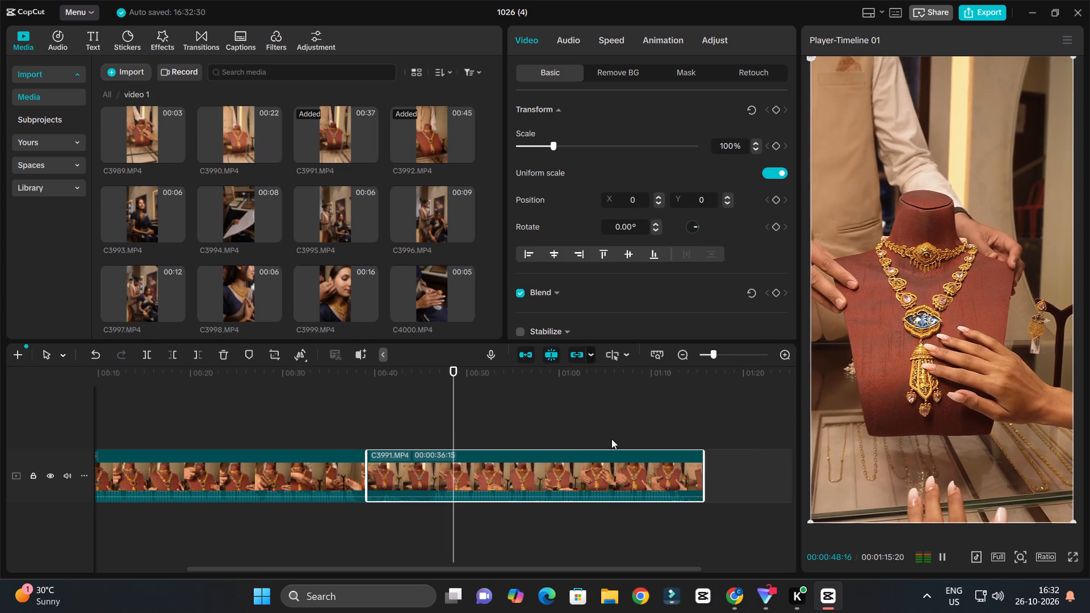
ctrl+scroll(613, 438, up, 3)
key(space)
key(space)
ctrl+scroll(586, 436, down, 4)
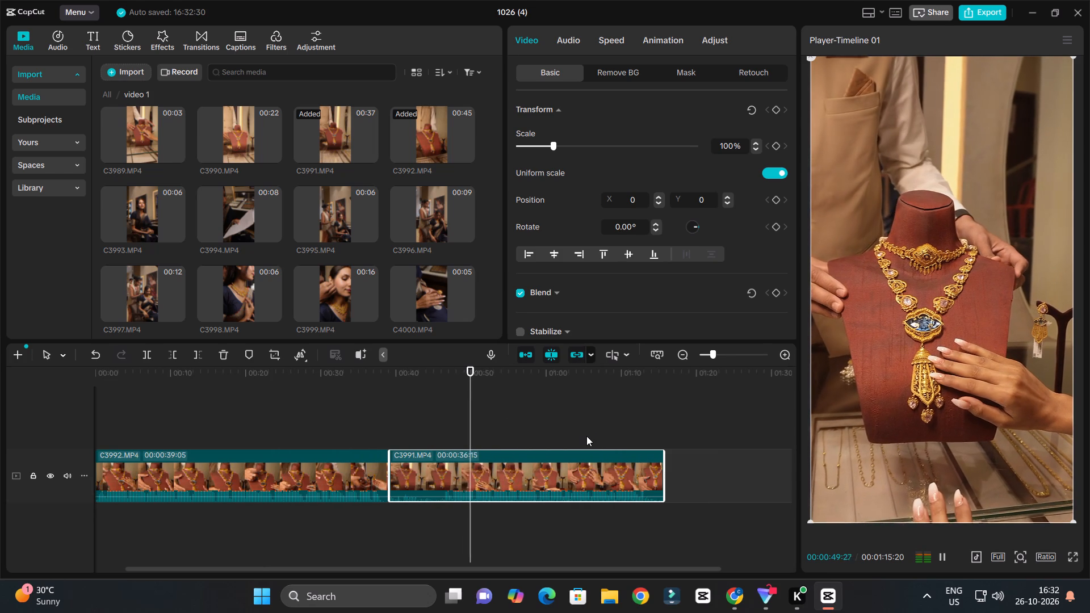
key(space)
Play back the closing seconds of clip C3991.MP4, starting from about 00:01:10 on the timeline.
click(622, 382)
key(space)
ctrl+scroll(664, 402, up, 2)
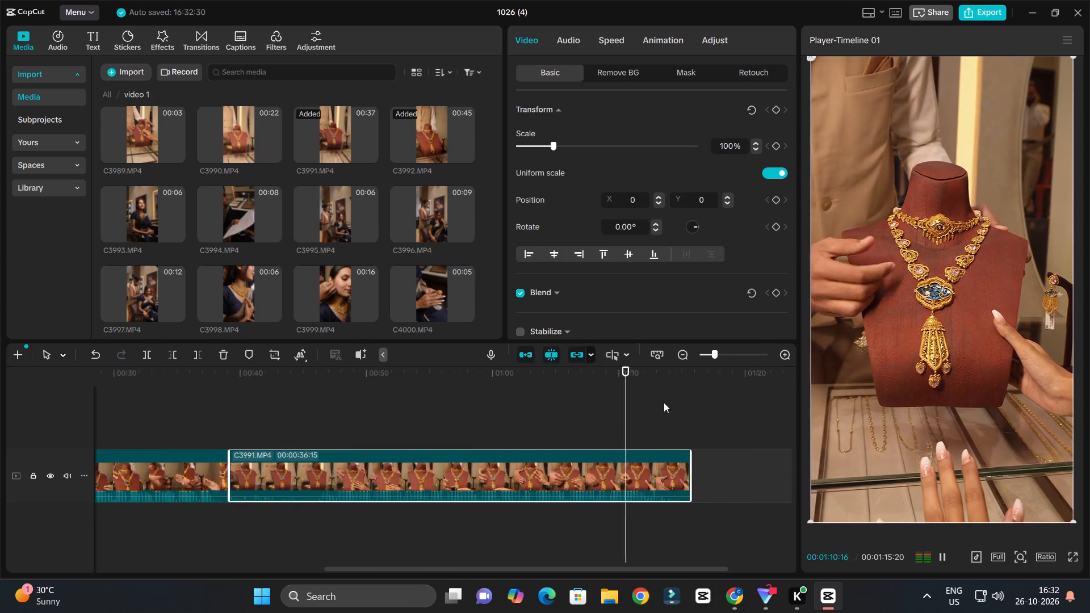
ctrl+scroll(664, 402, up, 7)
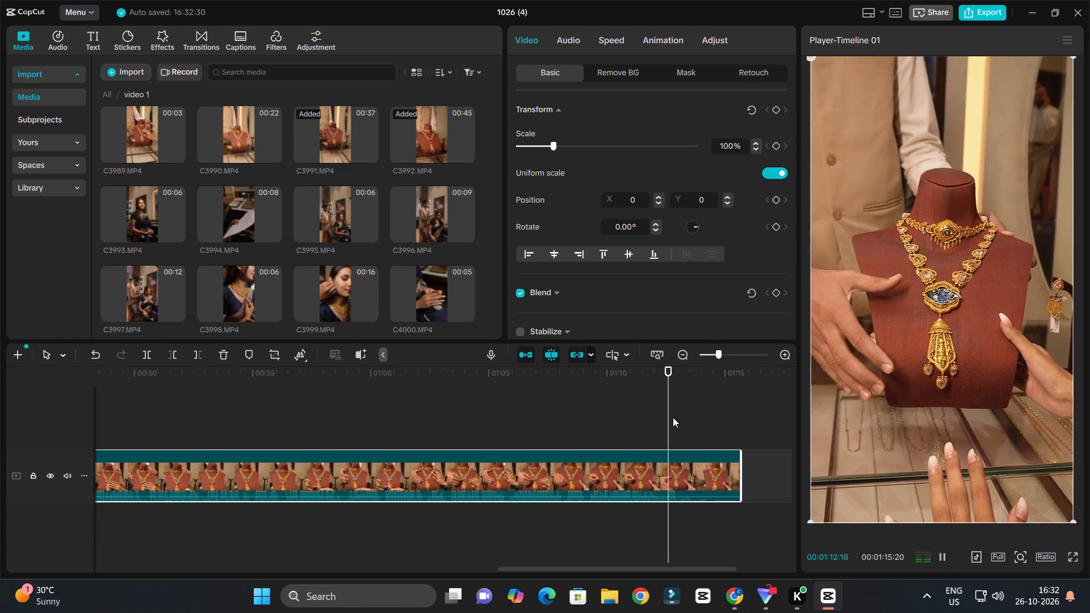
ctrl+scroll(673, 417, down, 5)
key(space)
Delete clip C3991.MP4 from the timeline, keeping only C3992.MP4.
click(626, 464)
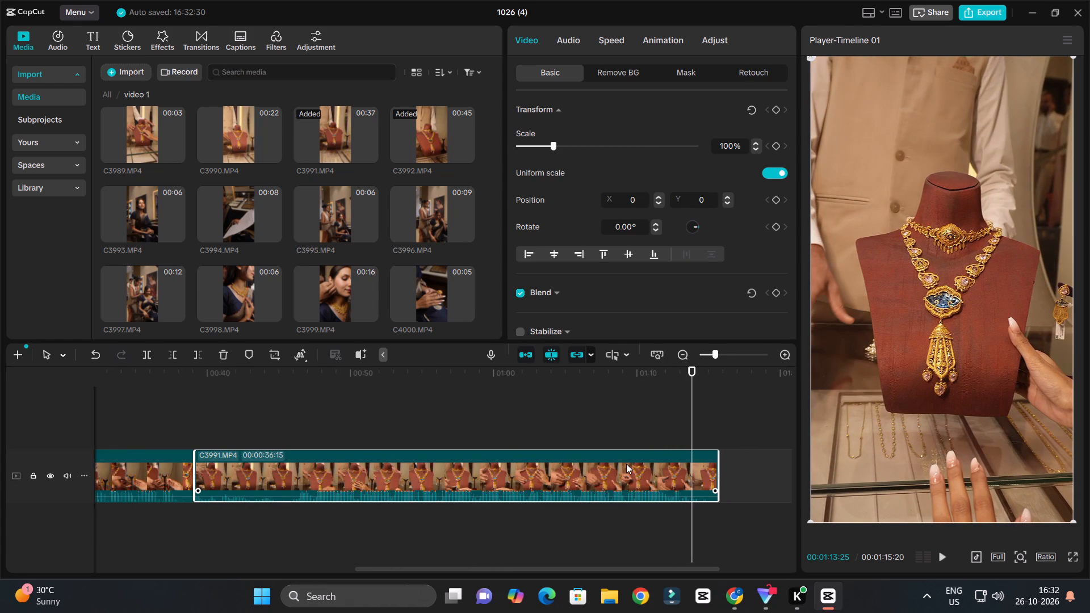
key(Delete)
Return to the beginning of the timeline and play back the first second of clip C3992.MP4.
drag(371, 385, 33, 451)
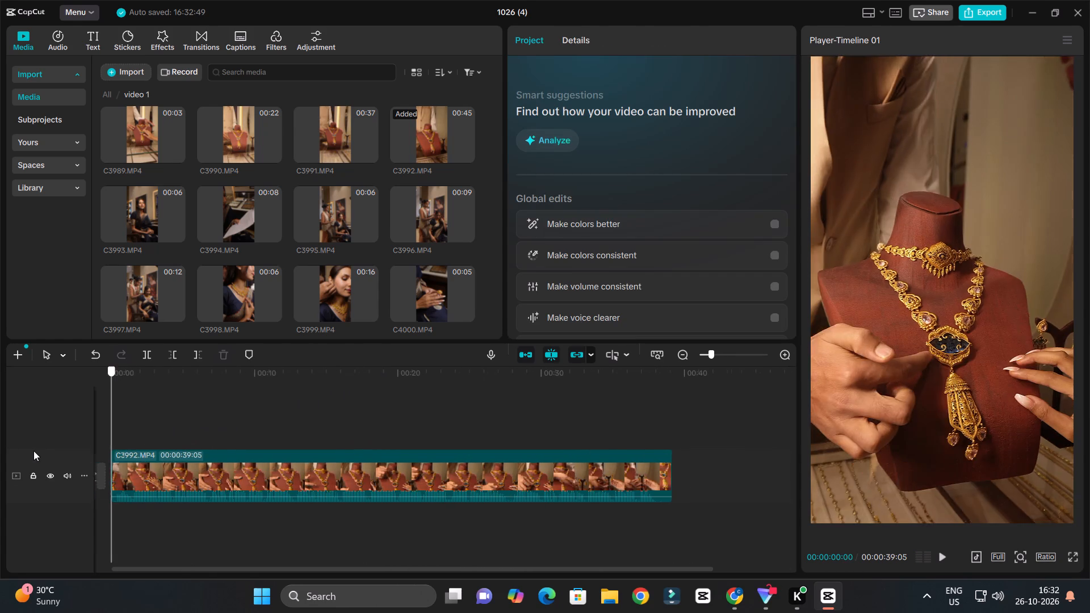
drag(33, 451, 32, 451)
key(space)
ctrl+scroll(204, 444, up, 7)
key(space)
Turn on Stabilize for clip C3992.MP4 at the Recommended level.
click(233, 474)
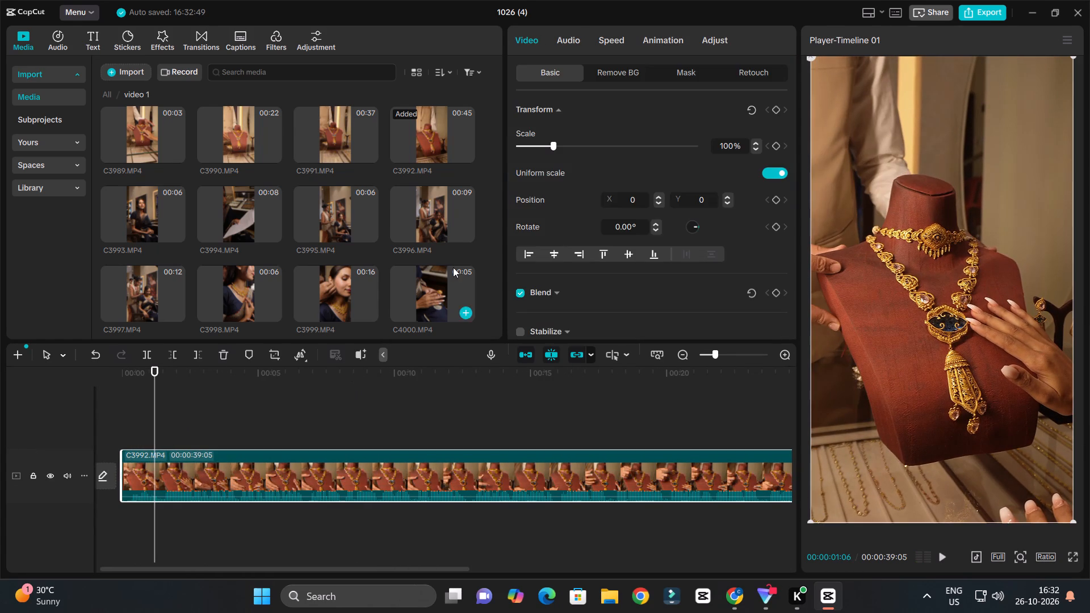
scroll(515, 186, down, 3)
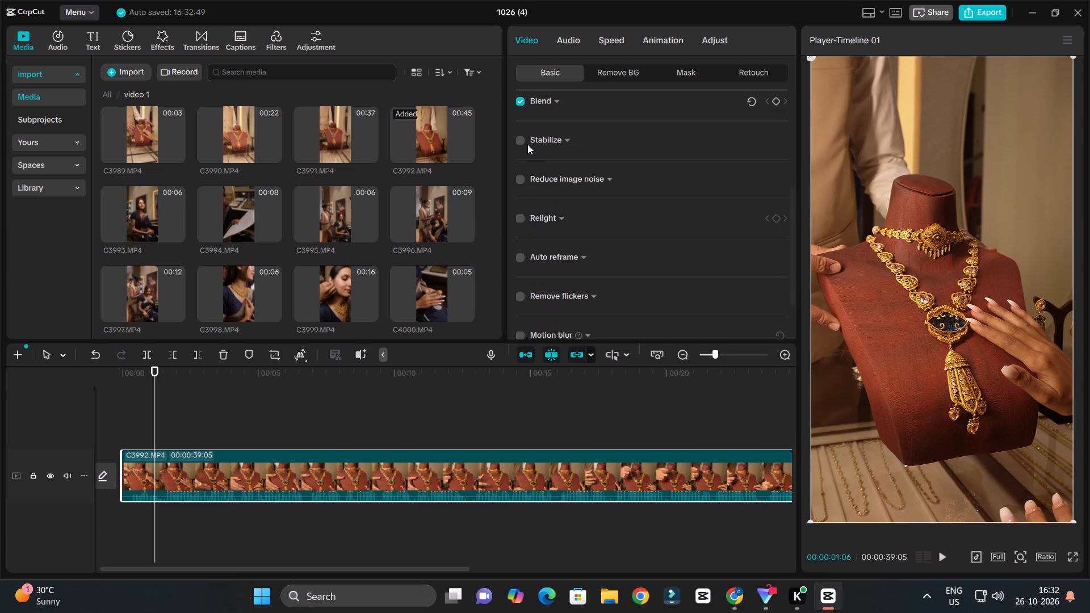
click(522, 141)
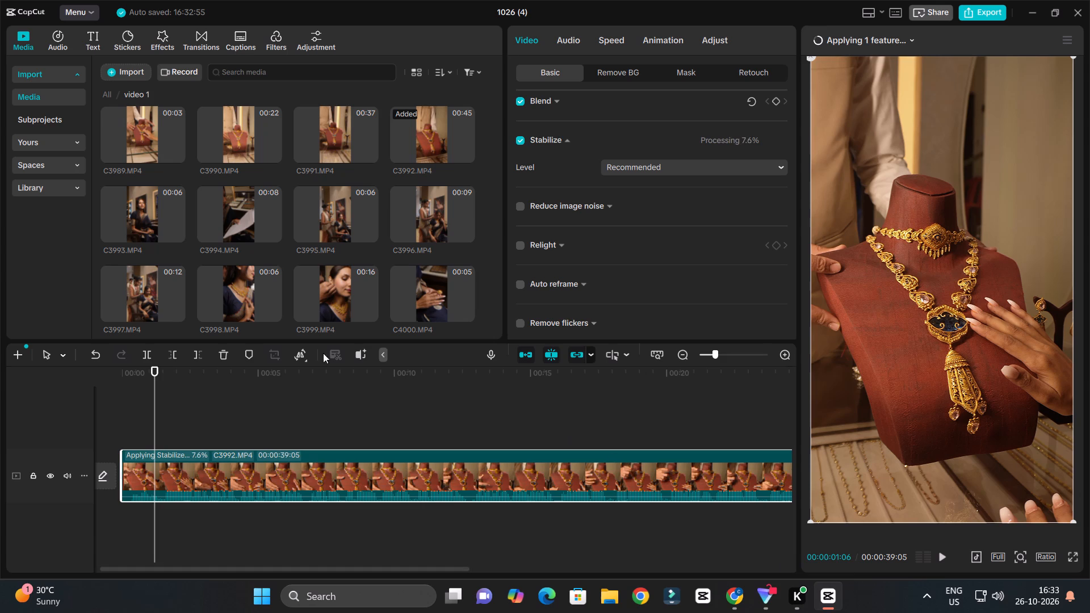
Look through the "video 1" footage for further clips while C3992.MP4 is being stabilized.
ctrl+scroll(242, 401, down, 7)
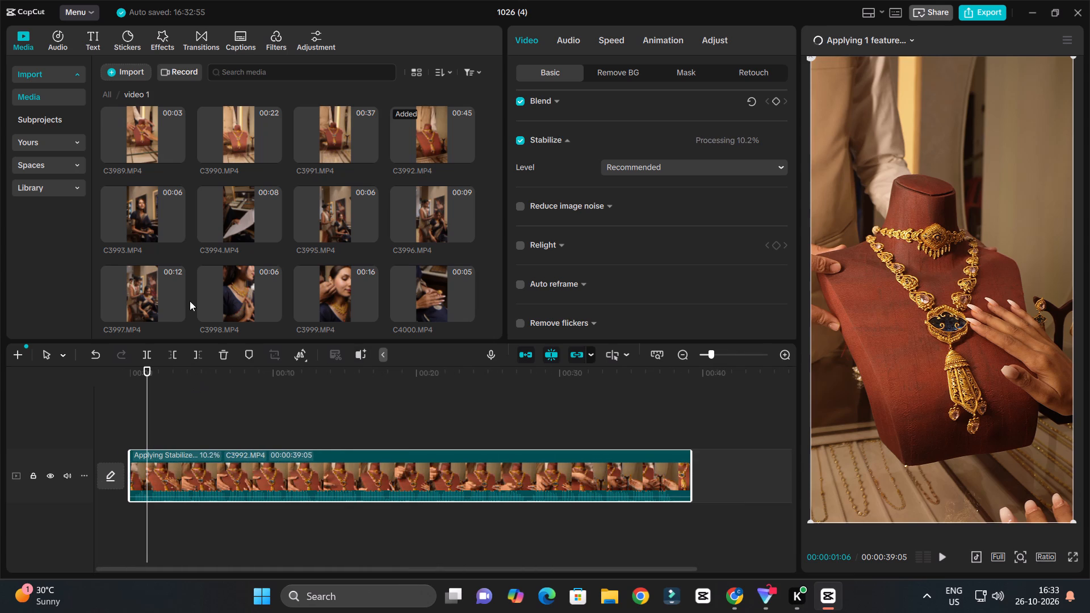
scroll(230, 247, up, 4)
scroll(231, 246, down, 8)
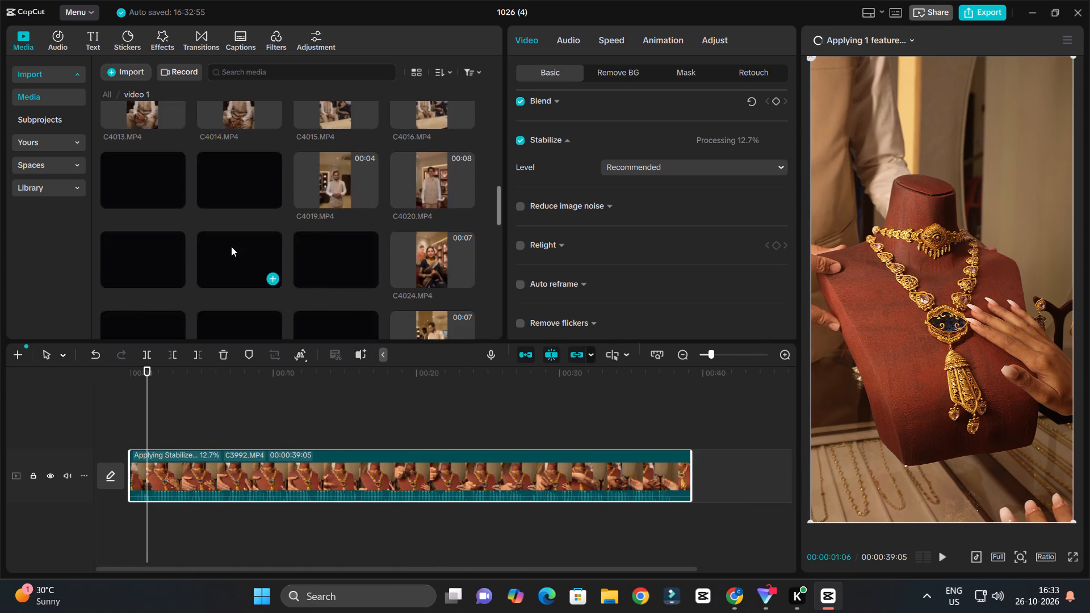
scroll(231, 246, up, 3)
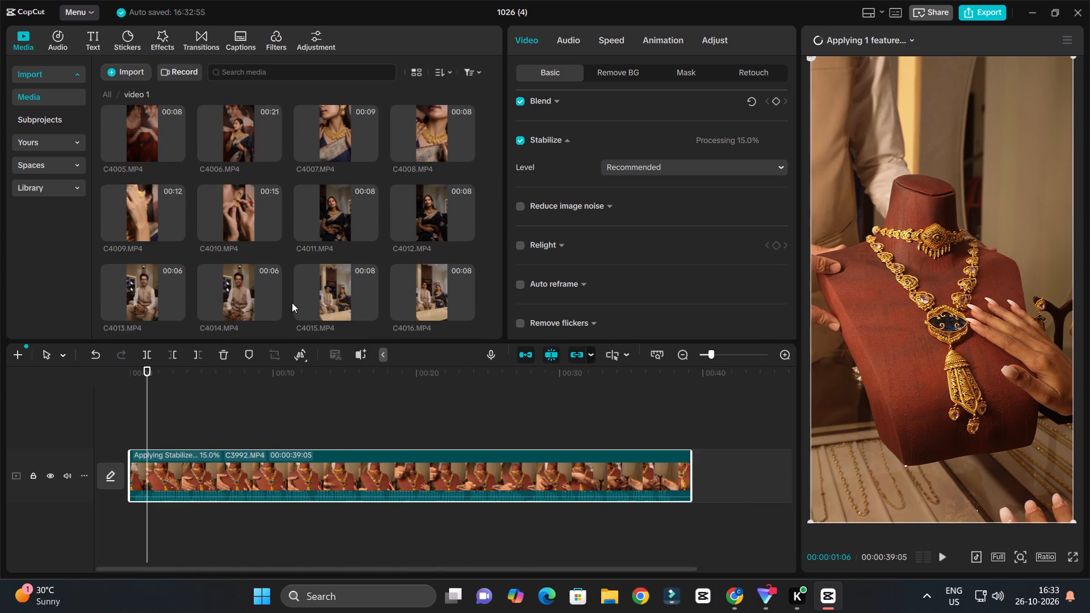
scroll(240, 279, up, 3)
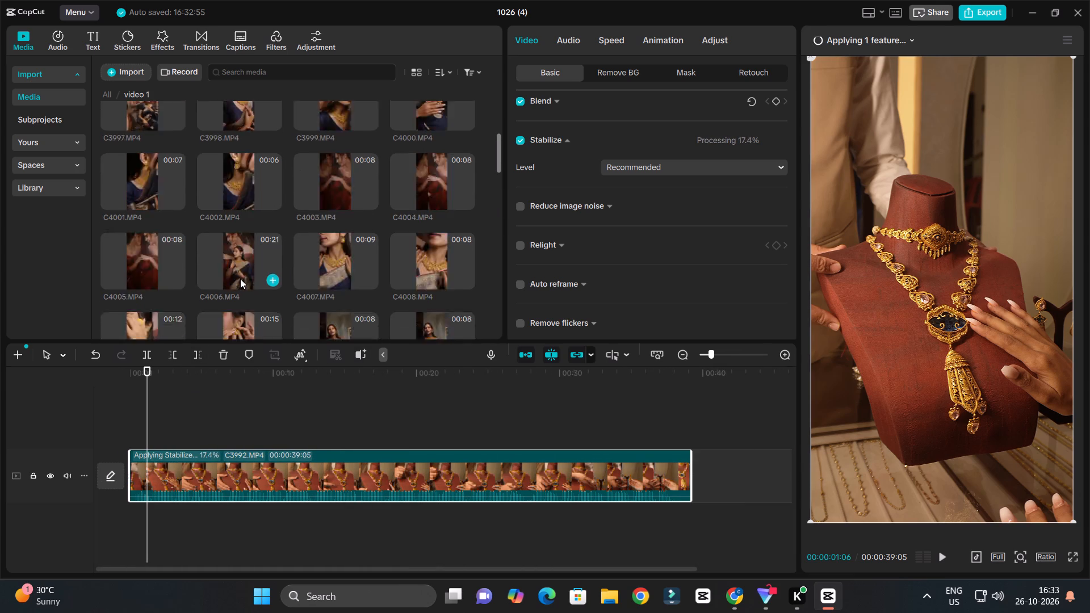
scroll(240, 279, up, 8)
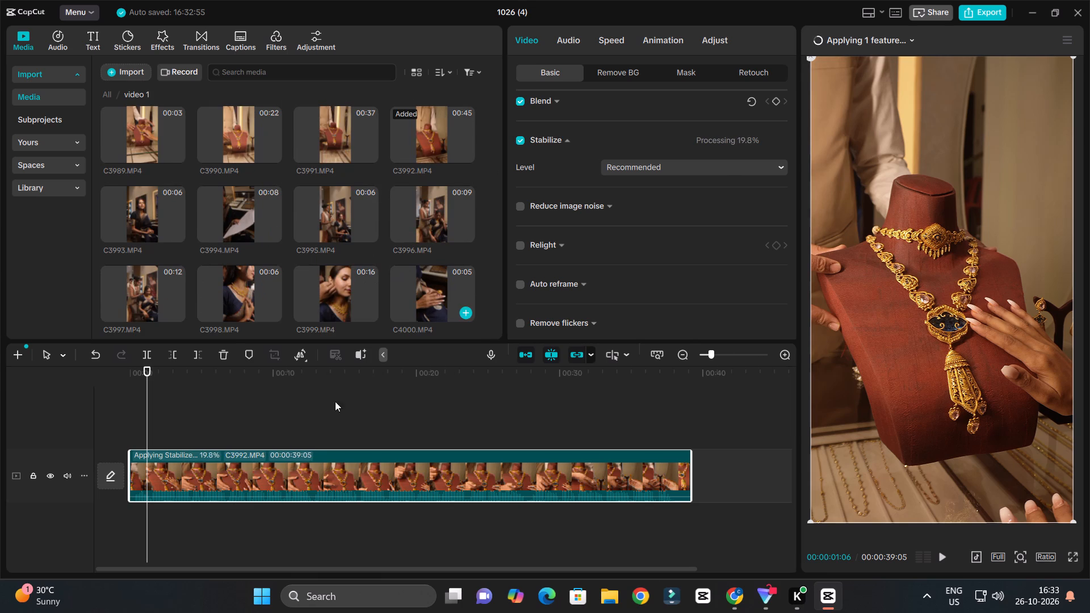
Try to apply Enhance voice with an intensity of 75 to the audio of clip C3992.MP4.
drag(183, 375, 224, 402)
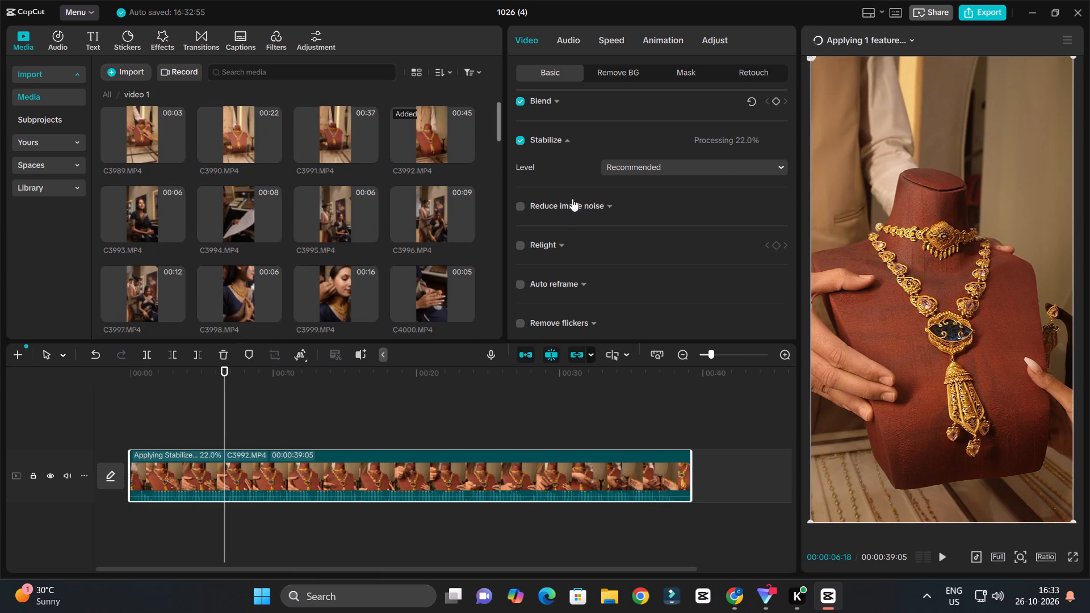
scroll(583, 164, down, 3)
scroll(583, 164, up, 3)
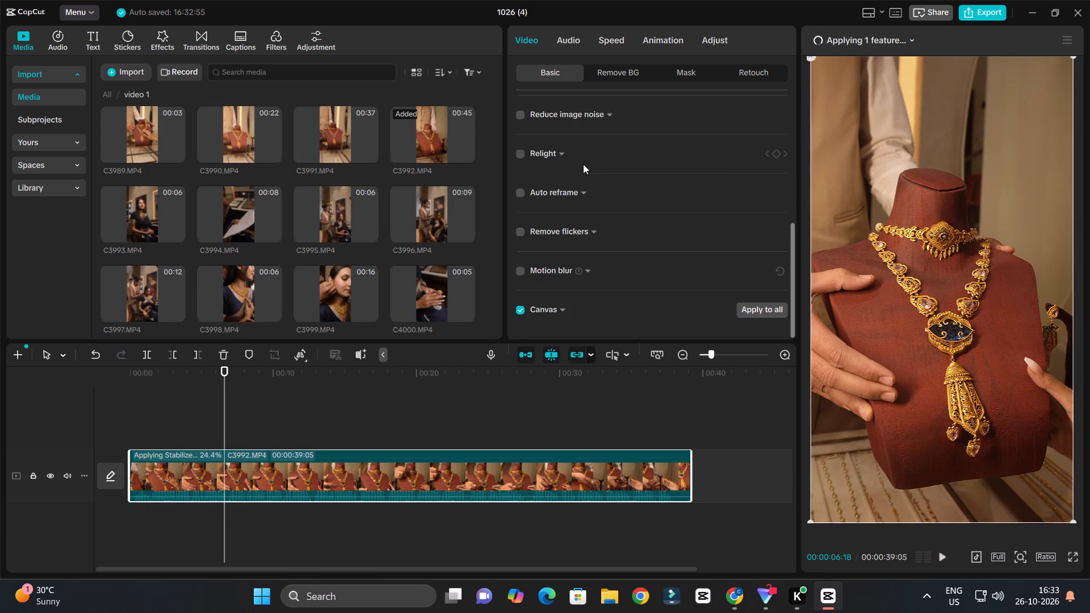
click(576, 45)
scroll(548, 187, down, 1)
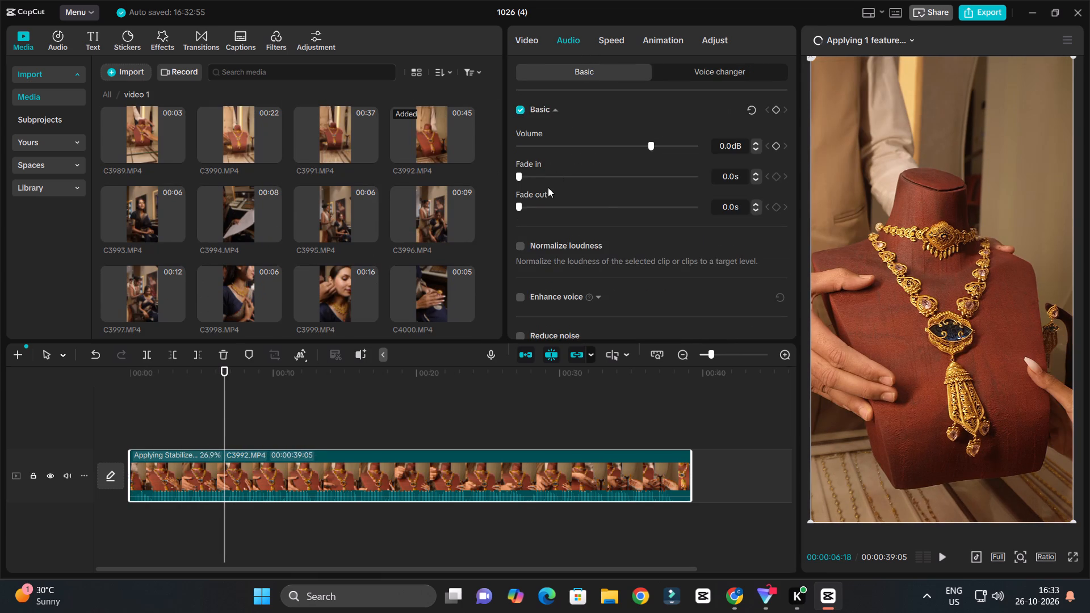
click(522, 247)
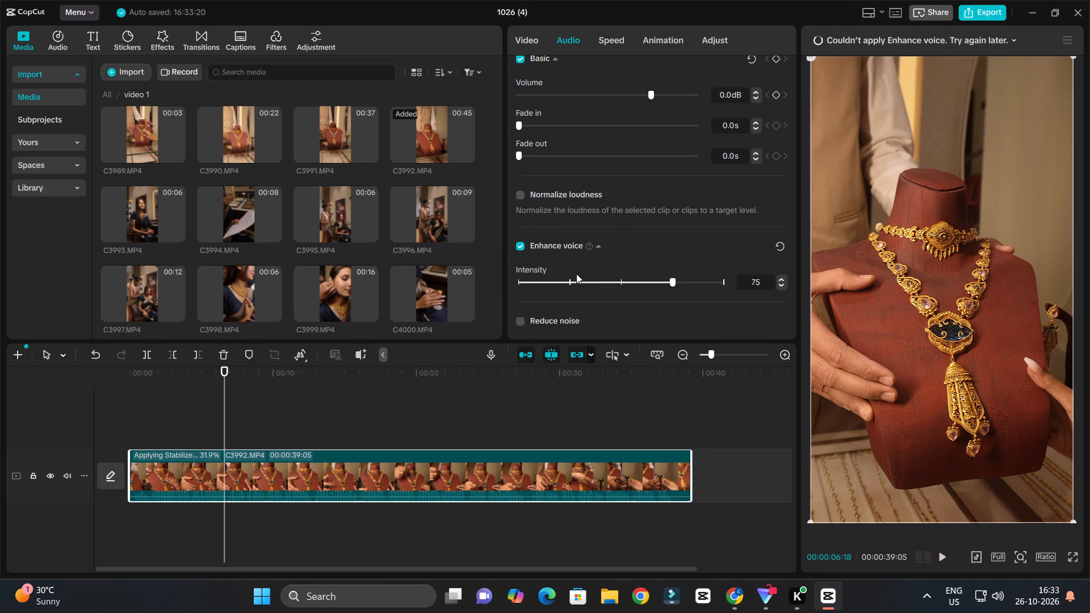
Switch to Proton VPN, connect to the fastest free server and close its window.
click(762, 598)
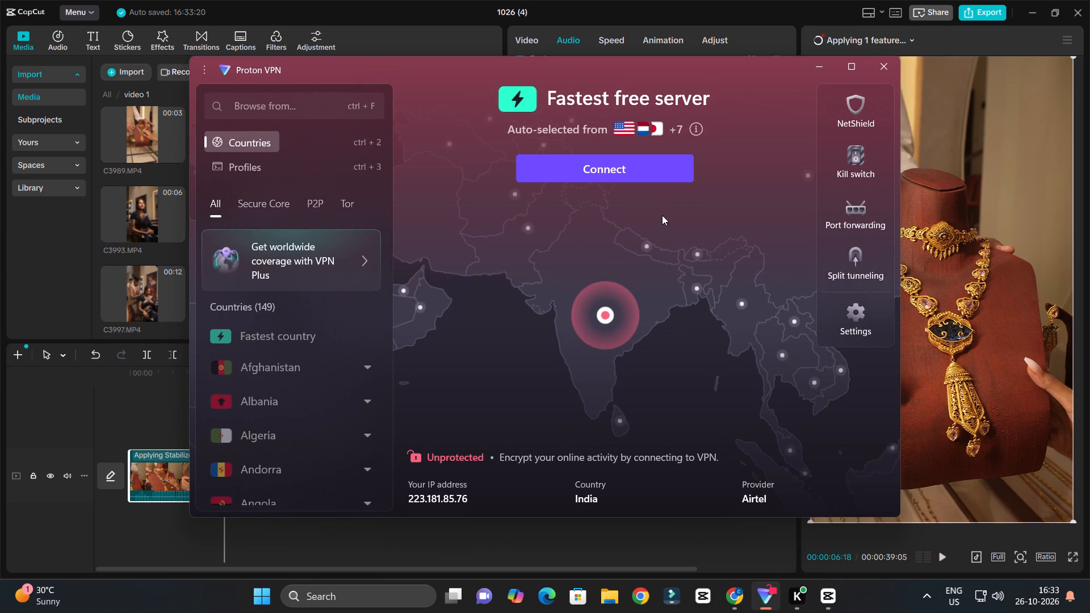
click(660, 178)
click(886, 73)
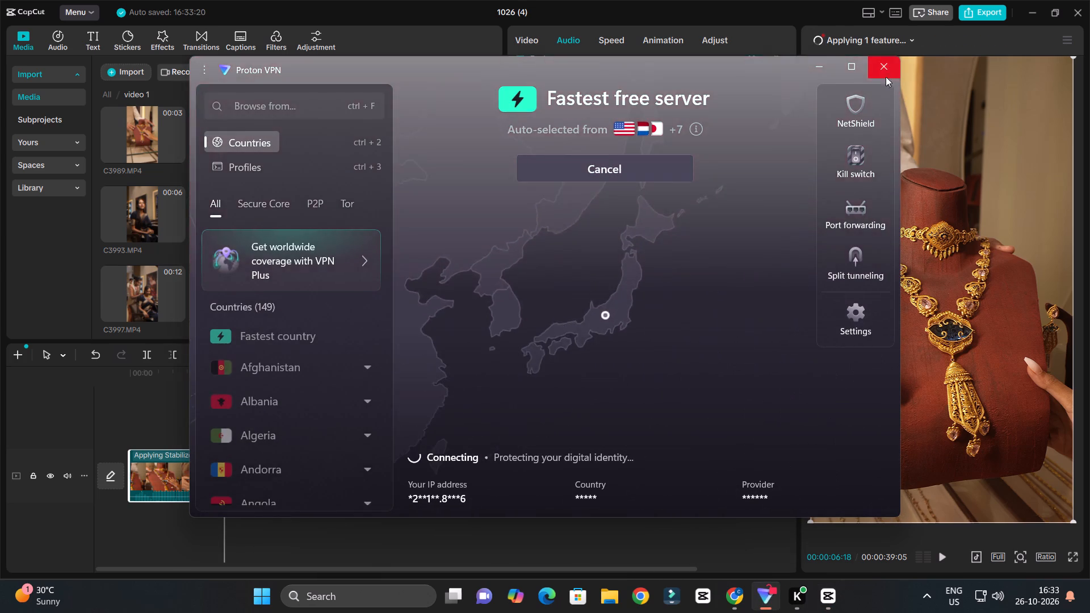
Close project 1026 (4) and quit CapCut completely, and relaunch it with the VPN connected.
click(1076, 16)
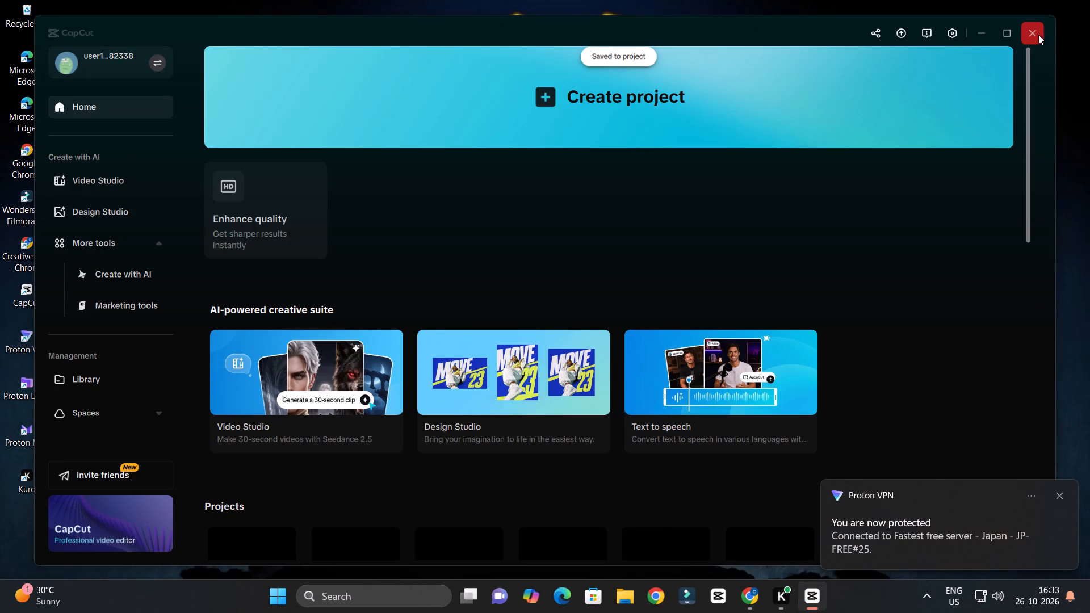
click(1038, 35)
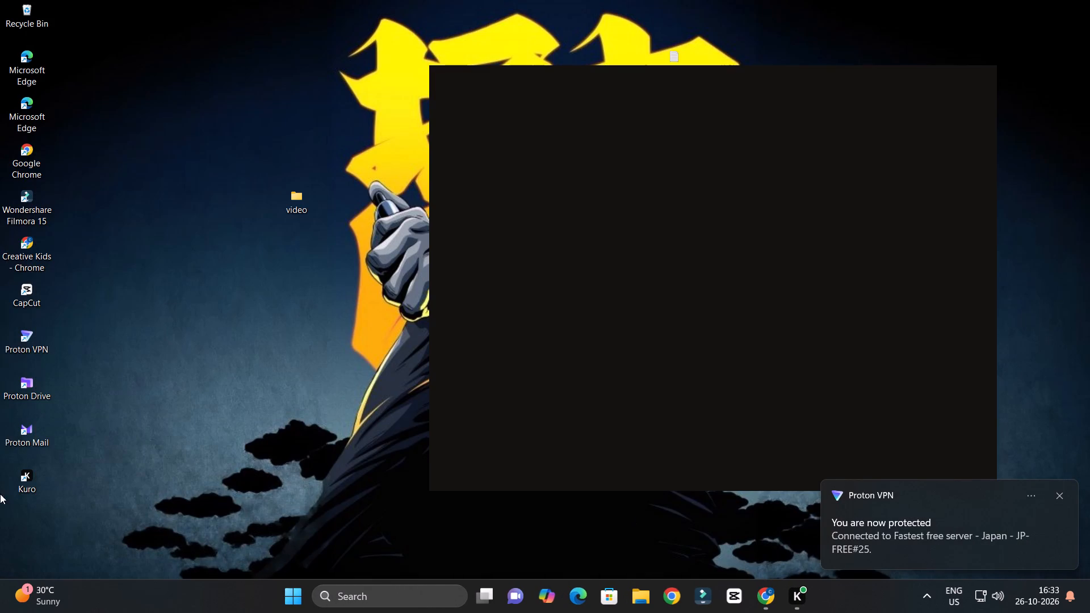
click(735, 599)
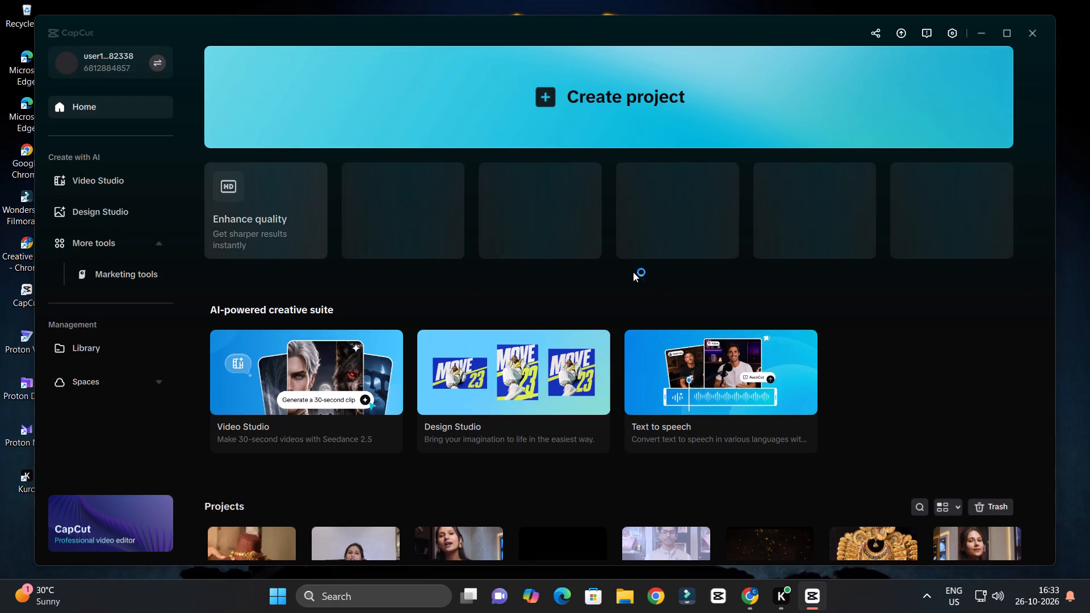
Find the saved projects on CapCut's home screen in order to reopen the project.
scroll(558, 375, down, 4)
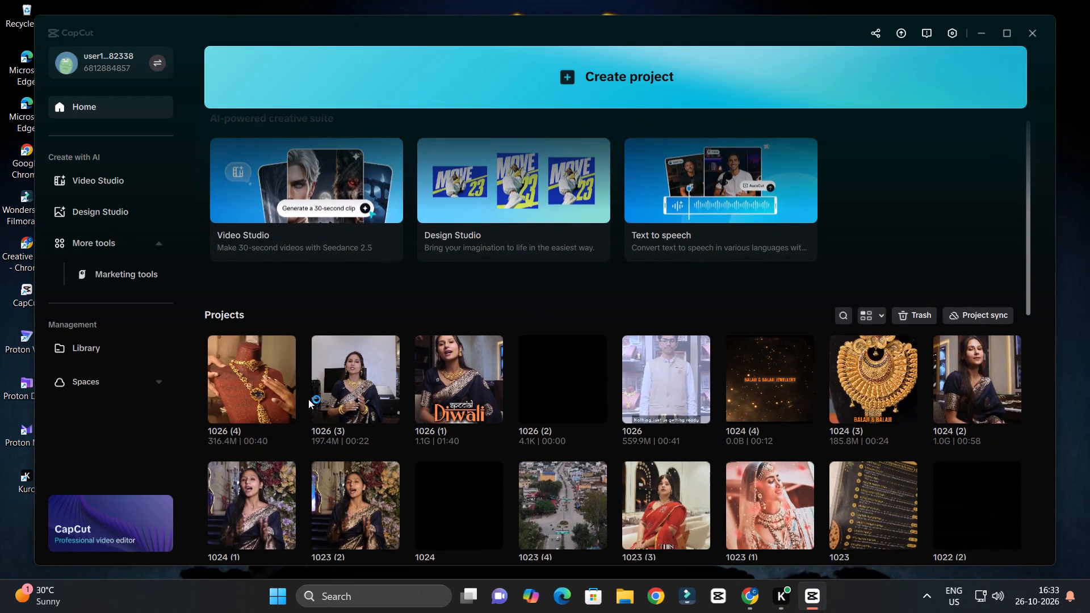
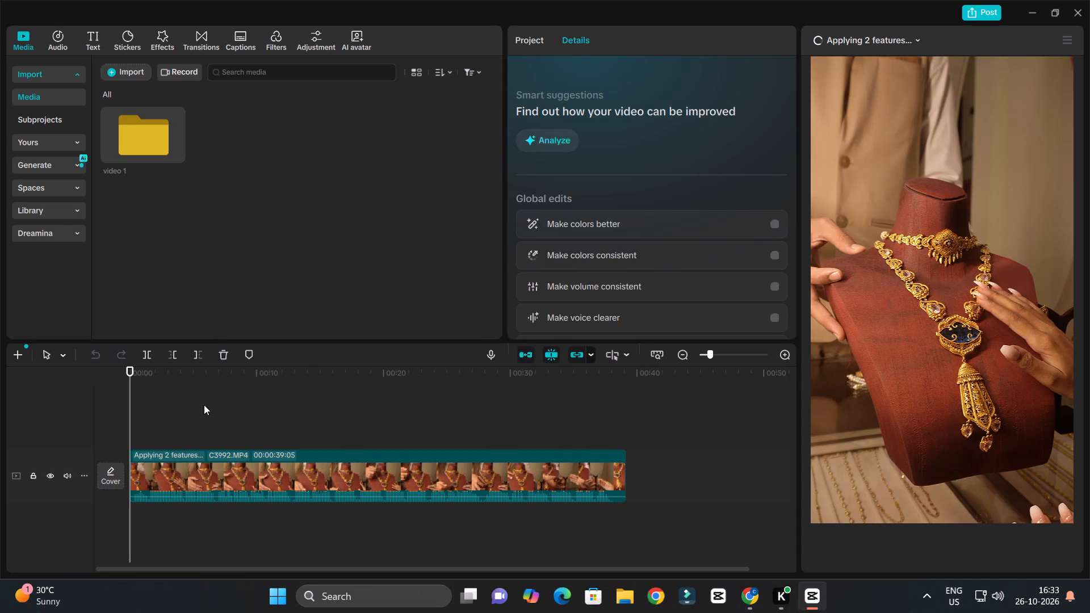
Select clip C3992.MP4 on the timeline and check the processing progress of its Enhance voice and Stabilize features.
drag(160, 379, 192, 421)
drag(193, 383, 137, 418)
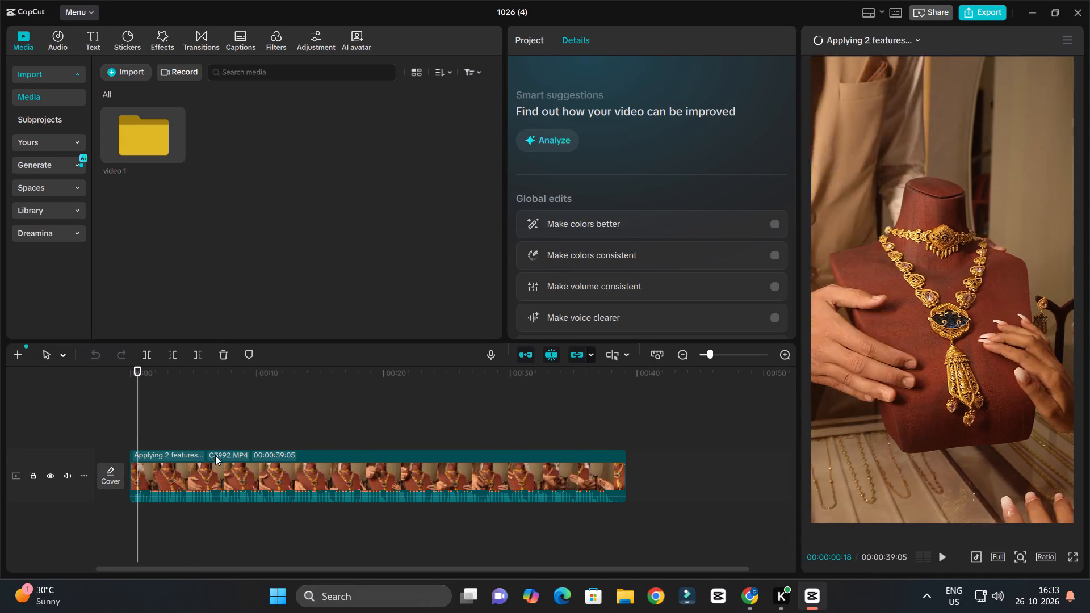
click(213, 471)
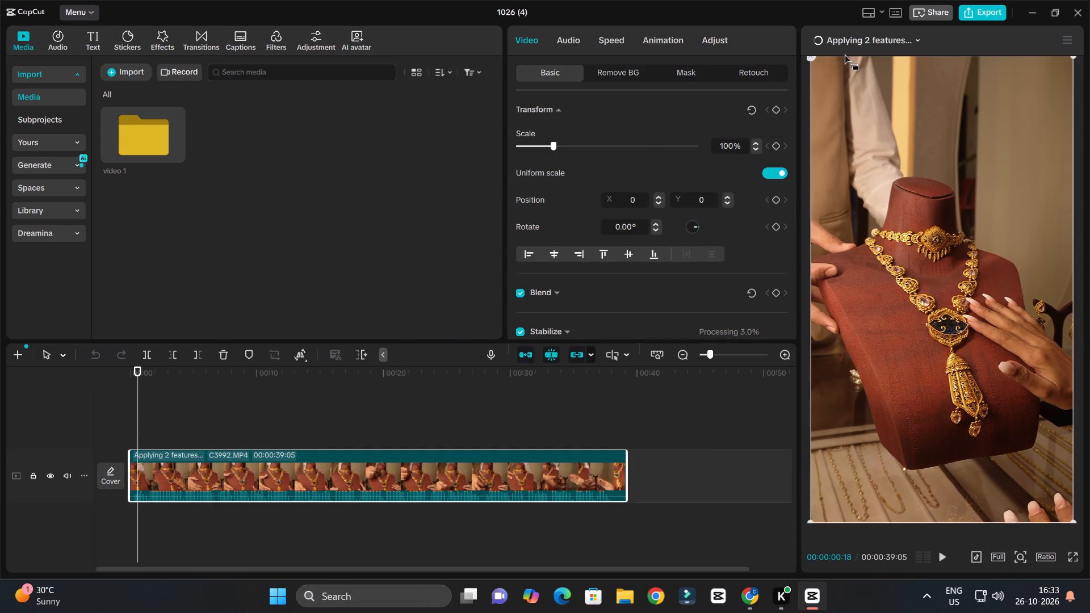
click(861, 41)
click(861, 41)
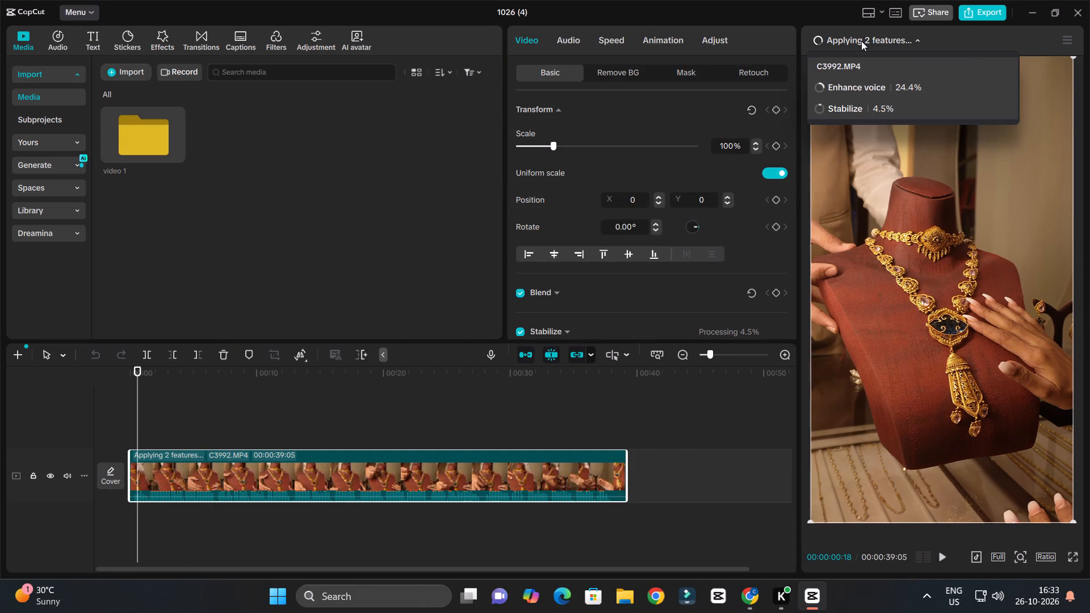
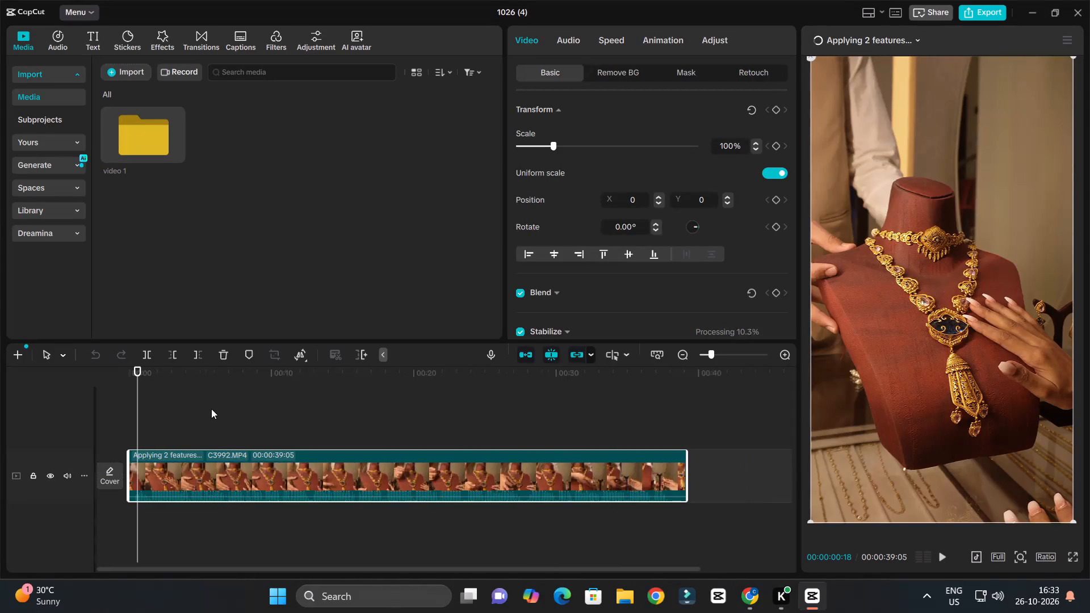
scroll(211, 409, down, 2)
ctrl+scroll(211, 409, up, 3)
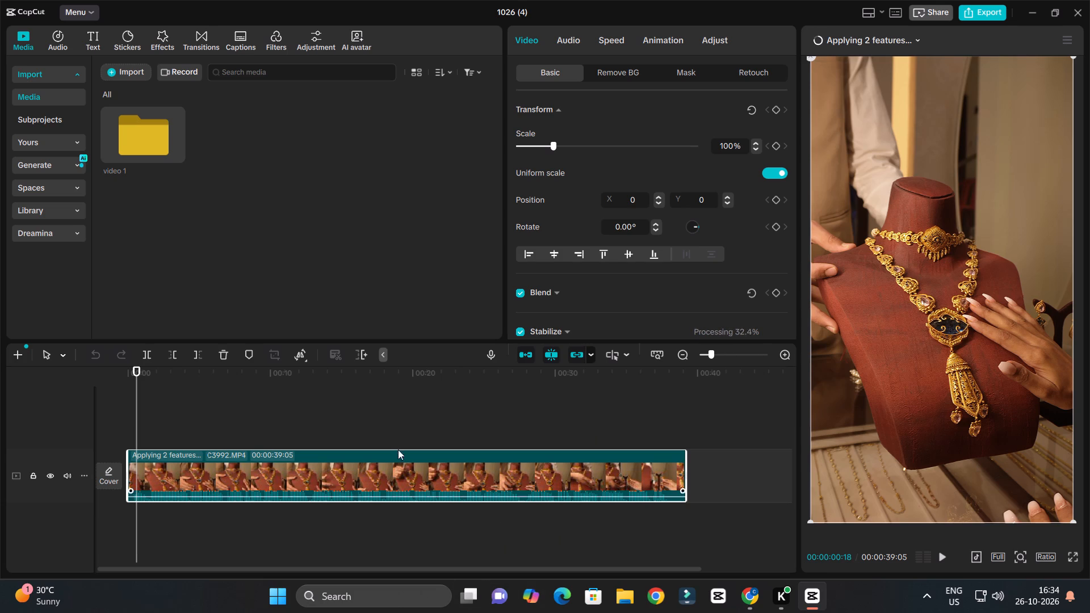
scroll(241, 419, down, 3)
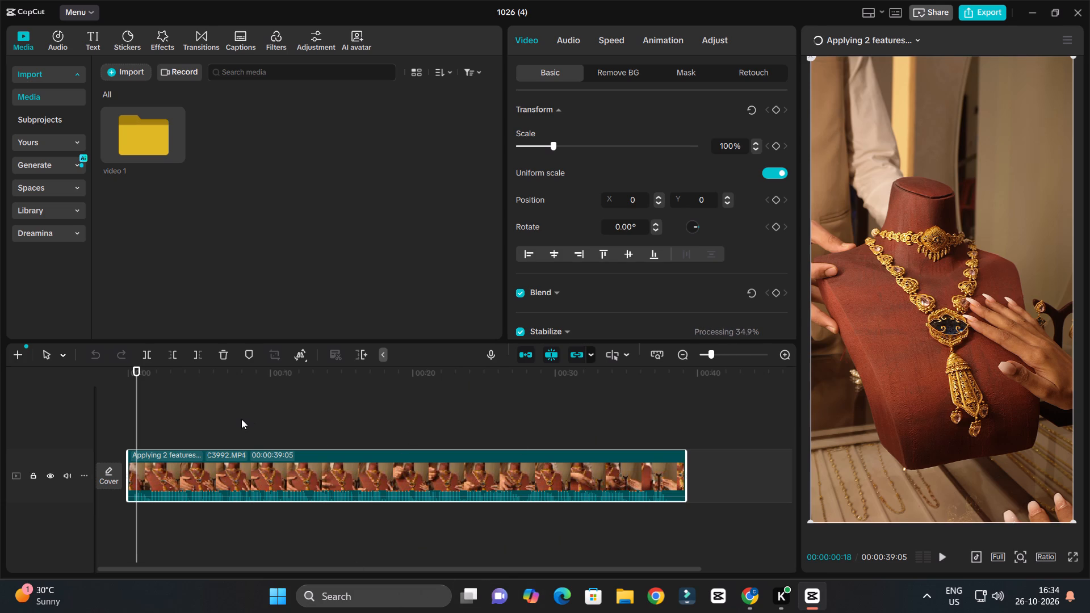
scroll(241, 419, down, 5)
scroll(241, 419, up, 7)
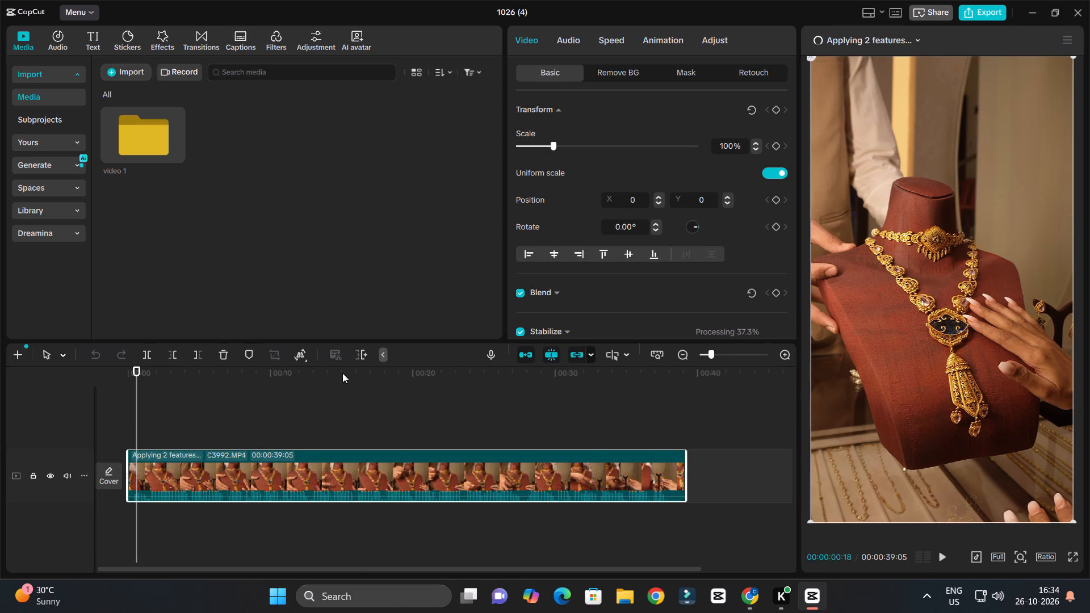
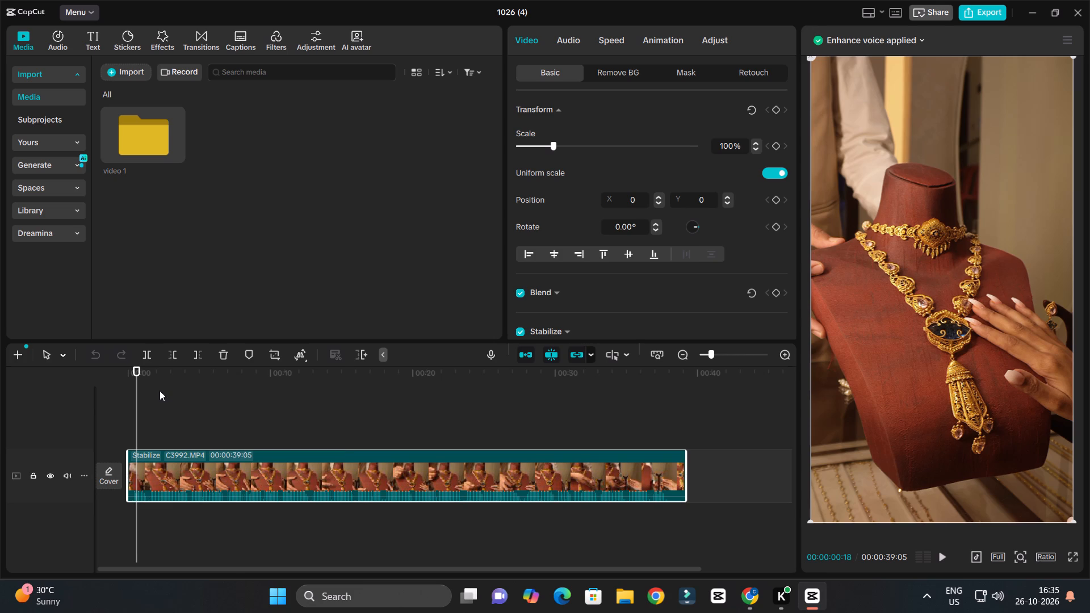
Review the stabilized C3992.MP4 footage up to about 21 seconds and turn off Stabilize for the clip.
click(160, 391)
drag(163, 392, 163, 392)
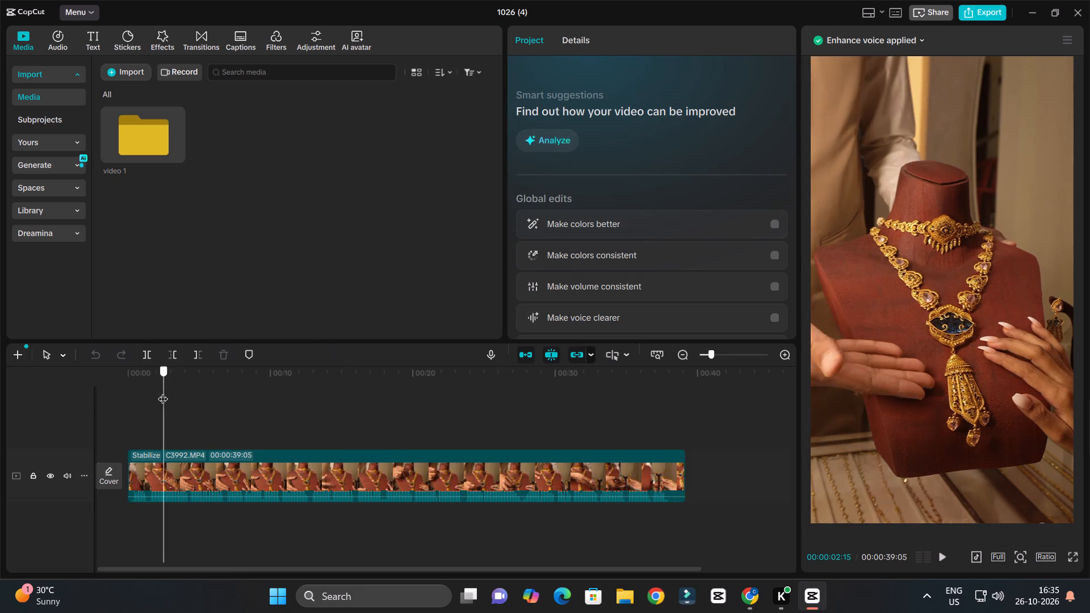
drag(163, 392, 178, 443)
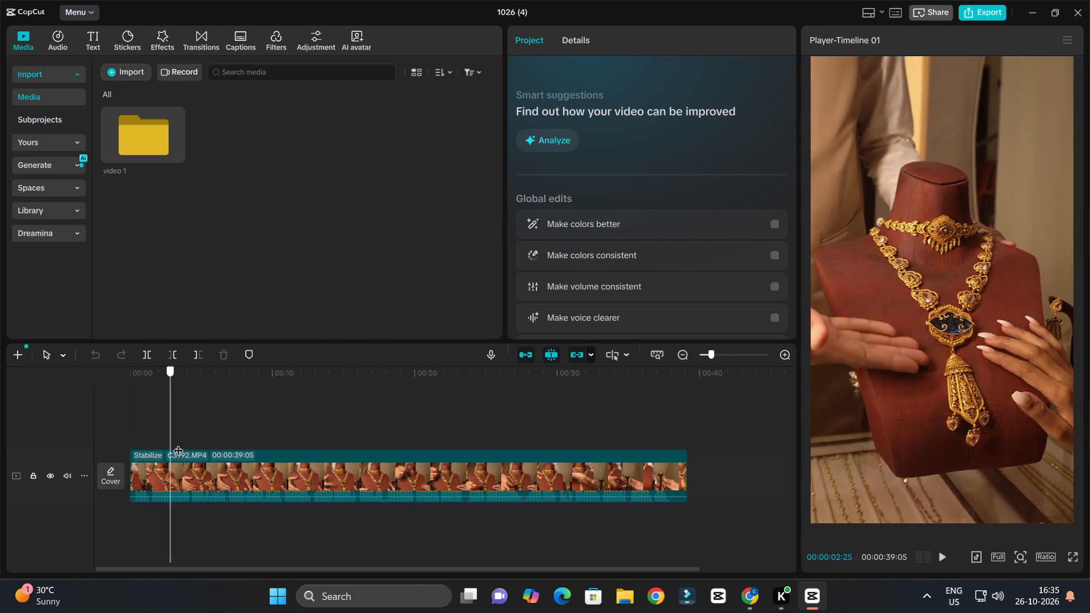
drag(178, 443, 244, 442)
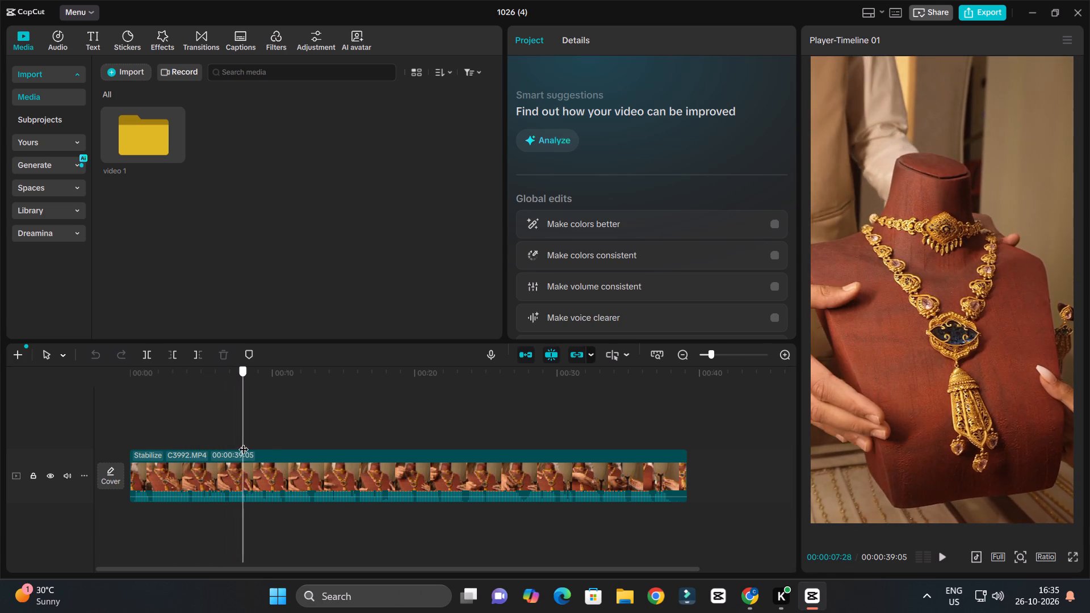
drag(244, 442, 370, 447)
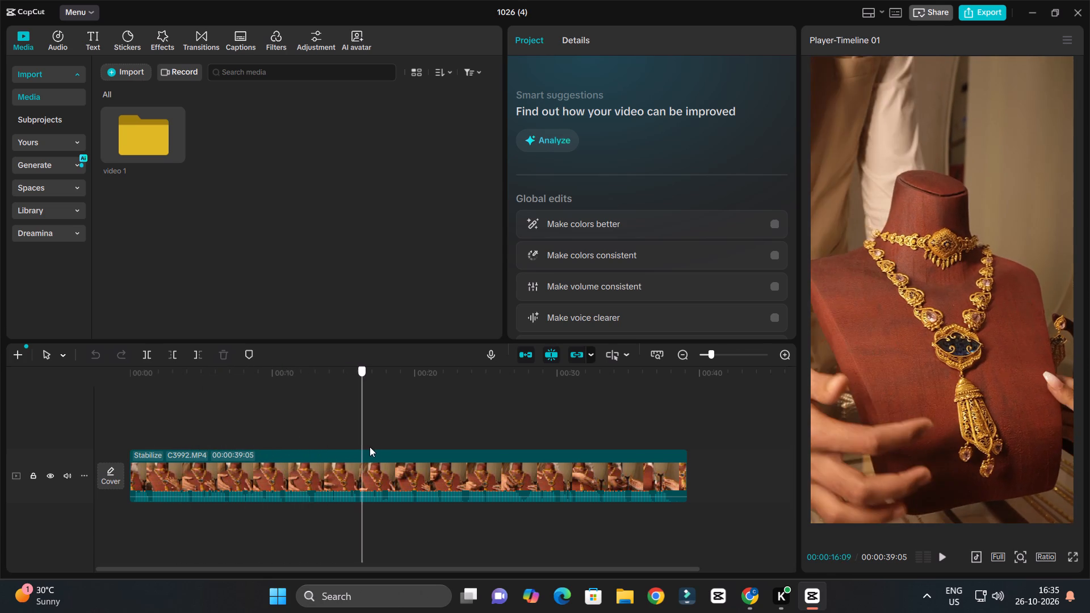
drag(370, 447, 429, 436)
click(442, 461)
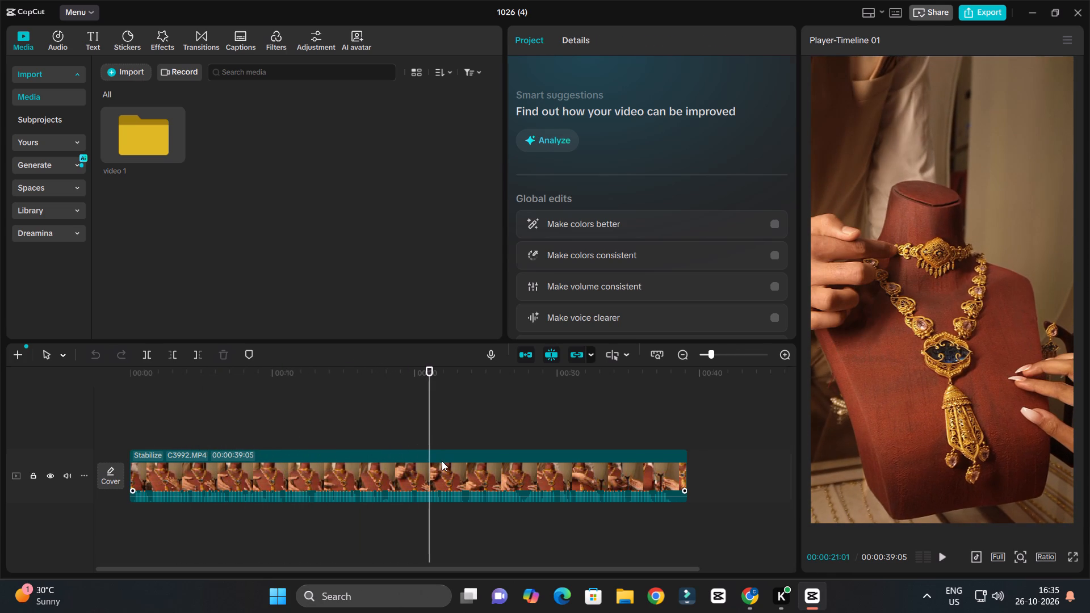
scroll(543, 276, down, 1)
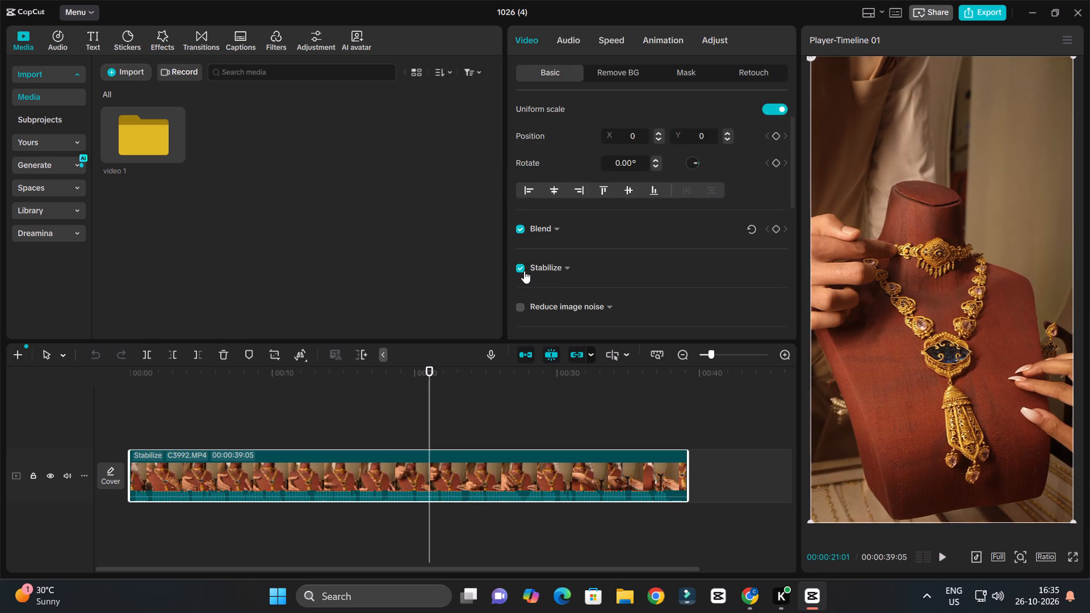
click(523, 271)
Examine the unstabilized C3992.MP4 footage from its opening to its end, returning the playhead to about 00:00:02:26.
drag(422, 372, 162, 417)
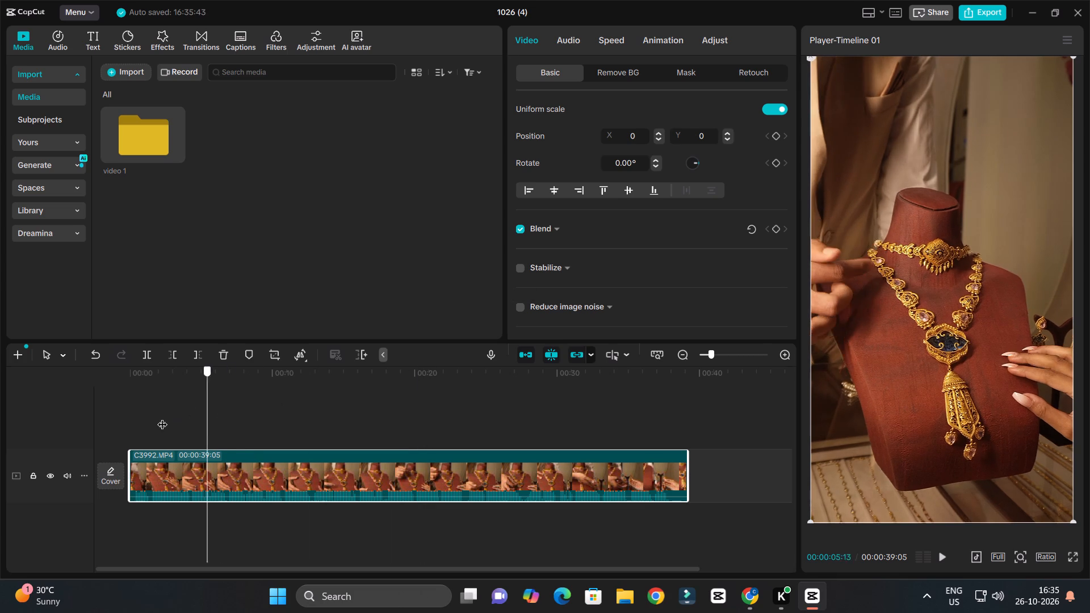
drag(162, 417, 160, 443)
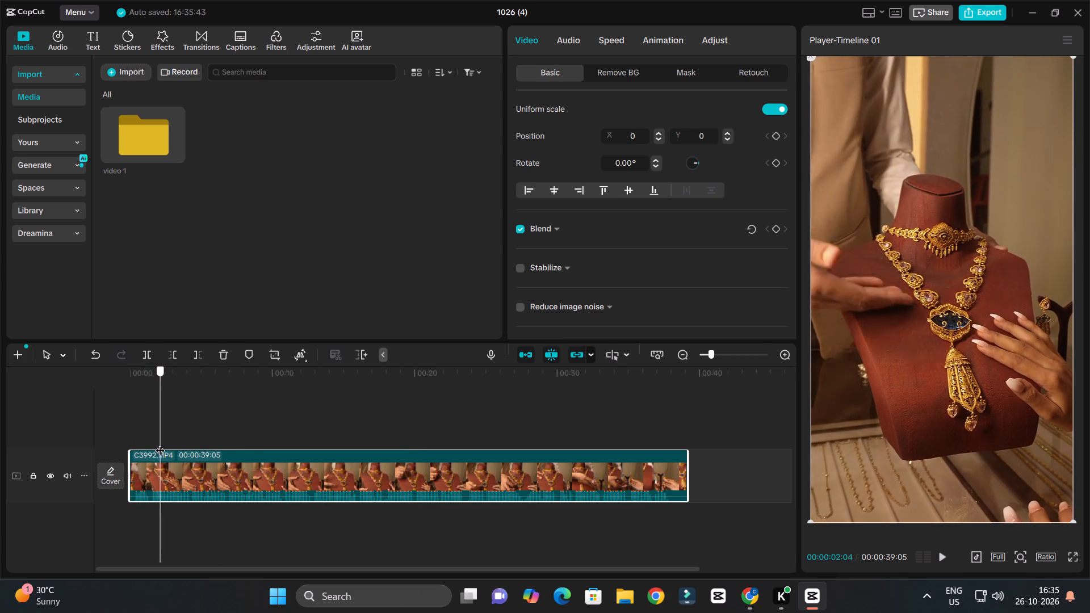
drag(160, 443, 225, 446)
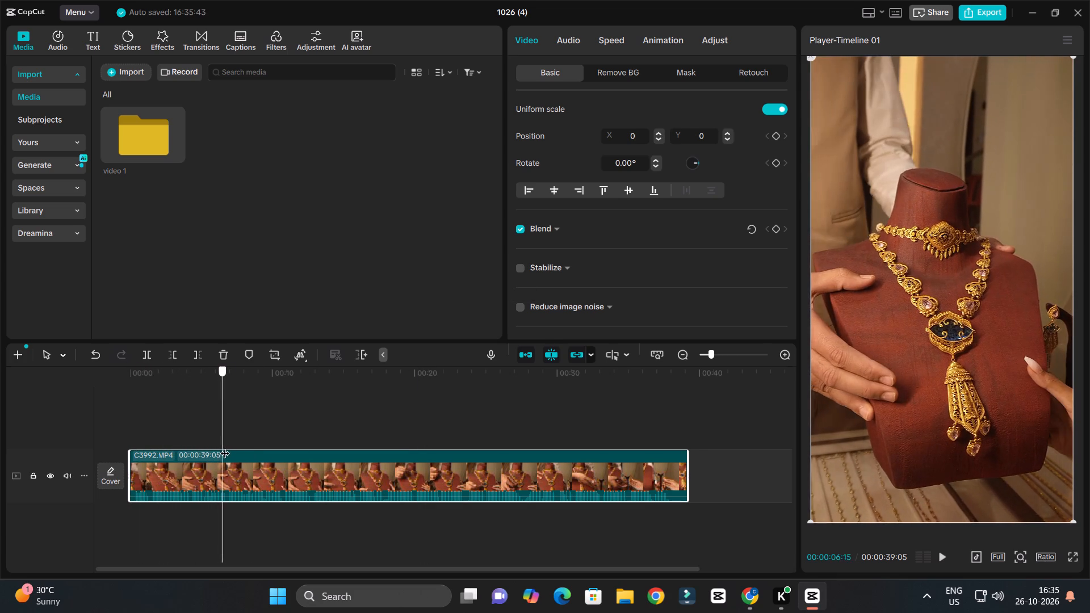
drag(225, 446, 282, 447)
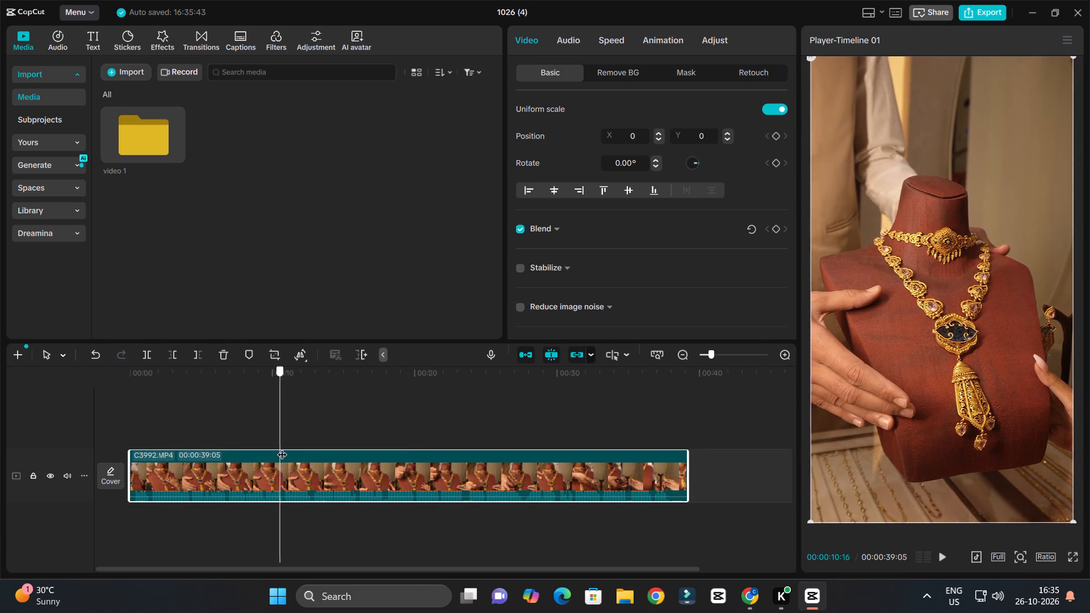
drag(282, 447, 325, 449)
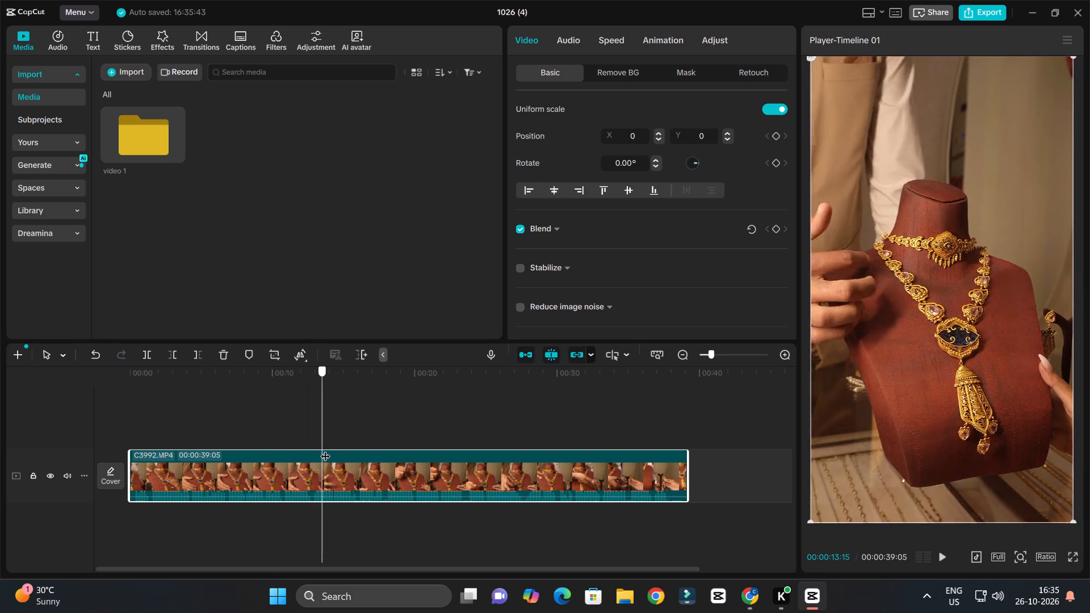
drag(325, 449, 395, 458)
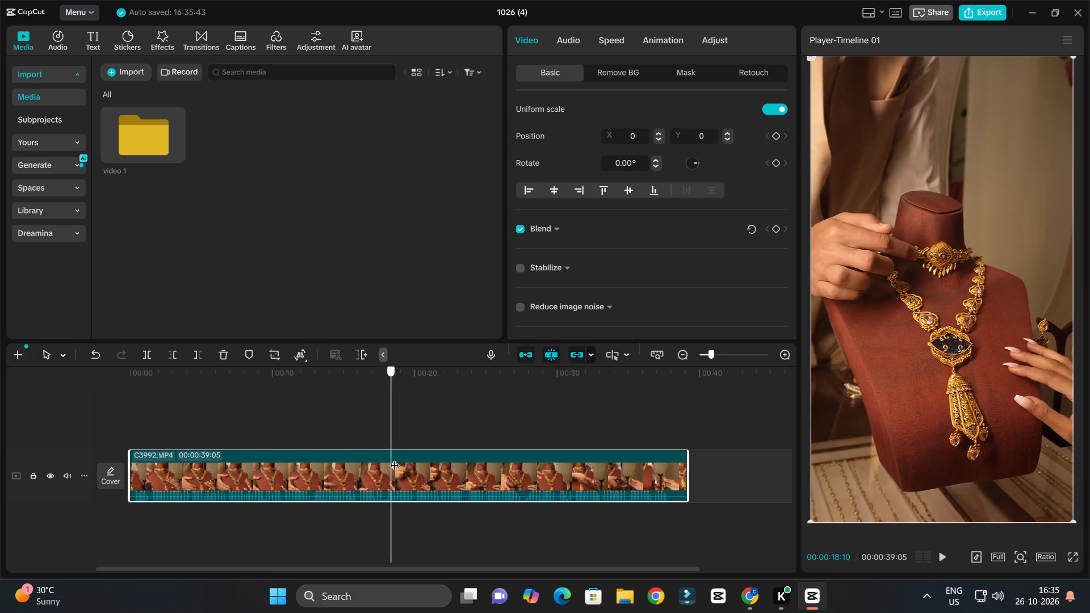
drag(395, 458, 474, 463)
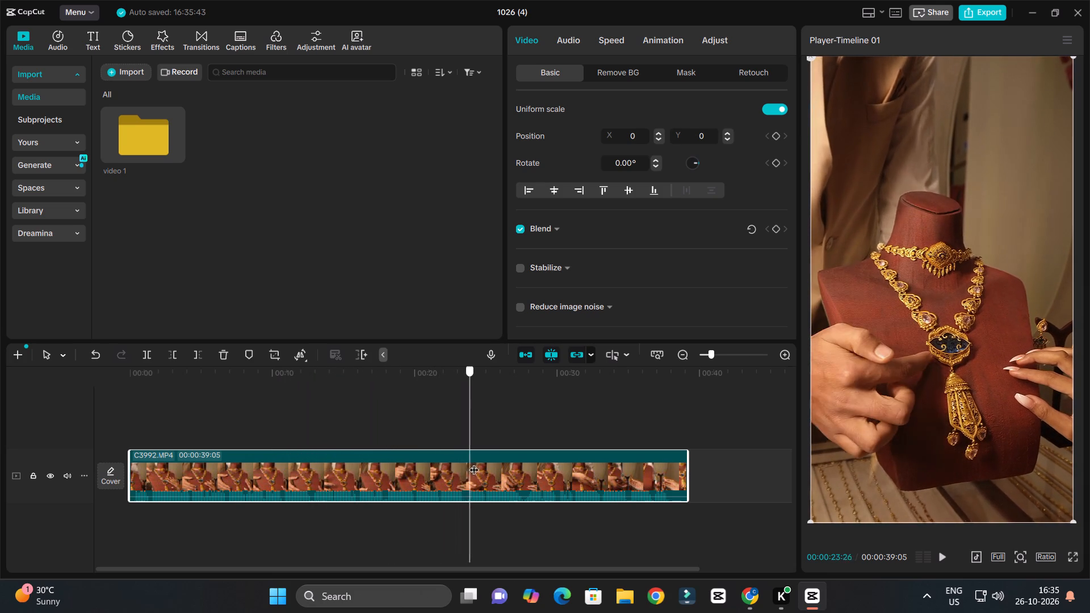
drag(474, 463, 583, 463)
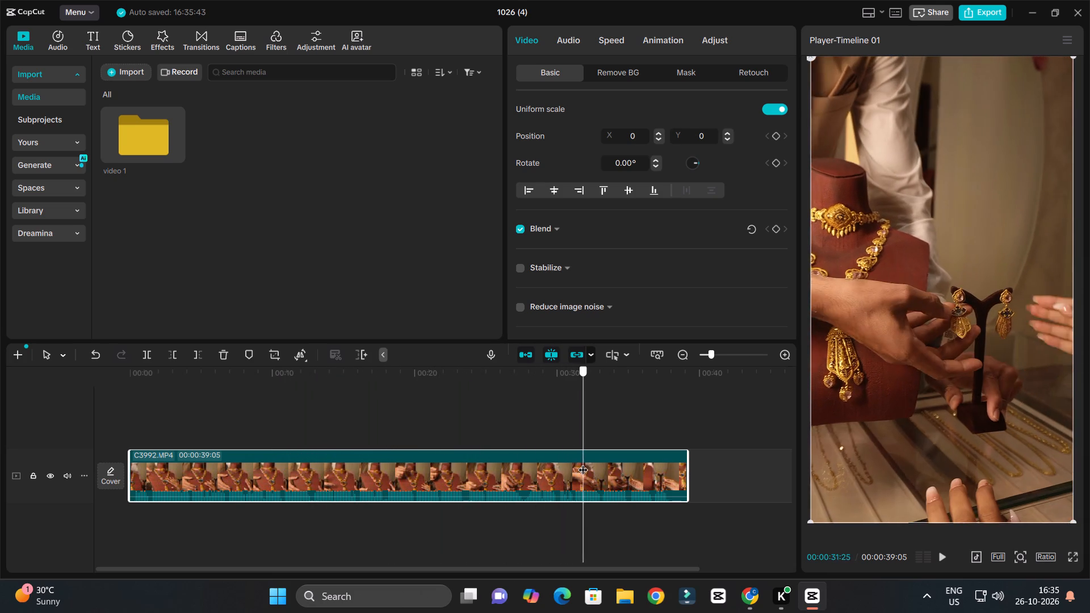
drag(583, 463, 640, 466)
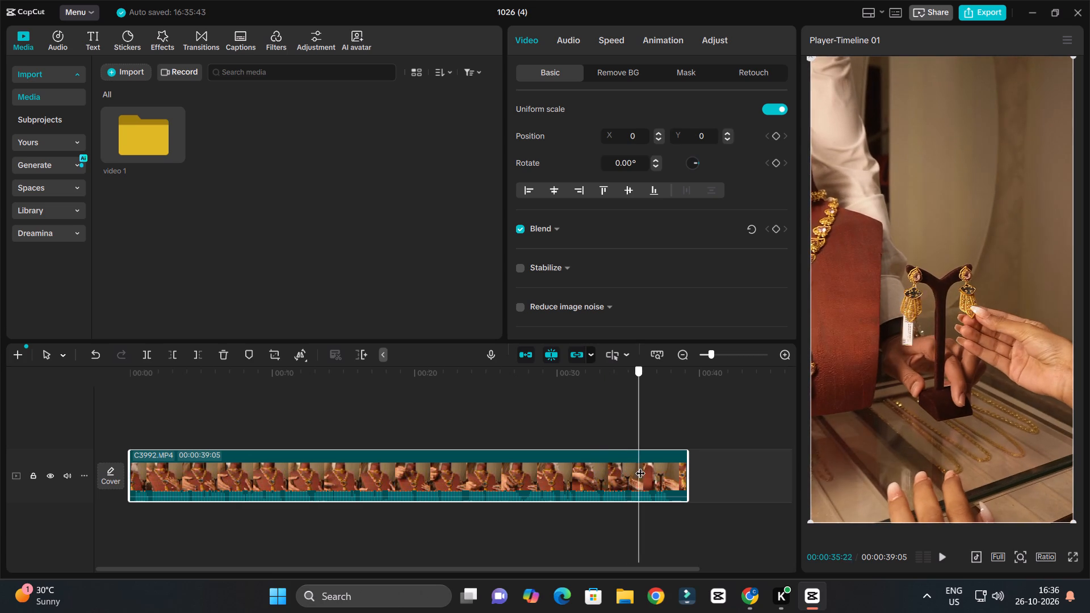
drag(640, 466, 674, 467)
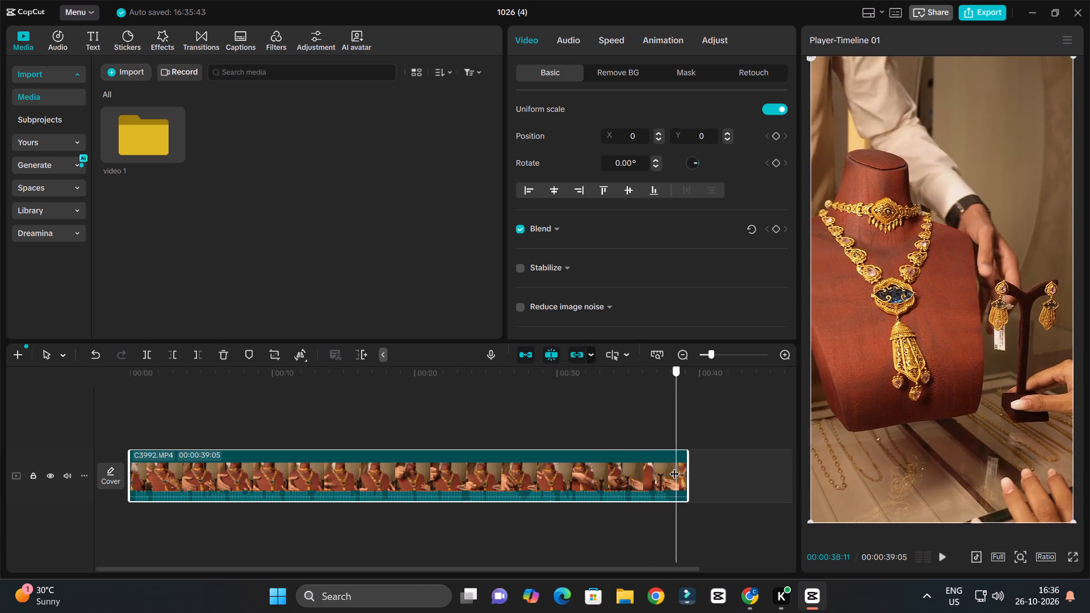
drag(674, 467, 170, 457)
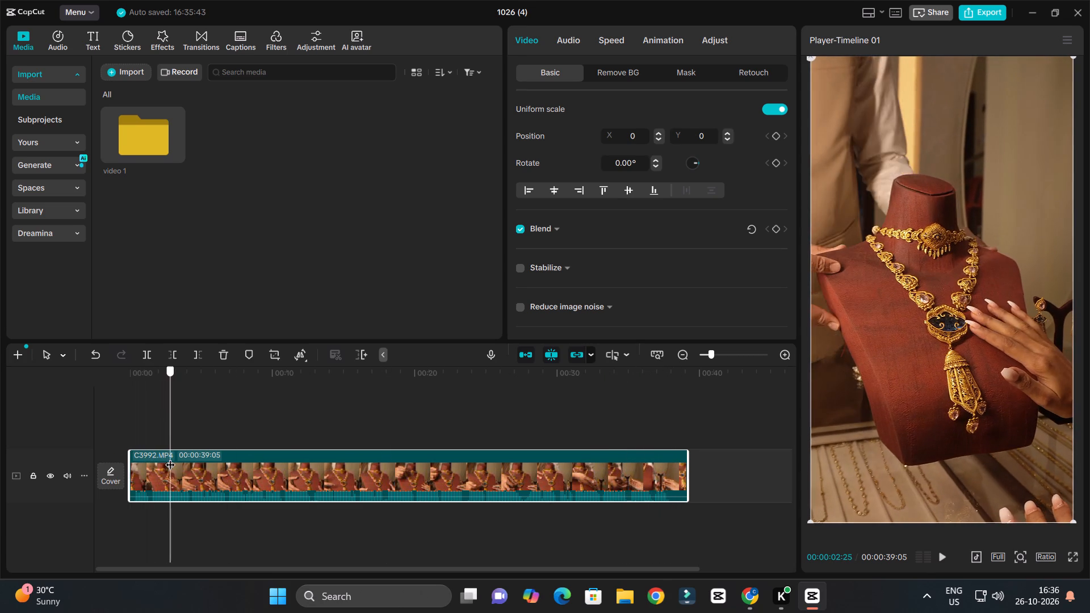
drag(170, 457, 171, 457)
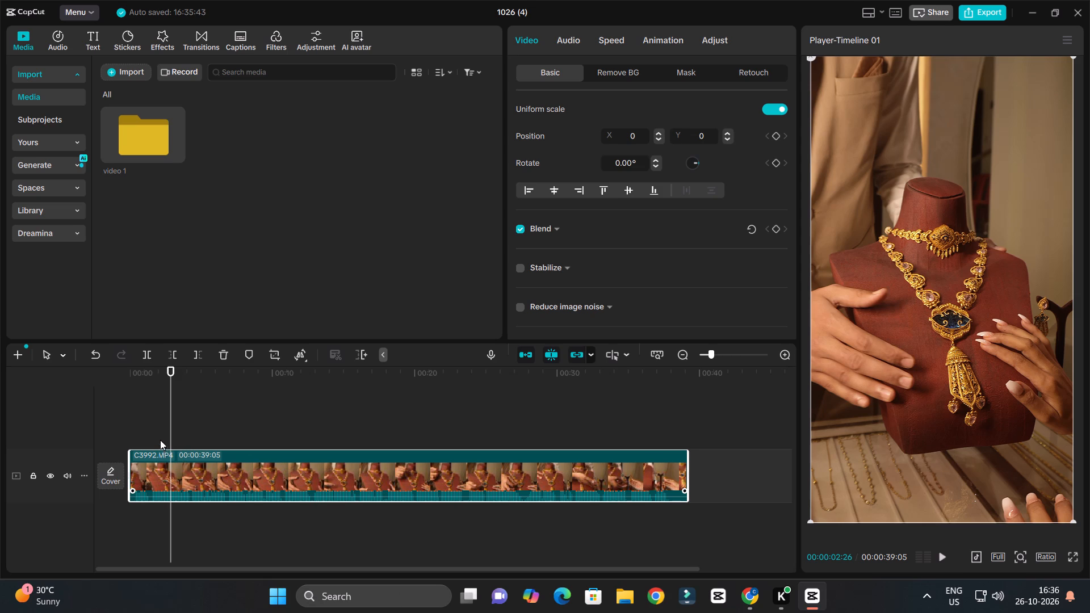
Show the clip's Enhance voice settings and listen to short passages within the first few seconds of C3992.MP4.
click(561, 40)
scroll(562, 204, down, 1)
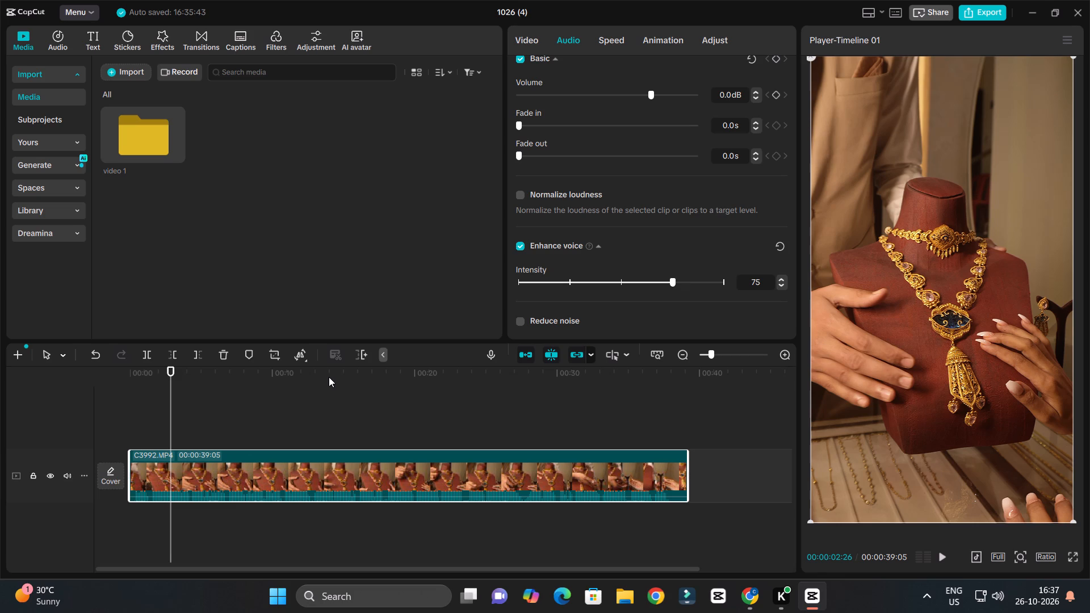
key(space)
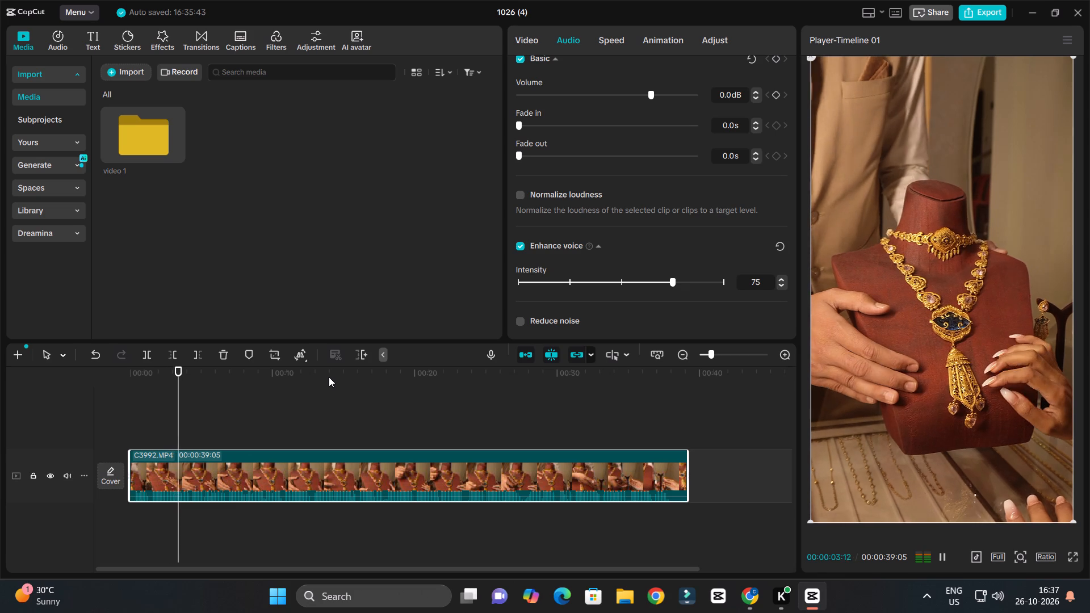
key(space)
ctrl+scroll(183, 438, up, 7)
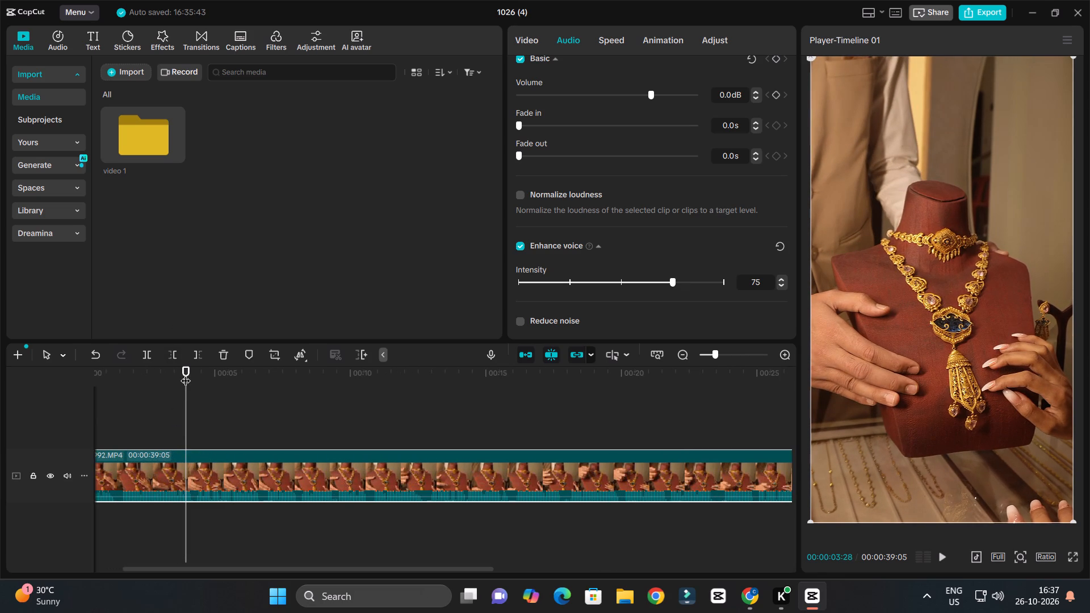
drag(186, 373, 87, 405)
key(space)
ctrl+scroll(240, 415, up, 5)
key(space)
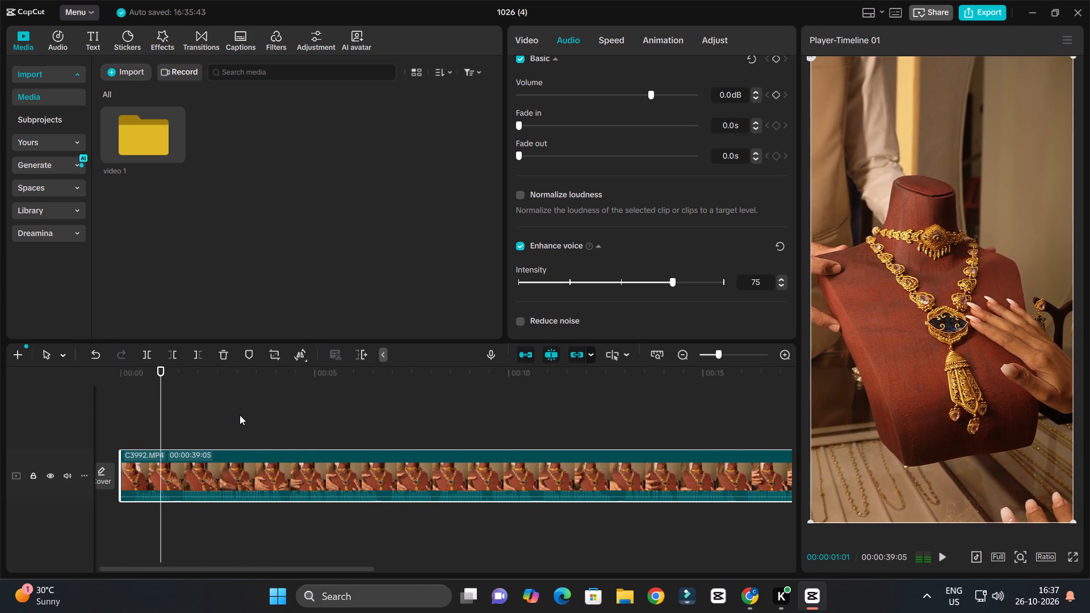
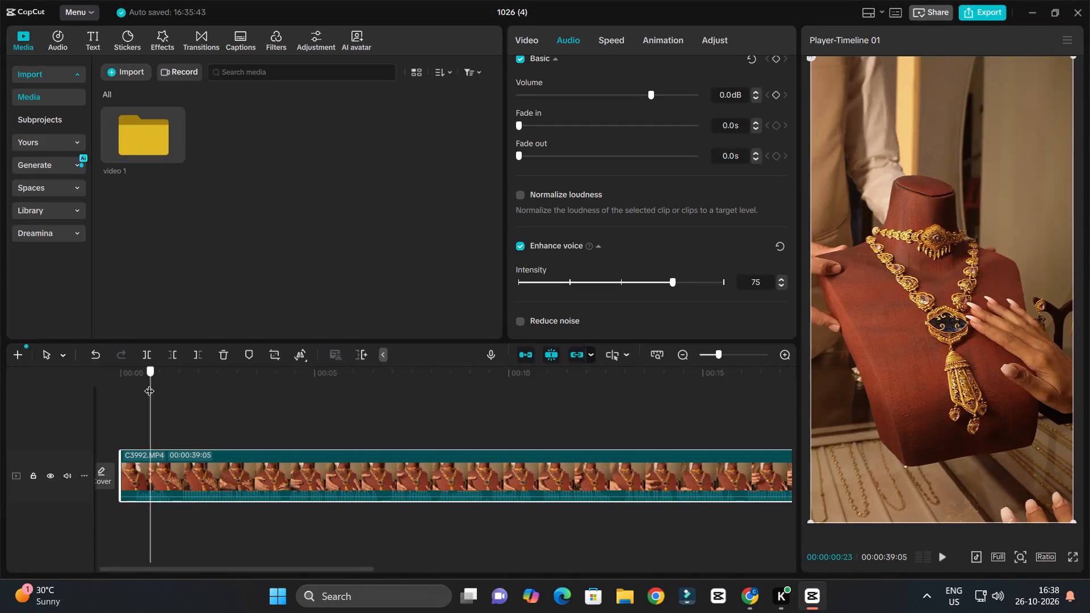
Listen to the opening of C3992.MP4 from its start to about 00:00:01:19.
drag(149, 384, 120, 397)
key(space)
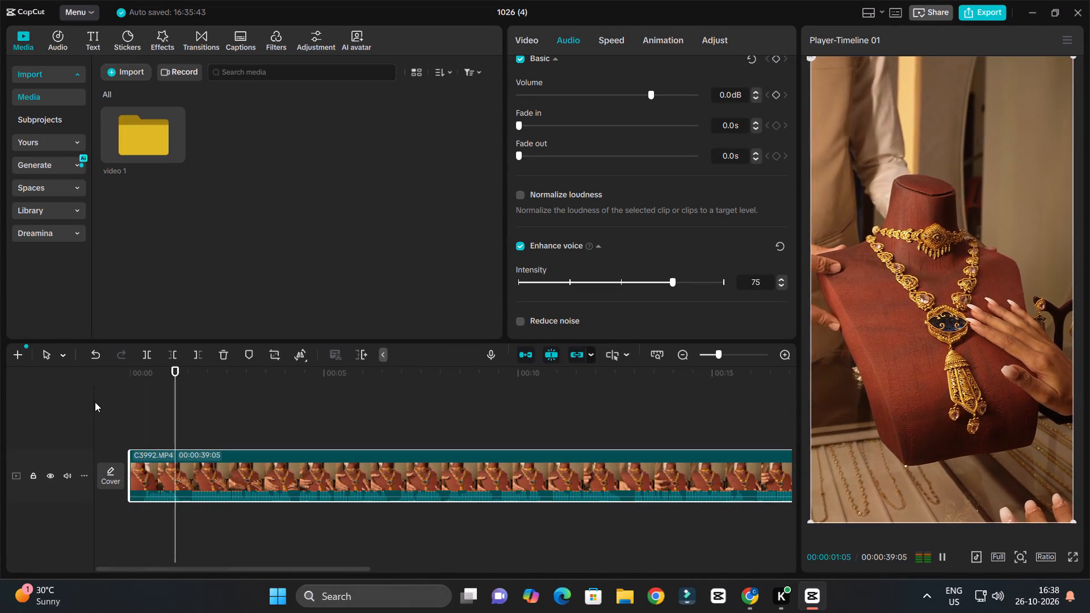
key(space)
ctrl+scroll(180, 417, up, 4)
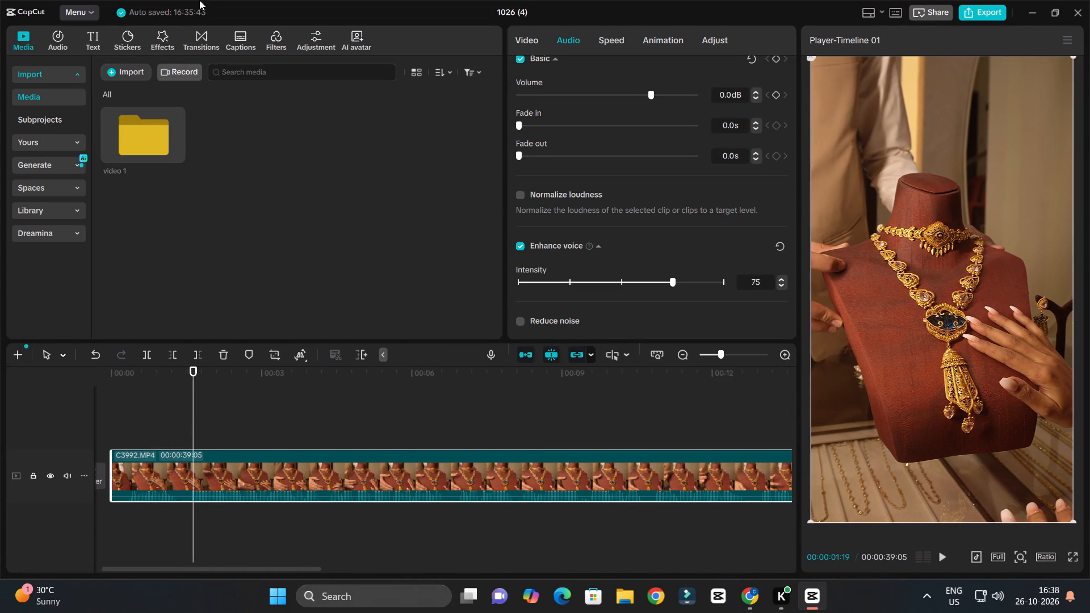
Add a default text clip above the start of C3992.MP4 and play the opening to 00:00:00:22.
click(93, 42)
drag(121, 87, 116, 278)
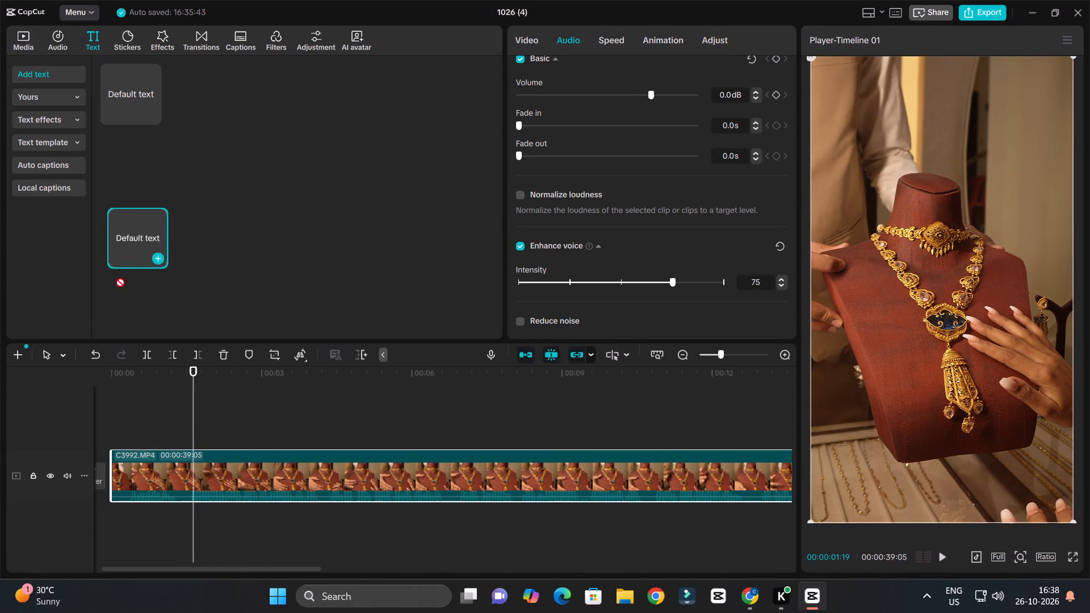
drag(116, 278, 108, 421)
drag(156, 376, 94, 417)
key(space)
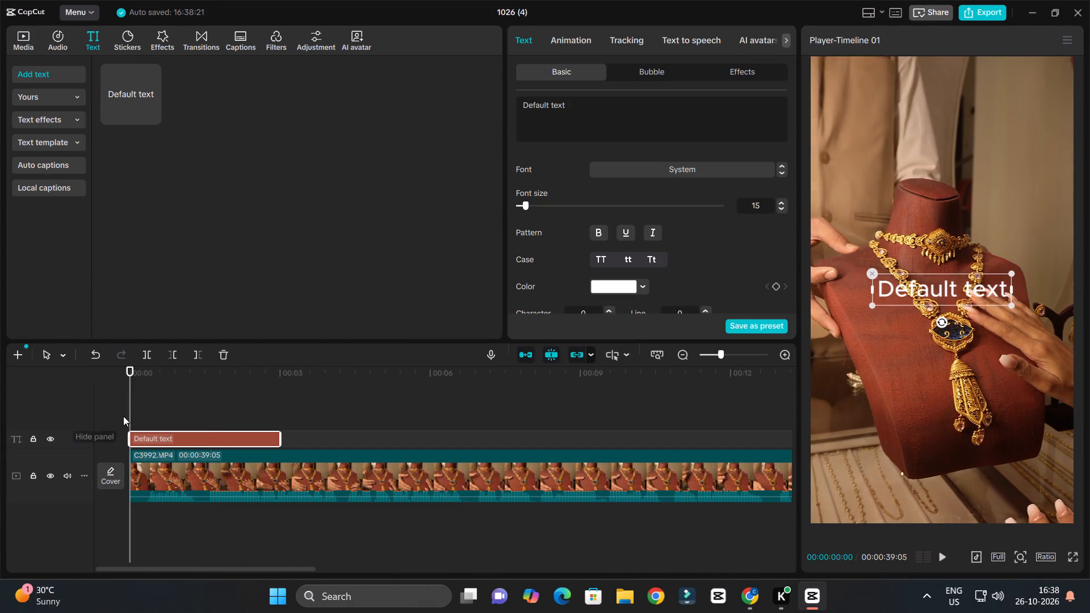
ctrl+scroll(158, 420, up, 6)
key(space)
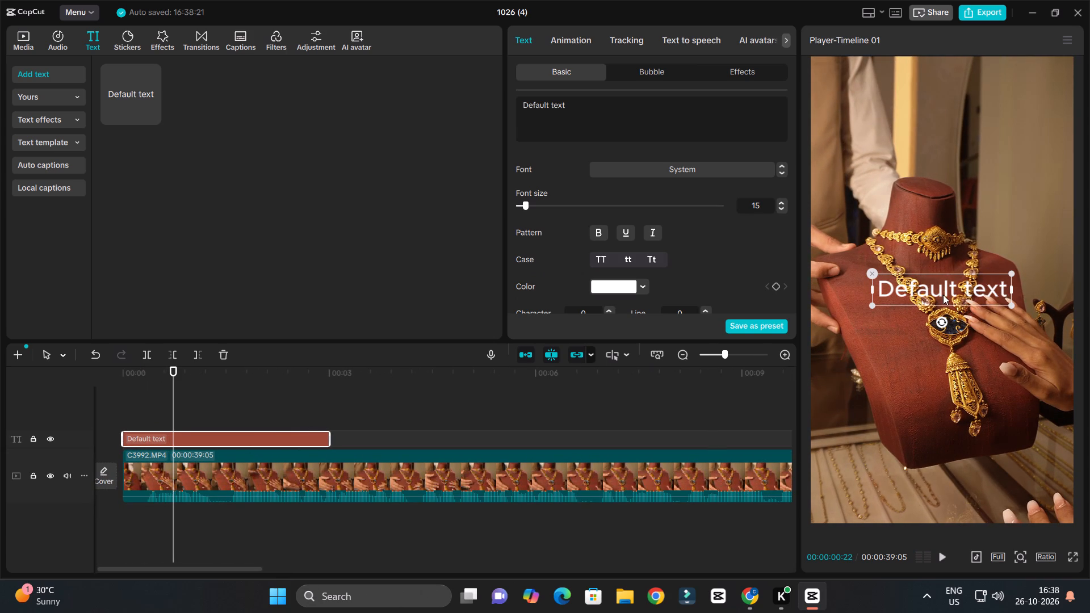
Move the text above the necklace bust and change its wording to "Yeh" with a capitalised first letter.
drag(943, 295, 935, 140)
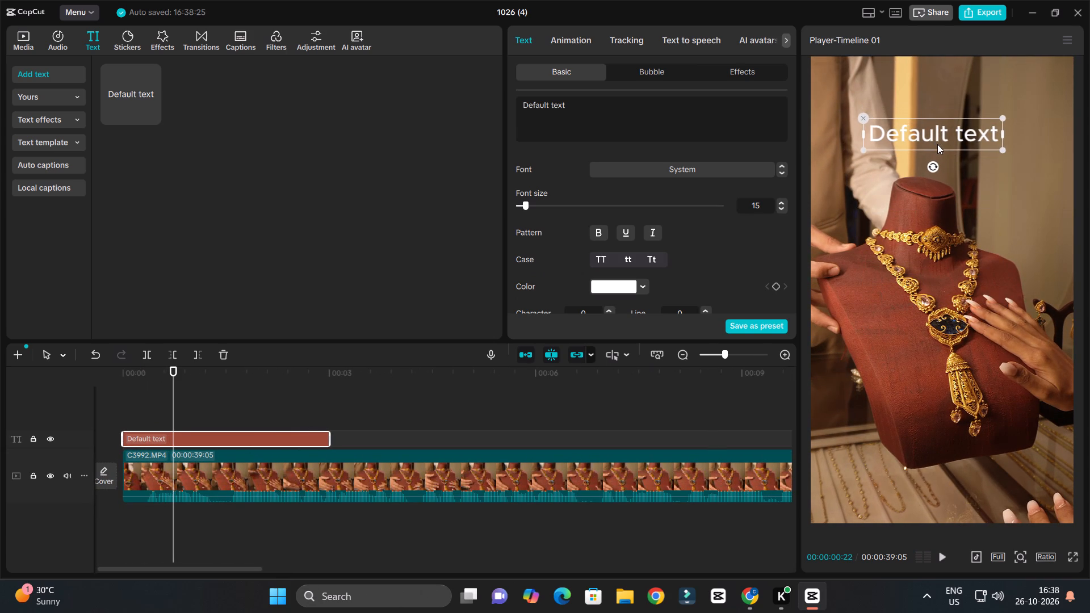
click(941, 142)
drag(591, 103, 492, 107)
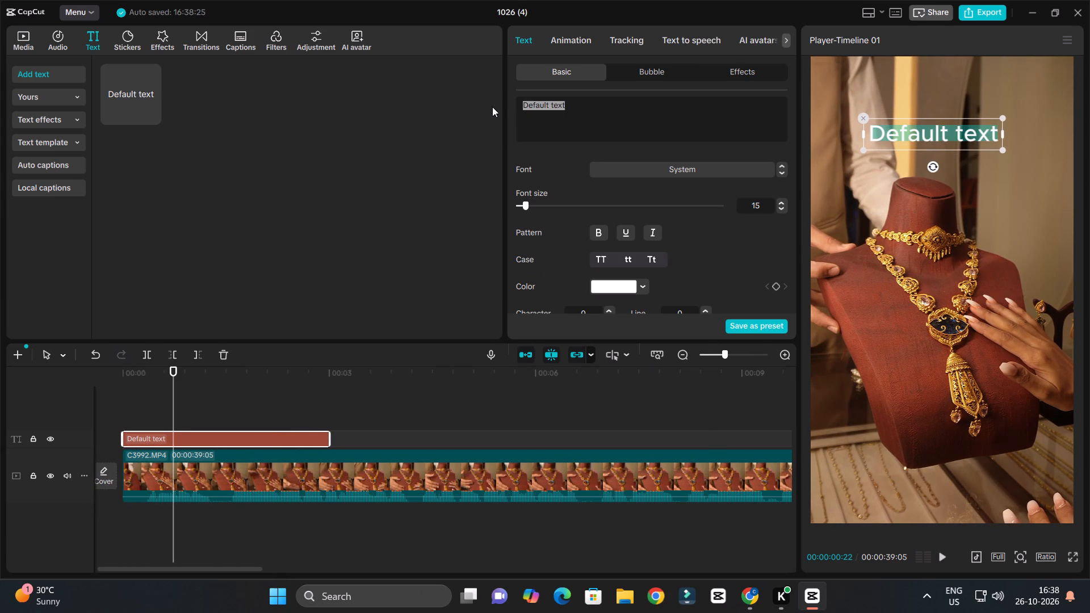
drag(492, 107, 488, 105)
text(yeh)
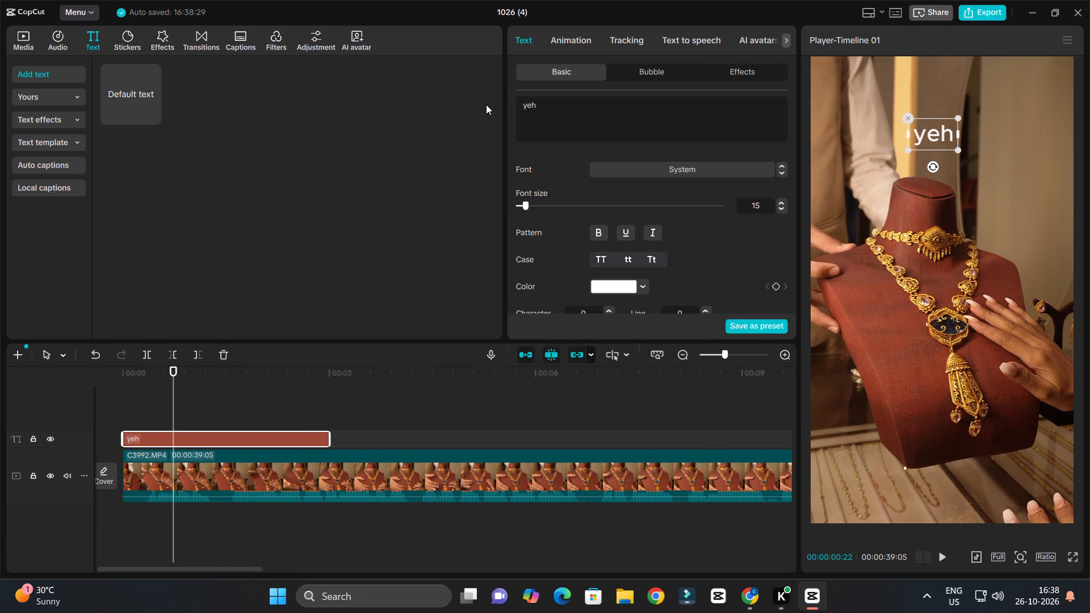
key(space)
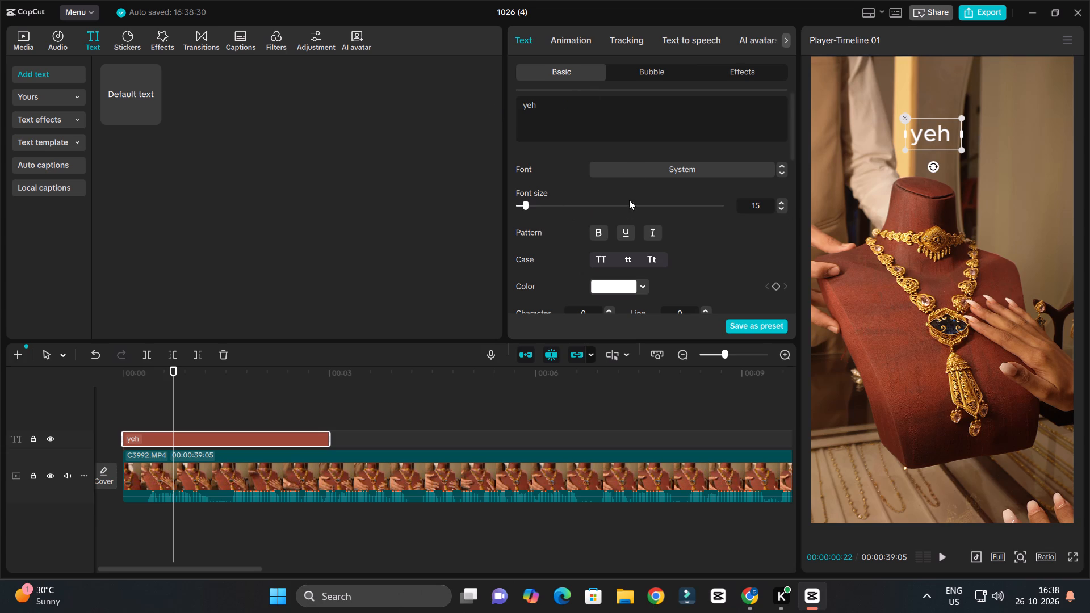
click(645, 259)
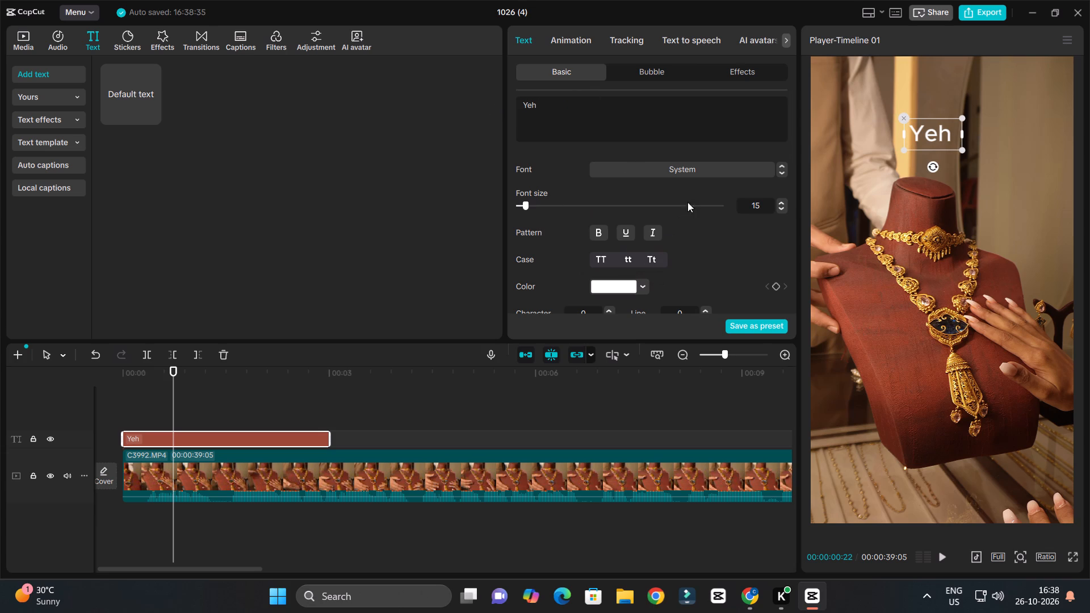
Set the "Yeh" text's font to Quicksand and move it up near the top of the video frame.
click(667, 172)
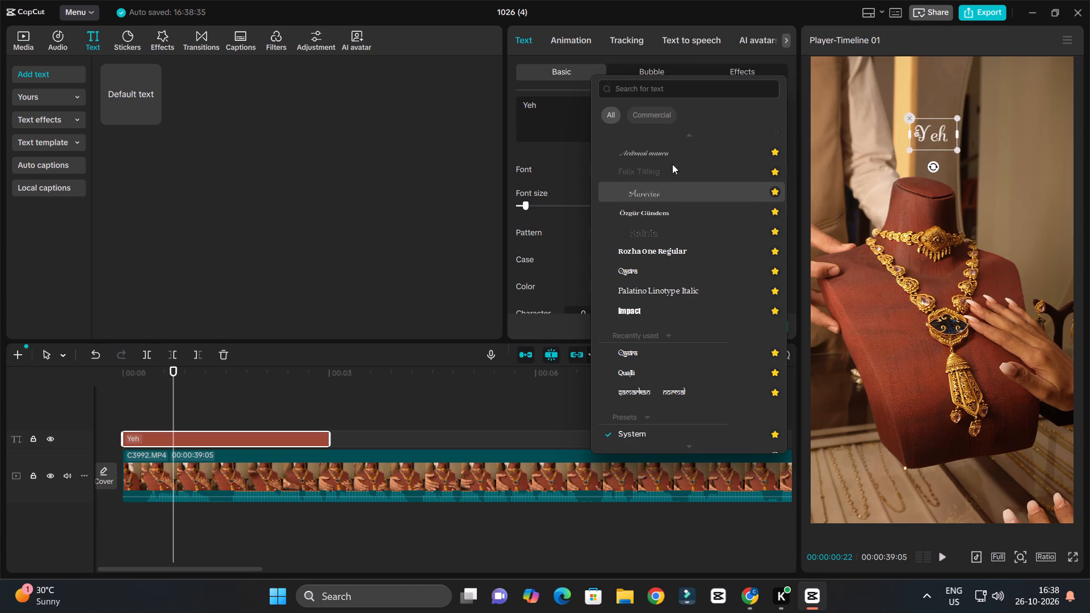
scroll(670, 152, up, 5)
scroll(652, 219, down, 1)
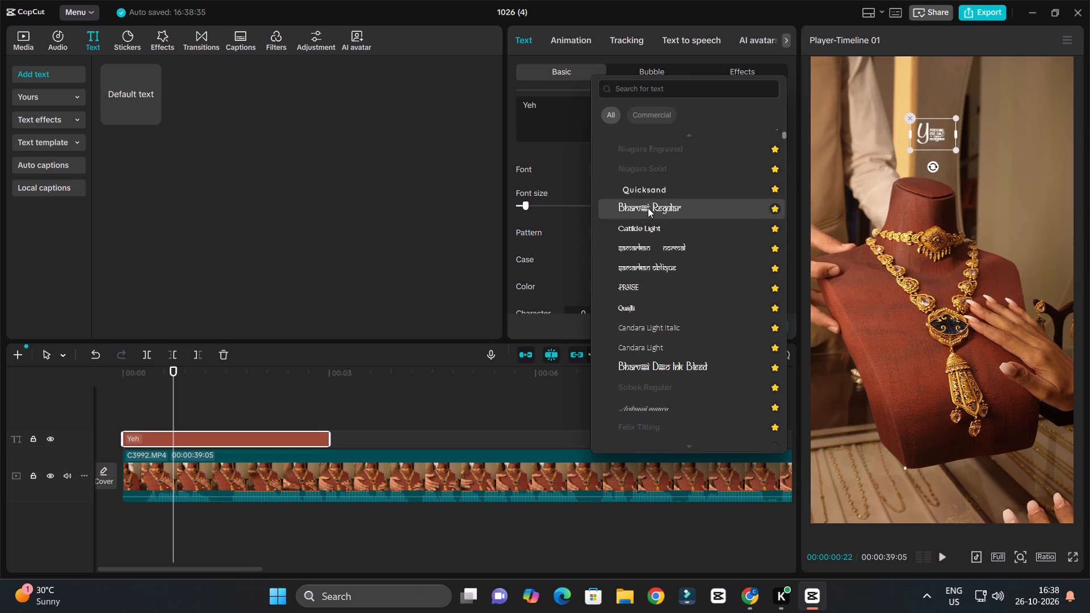
click(666, 187)
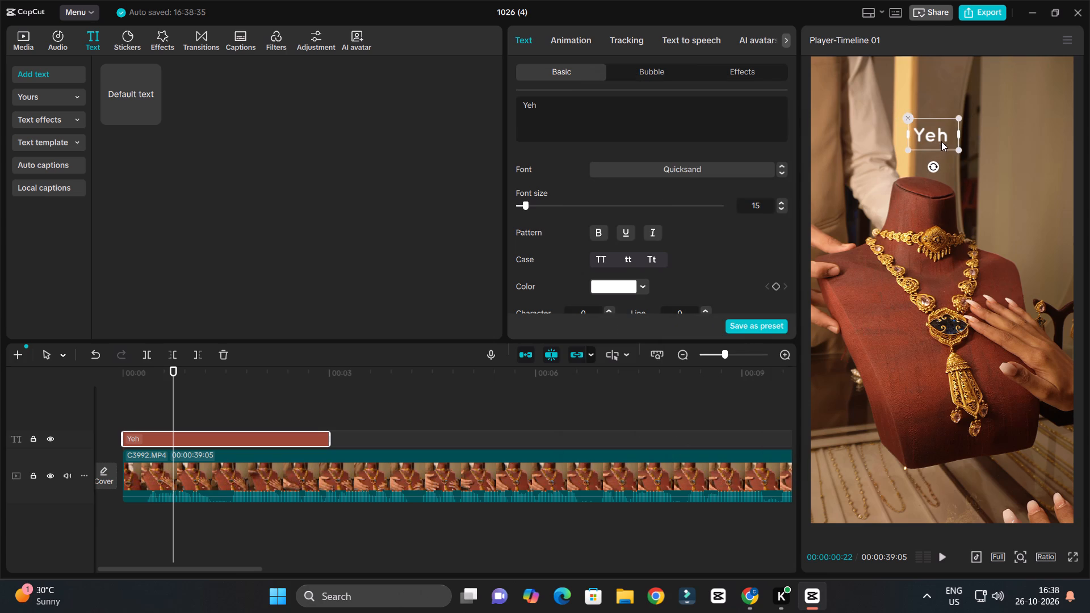
drag(940, 138, 940, 100)
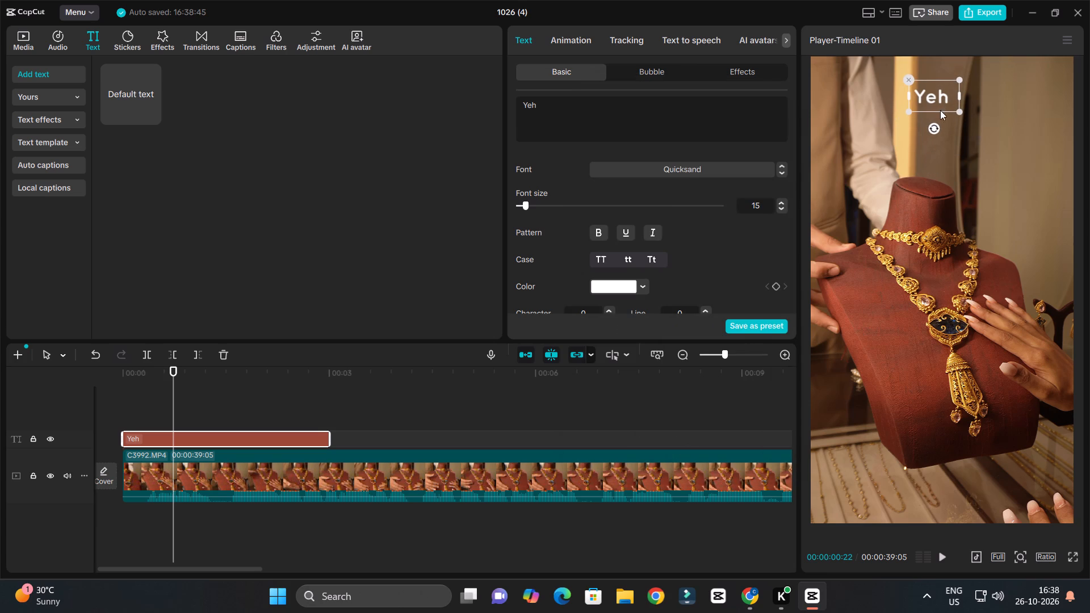
Duplicate the "Yeh" text onto a track above, reword the copy as "kon sa" and place it just below "Yeh" in the frame.
alt+drag(238, 433, 238, 408)
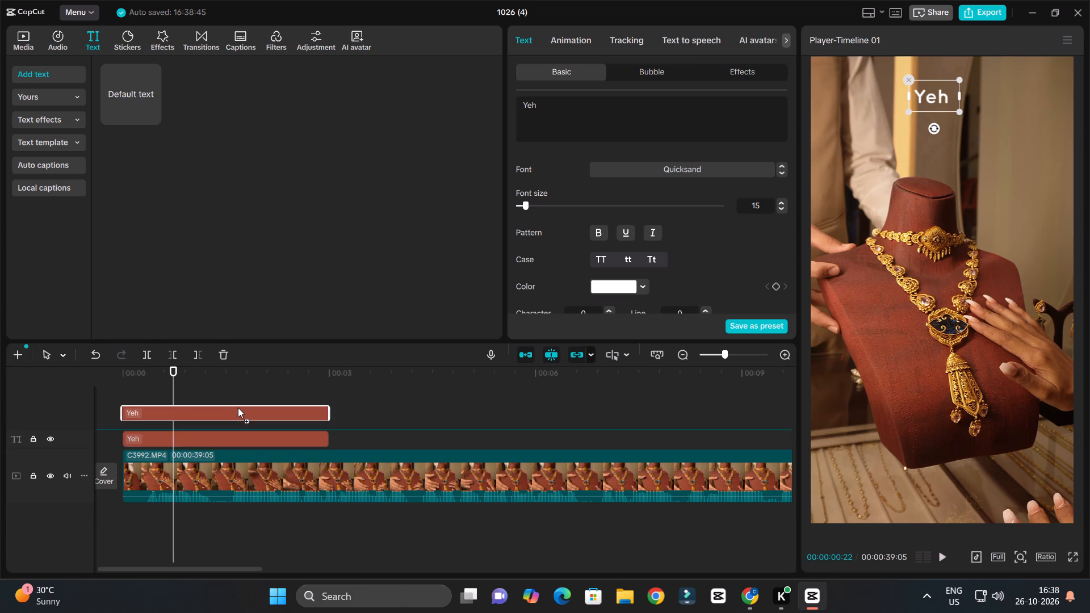
alt+drag(238, 408, 238, 412)
click(238, 425)
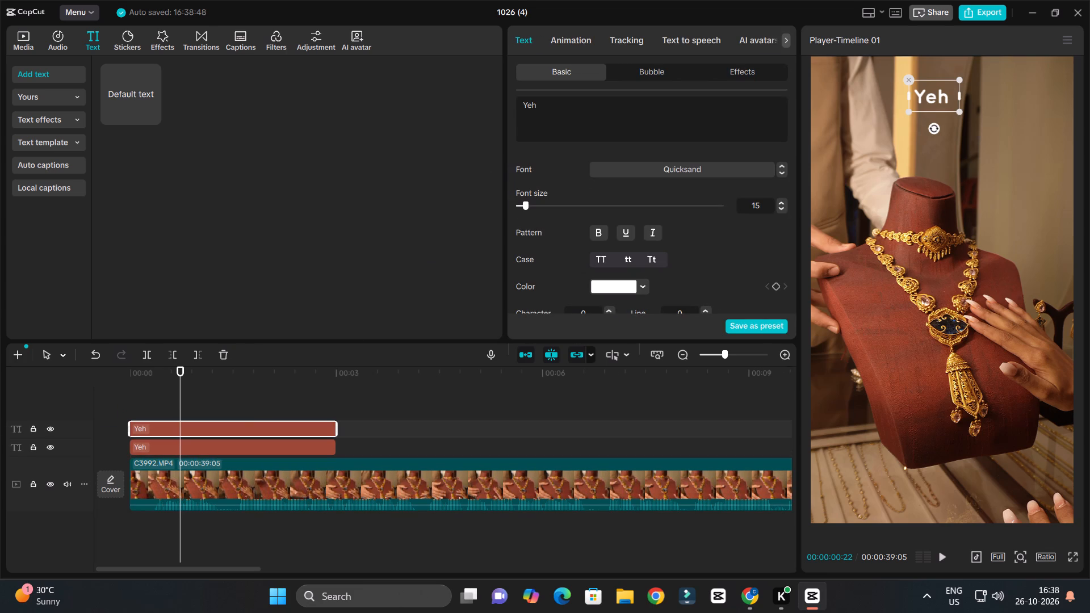
drag(554, 108, 509, 99)
text(konsa)
key(space)
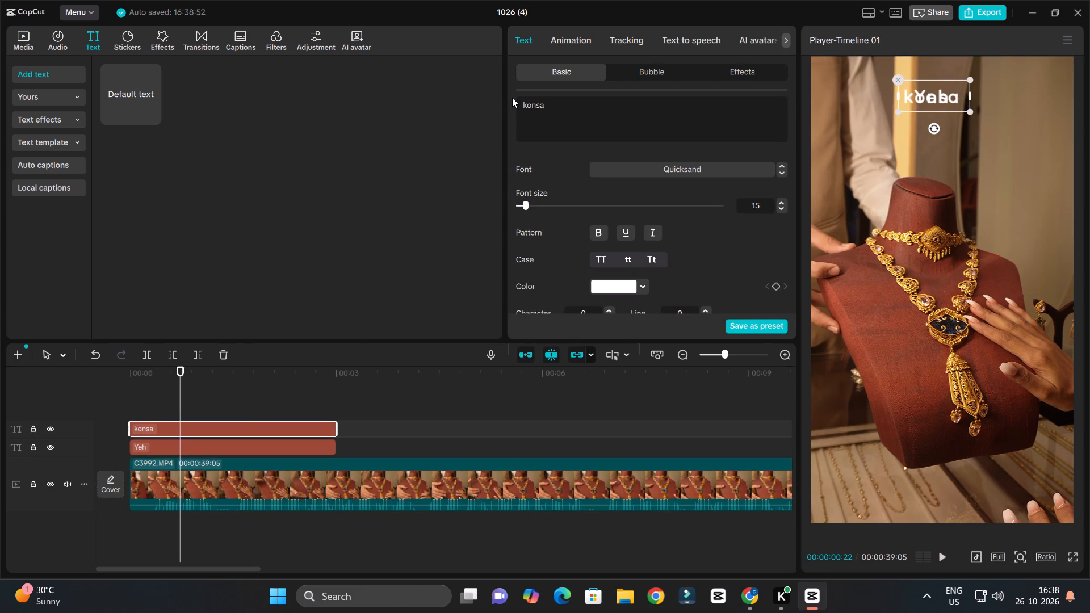
click(536, 104)
key(space)
click(558, 108)
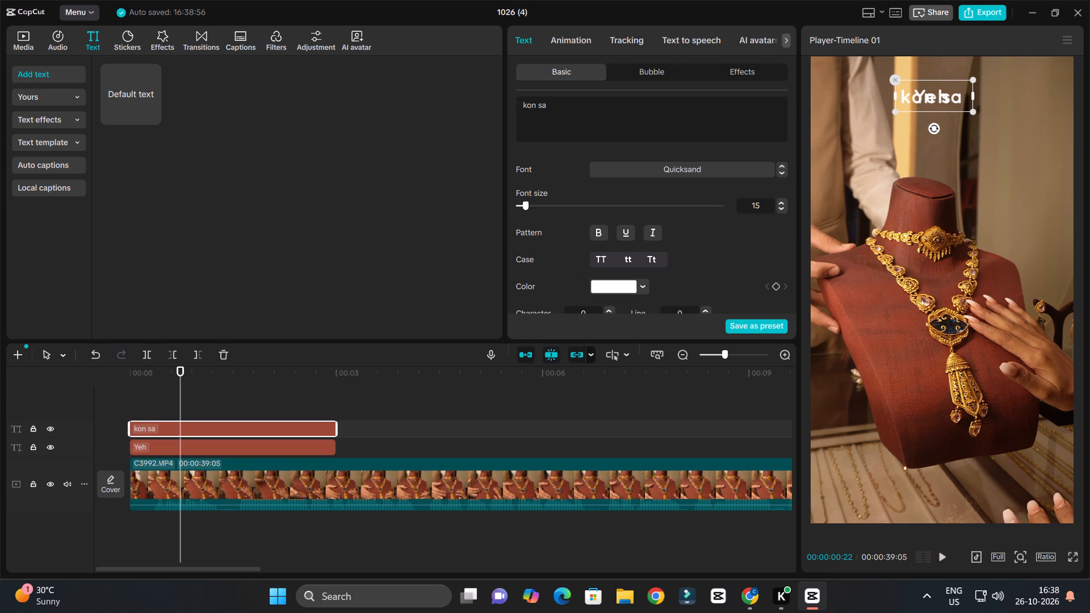
drag(934, 95, 933, 111)
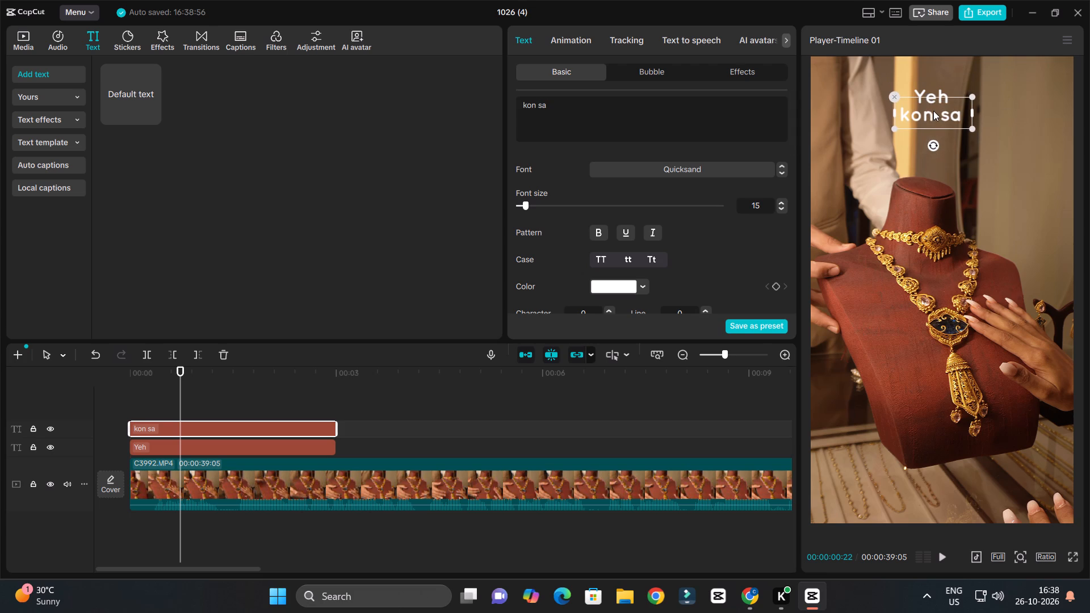
drag(933, 111, 933, 110)
Extend the second text line to read "kon sa collaction ha".
click(561, 106)
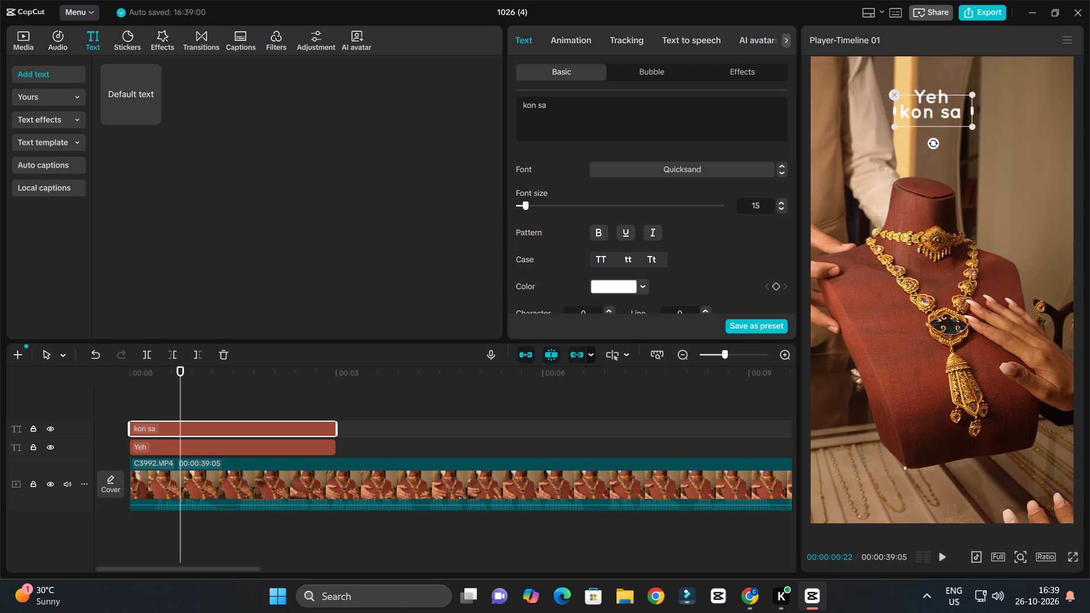
text(coll)
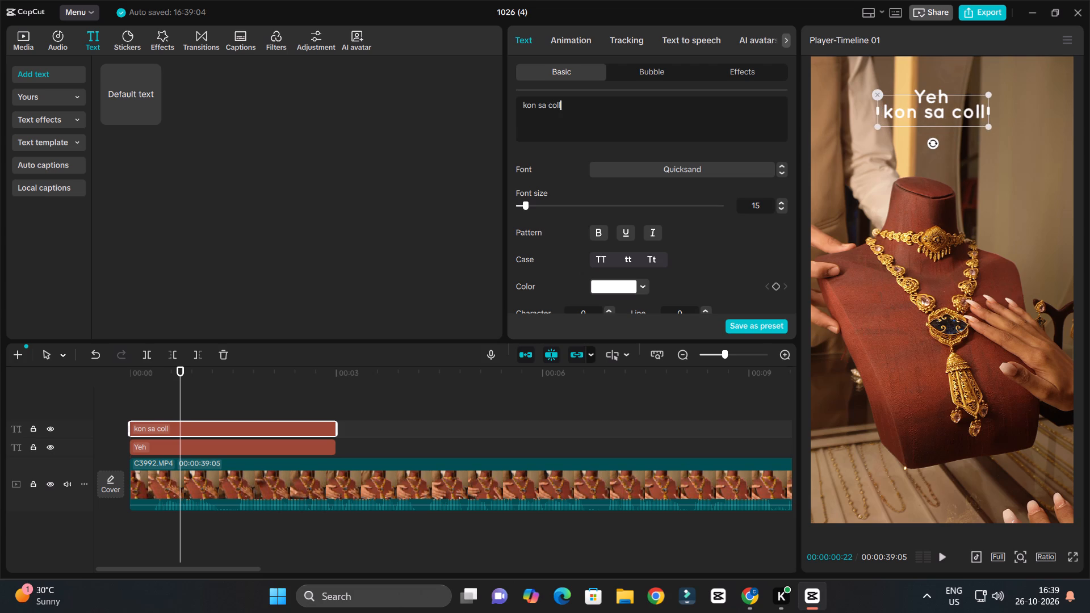
text(action)
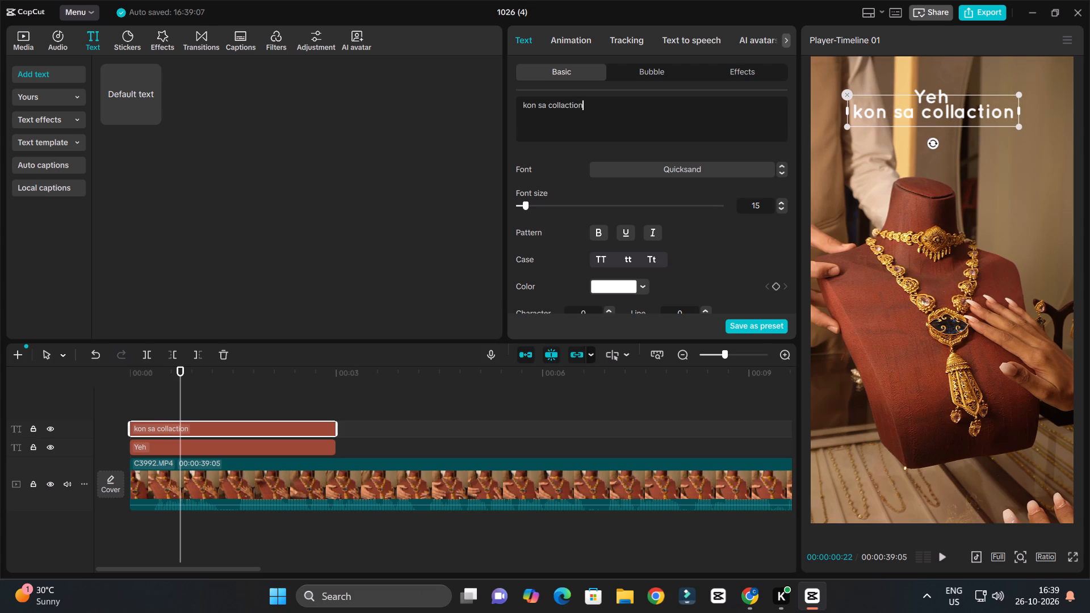
key(space)
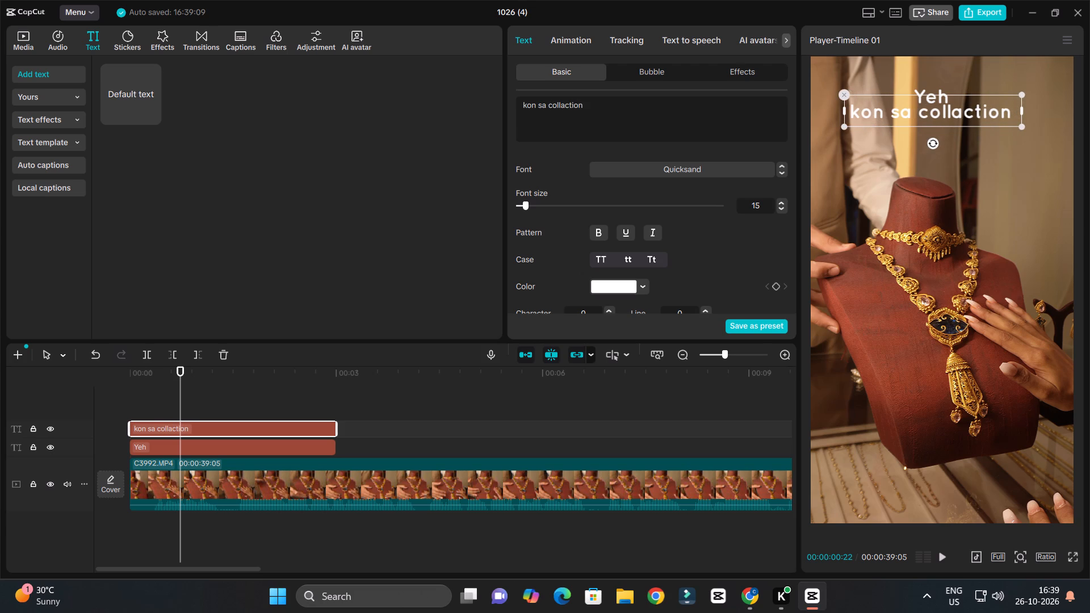
text(ha)
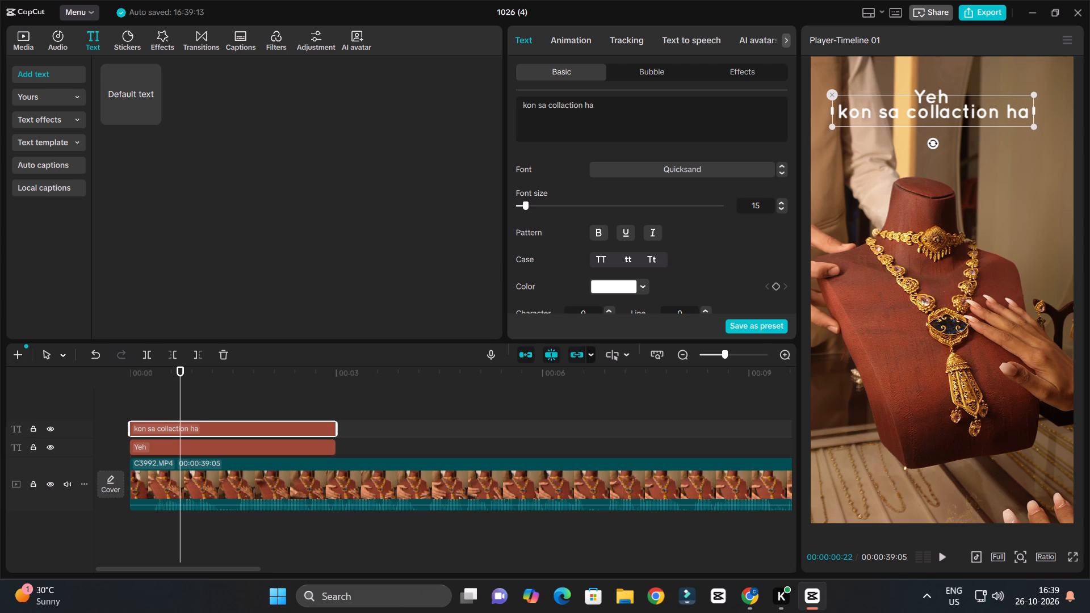
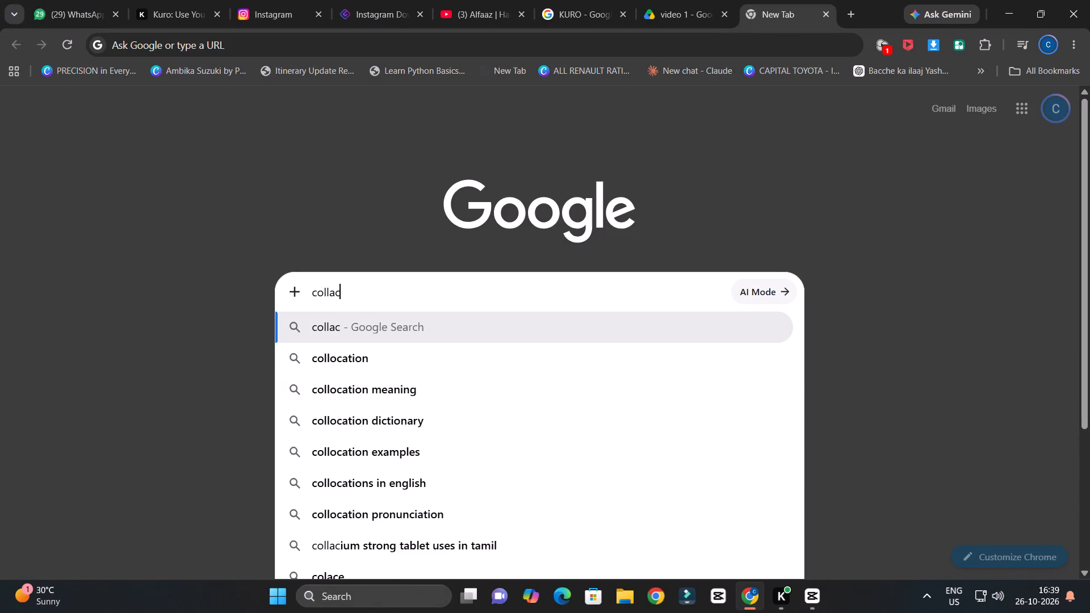
Check the spelling of "collaction" in the web search, and in CapCut correct the second text line to "kon sa collection hai".
text(tion)
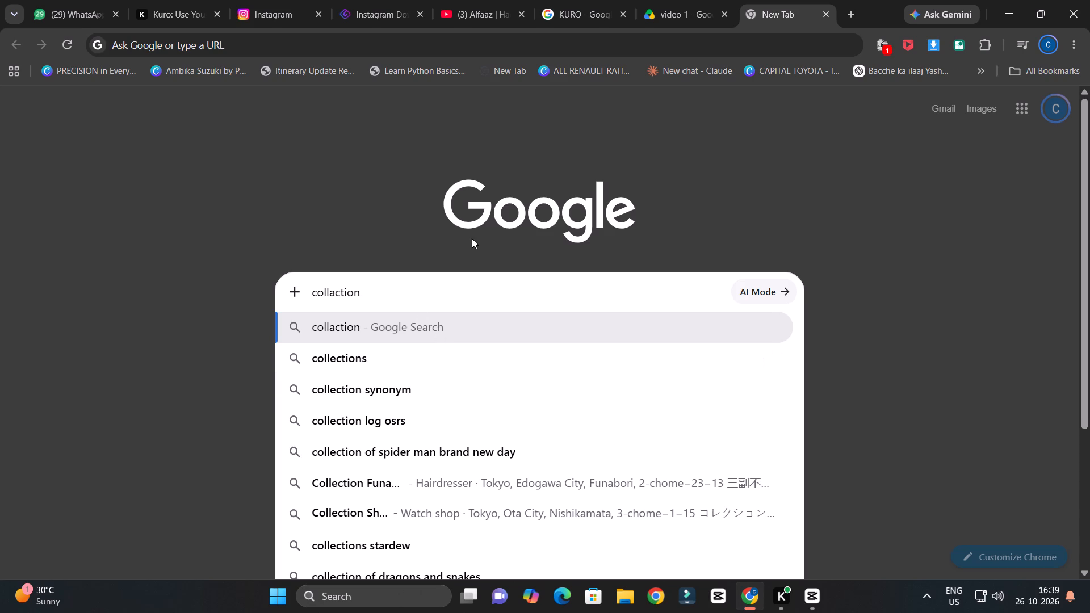
click(820, 601)
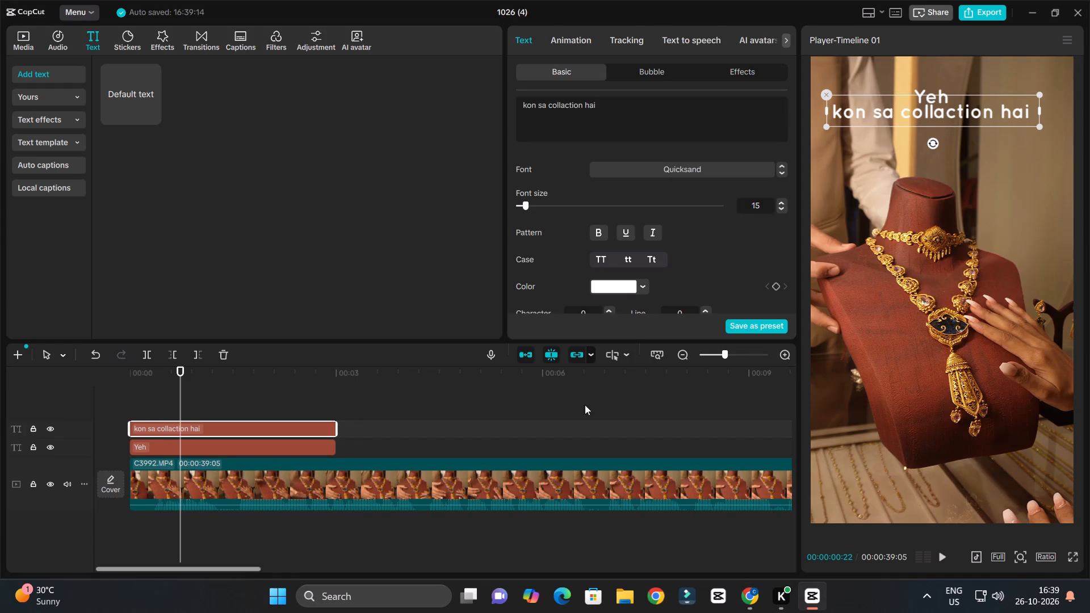
click(563, 106)
key(BackSpace)
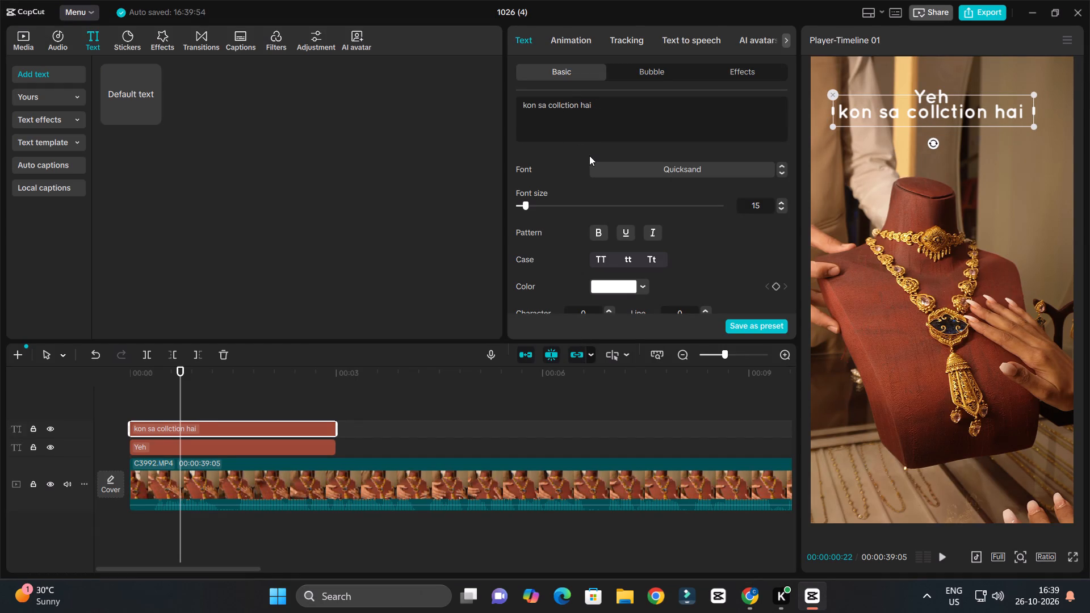
key(e)
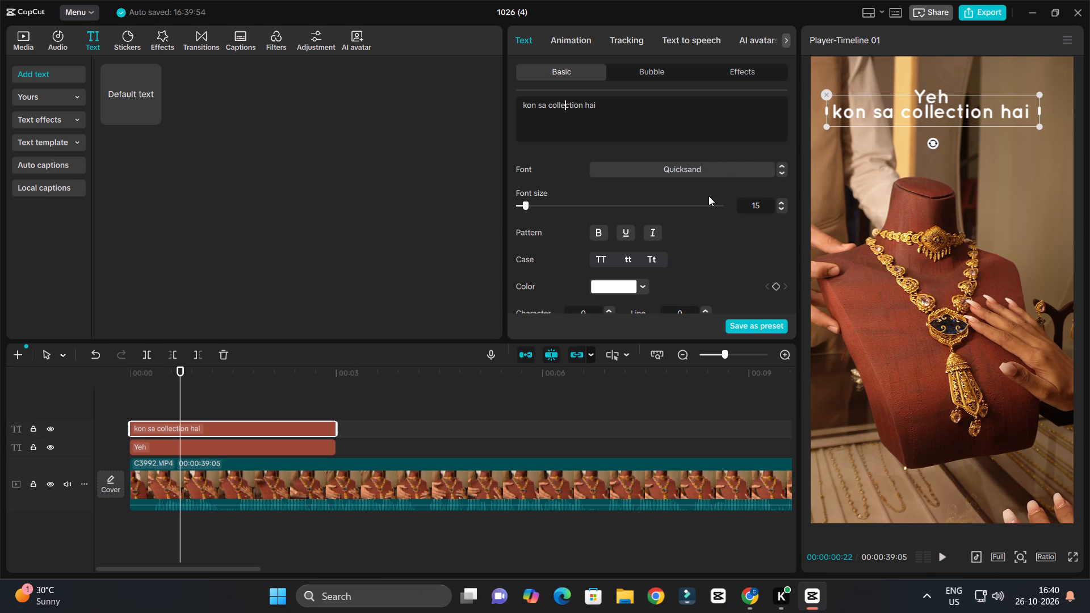
Change the font of both the "Yeh" text and the "kon sa collection hai" text to bold Oswald.
click(937, 89)
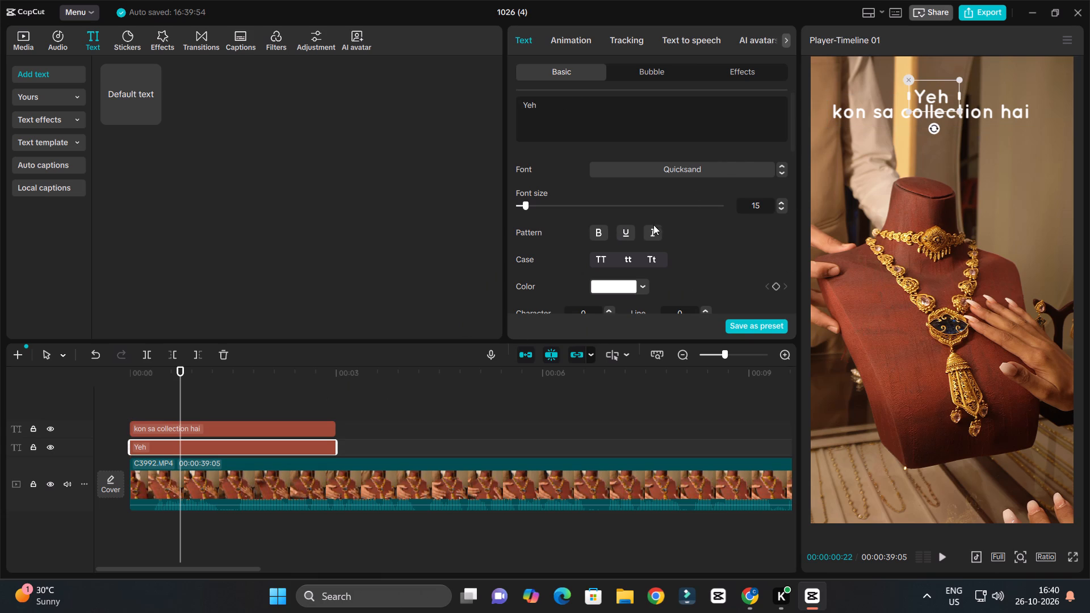
click(658, 168)
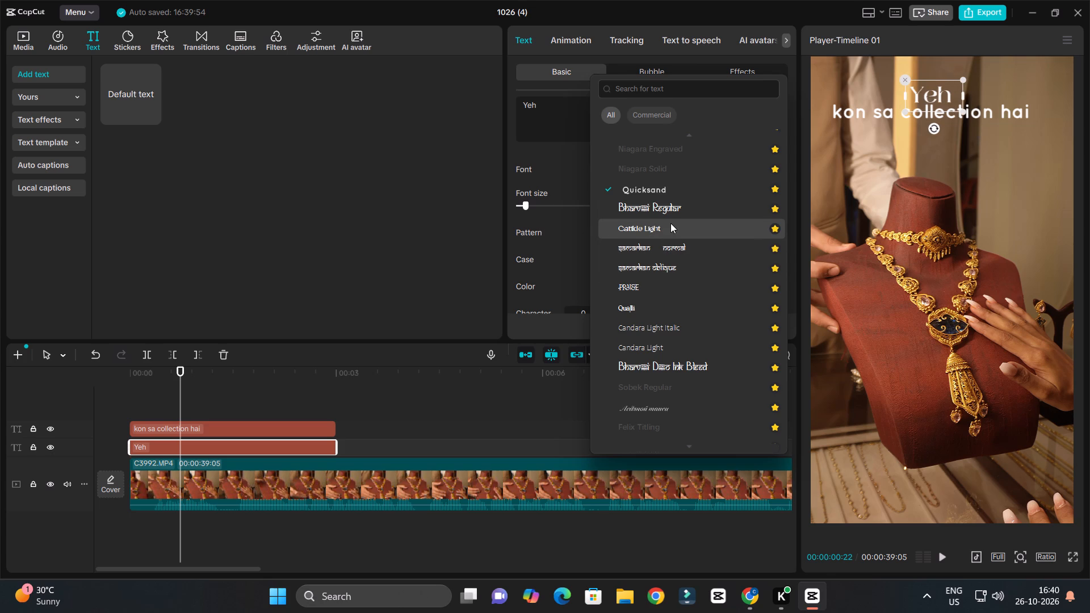
click(290, 175)
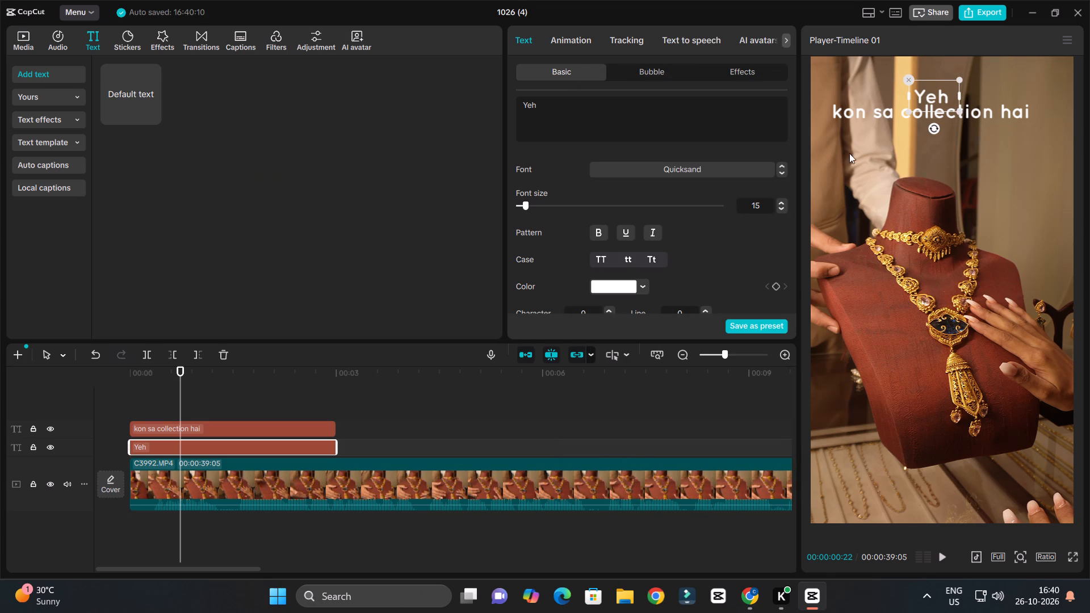
click(669, 169)
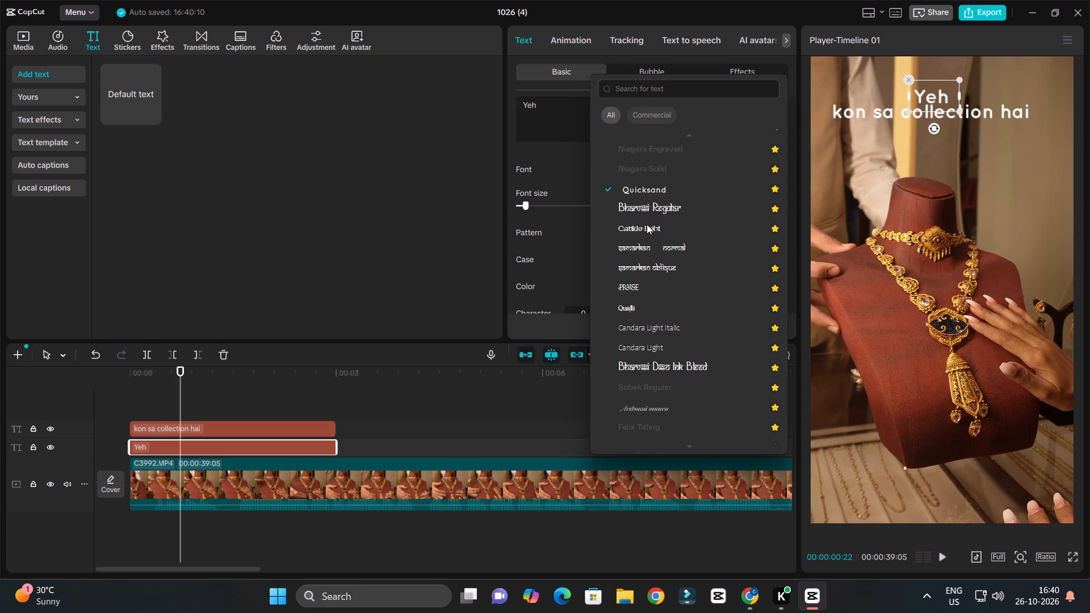
scroll(664, 225, up, 7)
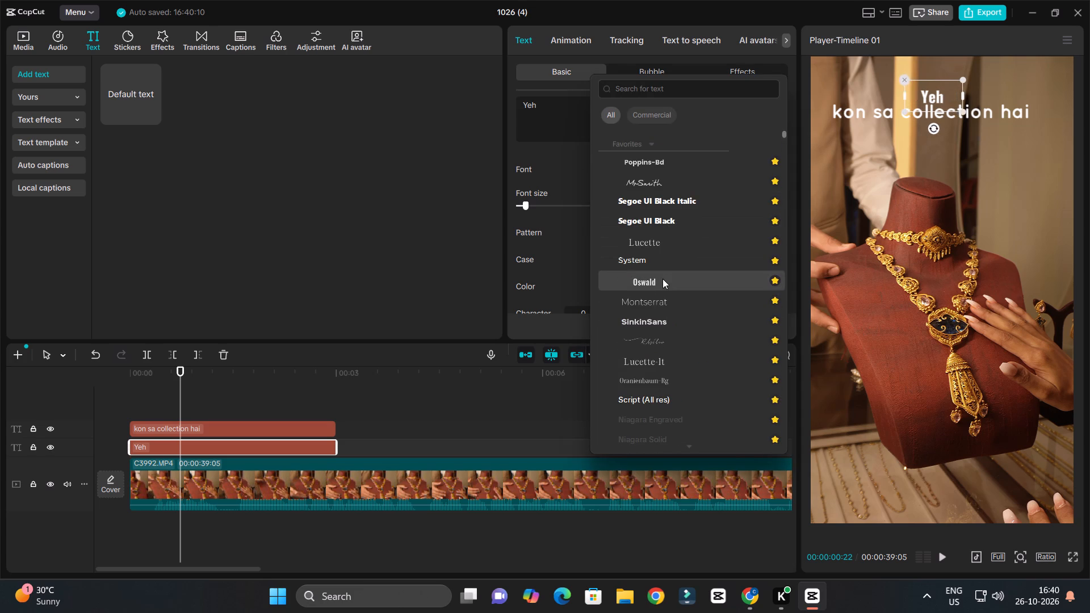
click(663, 279)
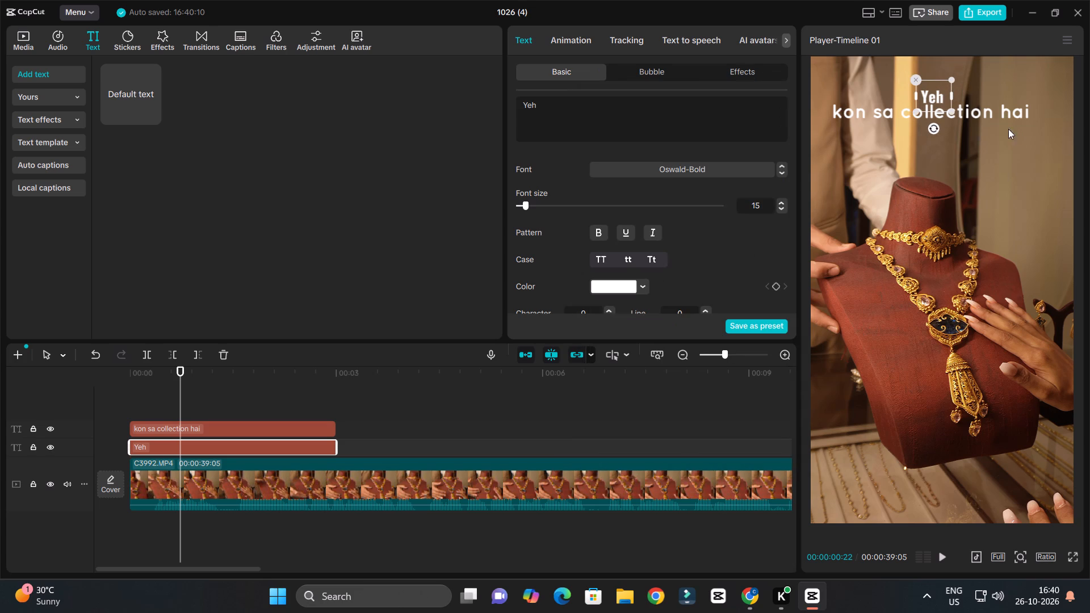
click(997, 115)
click(625, 174)
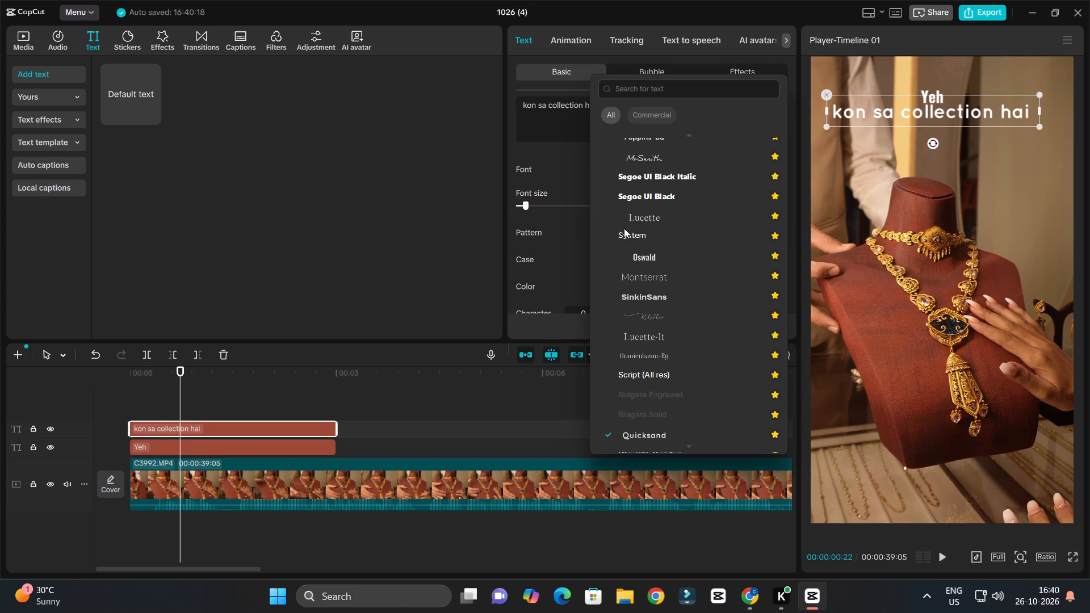
scroll(642, 218, up, 4)
click(628, 282)
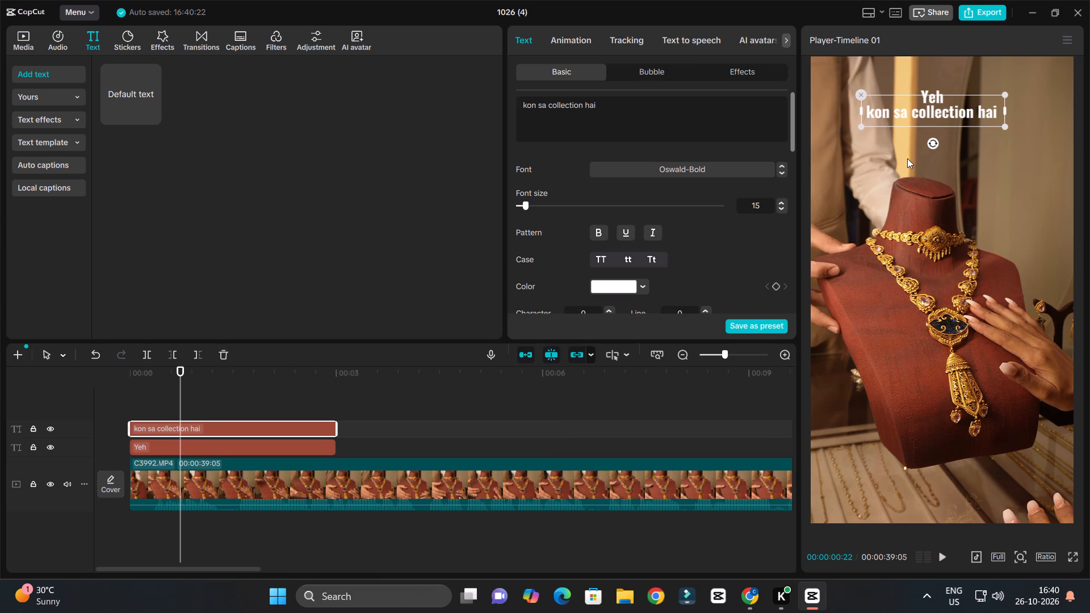
Give only the word "collection" in the second text line the flowing script font Ледяной танец from the favourites.
drag(547, 107, 581, 108)
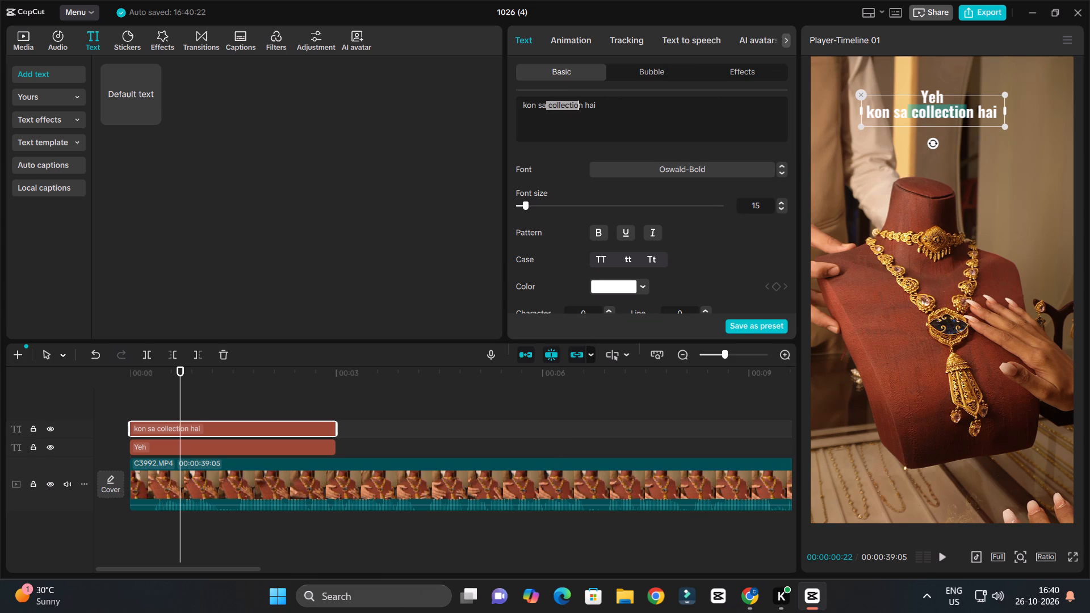
drag(581, 108, 582, 107)
click(622, 166)
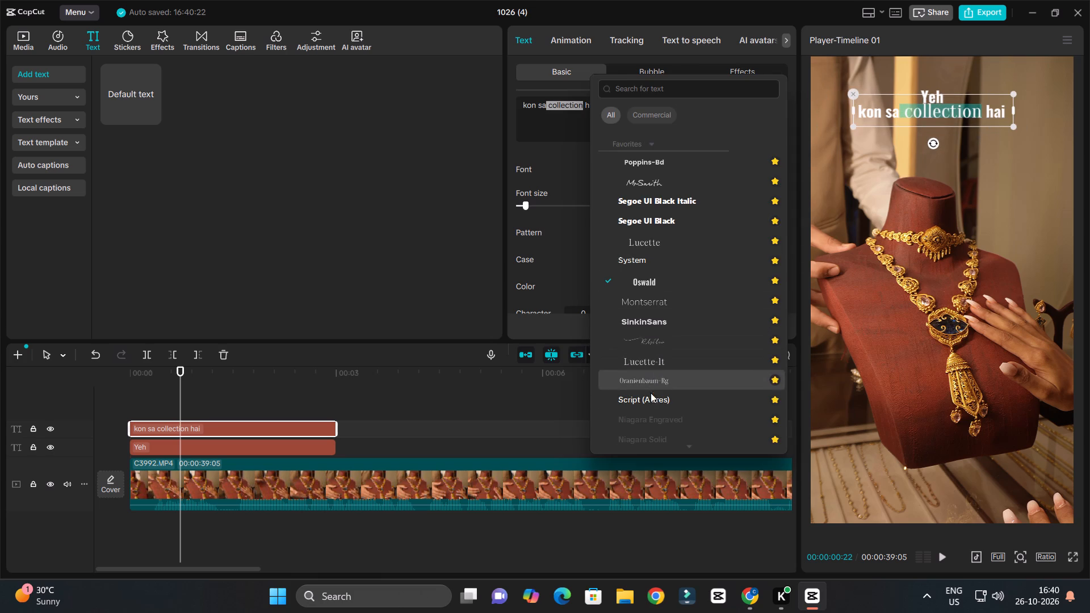
scroll(649, 393, down, 2)
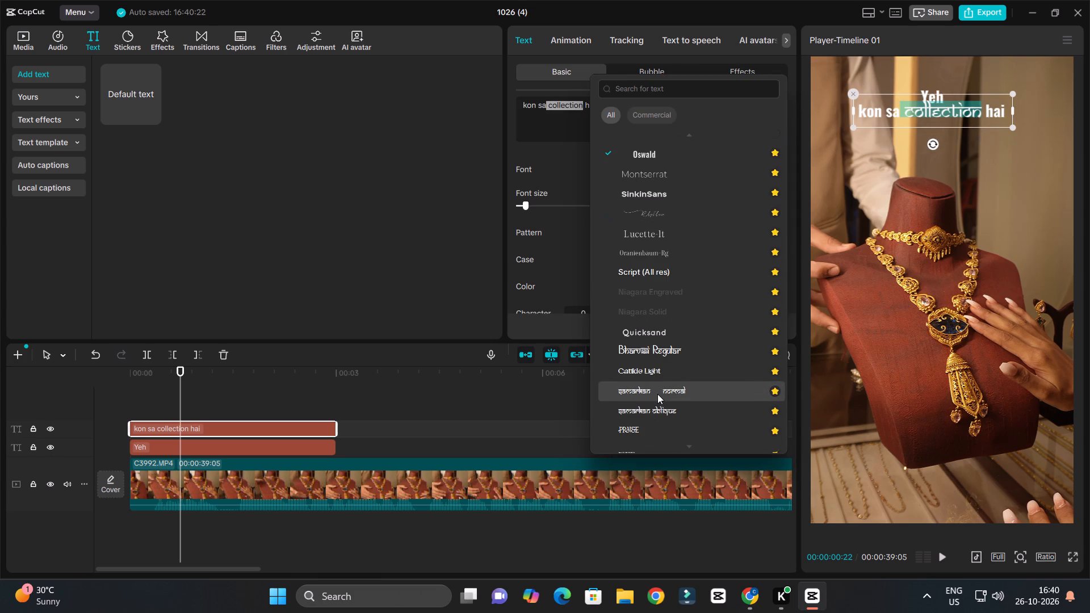
scroll(657, 394, down, 1)
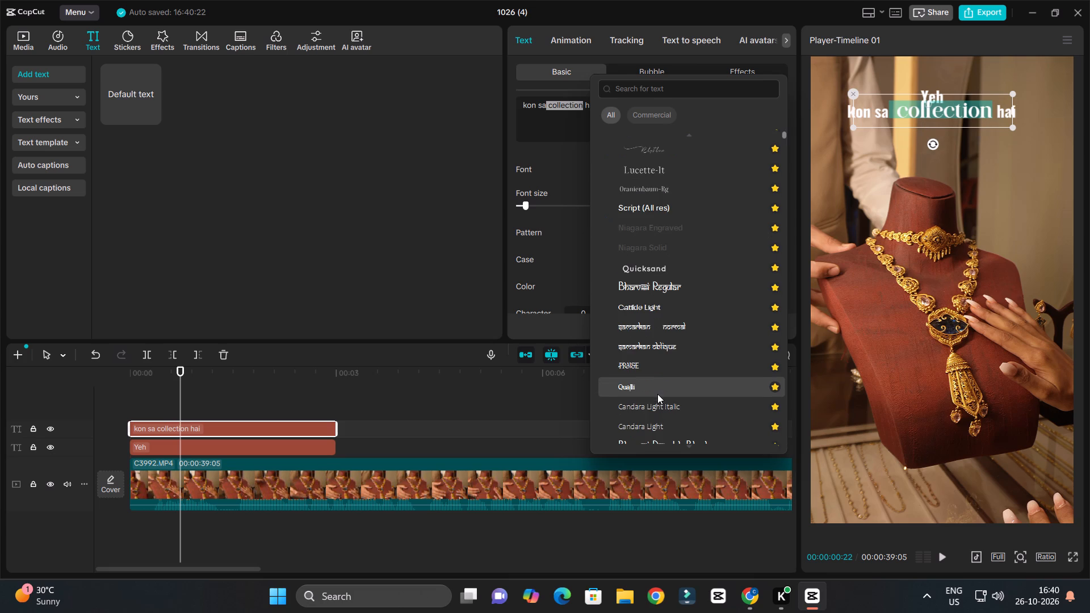
scroll(658, 388, down, 2)
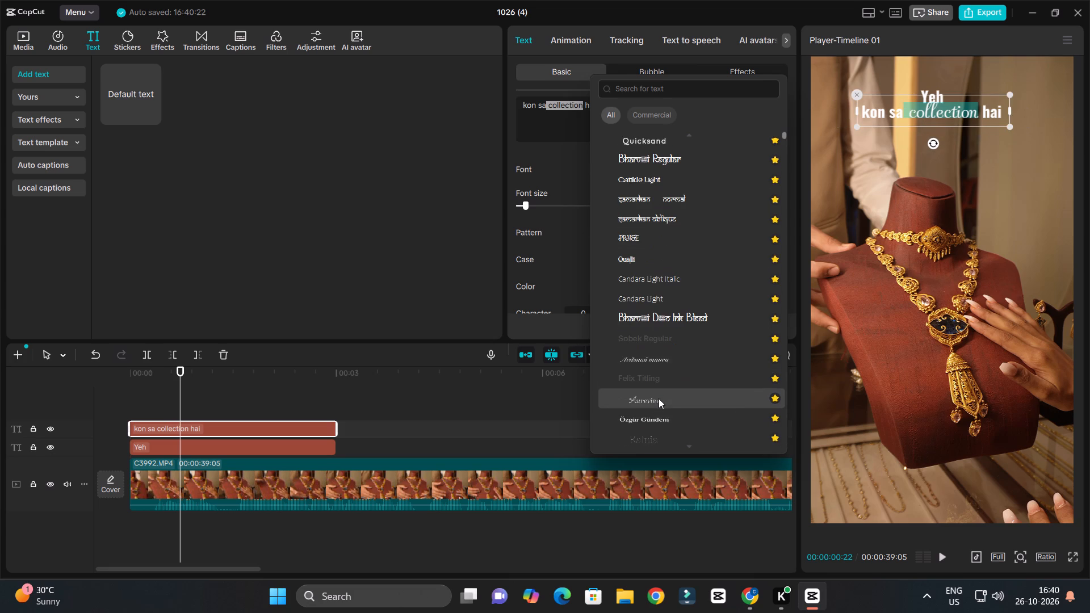
click(678, 362)
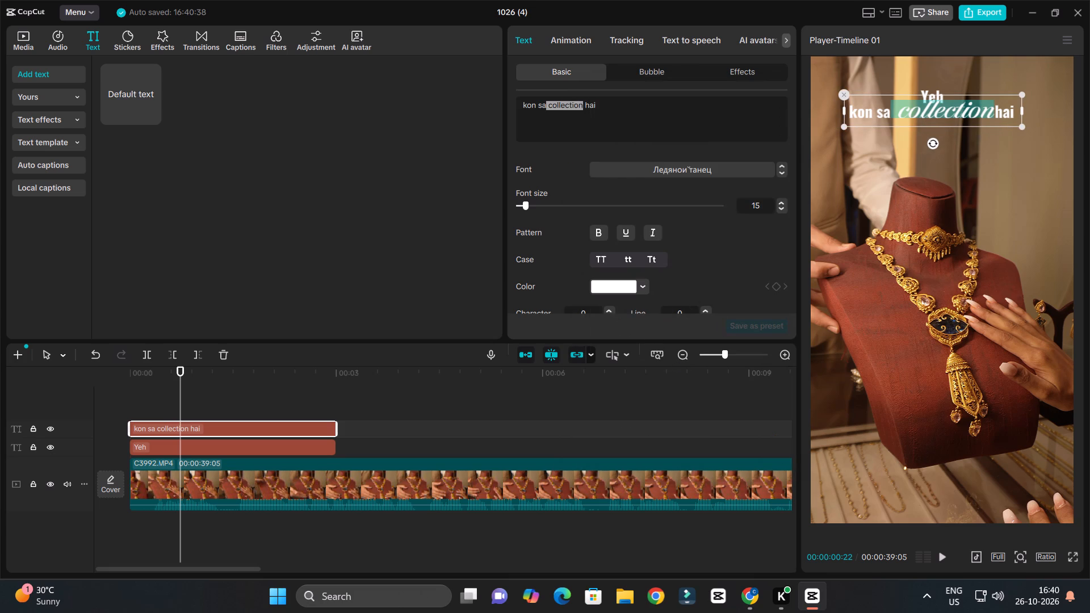
click(634, 167)
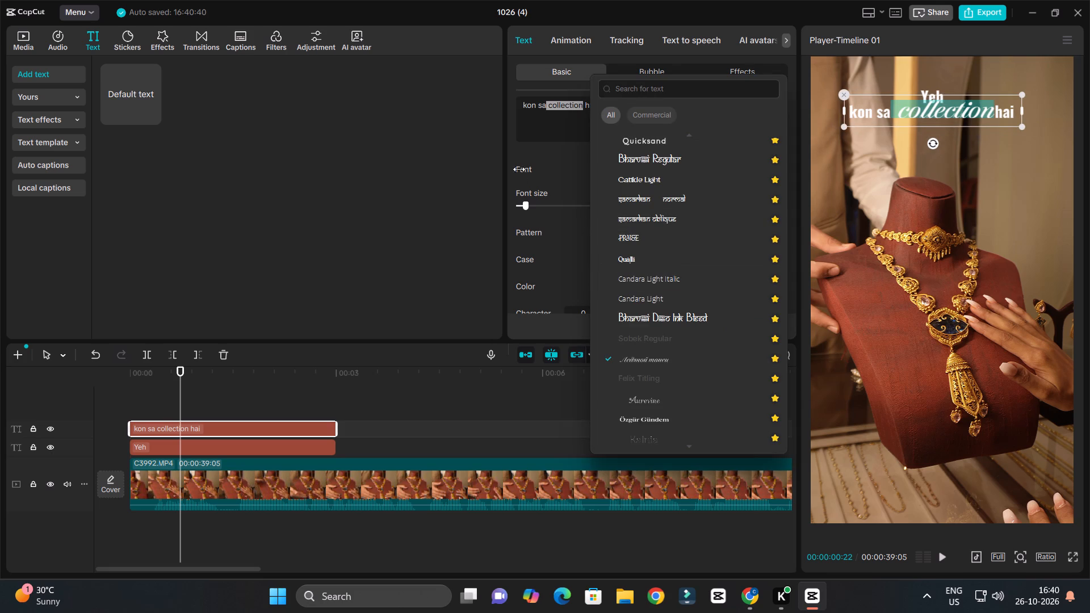
click(534, 136)
Colour only the word "collection" in the second text line orange, hex FF8437.
click(604, 288)
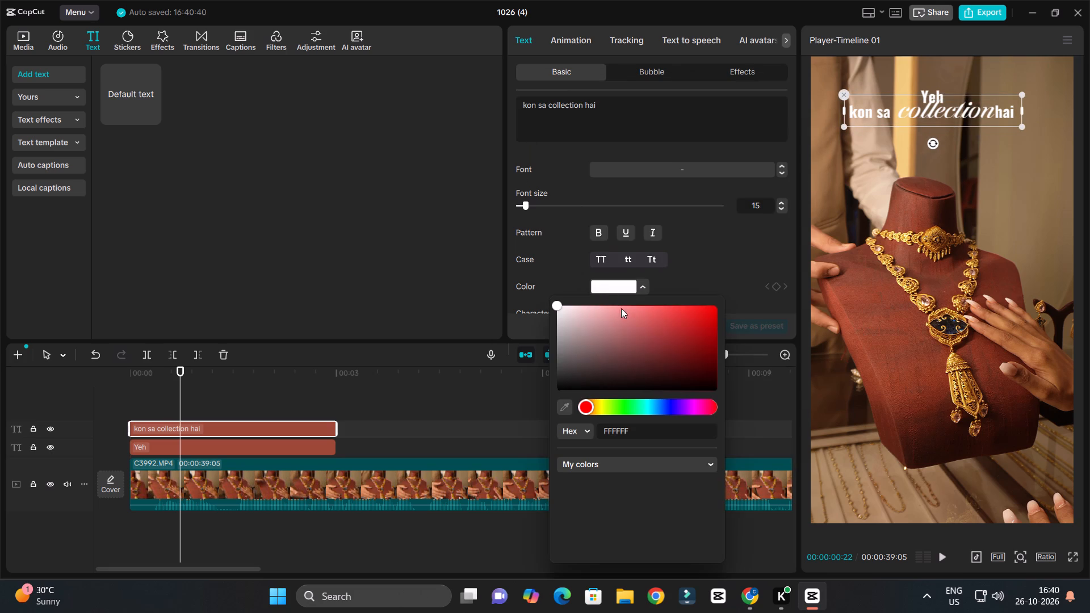
drag(548, 103, 576, 110)
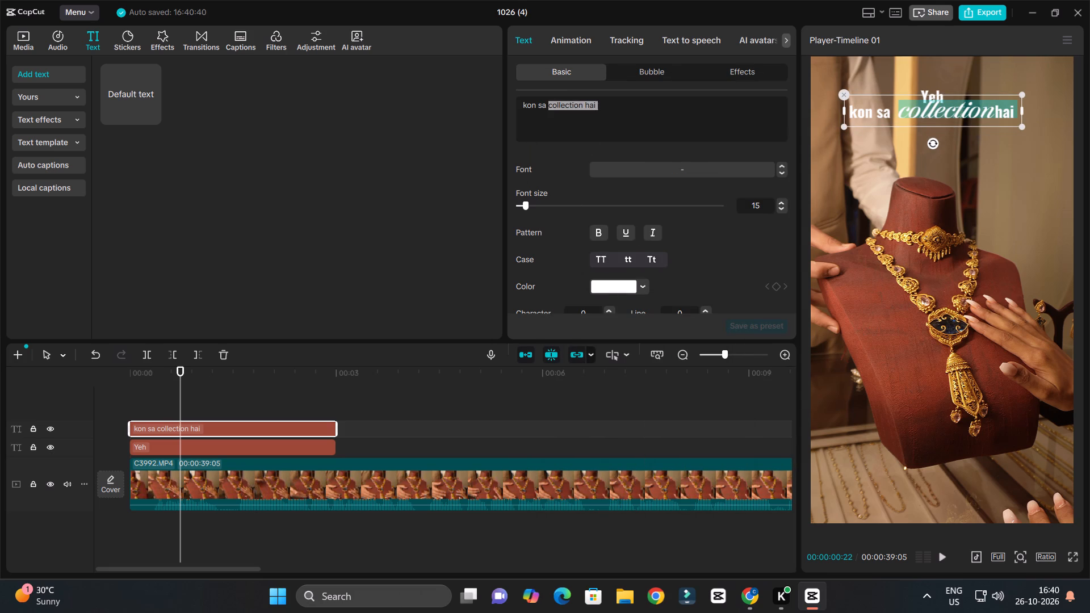
drag(576, 110, 582, 103)
click(609, 288)
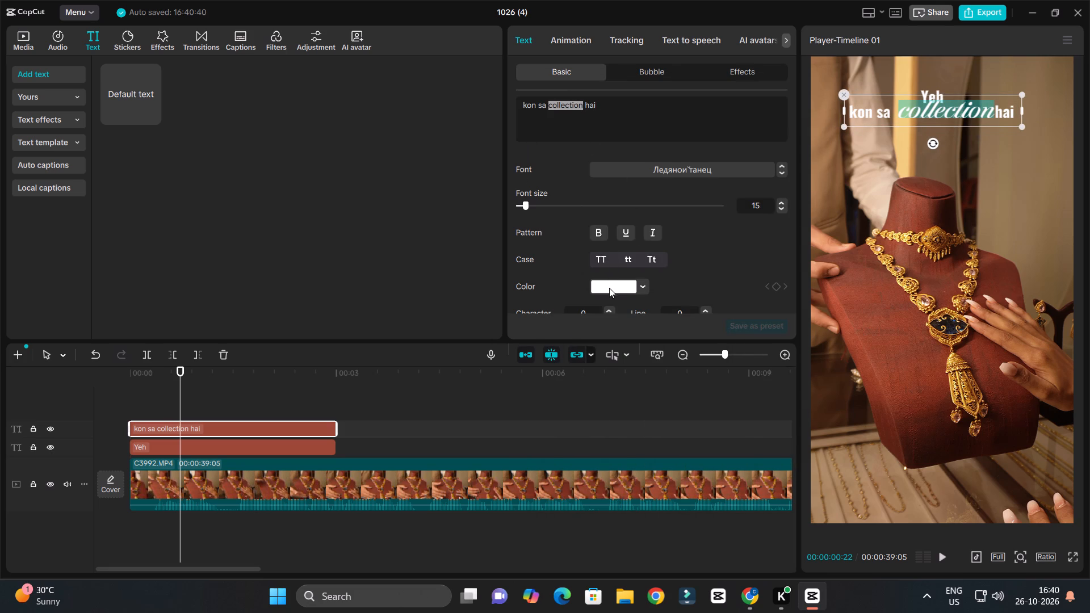
drag(606, 334, 683, 295)
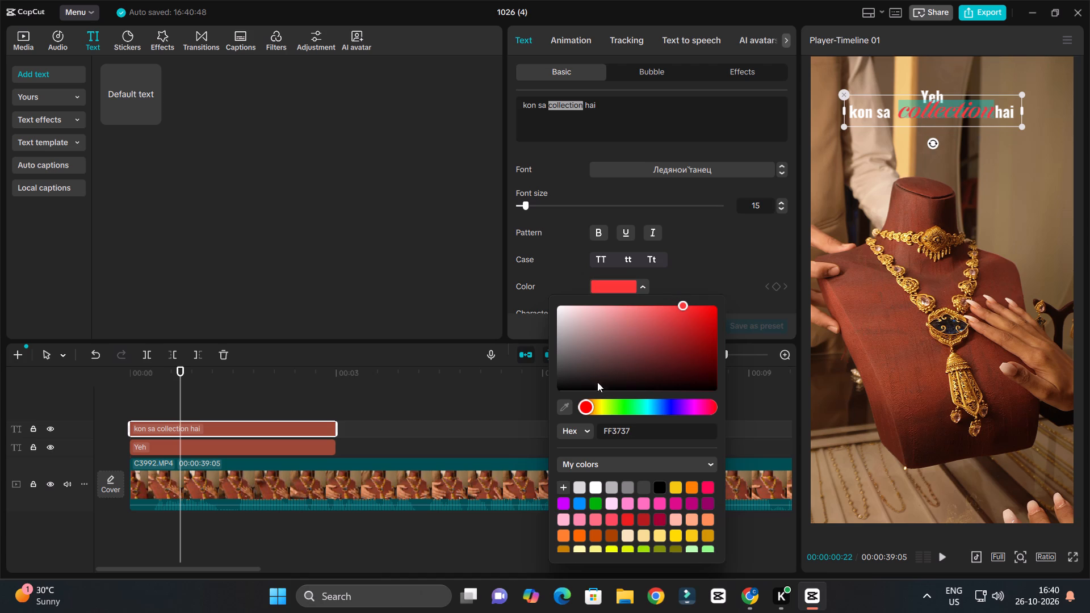
drag(587, 406, 595, 409)
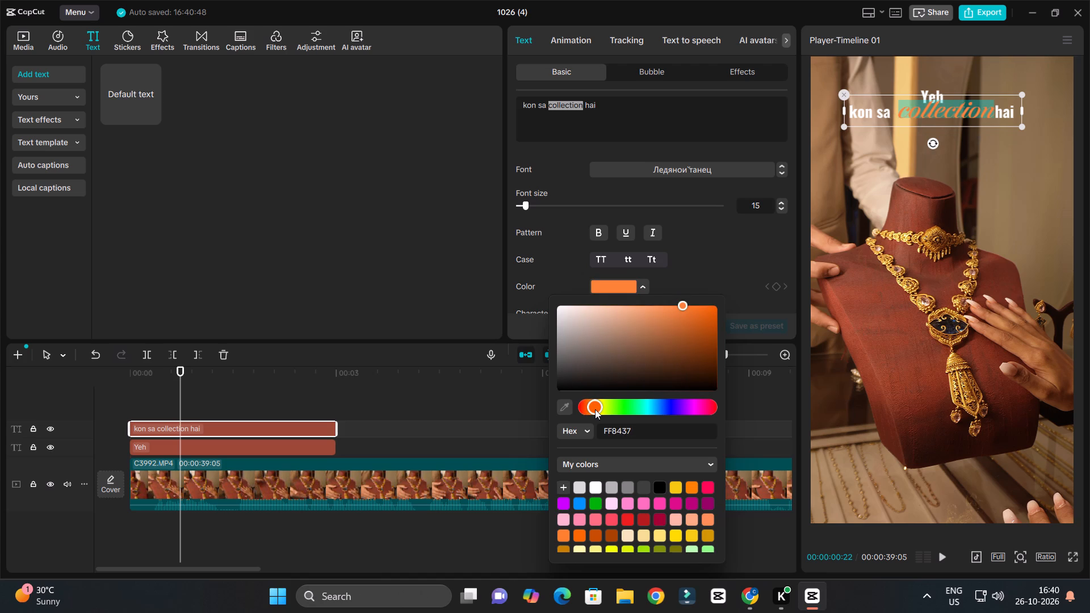
click(447, 389)
Preview the opening of the video and move the "Yeh" text slightly up, away from the line below it.
drag(220, 377, 102, 386)
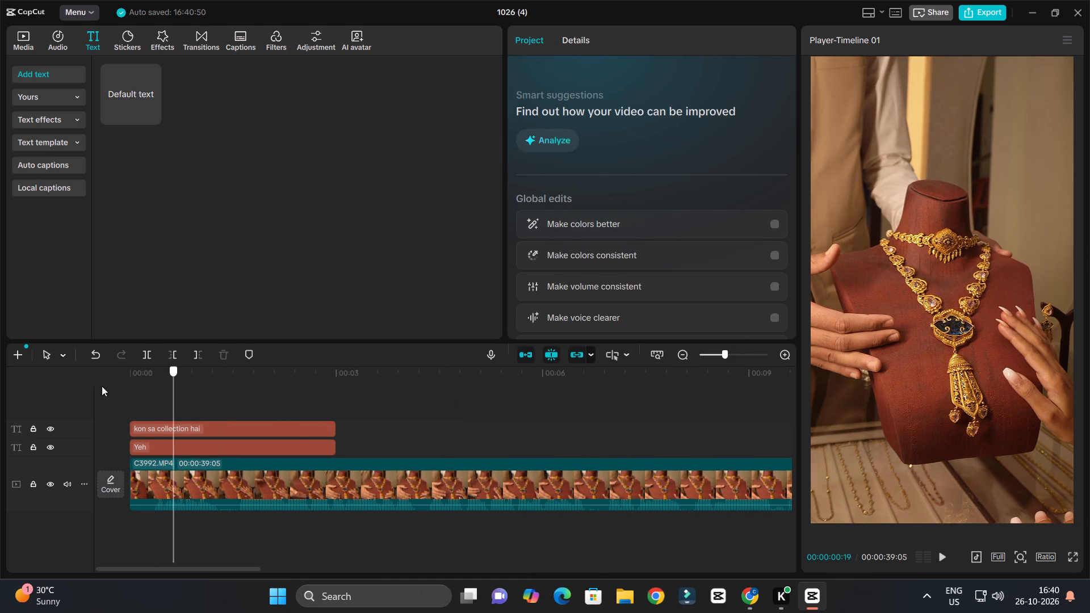
drag(102, 386, 94, 387)
key(space)
ctrl+scroll(292, 431, up, 3)
key(space)
click(245, 450)
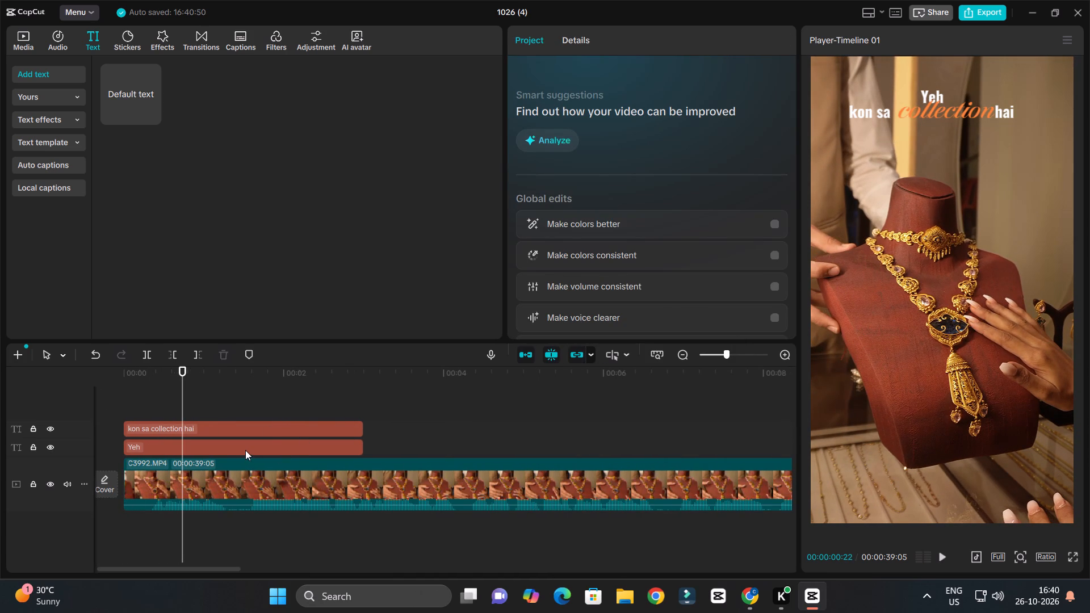
drag(938, 83, 937, 76)
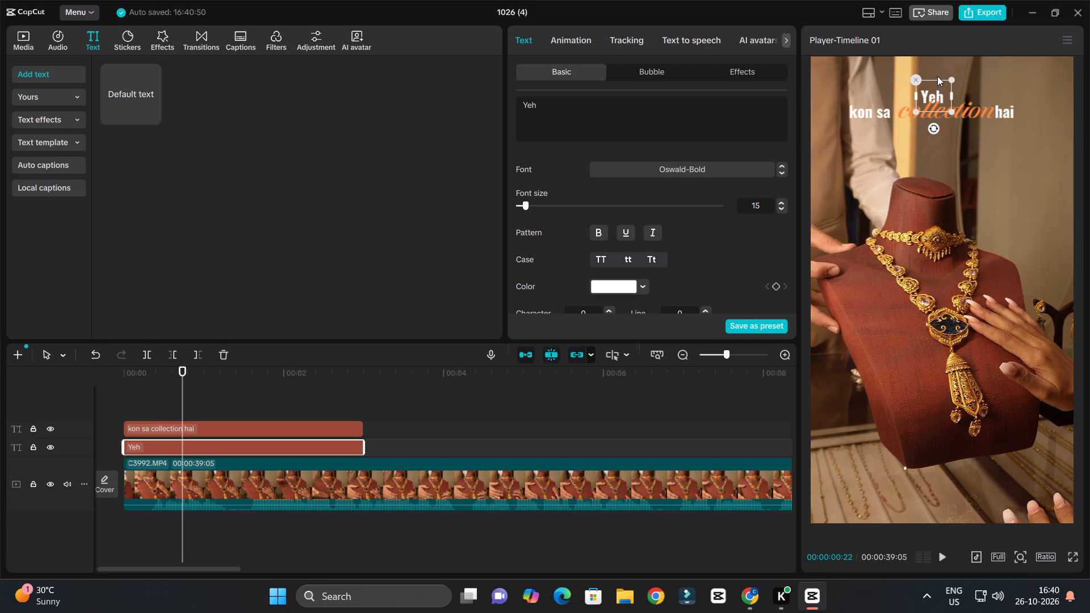
drag(937, 76, 937, 74)
drag(937, 94, 938, 73)
drag(934, 81, 934, 75)
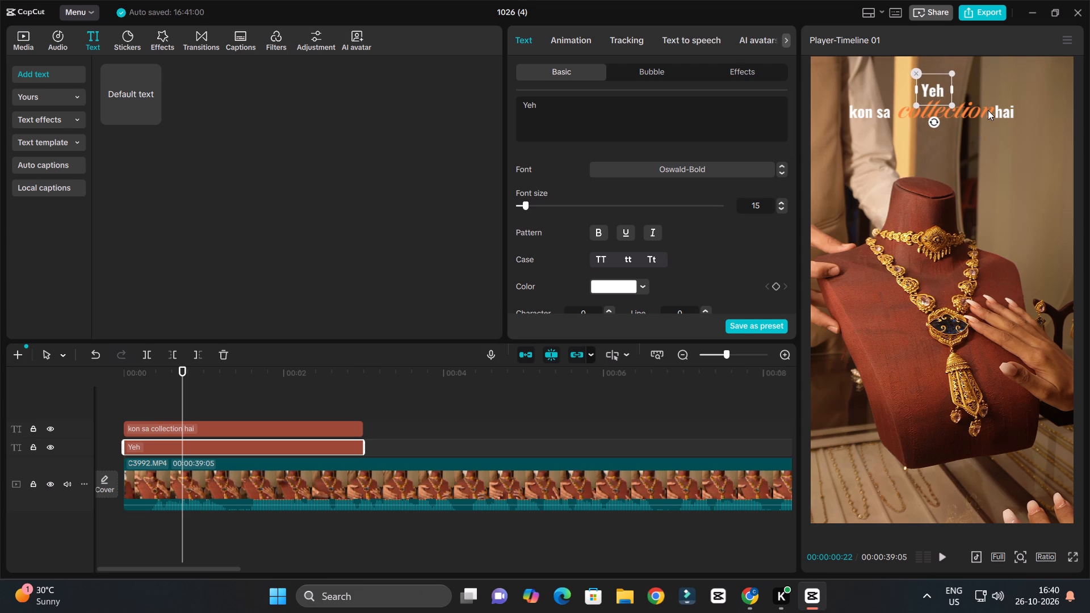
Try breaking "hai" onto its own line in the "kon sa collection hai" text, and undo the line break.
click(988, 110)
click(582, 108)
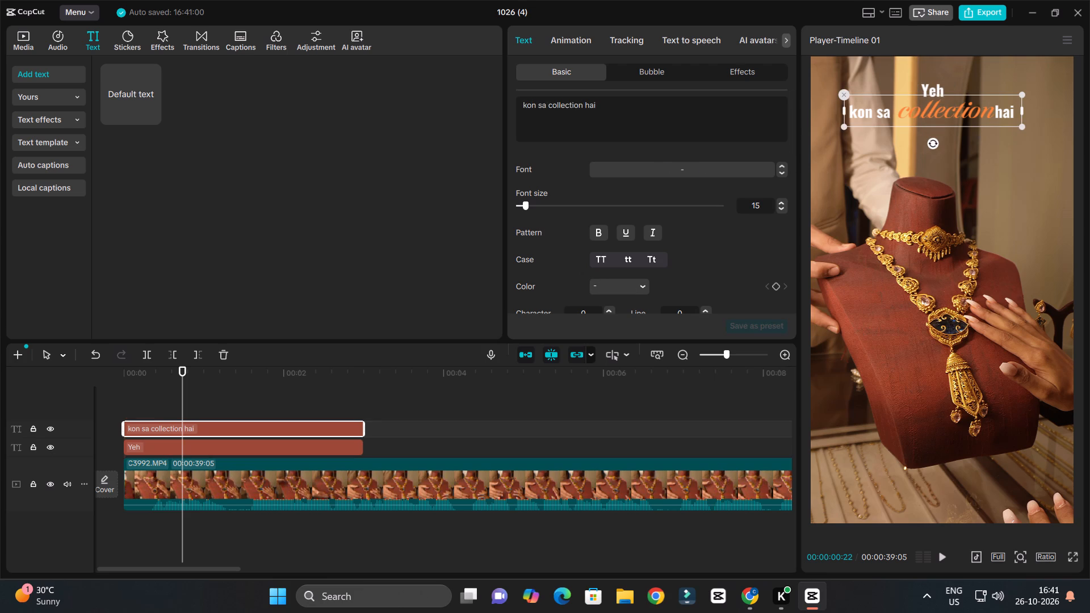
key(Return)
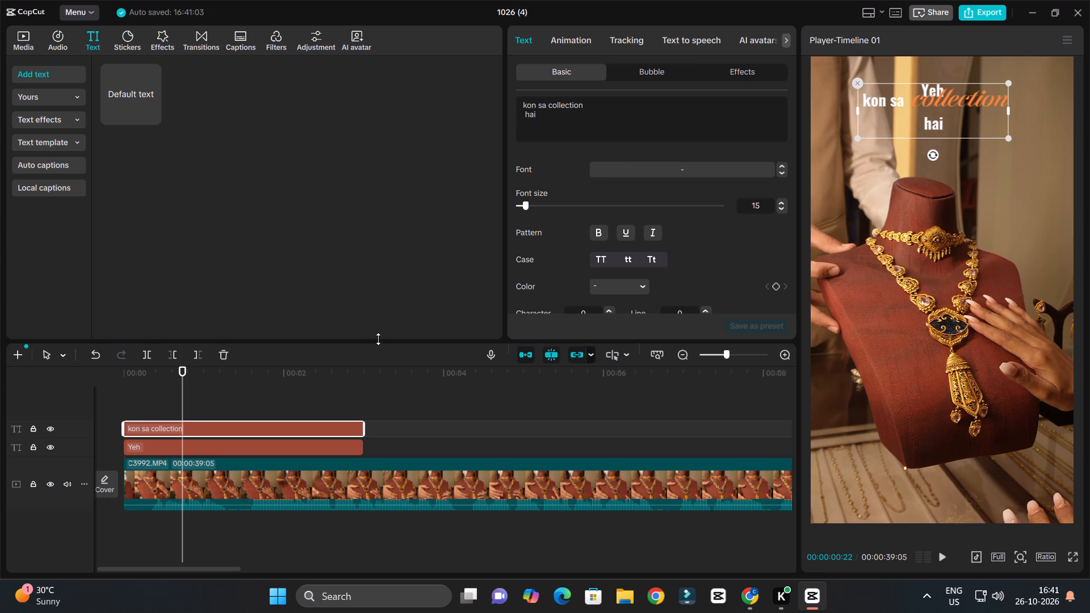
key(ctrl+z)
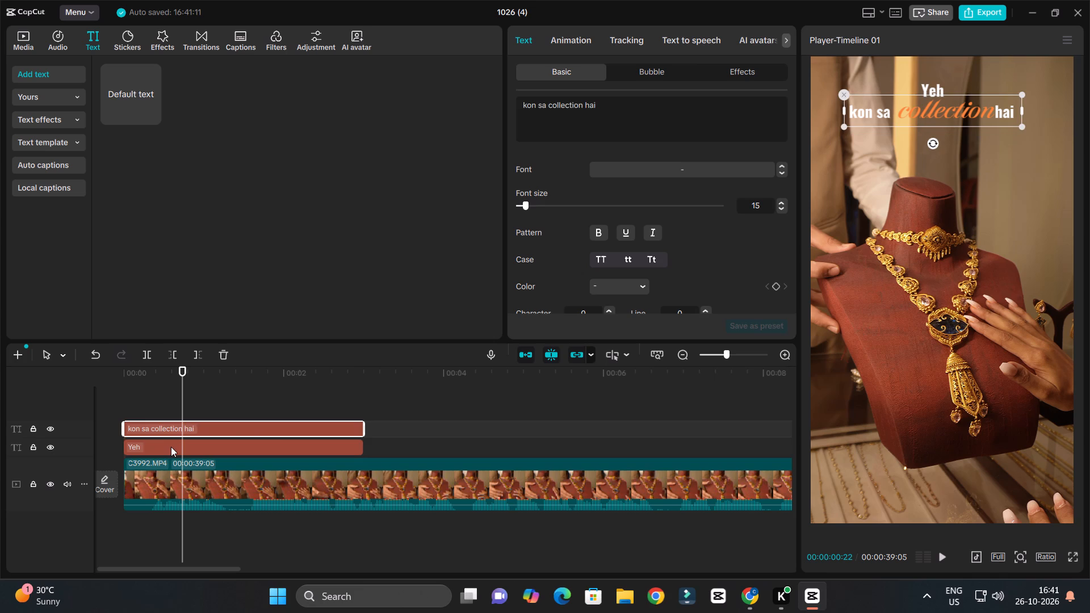
Duplicate the "Yeh" text onto a new track above the two existing text tracks.
click(171, 447)
alt+drag(171, 450, 174, 409)
Remove "hai" from the second text line, leaving "kon sa collection".
click(180, 450)
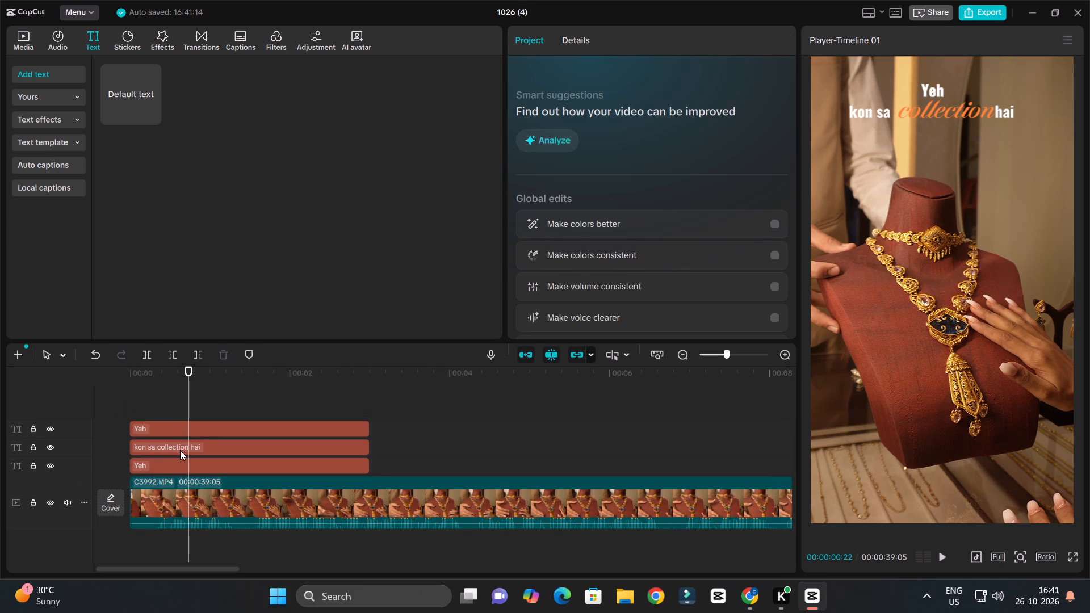
click(601, 108)
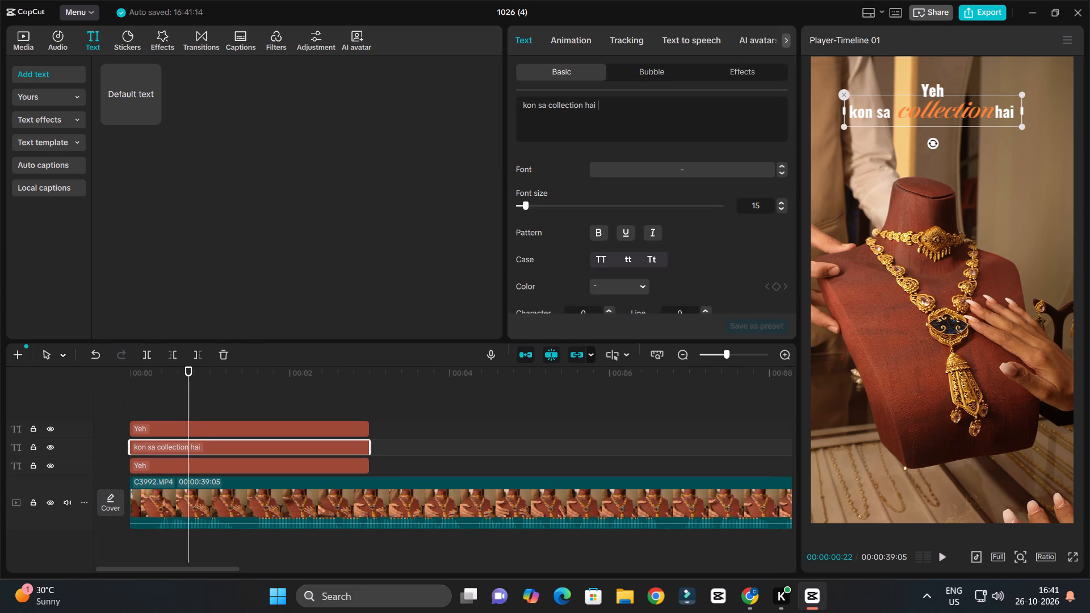
key(BackSpace)
key(BackSpace)
key(BackSpace)
key(BackSpace)
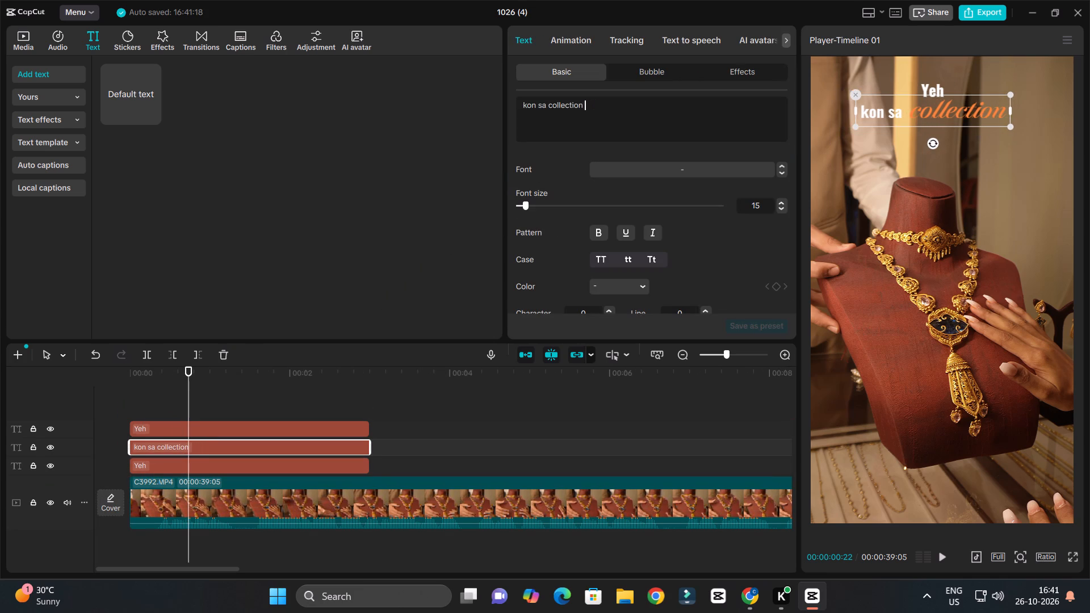
Replace the duplicated "Yeh" text on the top track with "hai".
click(258, 430)
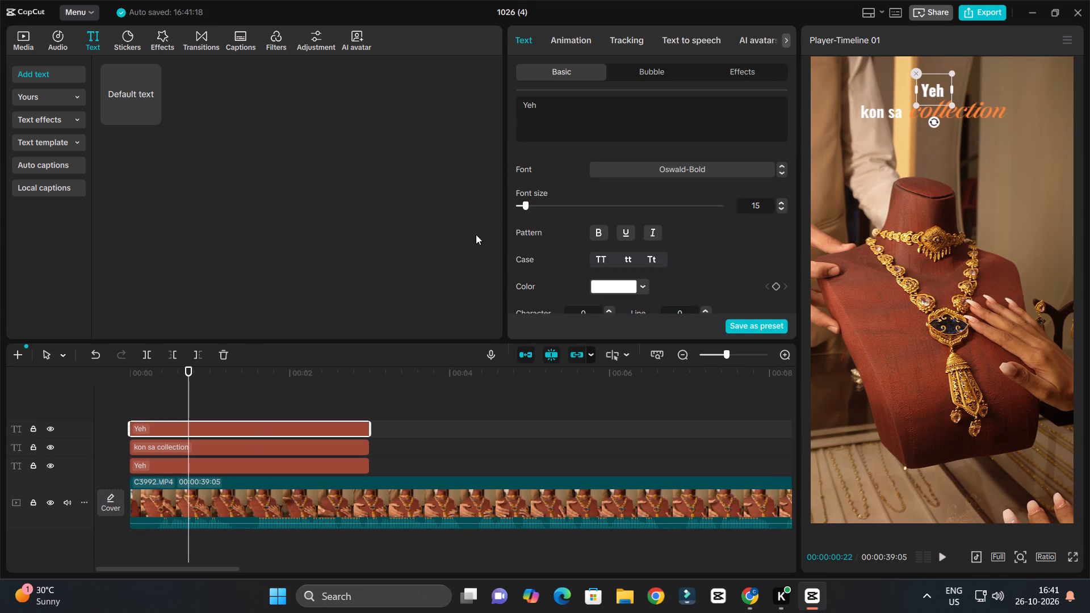
drag(544, 106, 446, 105)
text(hai)
key(space)
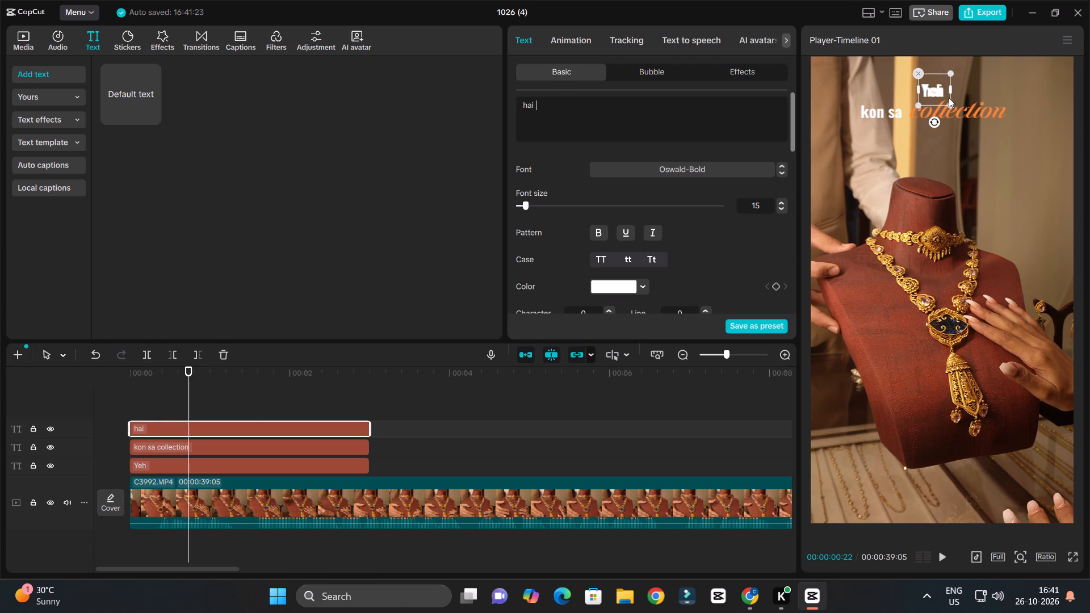
Place the "hai" text just below the "kon sa collection" line, centred horizontally in the frame.
drag(940, 90, 940, 128)
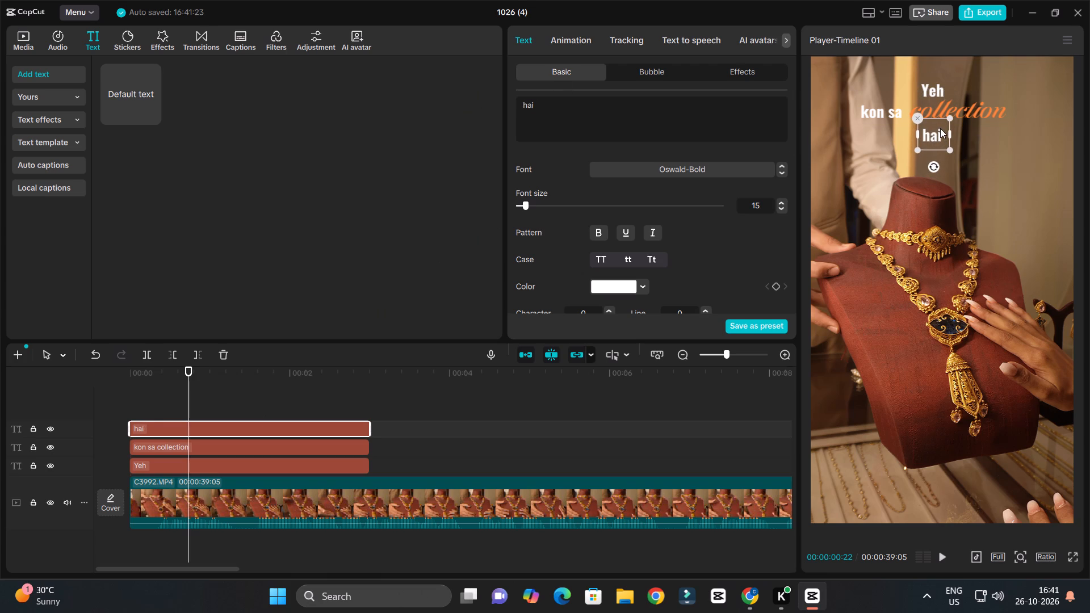
drag(940, 128, 938, 127)
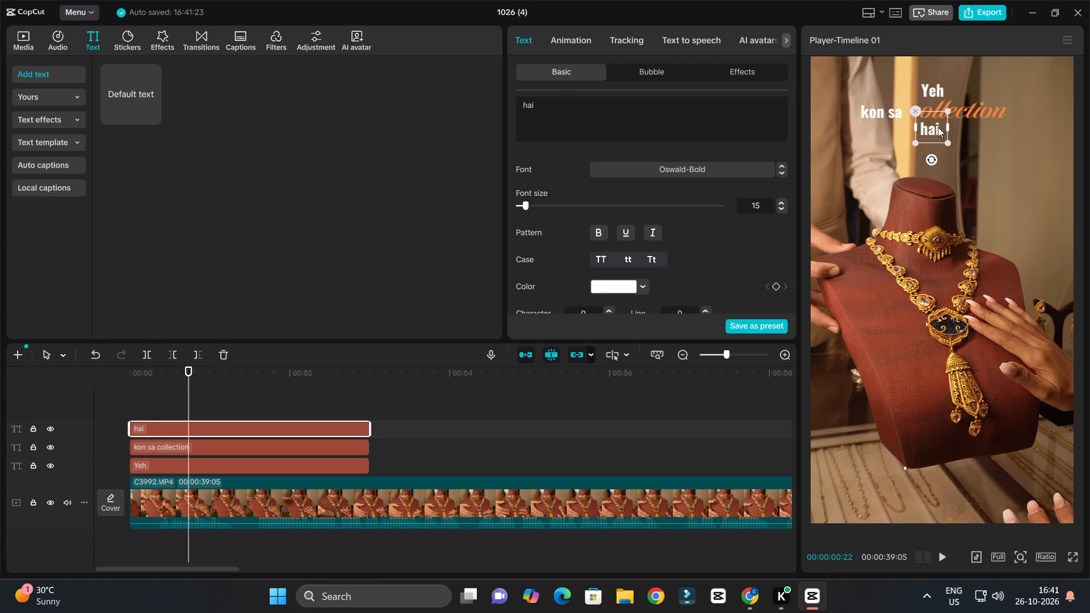
drag(938, 127, 938, 124)
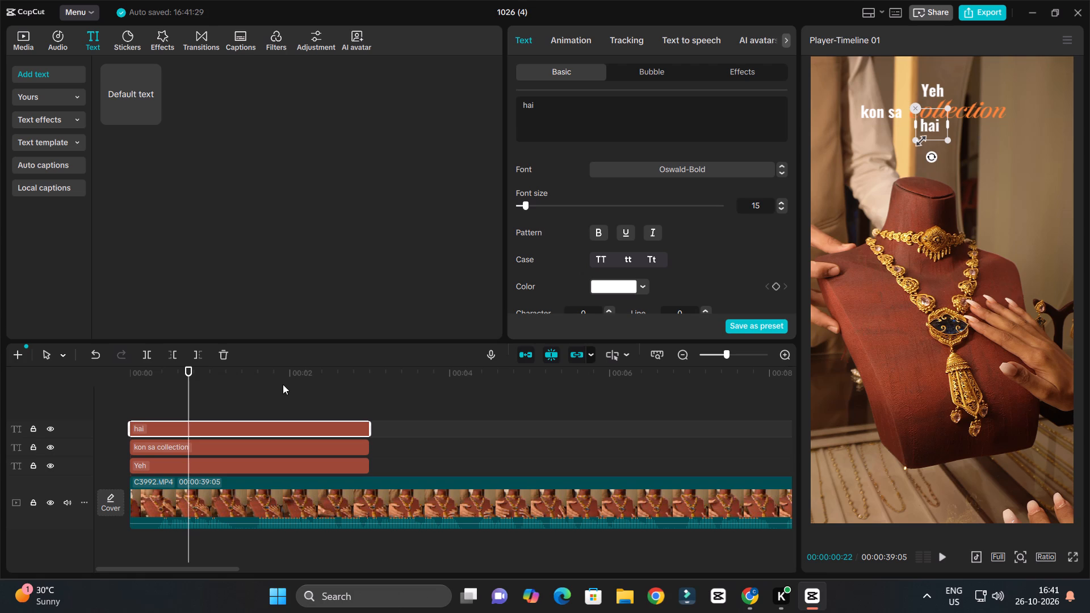
drag(942, 127, 955, 136)
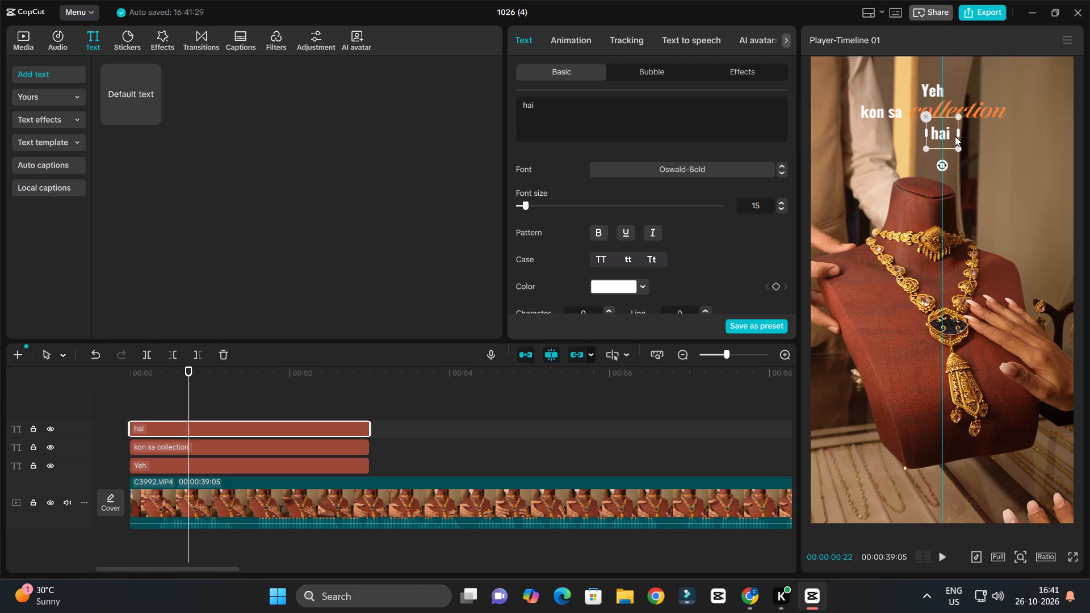
drag(955, 136, 954, 130)
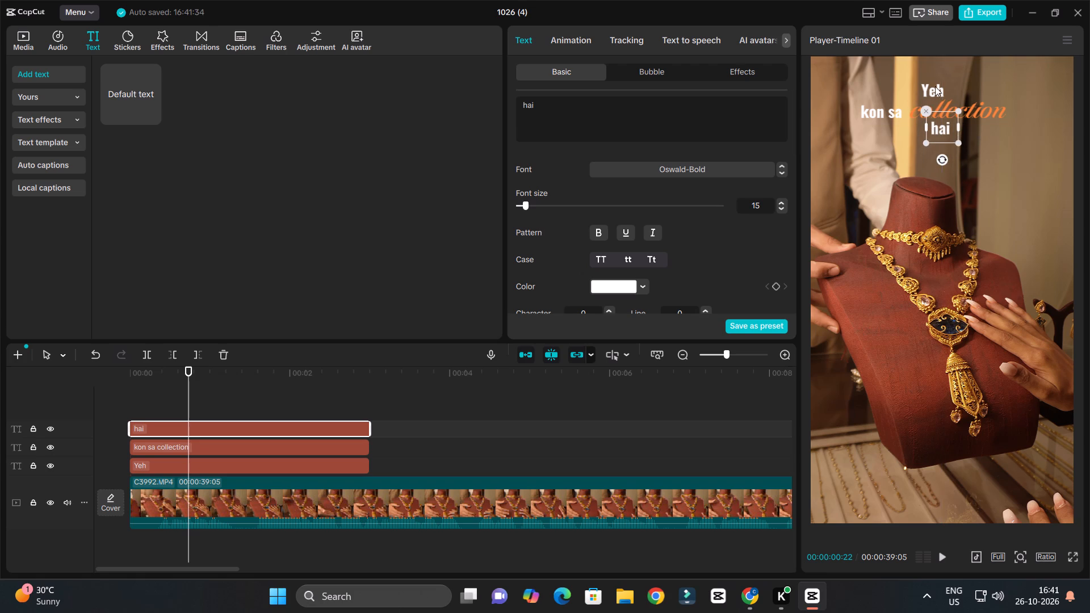
Centre the "Yeh" and "kon sa collection" texts horizontally so they line up with "hai" in a tight stack.
drag(930, 85, 938, 82)
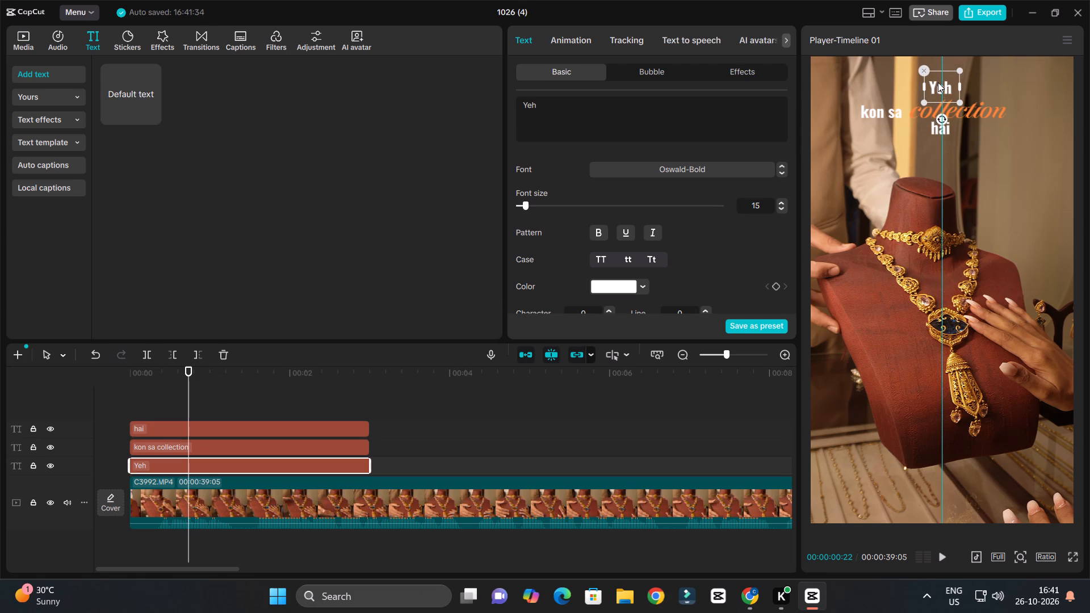
drag(938, 82, 938, 86)
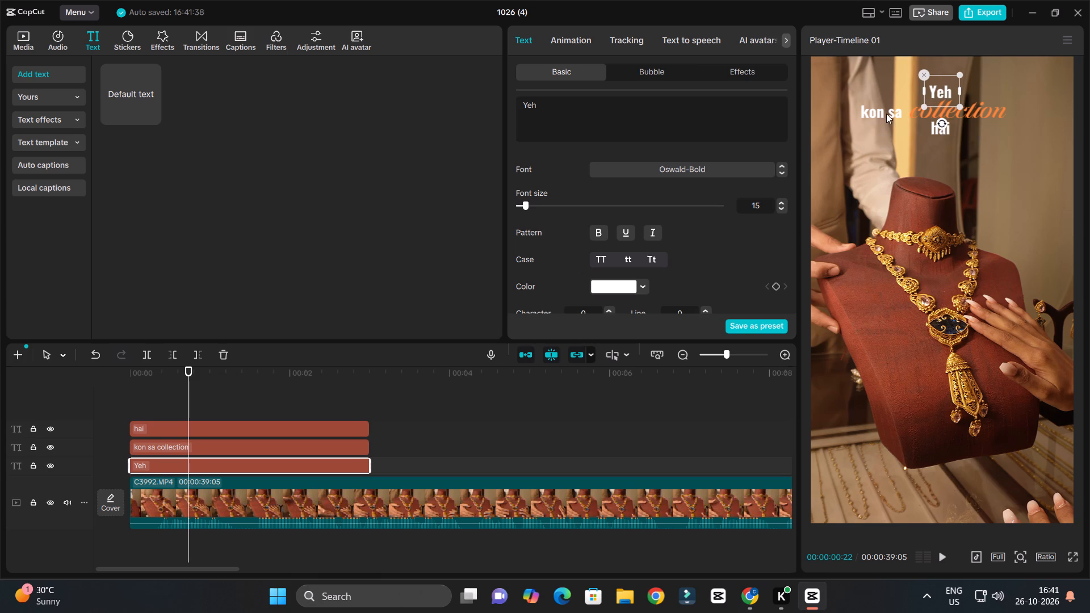
drag(886, 112, 896, 110)
Turn on the black shadow for the "kon sa collection", "hai" and "Yeh" texts.
scroll(584, 181, down, 2)
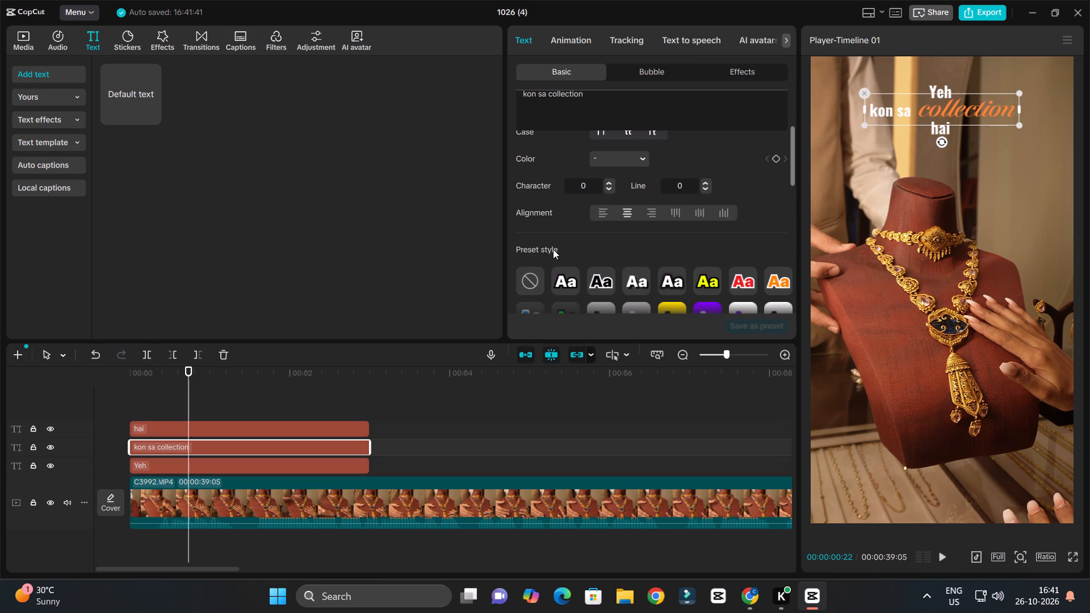
scroll(559, 241, down, 7)
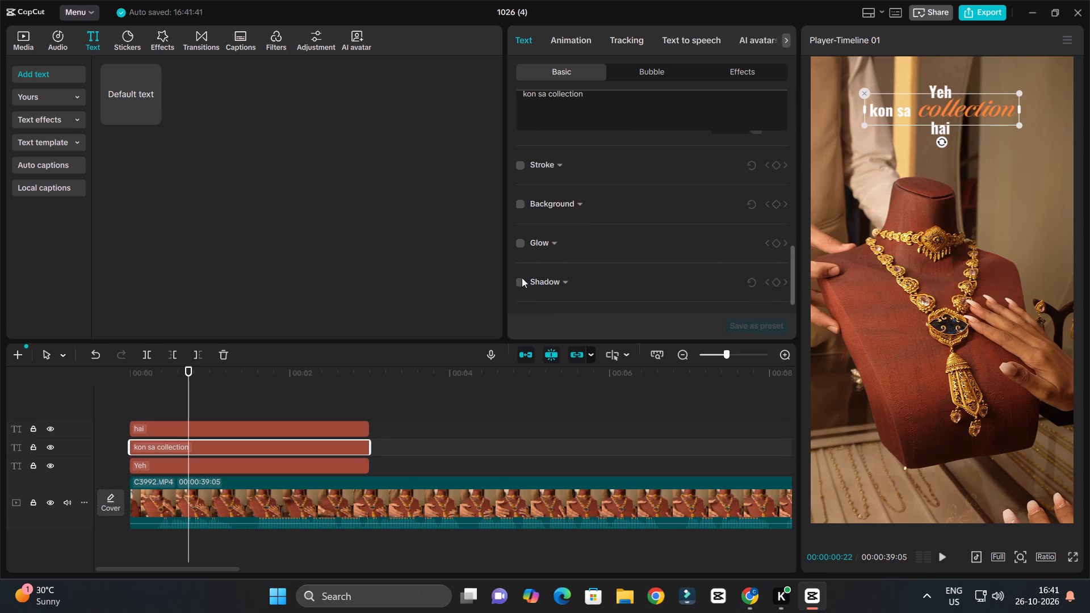
click(522, 283)
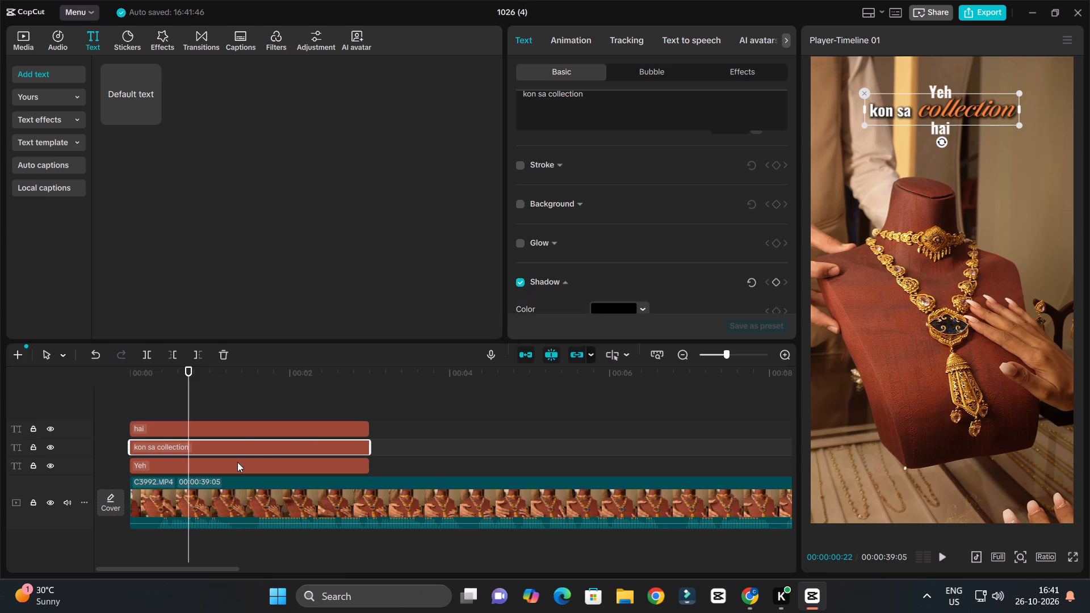
click(239, 427)
scroll(561, 284, down, 1)
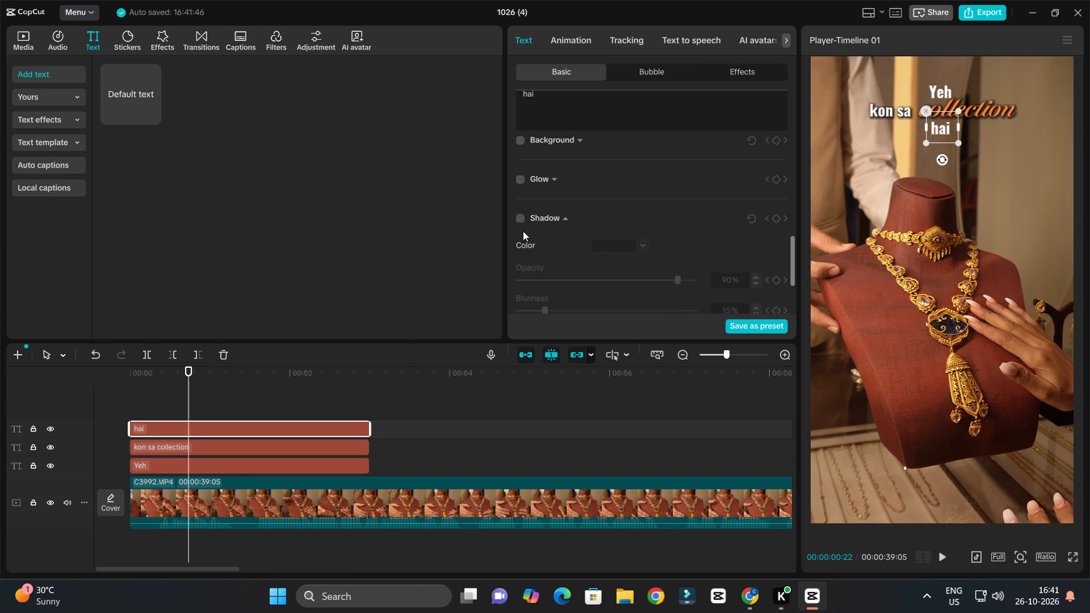
click(523, 222)
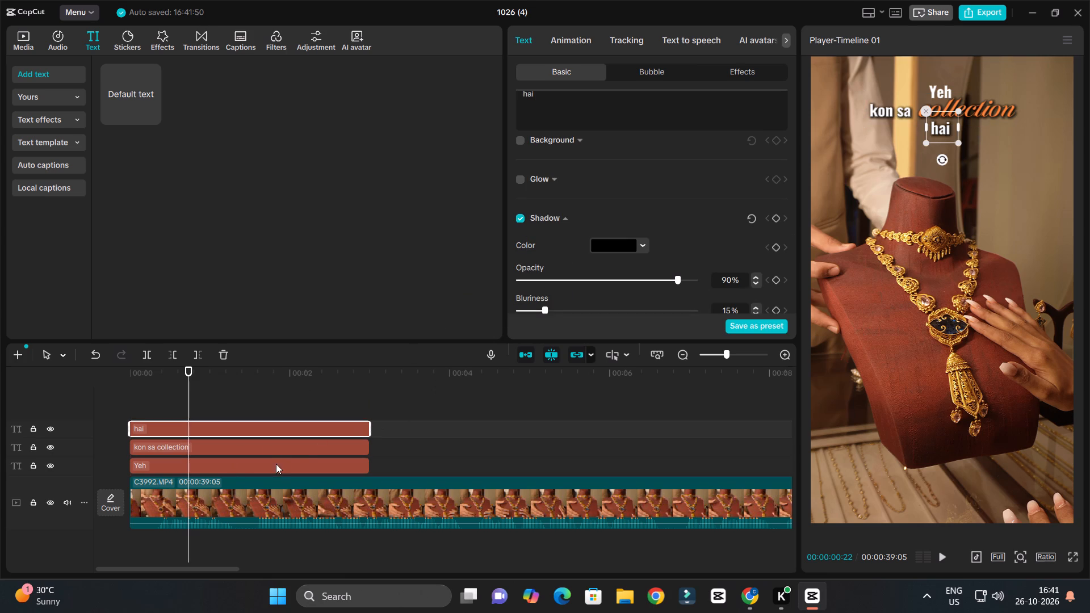
click(275, 464)
click(519, 219)
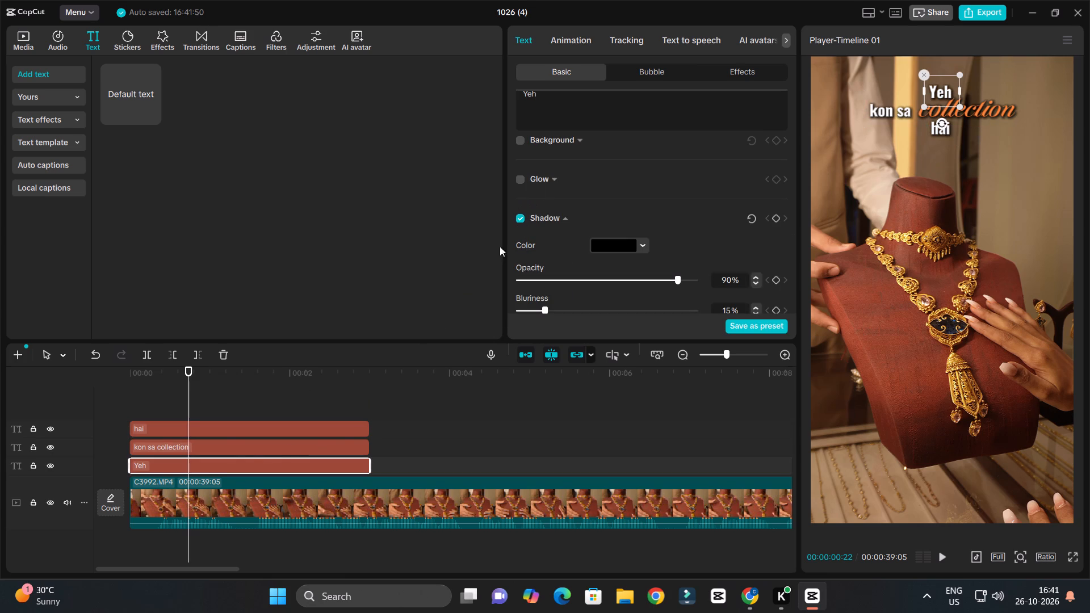
Play the opening to find where the first phrase ends, and split all three text clips at 00:00:01:18.
drag(206, 374, 32, 415)
key(space)
ctrl+scroll(300, 431, up, 4)
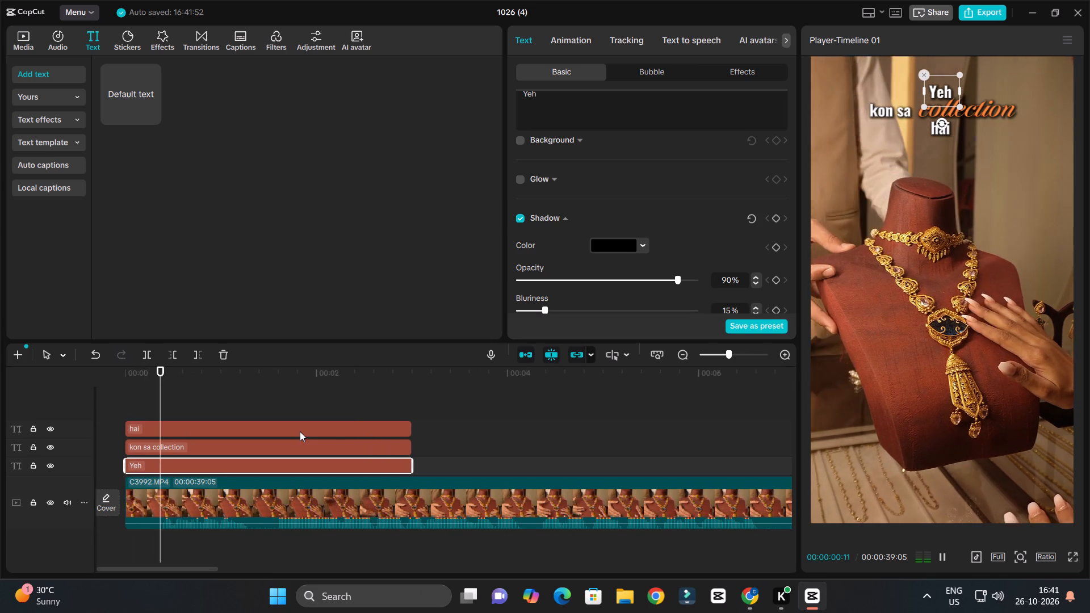
key(space)
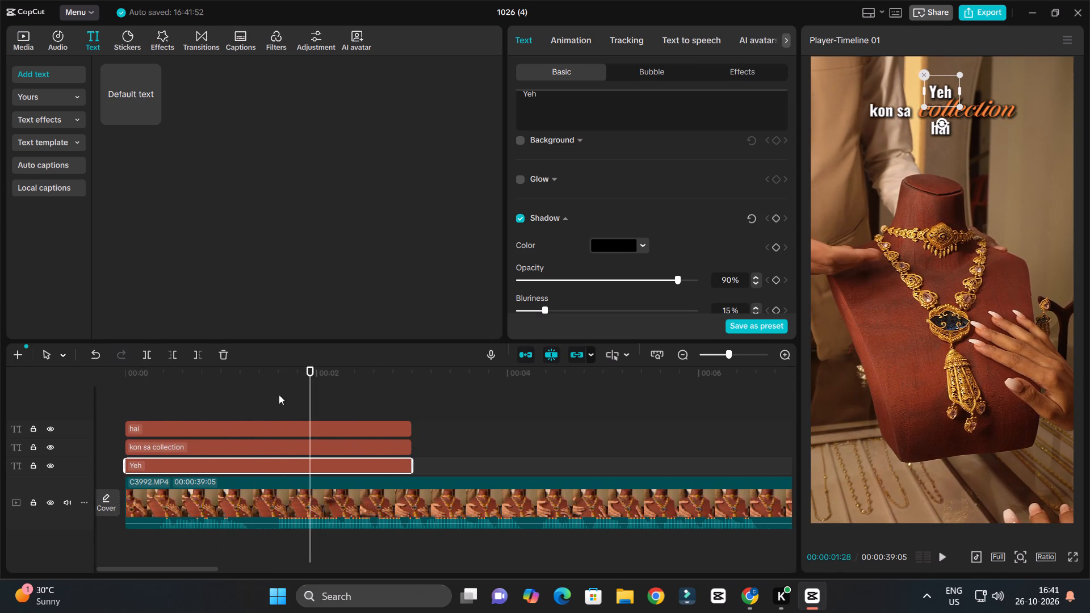
drag(282, 384, 277, 429)
drag(297, 409, 296, 460)
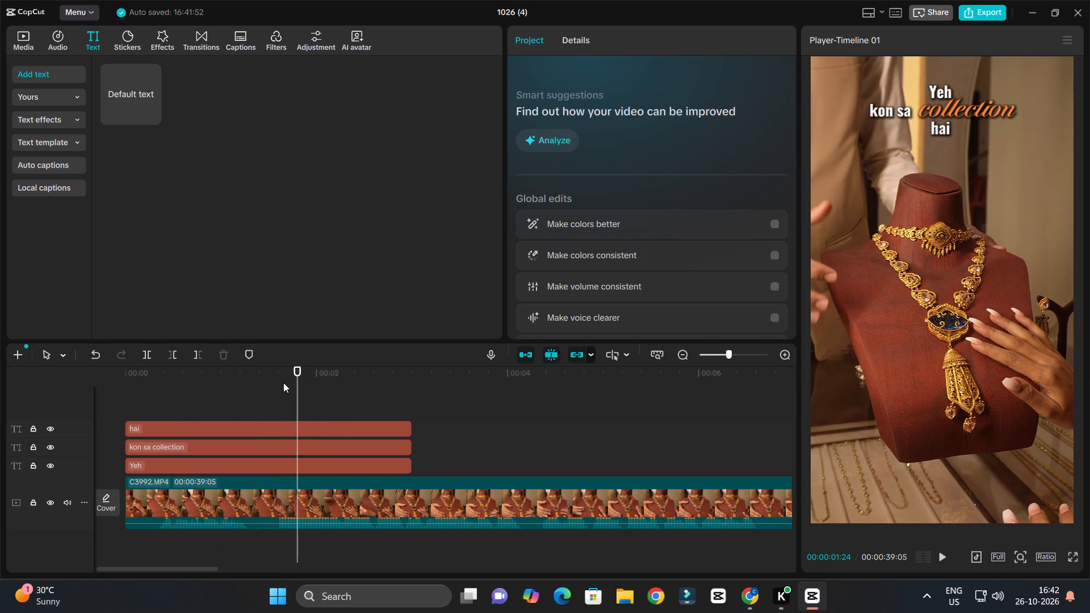
drag(283, 380, 278, 439)
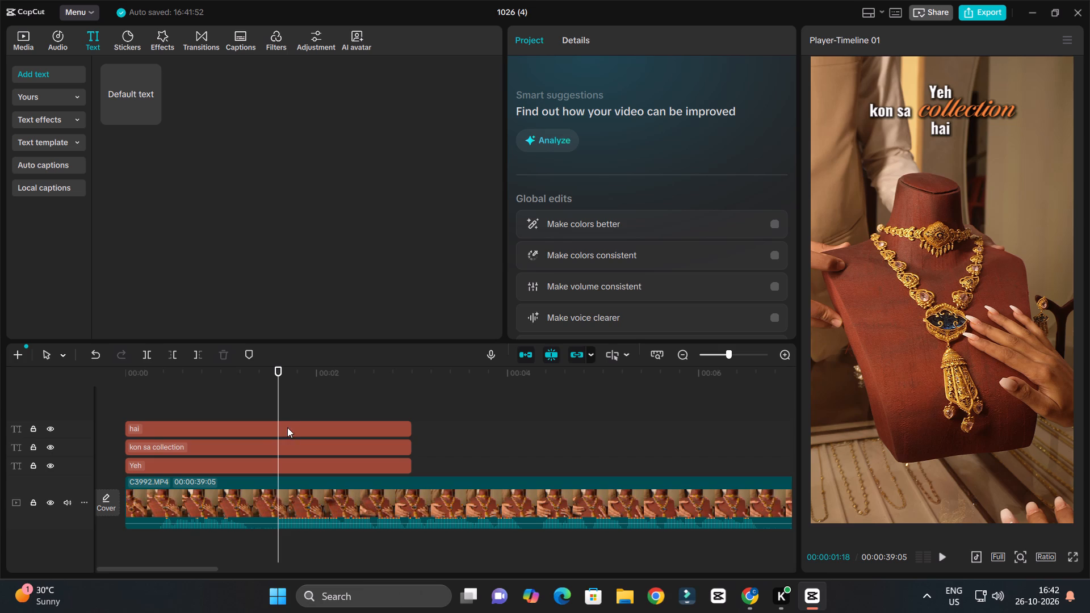
drag(291, 416, 294, 467)
key(c)
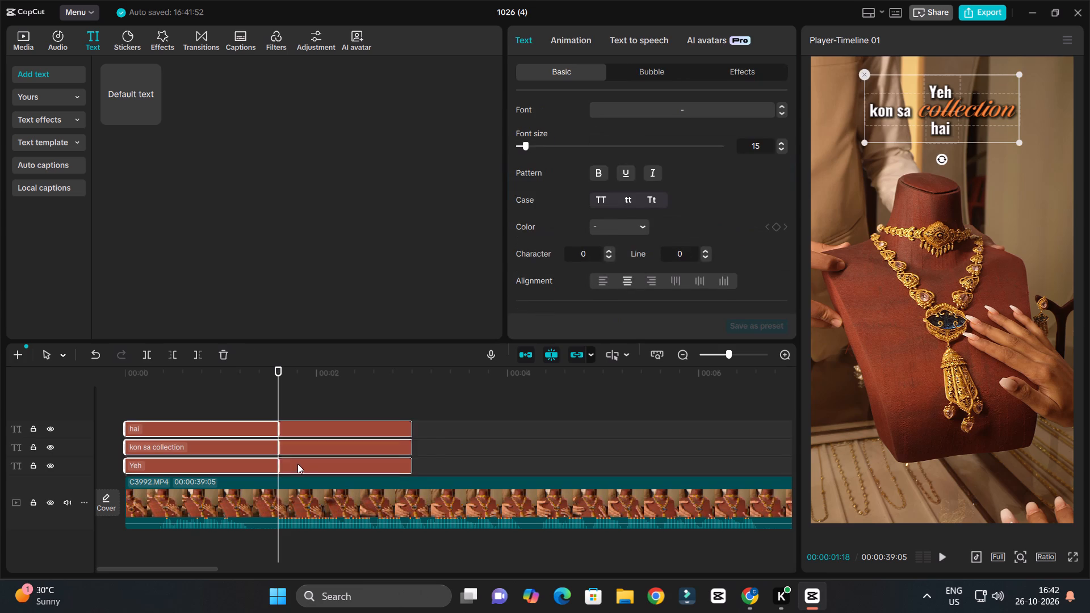
Listen to the speech after the split and replace the second "kon sa collection" clip's text with "ma'am".
ctrl+scroll(315, 440, up, 6)
click(345, 431)
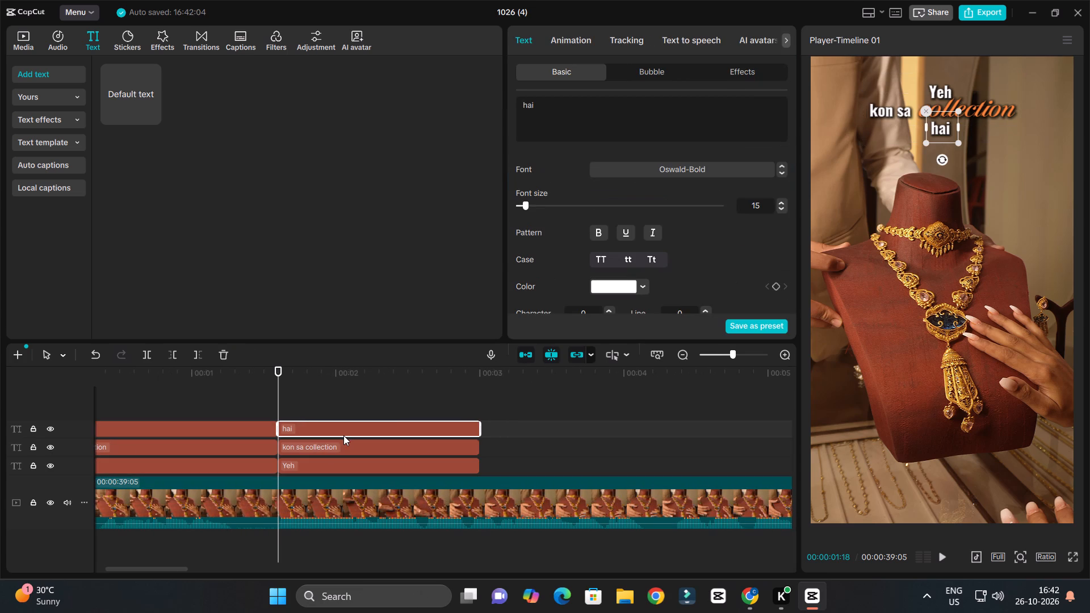
drag(279, 383, 250, 413)
key(space)
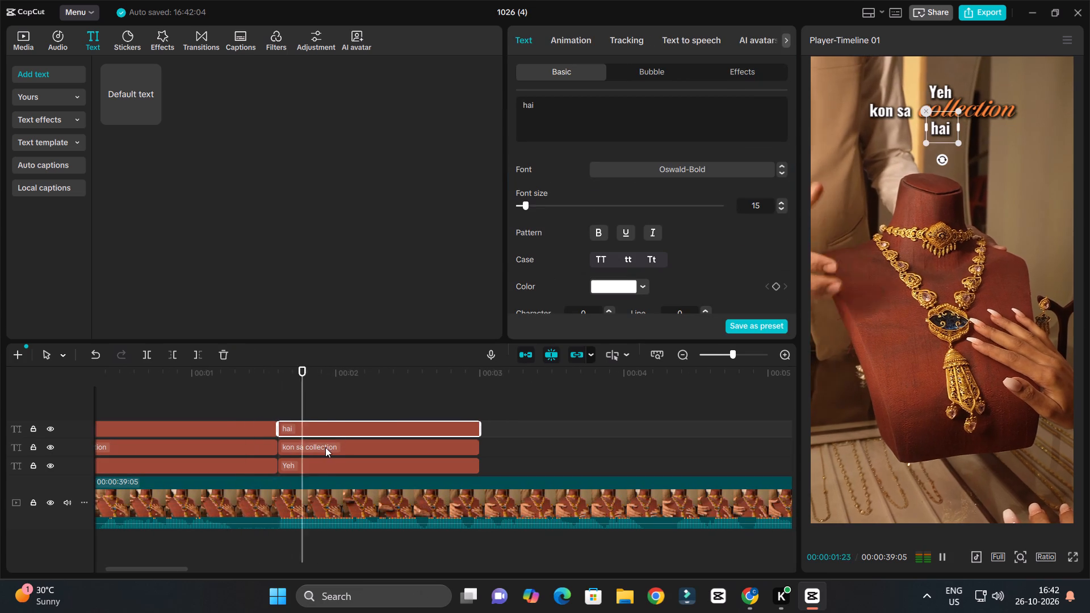
key(space)
click(321, 450)
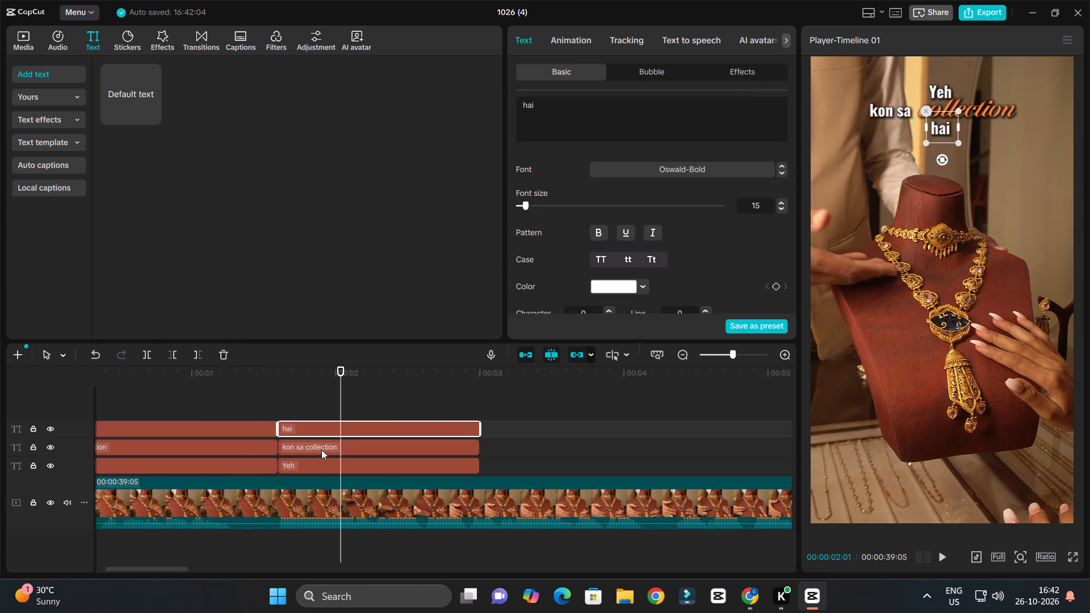
drag(601, 106, 513, 116)
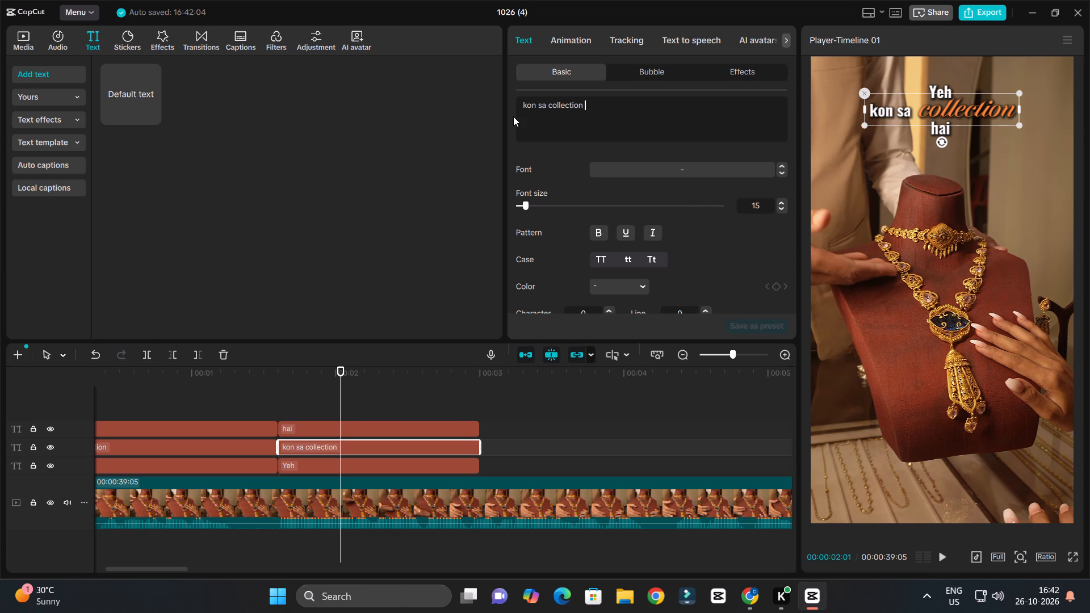
drag(513, 116, 508, 107)
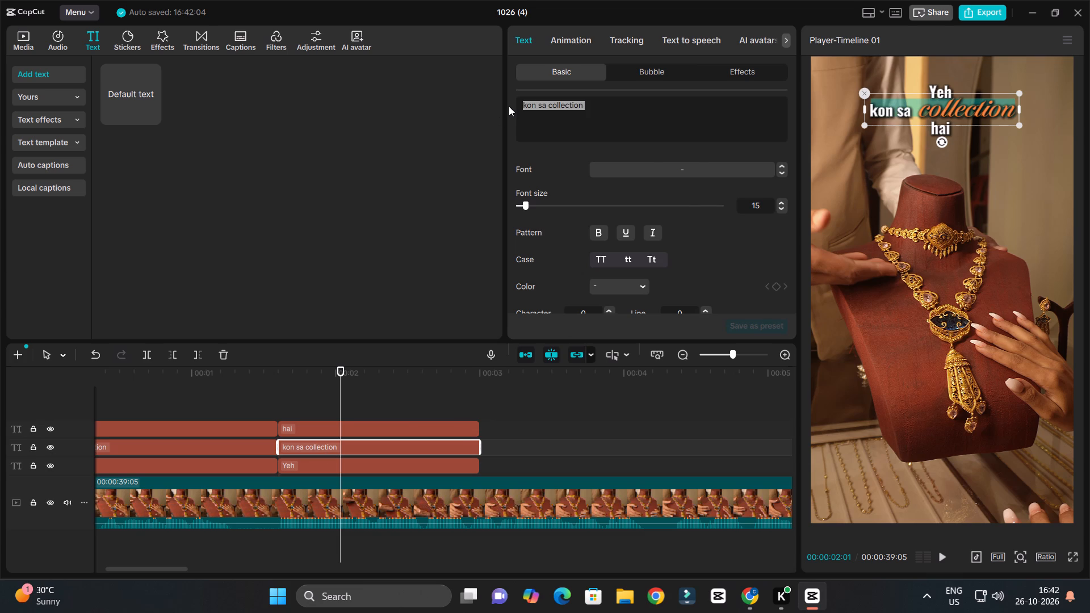
text(ma)
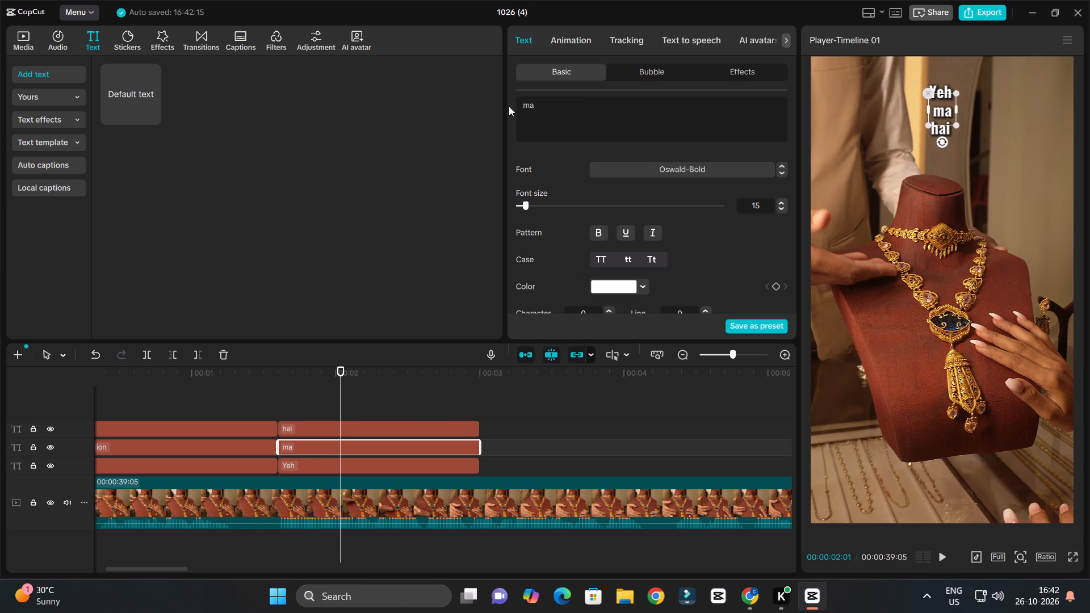
text('')
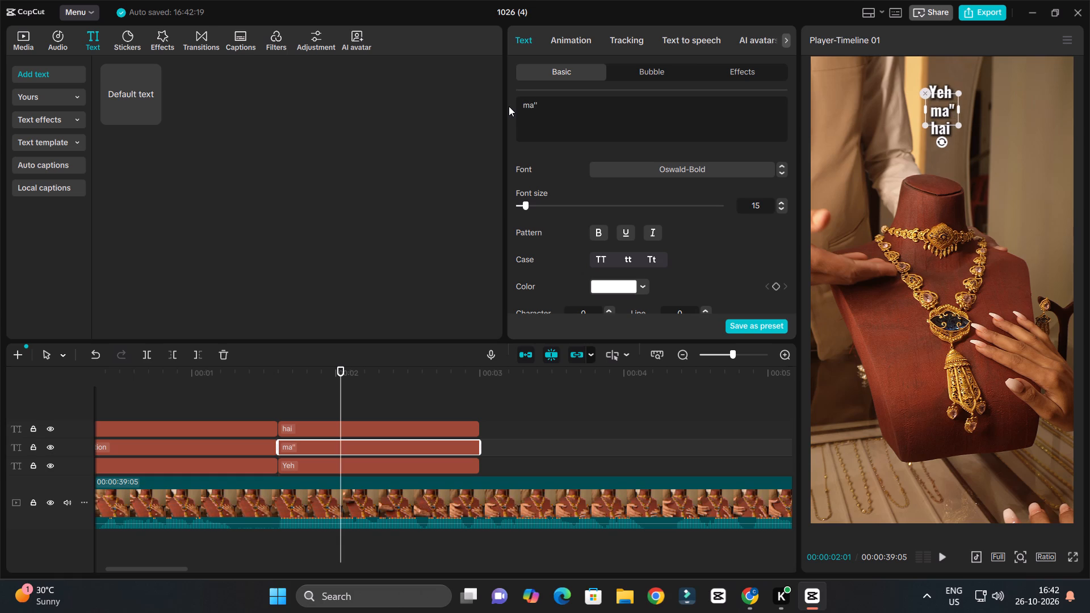
key(BackSpace)
key(semicolon)
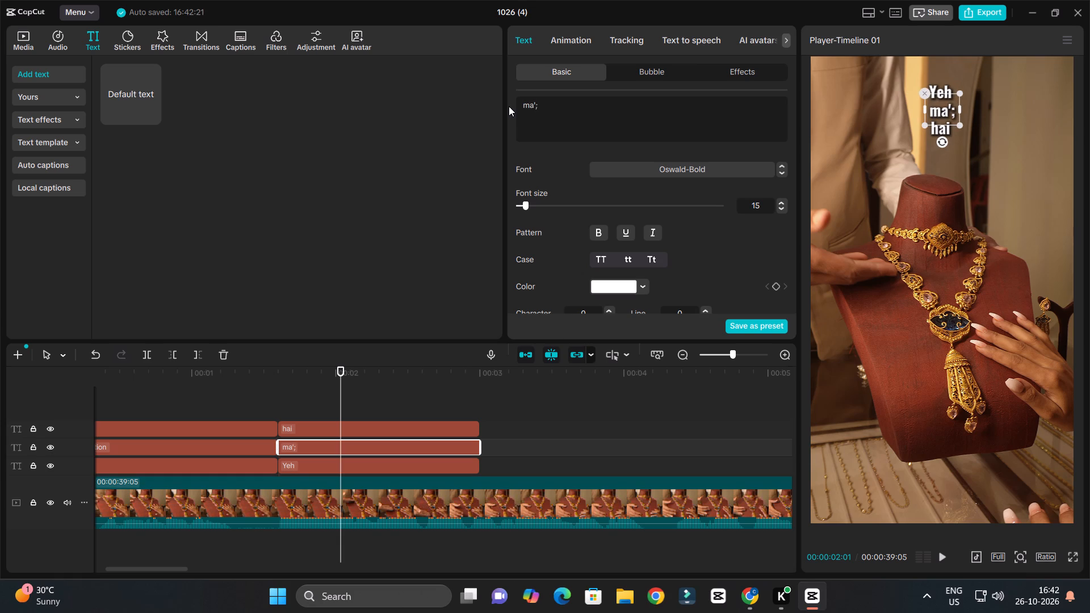
key(BackSpace)
key(shift+quotedbl)
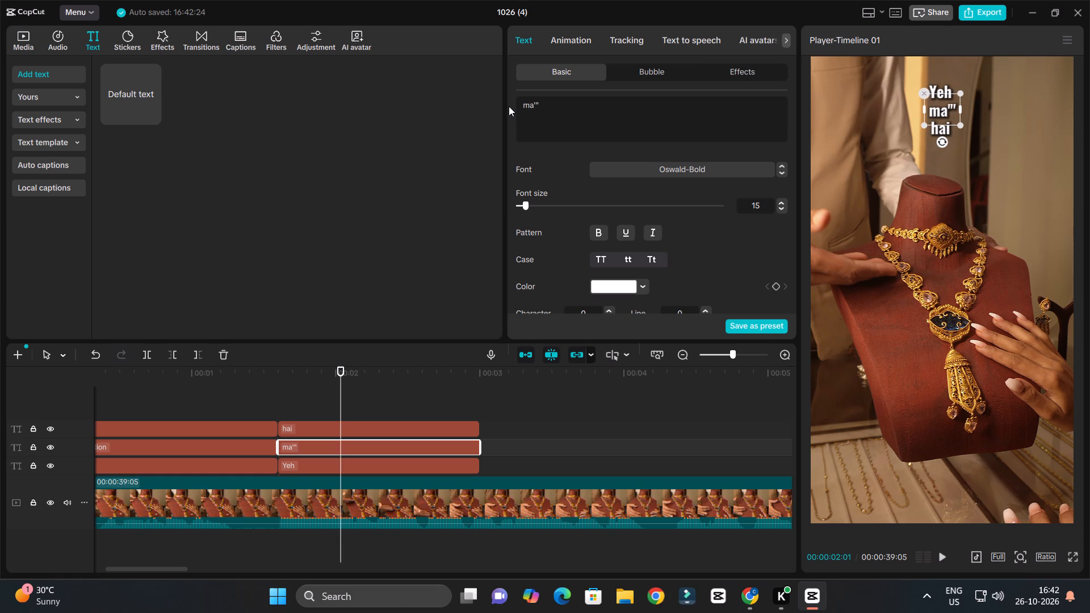
key(BackSpace)
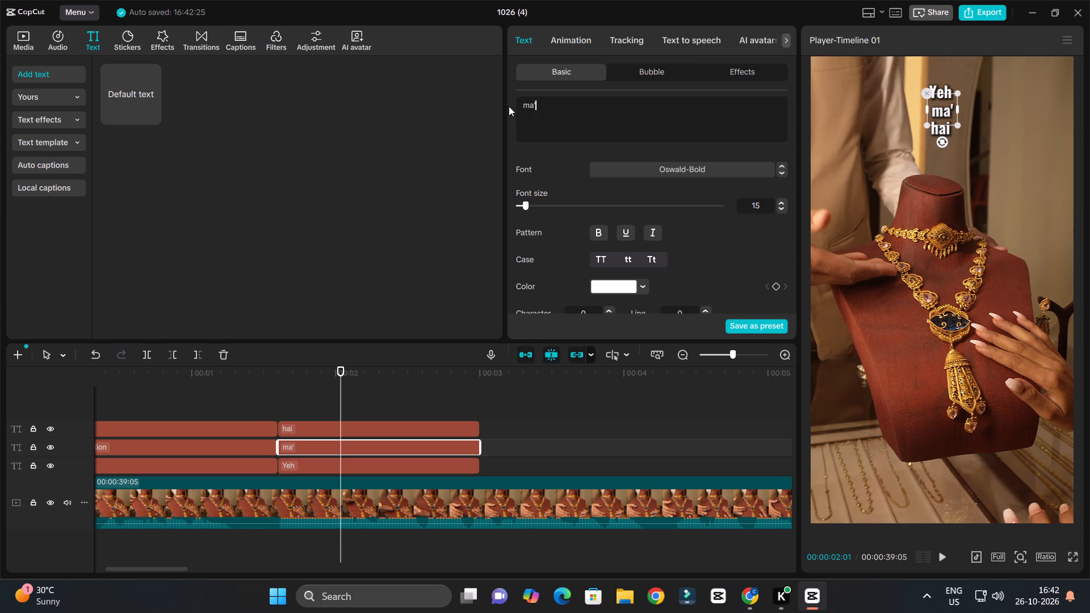
text(am)
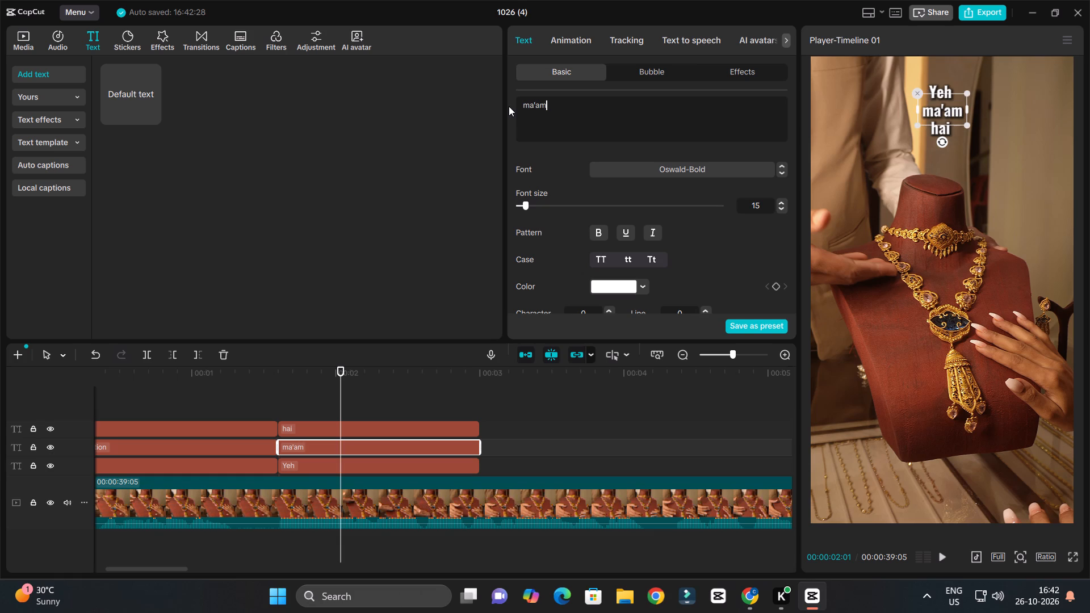
Change the "ma'am" text's font to the script font Ледяной танец from the favourite fonts.
click(699, 177)
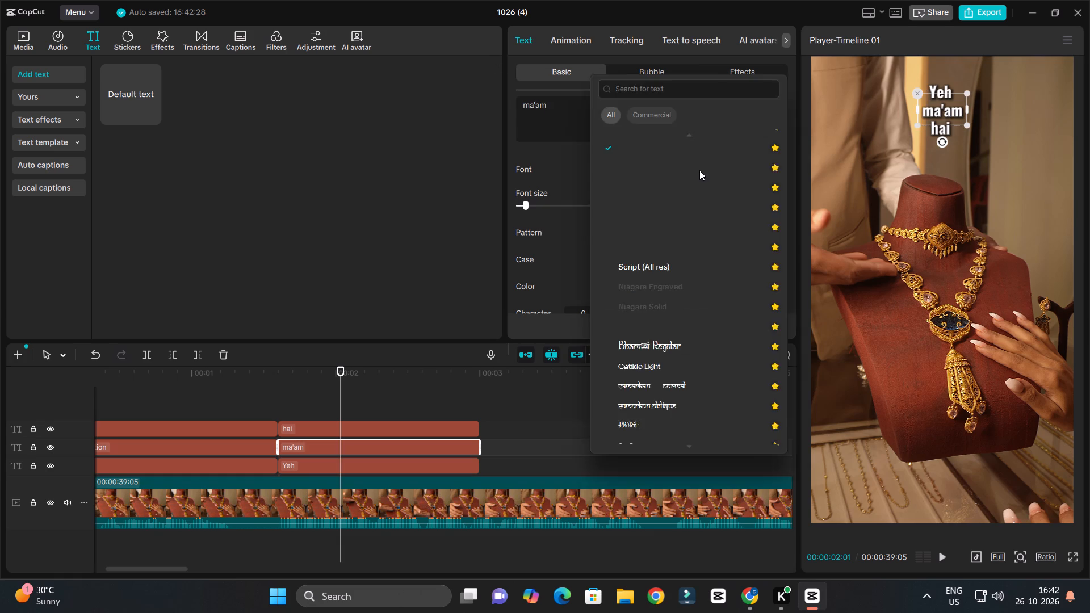
click(699, 170)
click(699, 170)
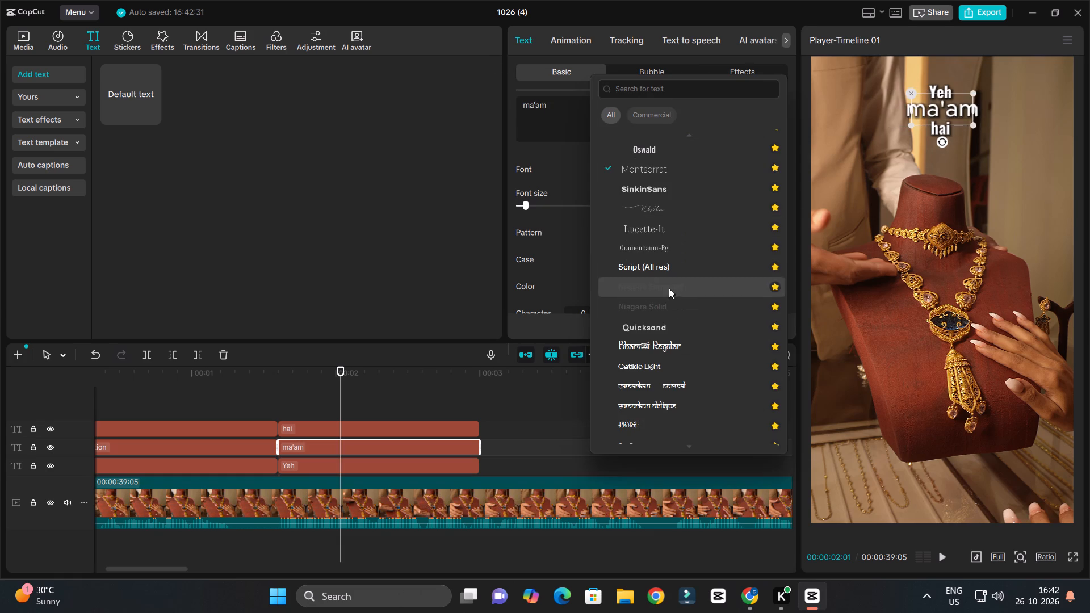
scroll(656, 388, down, 1)
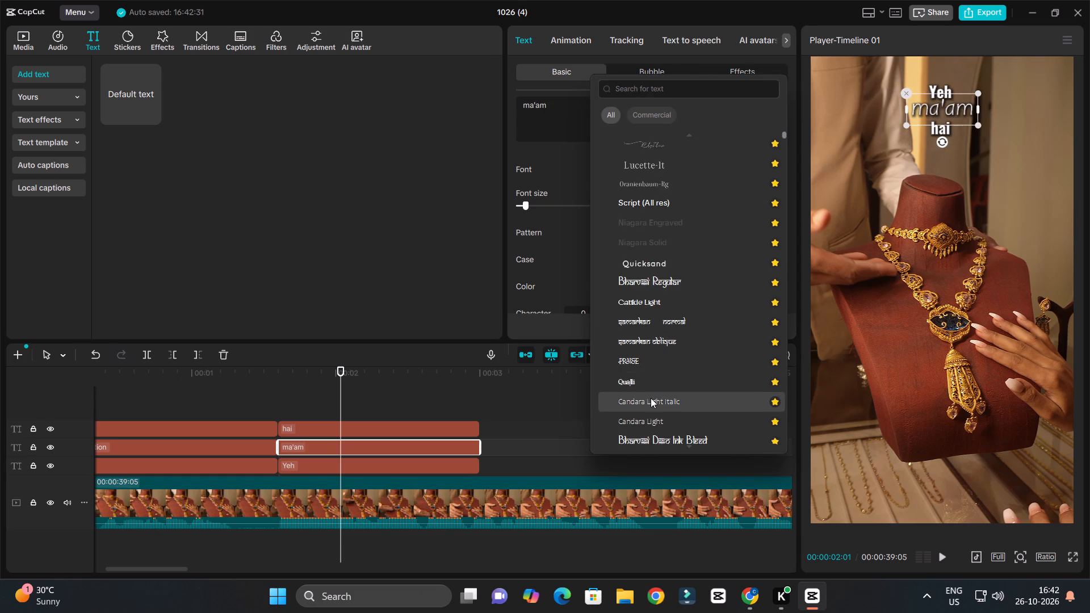
scroll(651, 397, down, 2)
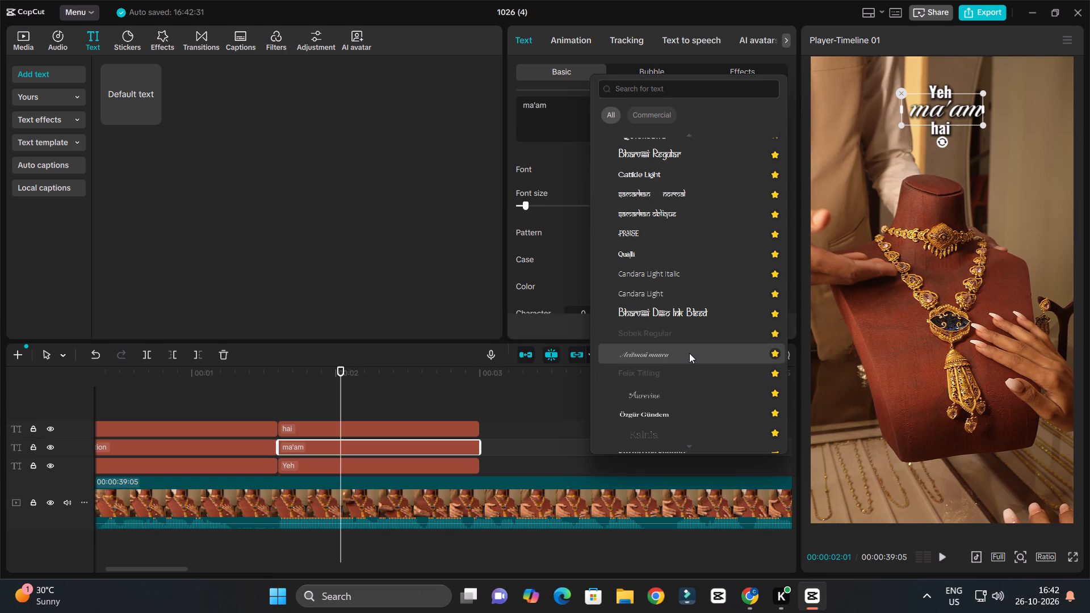
click(689, 353)
Colour the "ma'am" text orange, hex FF832E.
click(621, 284)
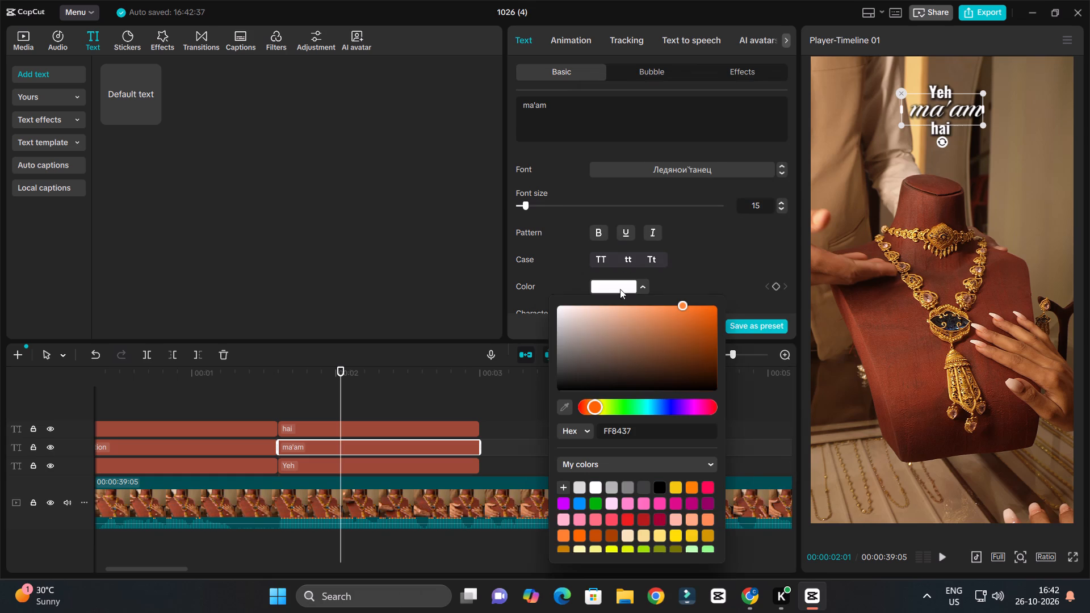
click(688, 303)
click(682, 310)
drag(665, 331, 665, 327)
drag(665, 327, 689, 299)
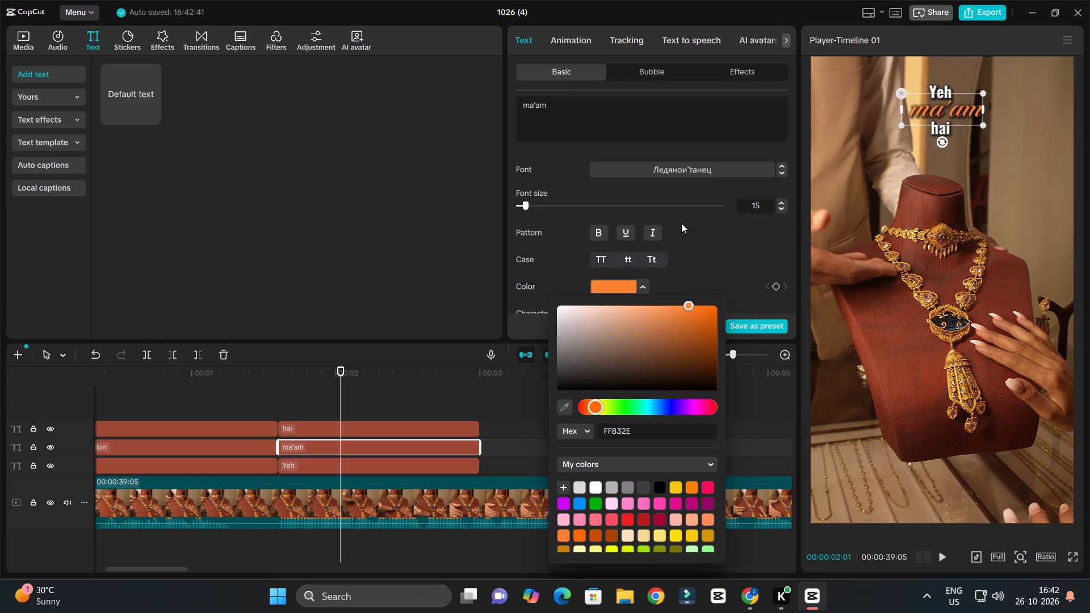
Enlarge the "ma'am" text and arrange it horizontally centred in a tight stack with the second "Yeh" above and "hai" below.
drag(981, 127, 996, 137)
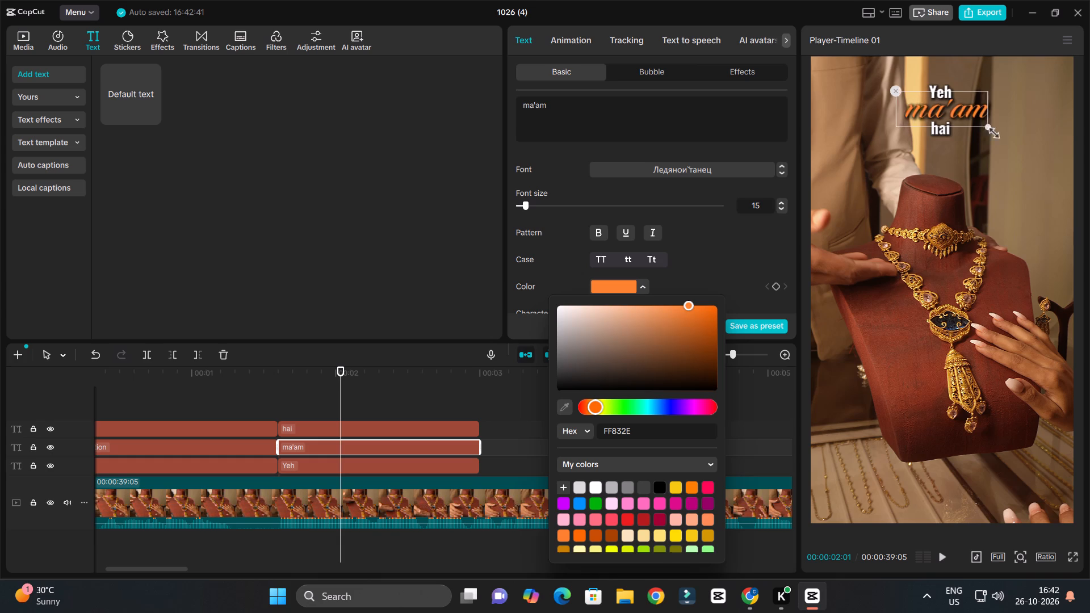
drag(996, 137, 1007, 146)
click(933, 79)
drag(942, 86, 943, 78)
click(974, 114)
drag(976, 113, 975, 105)
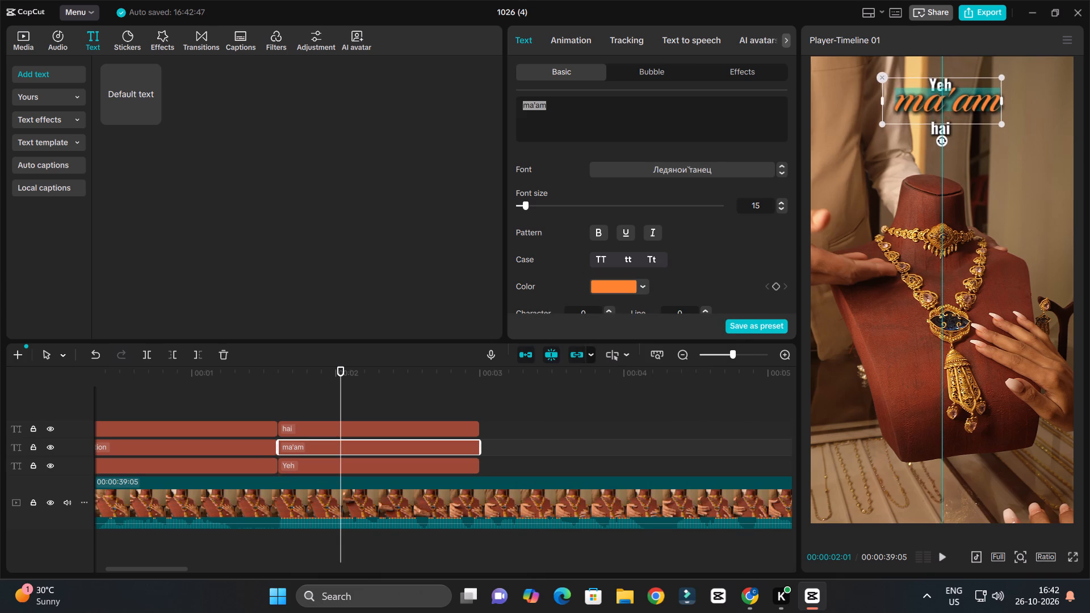
drag(975, 105, 976, 107)
click(959, 133)
click(940, 129)
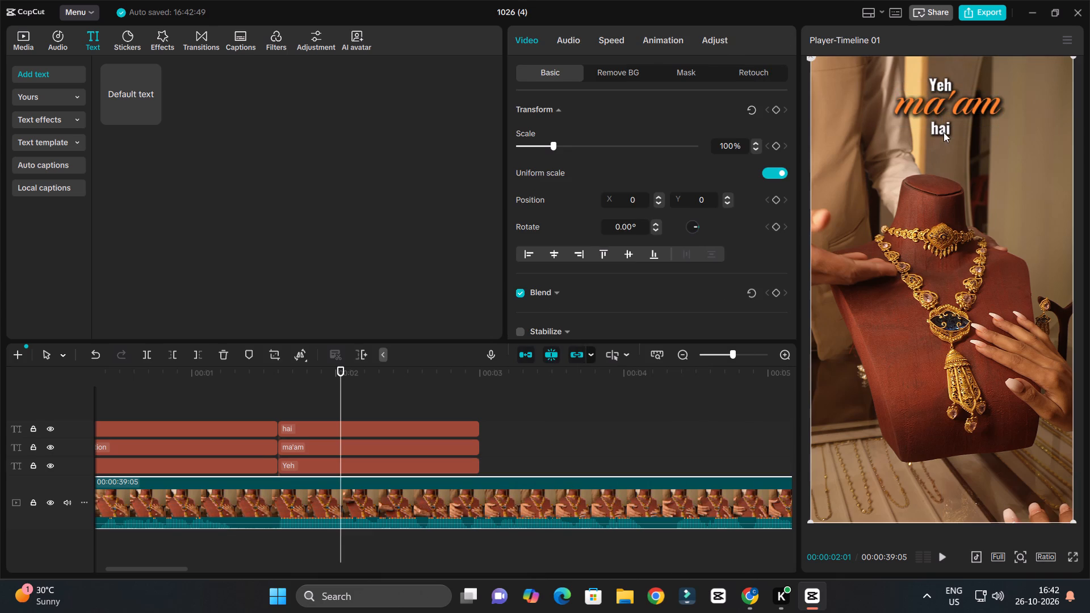
drag(944, 127, 944, 114)
Listen to the second phrase again and replace the second "hai" clip's text with "hamara".
drag(297, 367, 281, 371)
key(space)
ctrl+scroll(463, 419, up, 3)
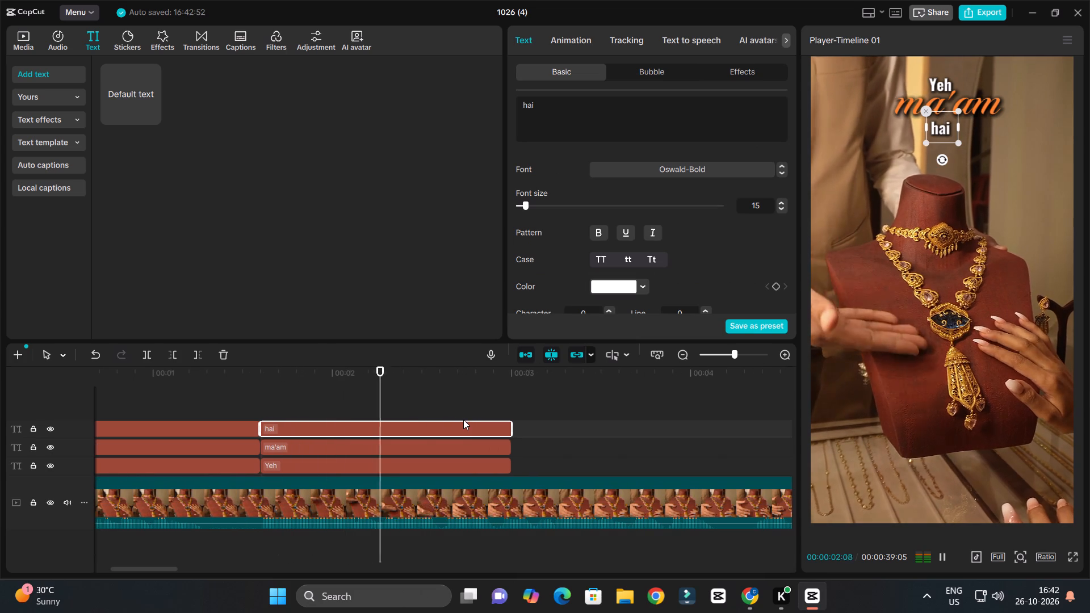
key(space)
drag(360, 377, 298, 400)
key(space)
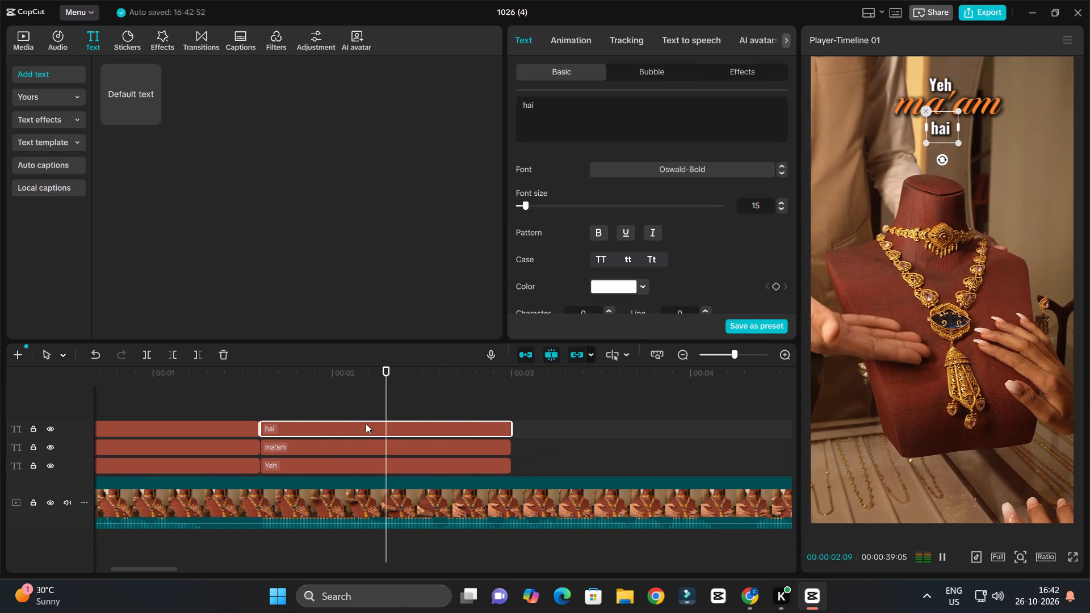
key(space)
double_click(937, 137)
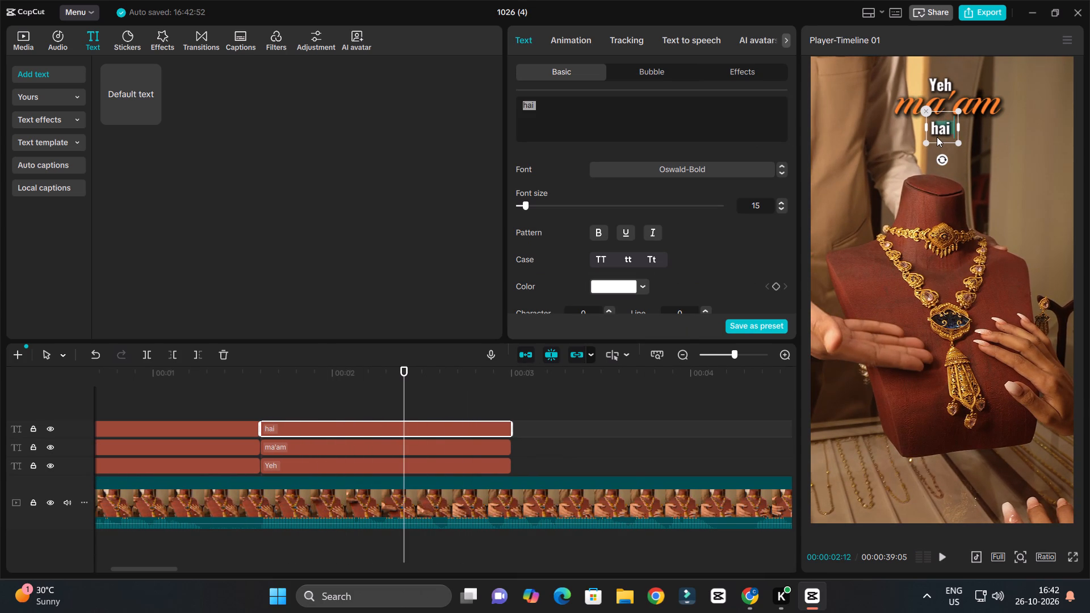
text(hamara)
key(space)
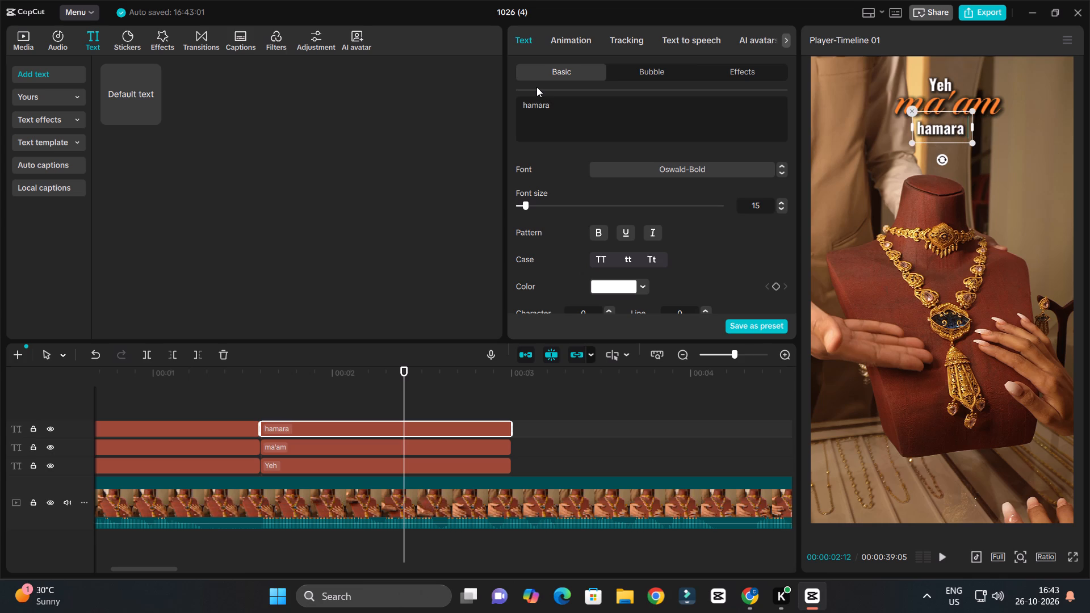
Move "hamara" slightly up towards "ma'am" and remove the trailing space from its text.
click(1038, 158)
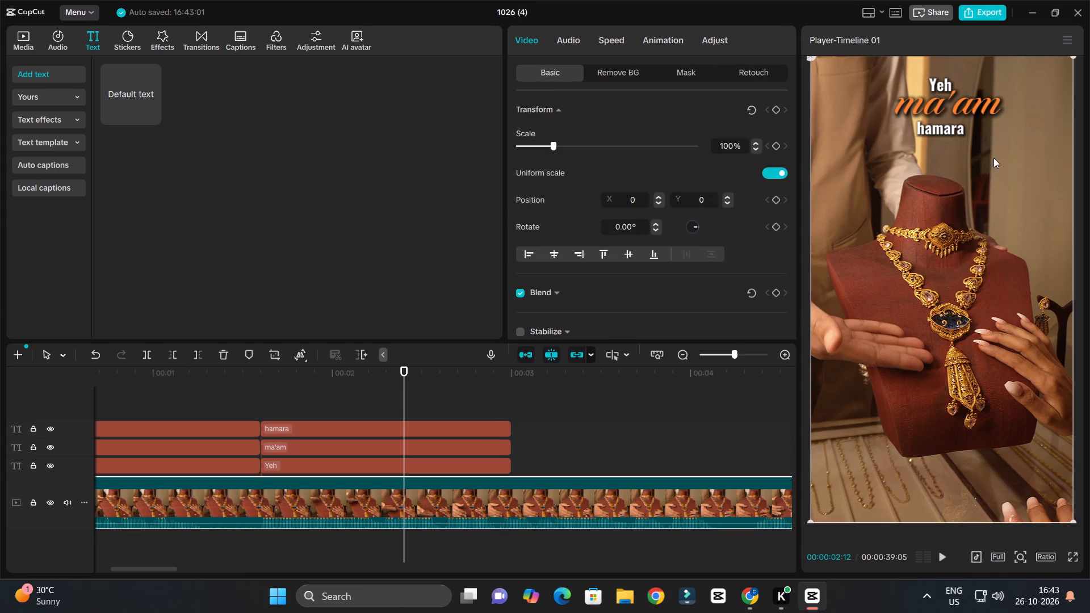
click(953, 135)
click(948, 129)
click(948, 128)
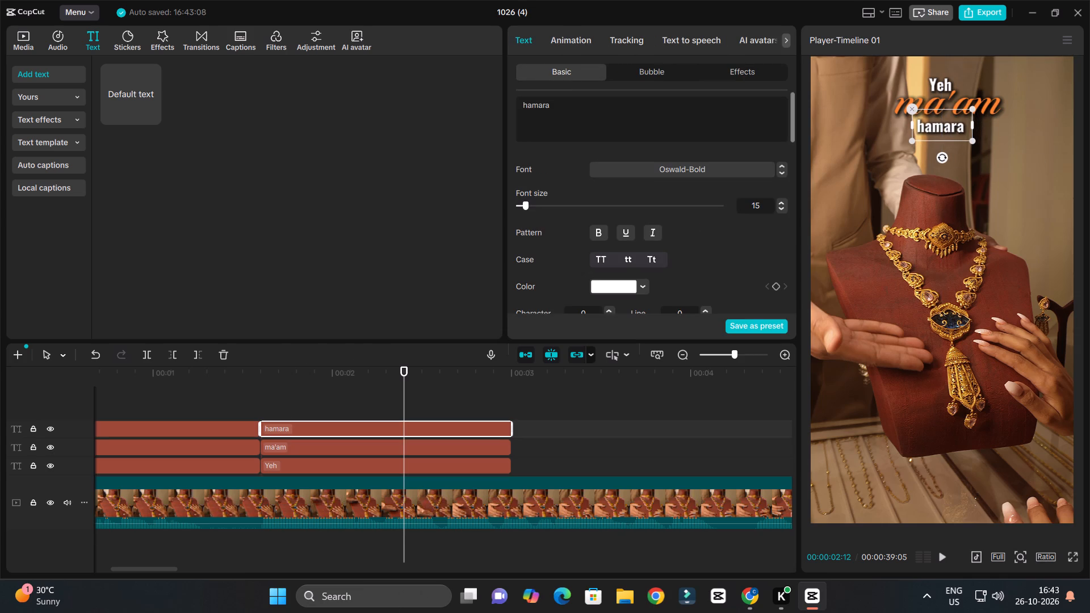
click(598, 103)
key(BackSpace)
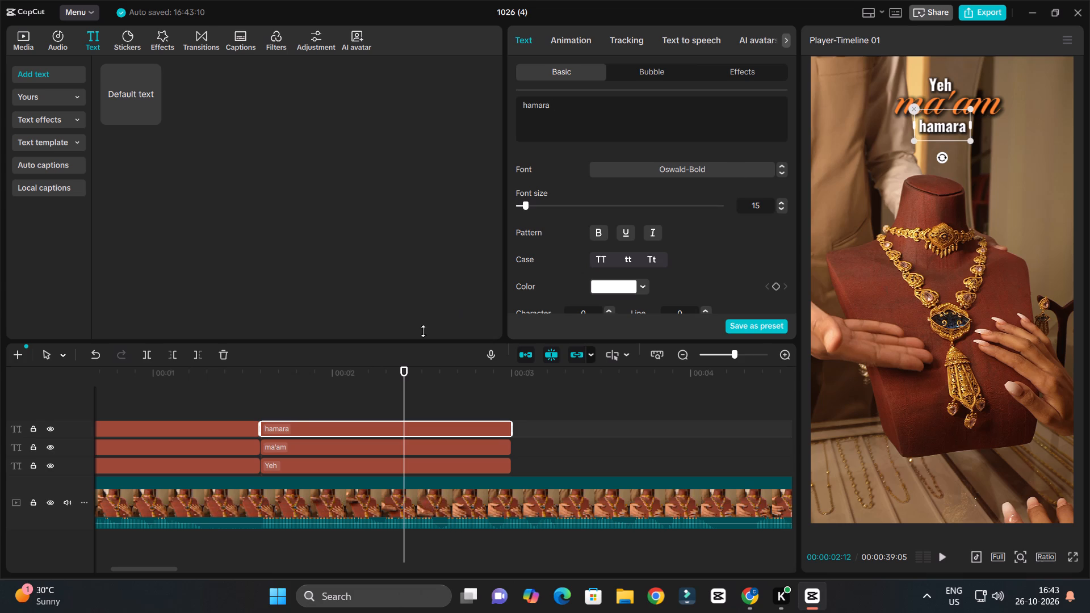
Play the captions from the start and raise the second "Yeh" text slightly above "ma'am".
click(332, 387)
drag(250, 380, 0, 376)
key(space)
ctrl+scroll(385, 395, down, 4)
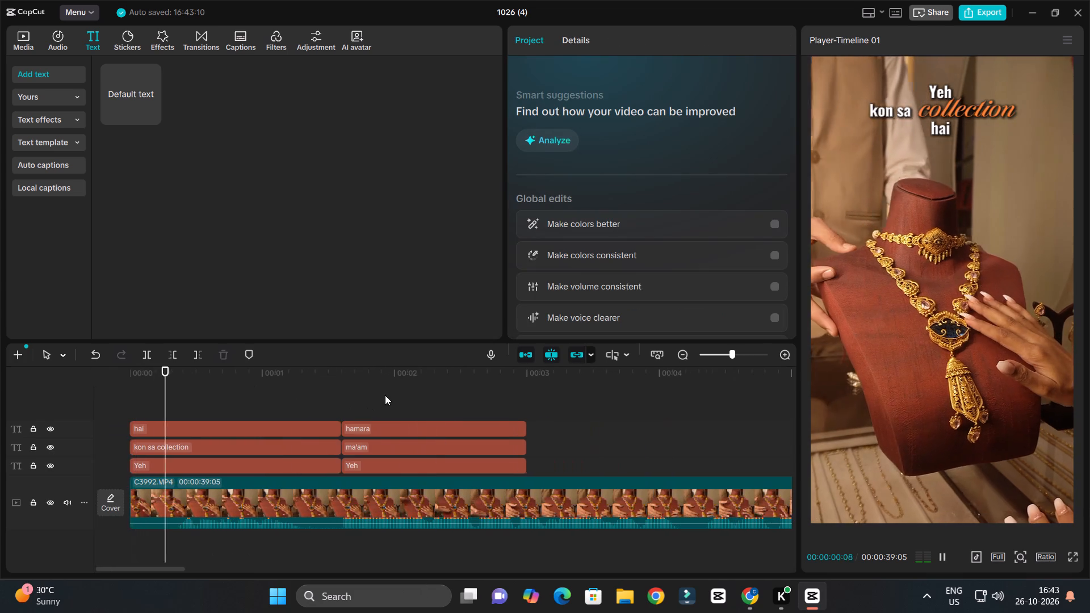
ctrl+scroll(471, 396, up, 6)
ctrl+scroll(471, 396, down, 3)
ctrl+scroll(479, 394, up, 3)
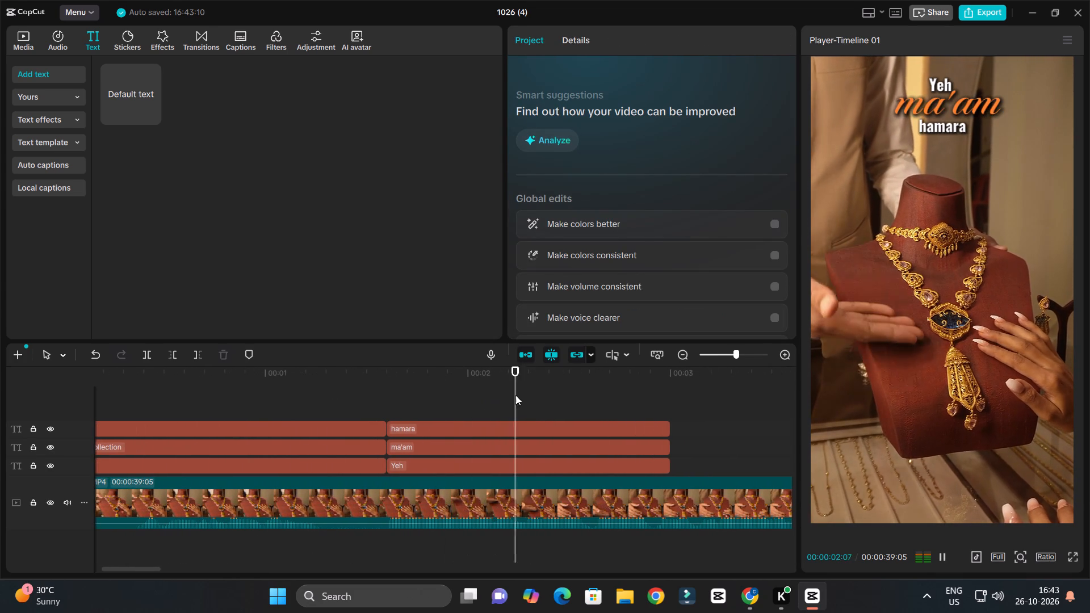
key(space)
click(937, 87)
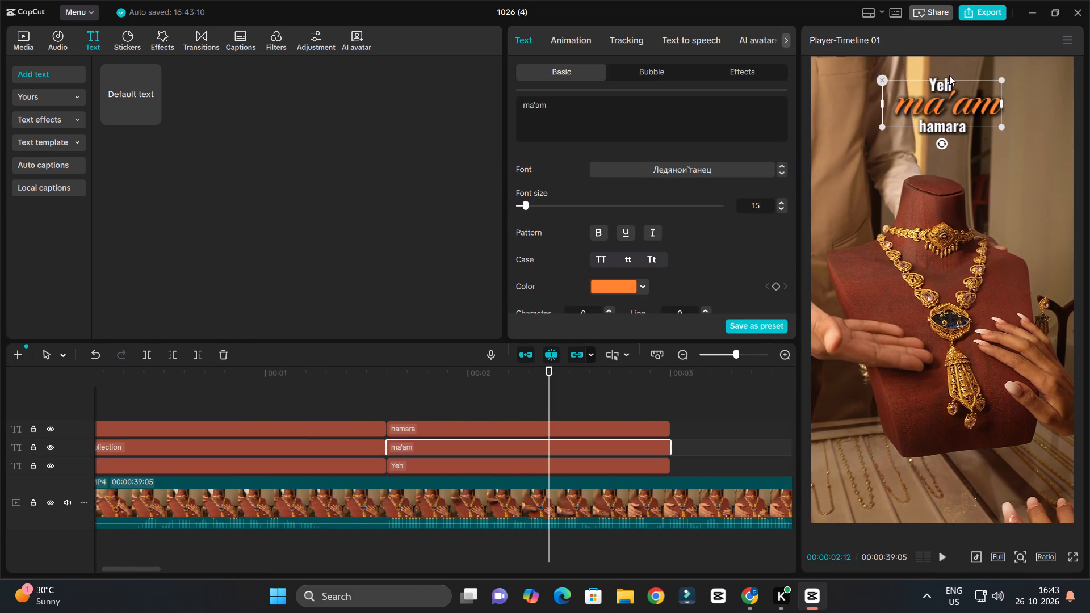
click(949, 75)
click(948, 77)
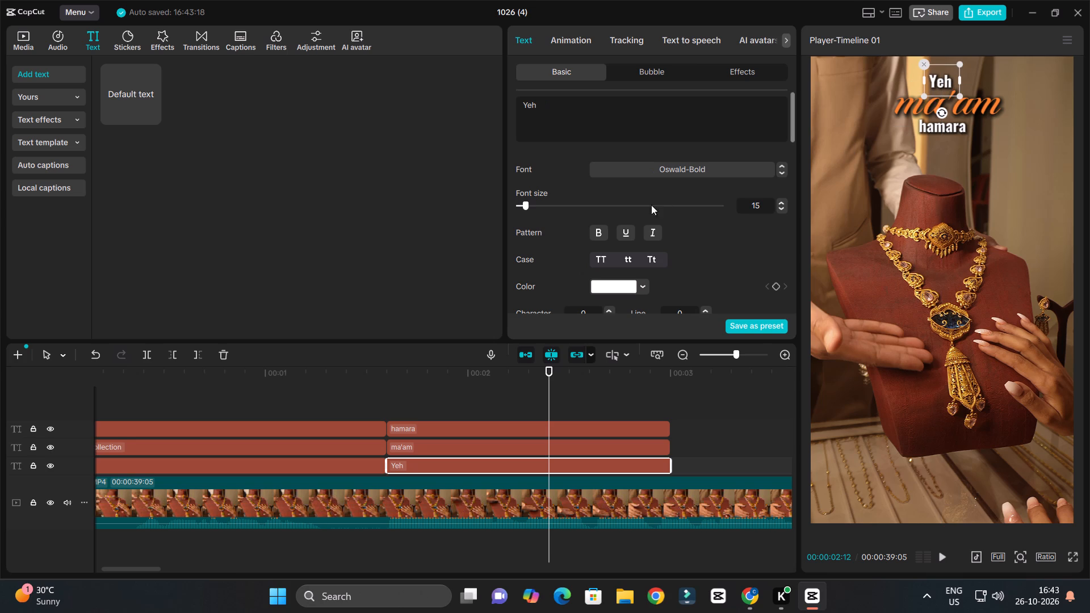
Apply the favourite In animation "Power...nsfer" to the second "Yeh", "ma'am" and "hamara" texts together.
drag(392, 412, 446, 463)
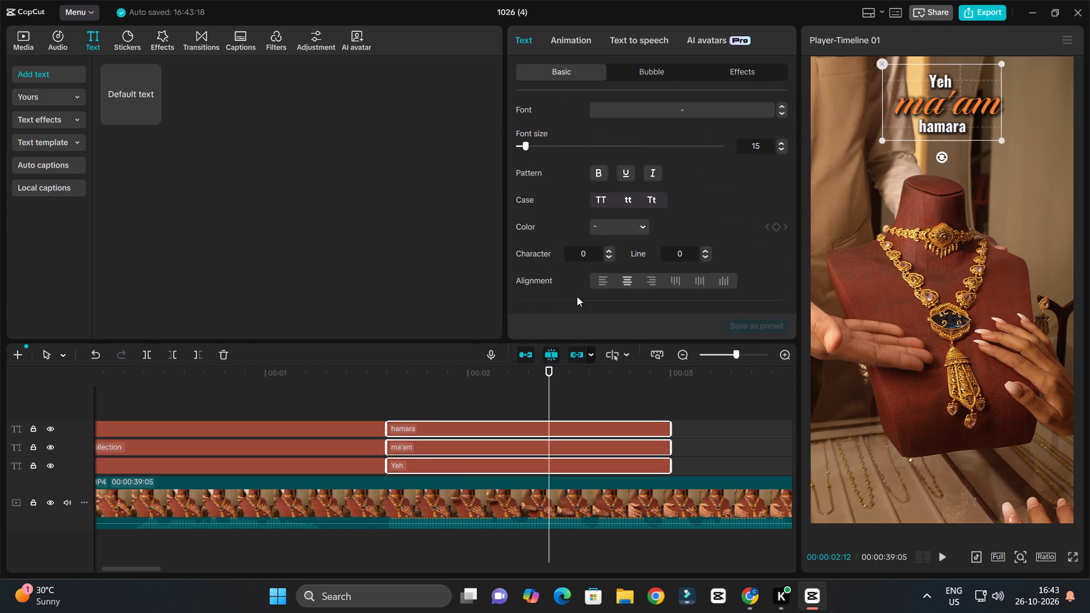
click(559, 39)
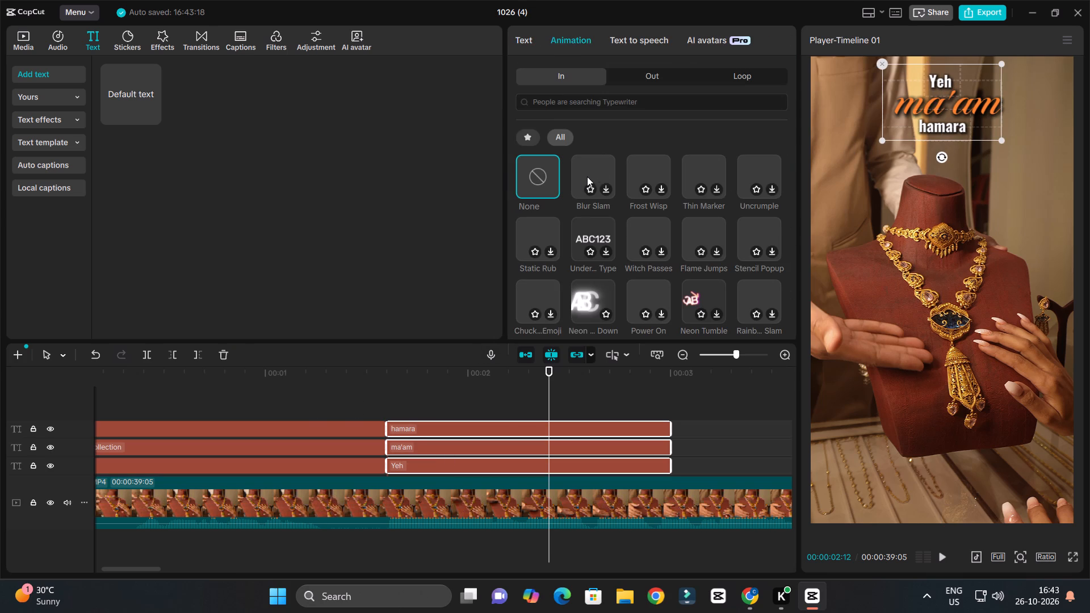
click(527, 135)
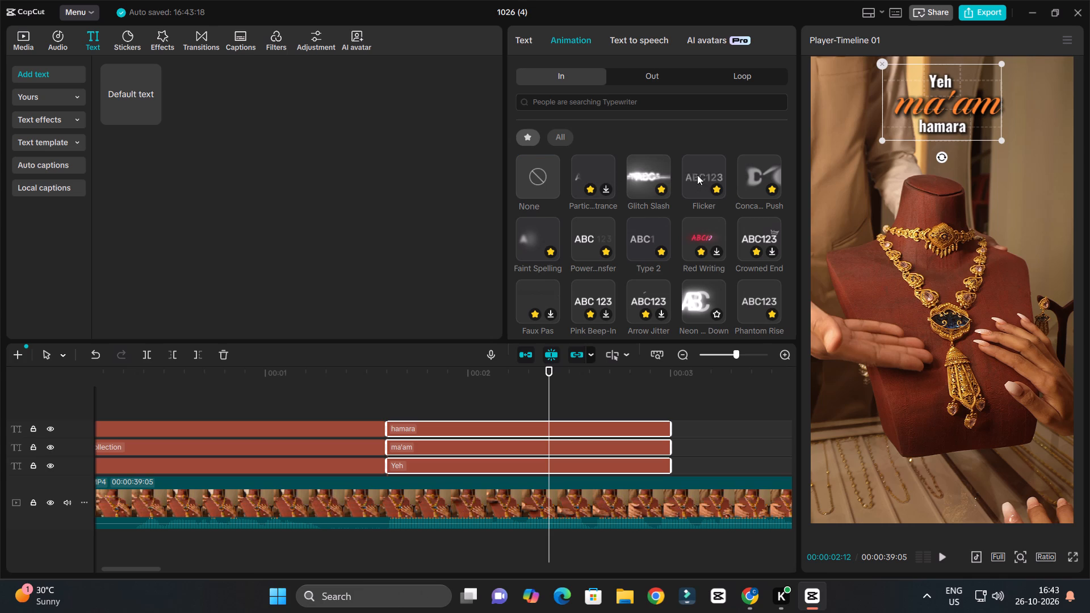
click(592, 236)
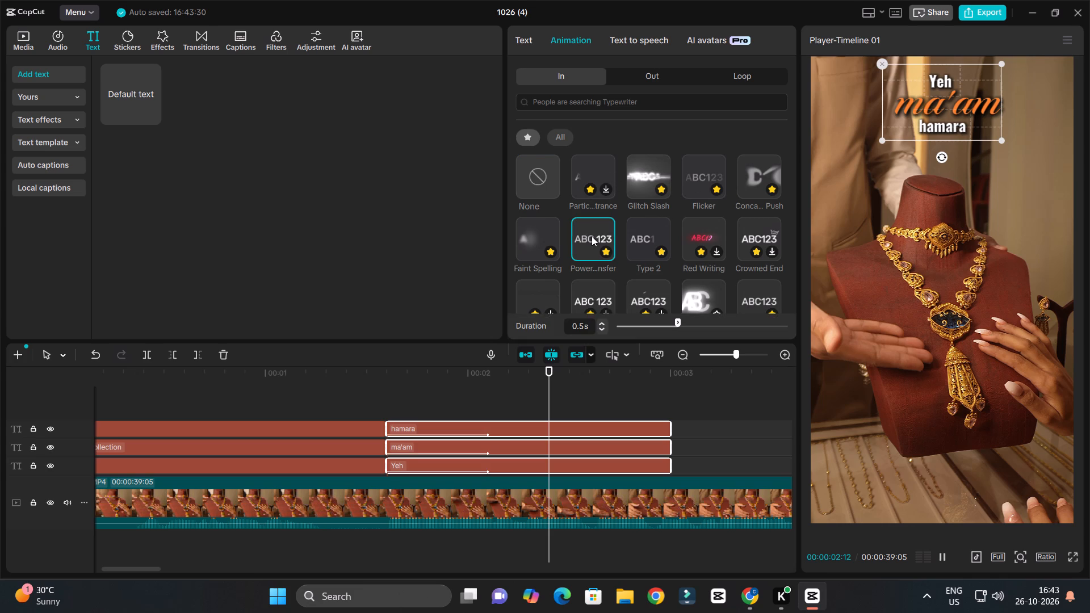
Apply the same "Power...nsfer" In animation to the first "Yeh", "kon sa collection" and "hai" texts.
drag(341, 400, 339, 451)
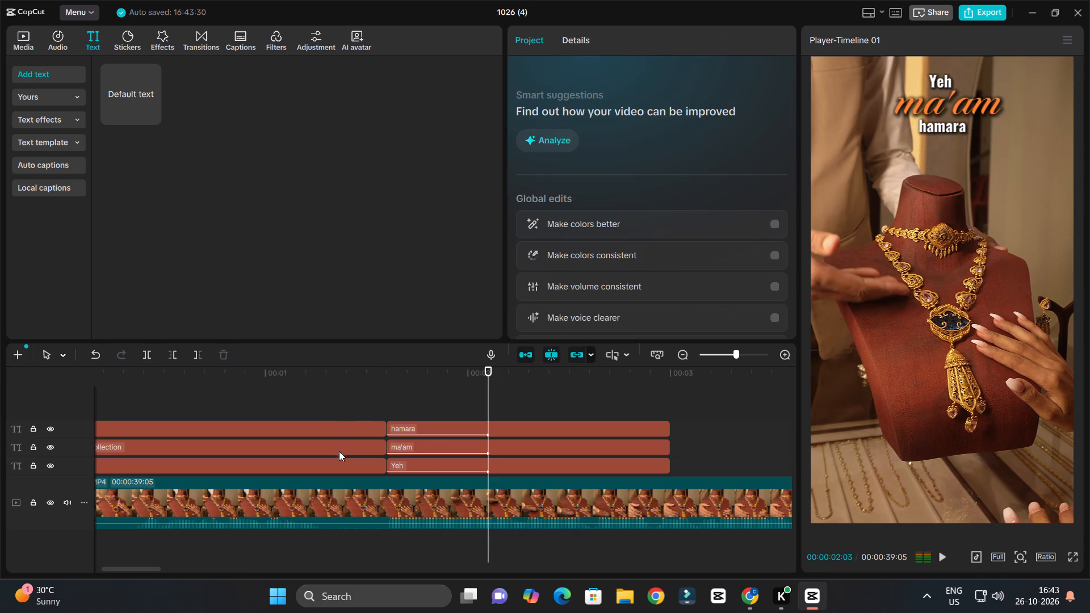
drag(339, 451, 333, 473)
click(581, 38)
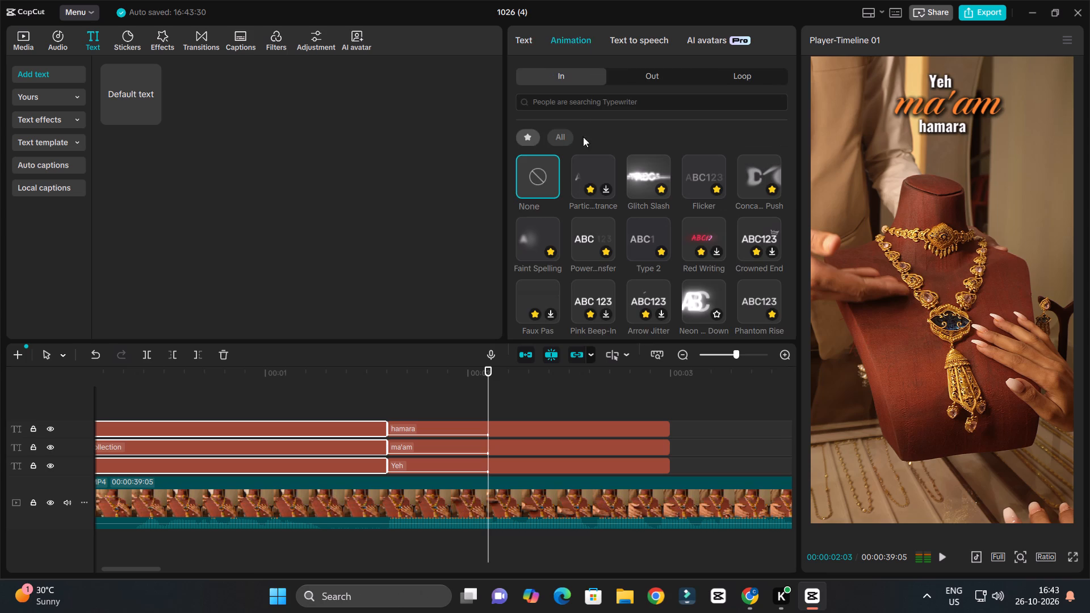
click(591, 231)
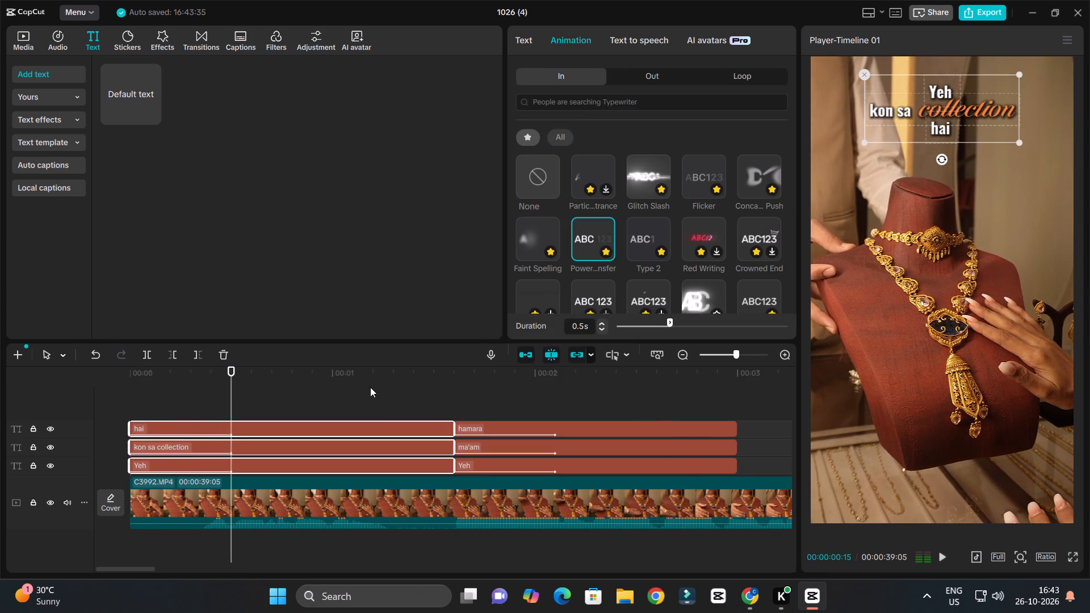
Play the animated captions and shorten the In animation of the second "Yeh", "ma'am" and "hamara" texts to 0.3 s.
ctrl+scroll(371, 386, down, 4)
key(space)
ctrl+scroll(398, 402, down, 4)
scroll(437, 405, down, 3)
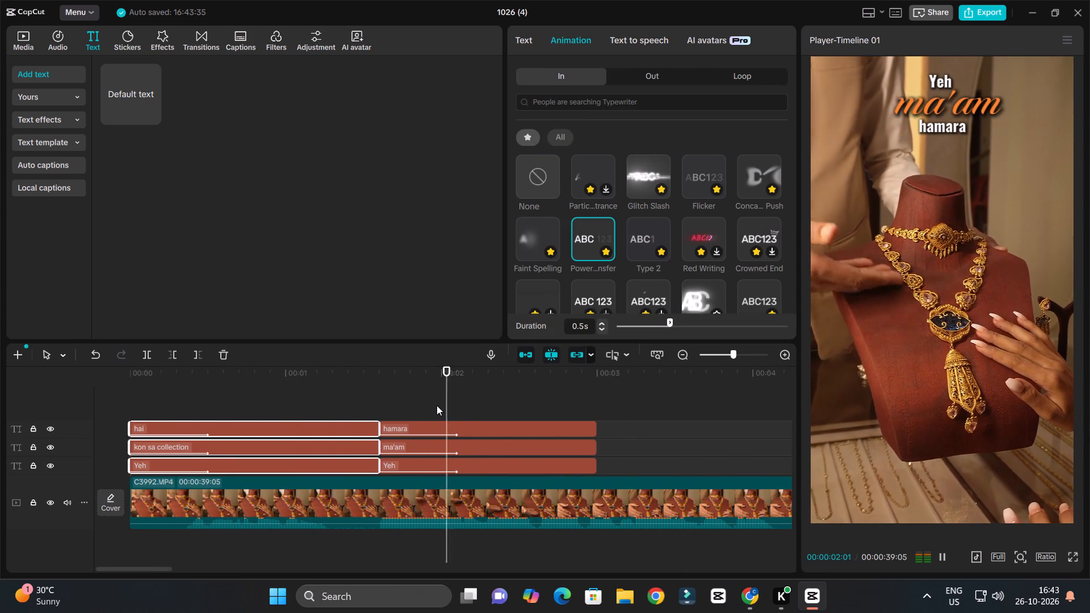
ctrl+scroll(461, 408, up, 3)
key(space)
drag(476, 375, 393, 391)
key(space)
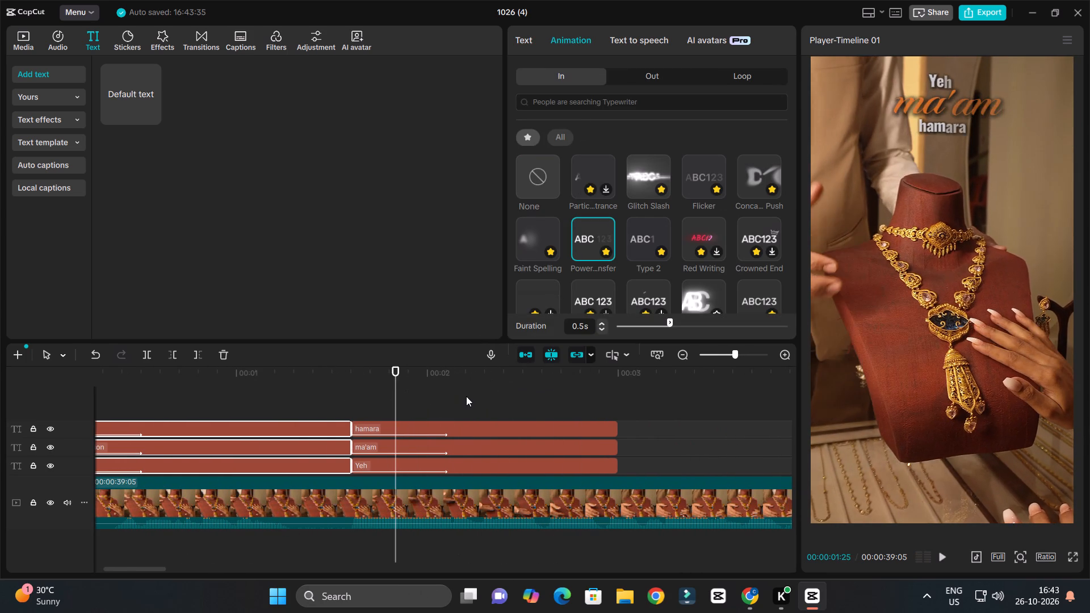
key(space)
drag(527, 406, 533, 461)
drag(398, 379, 371, 384)
key(space)
key(space)
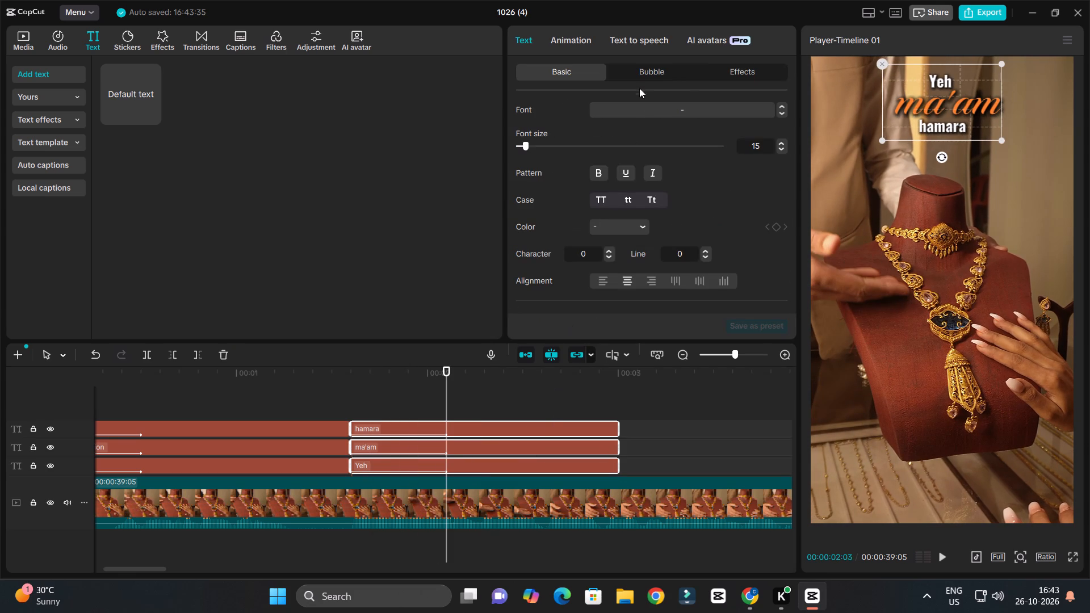
click(551, 40)
drag(673, 331, 652, 328)
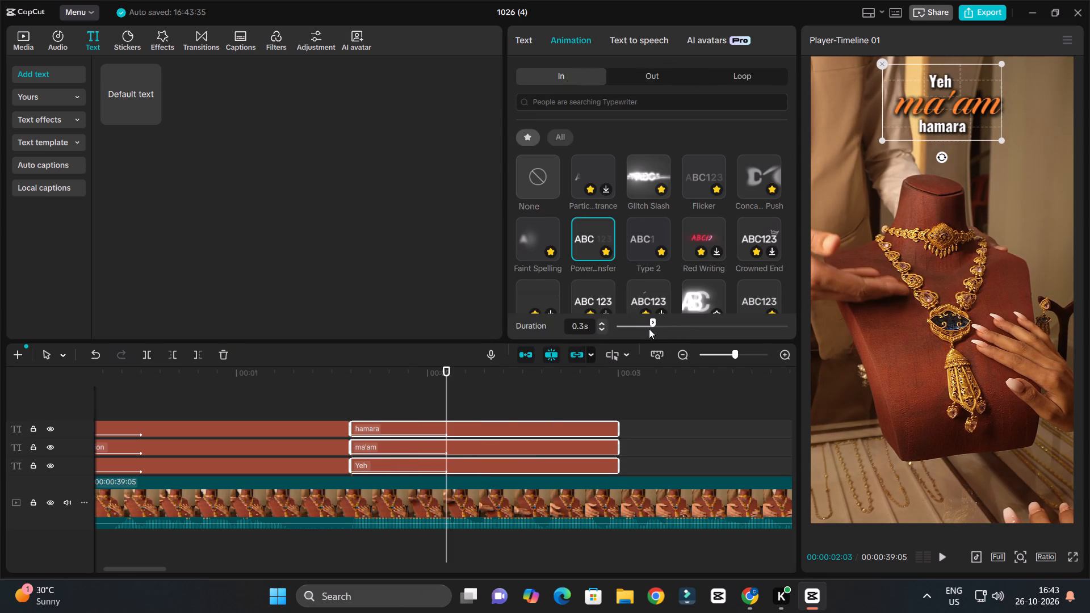
Play to where the second phrase ends and trim the ends of "Yeh", "ma'am" and "hamara" to 00:00:02:11.
key(space)
key(space)
ctrl+scroll(501, 422, up, 6)
drag(492, 379, 491, 405)
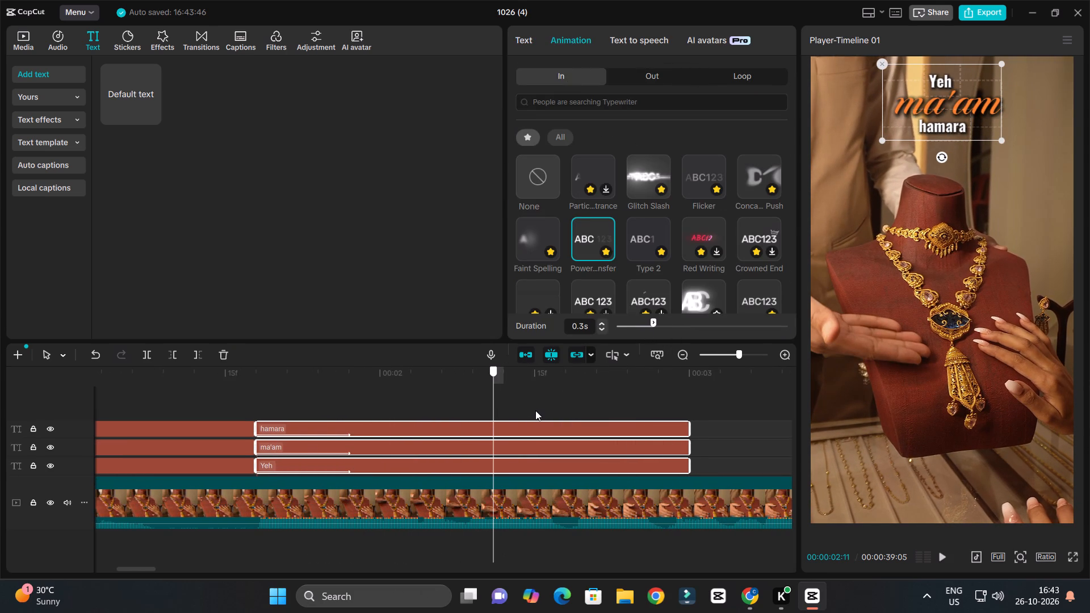
key(w)
Duplicate the trimmed "Yeh", "ma'am" and "hamara" clips together, placing the copies directly after the originals at 00:00:02:11.
ctrl+scroll(534, 408, down, 4)
drag(527, 412, 483, 454)
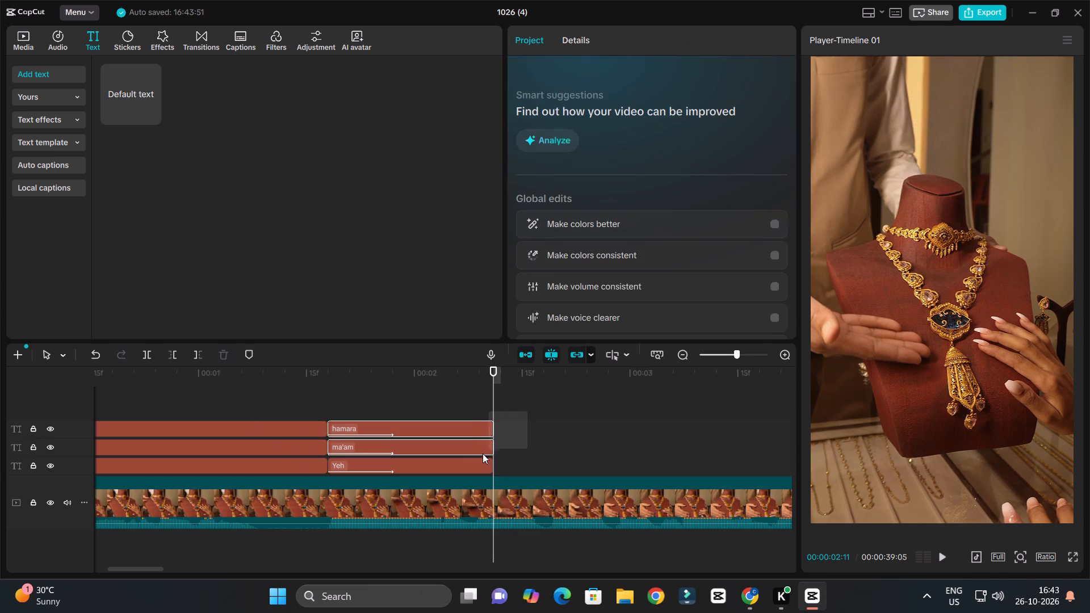
drag(483, 454, 458, 470)
alt+drag(443, 472, 609, 471)
Play the third phrase and replace the third caption group's "ma'am" text with "Diwali" in title case.
key(space)
ctrl+scroll(607, 444, up, 6)
key(space)
drag(429, 380, 424, 380)
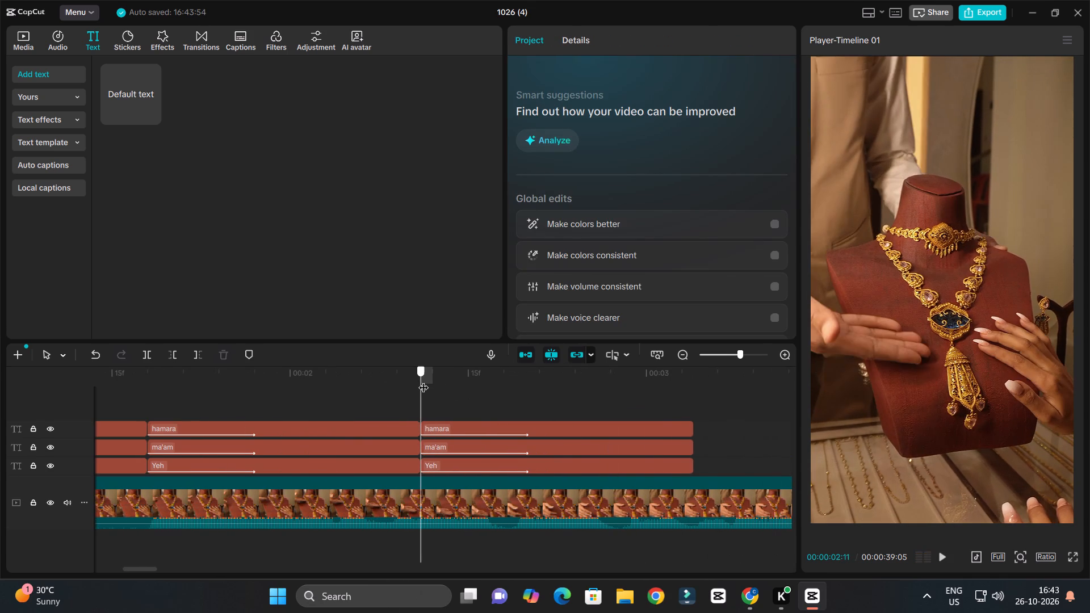
key(space)
key(space)
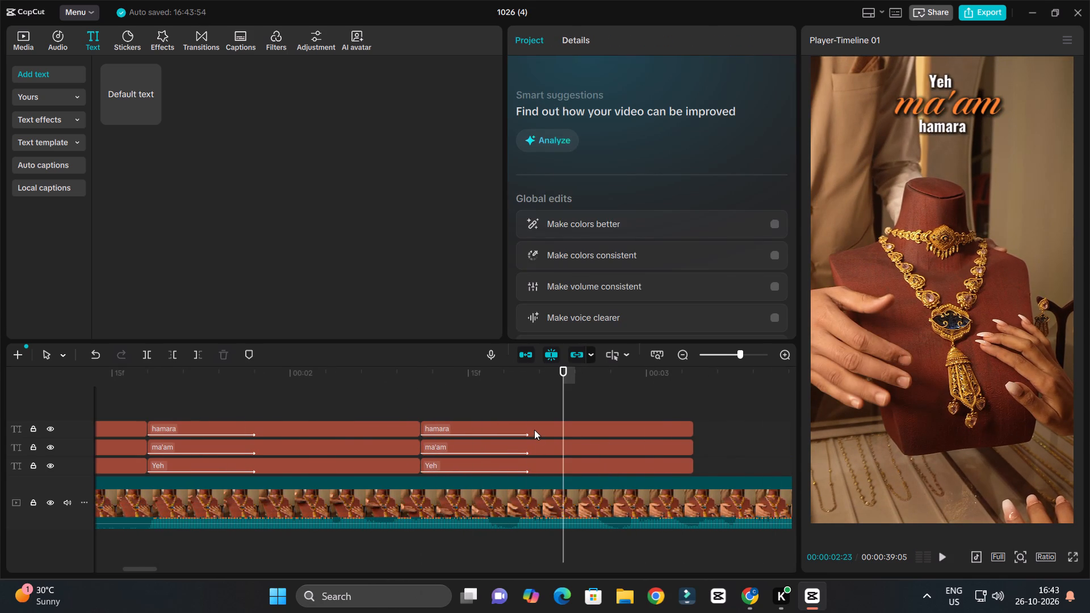
click(536, 453)
drag(566, 106, 494, 94)
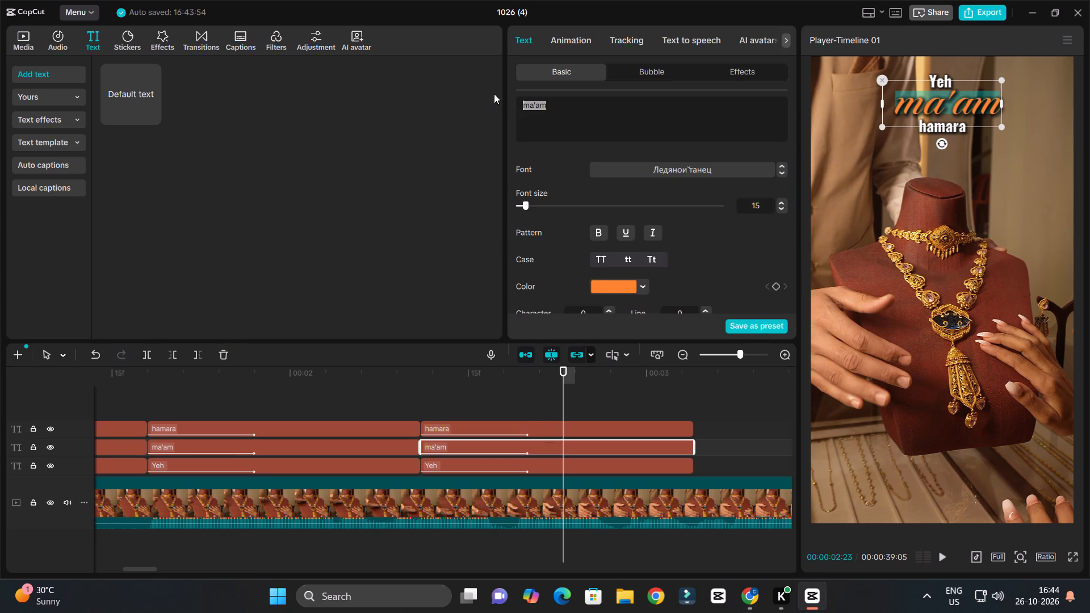
text(diwali)
key(space)
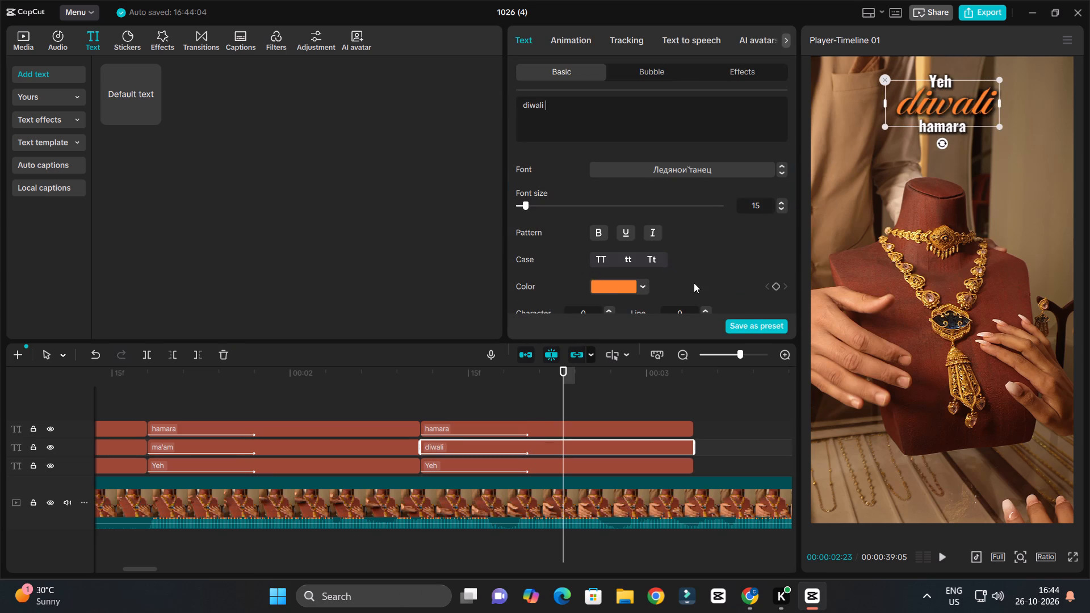
click(655, 264)
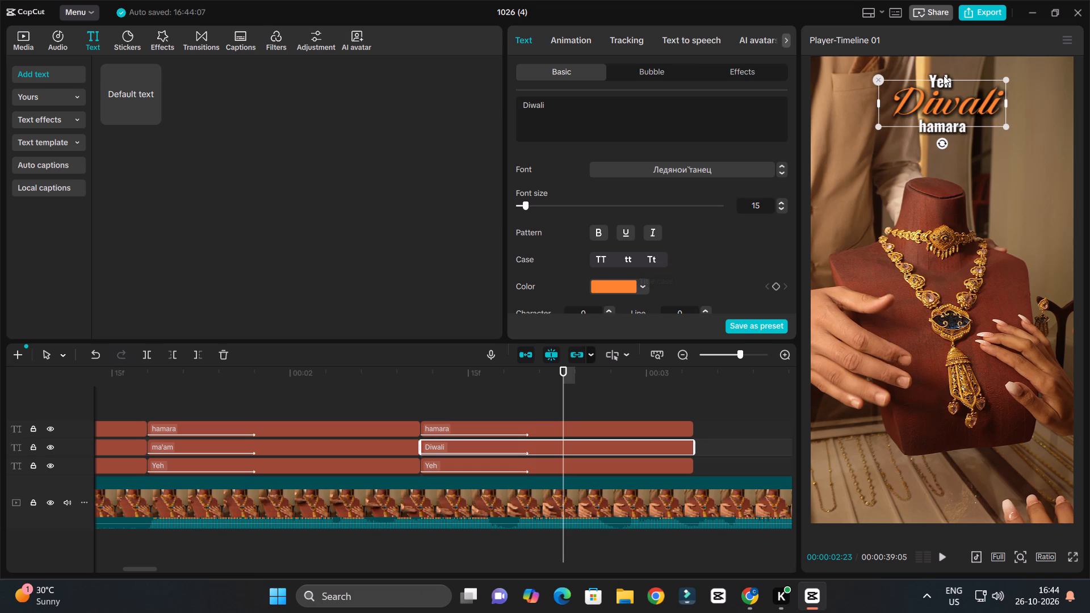
Restack the third caption group with "Diwali" on top, "hamara" close beneath it and "Yeh" at the bottom.
click(944, 75)
drag(944, 82, 940, 147)
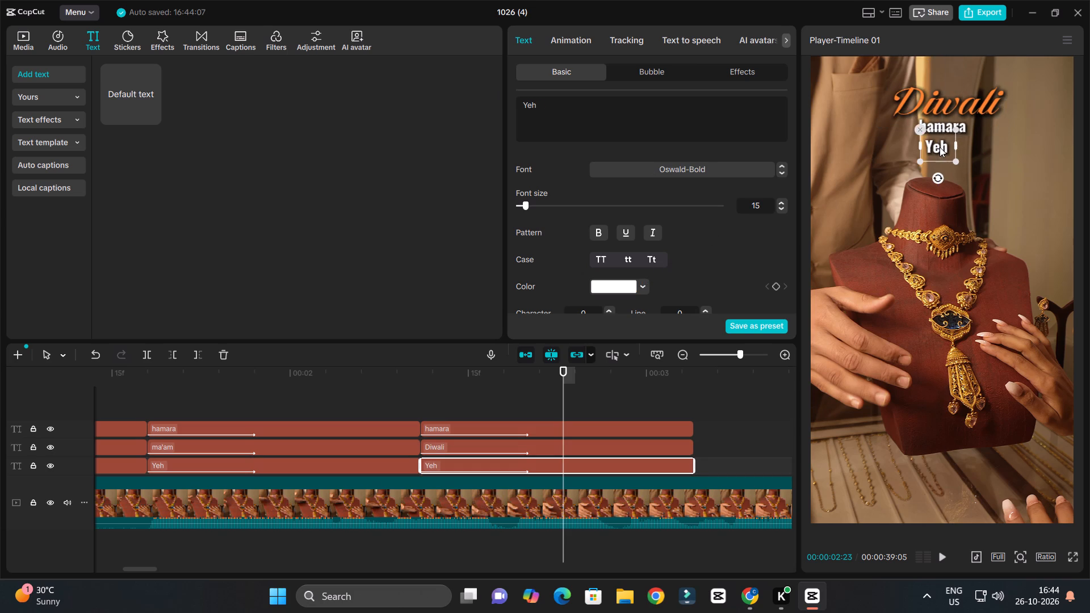
drag(940, 147, 949, 142)
click(959, 107)
drag(971, 106, 968, 87)
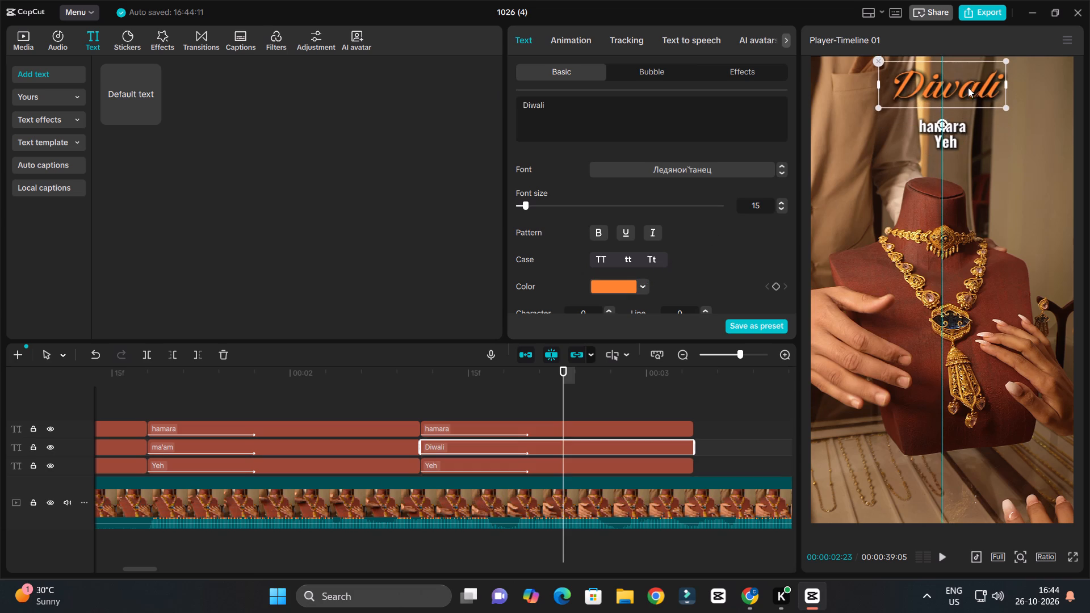
drag(968, 87, 968, 96)
click(958, 128)
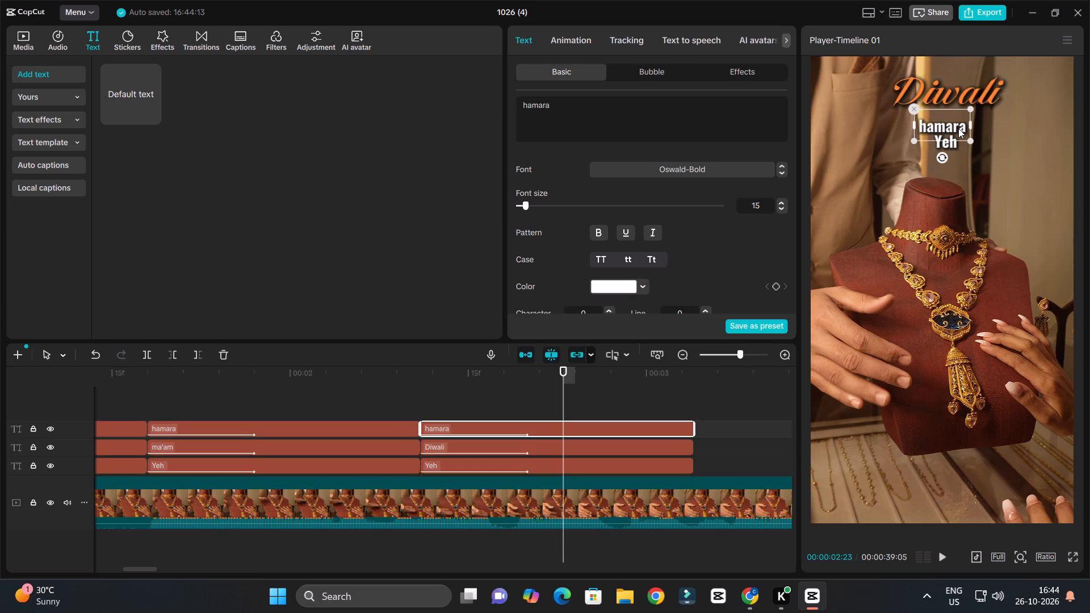
drag(958, 128, 958, 117)
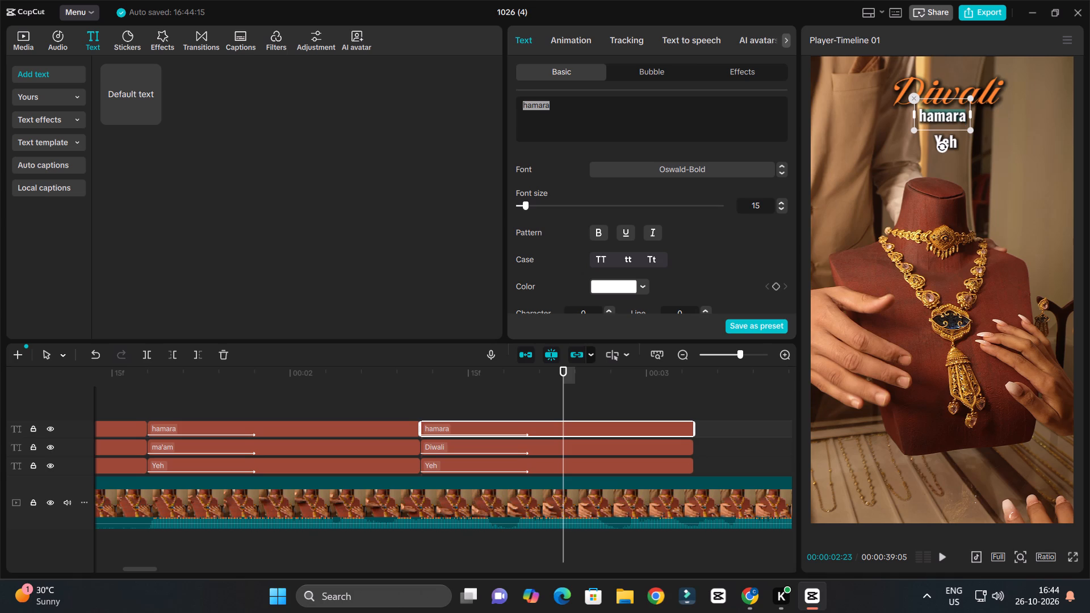
Replace the third caption group's "hamara" text with "ka".
click(998, 133)
click(950, 119)
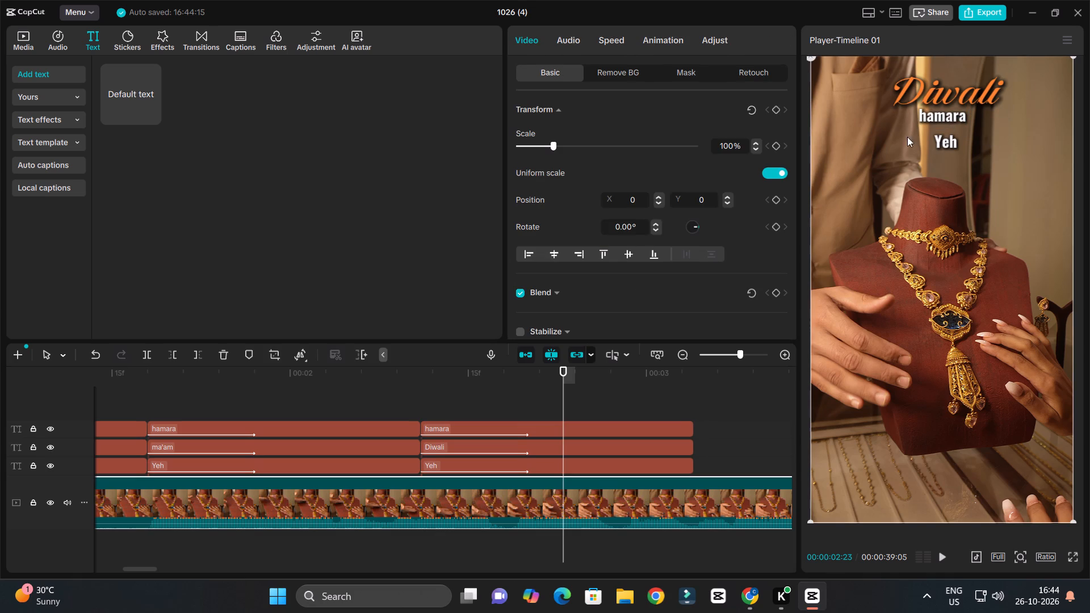
drag(614, 102, 482, 105)
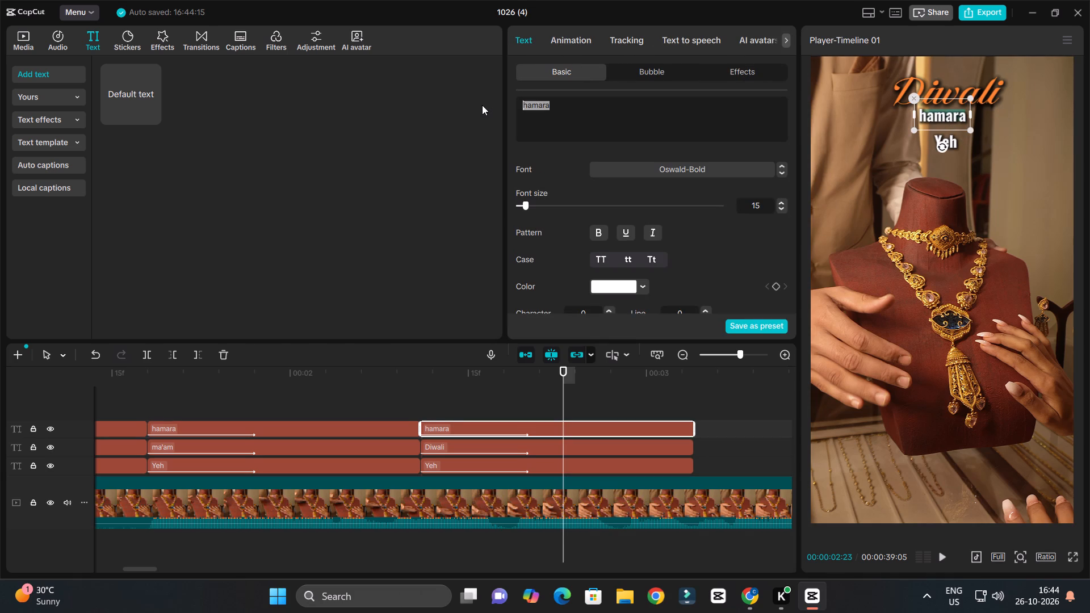
text(ka)
key(space)
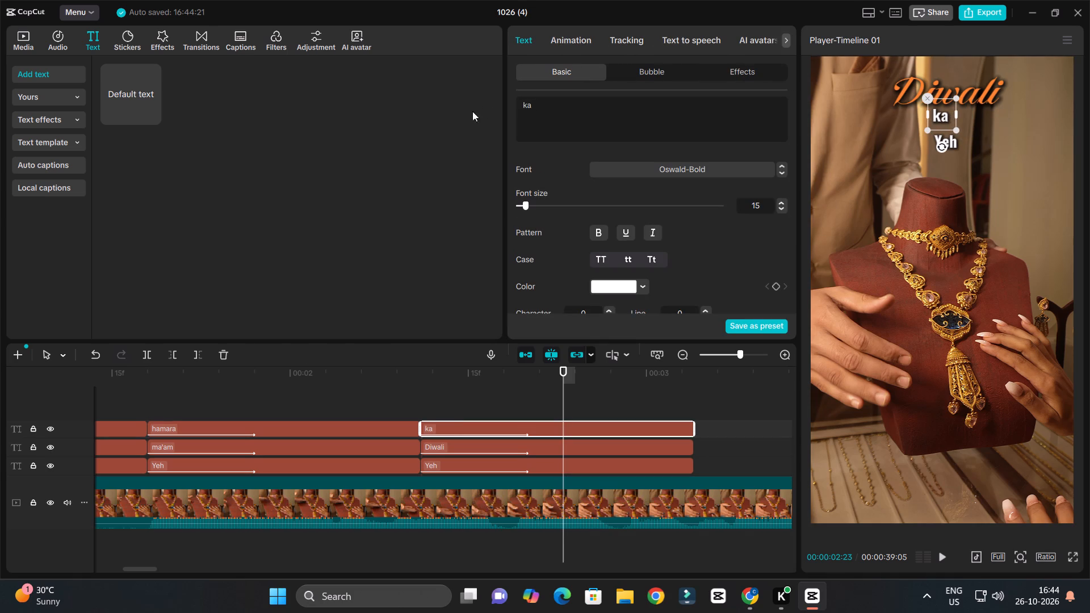
Replay the third phrase and extend the "ka" text to "Ka Naya" in title case.
click(408, 382)
key(space)
ctrl+scroll(429, 394, down, 3)
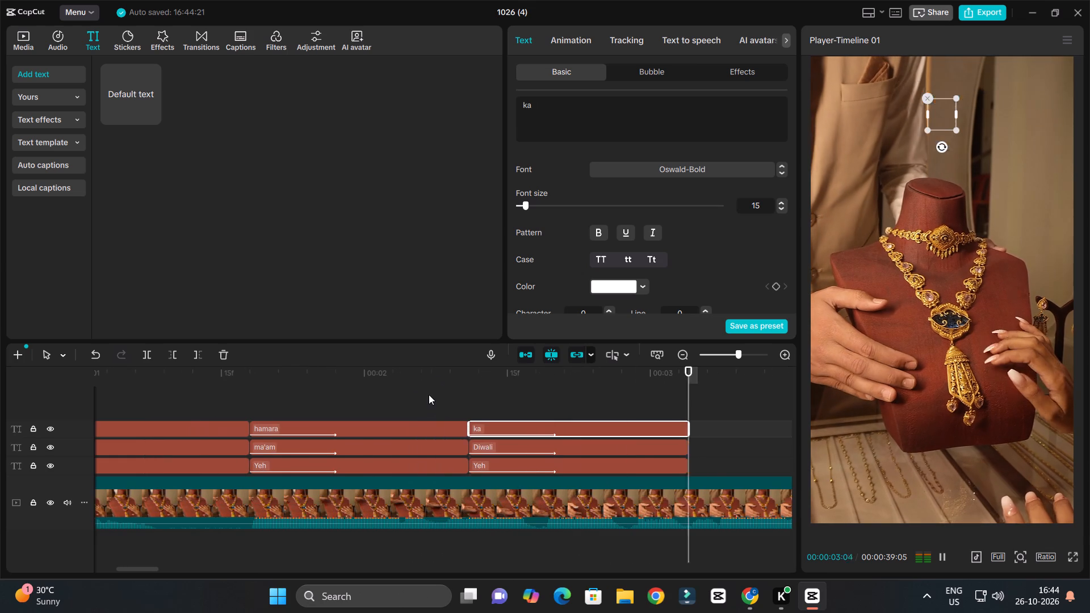
key(space)
click(369, 379)
key(space)
key(space)
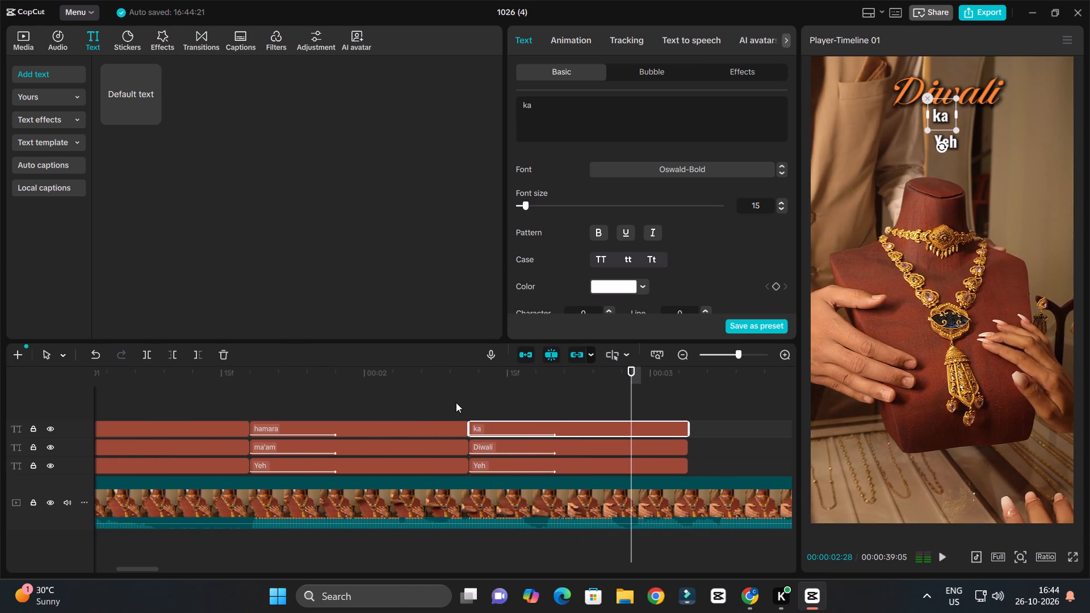
key(space)
key(space)
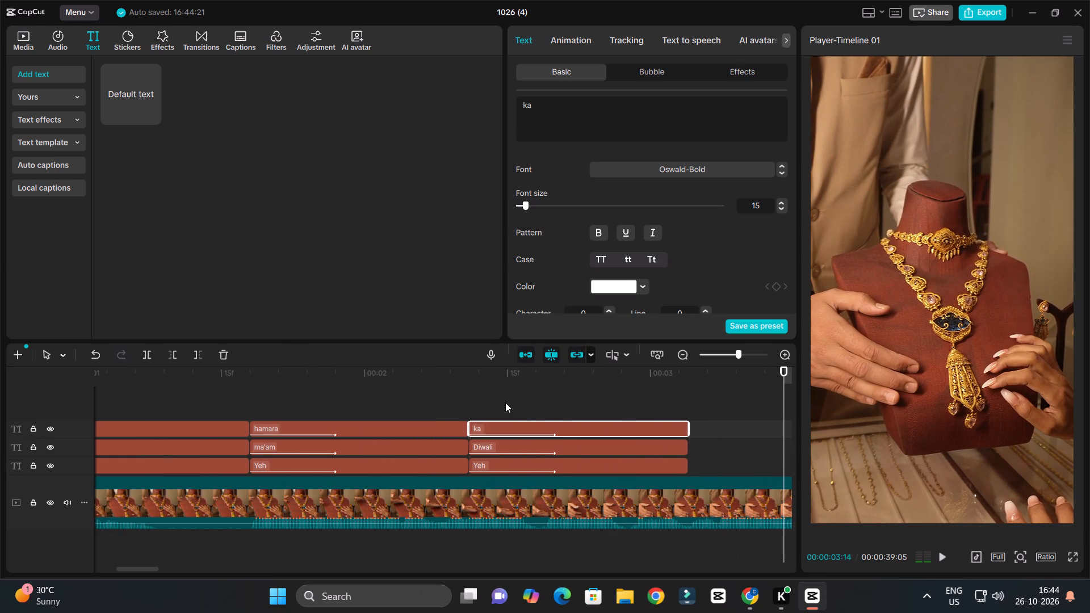
click(469, 381)
key(space)
key(space)
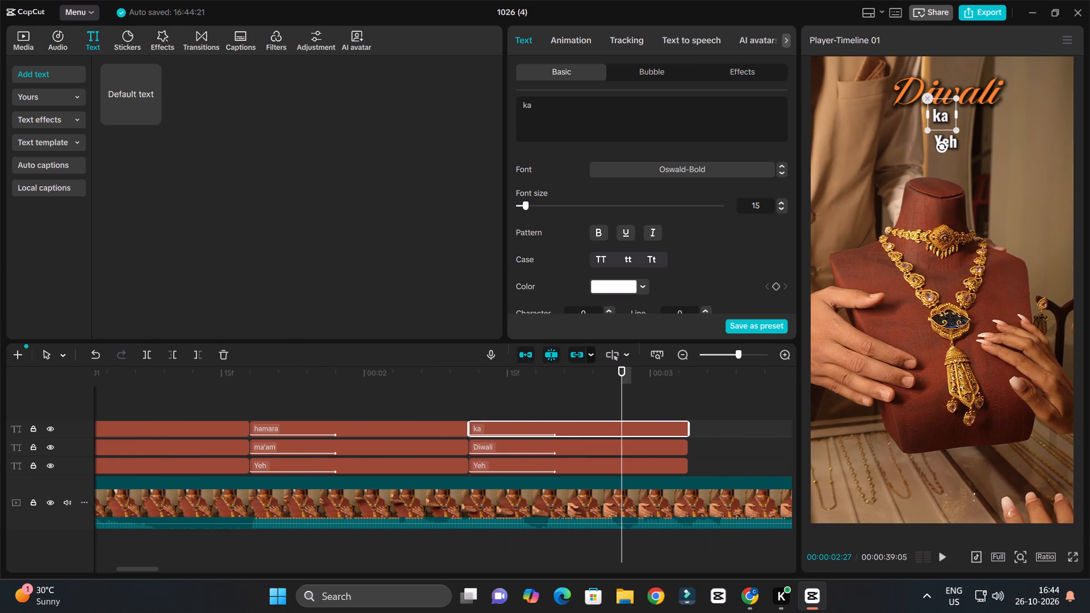
click(545, 114)
text(naya)
key(space)
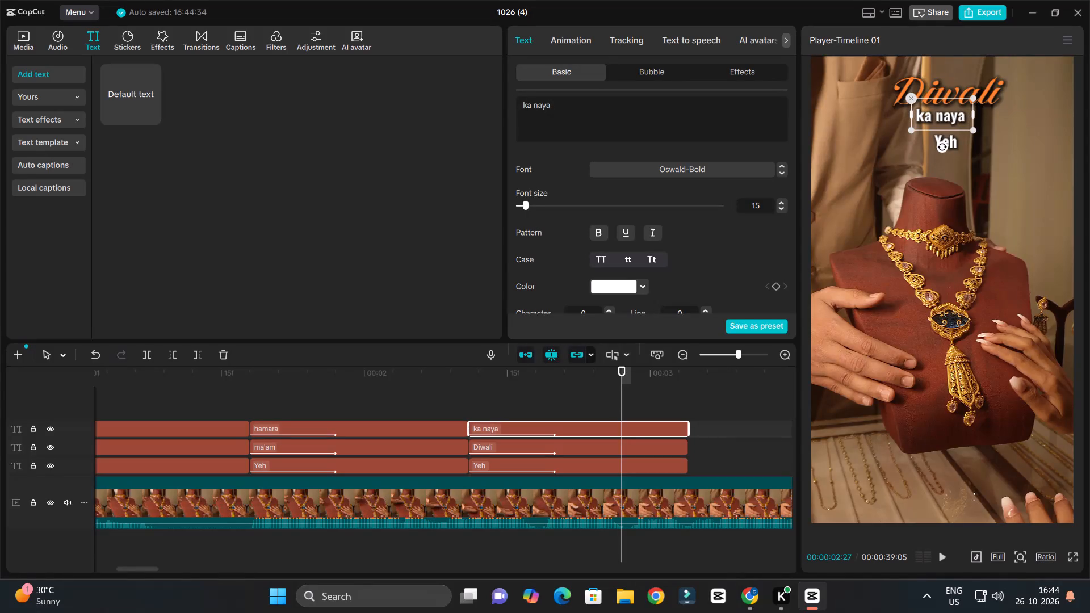
click(664, 259)
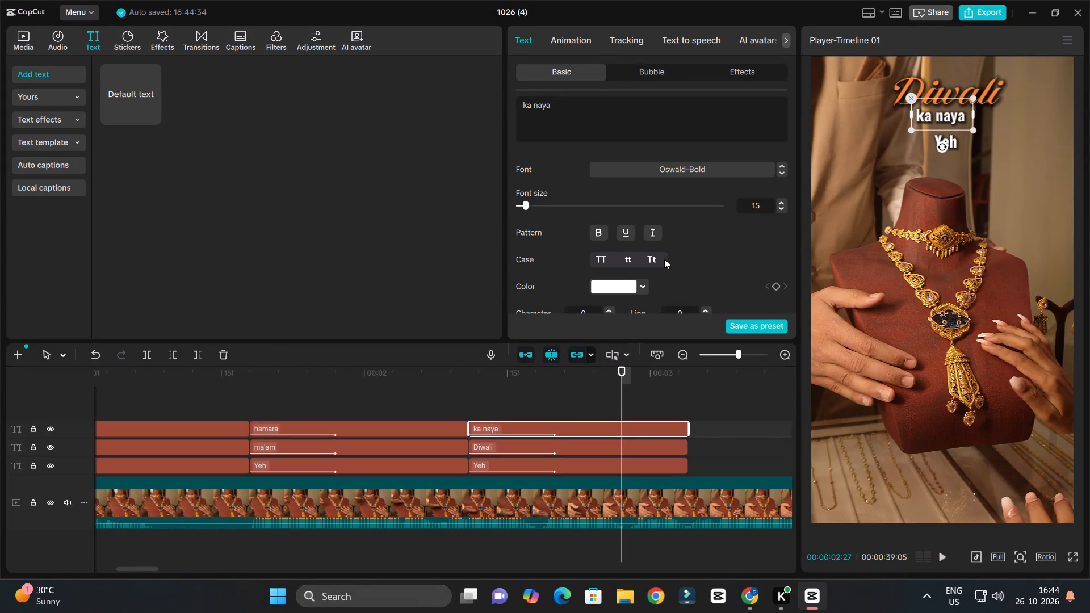
click(659, 257)
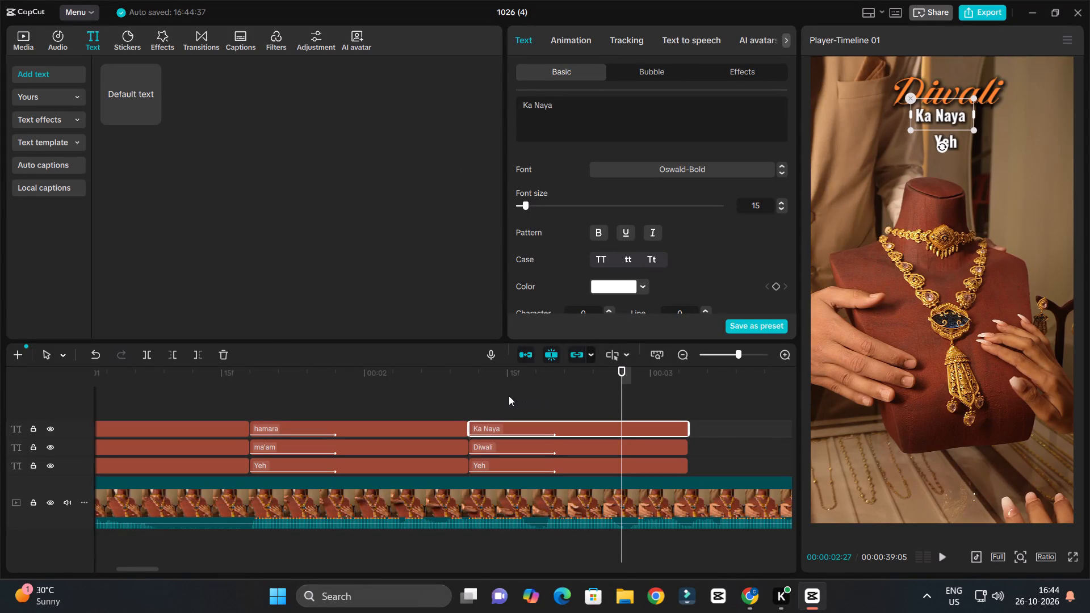
Centre the third group's "Yeh" text horizontally and move it closer beneath "Ka Naya".
click(955, 138)
drag(951, 148, 950, 143)
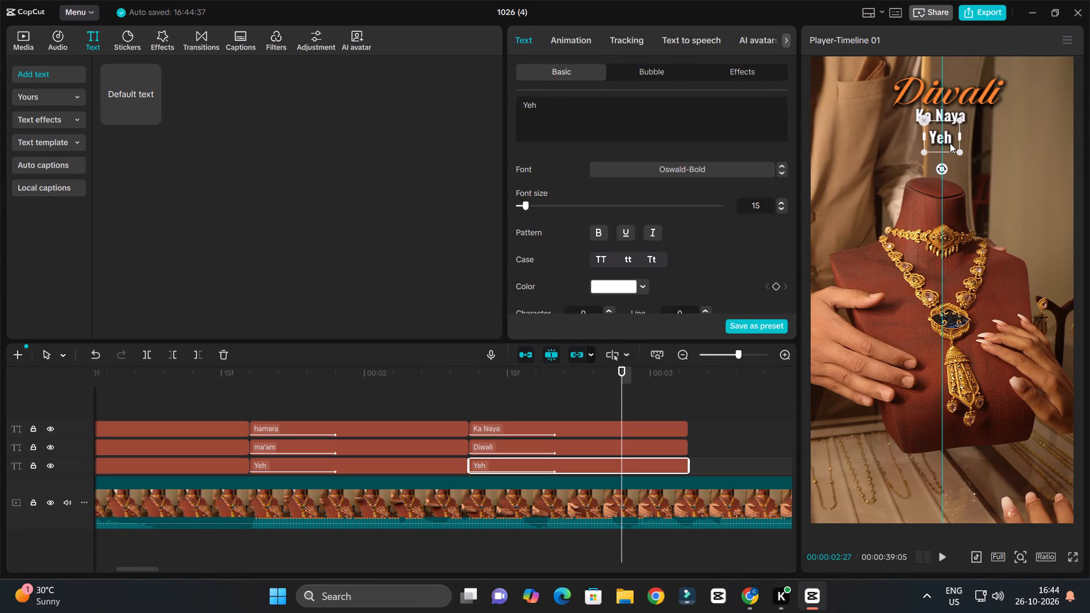
drag(950, 143, 950, 142)
Replace the third caption group's "Yeh" text with "Collection Hai" in title case.
click(551, 96)
drag(547, 107, 492, 100)
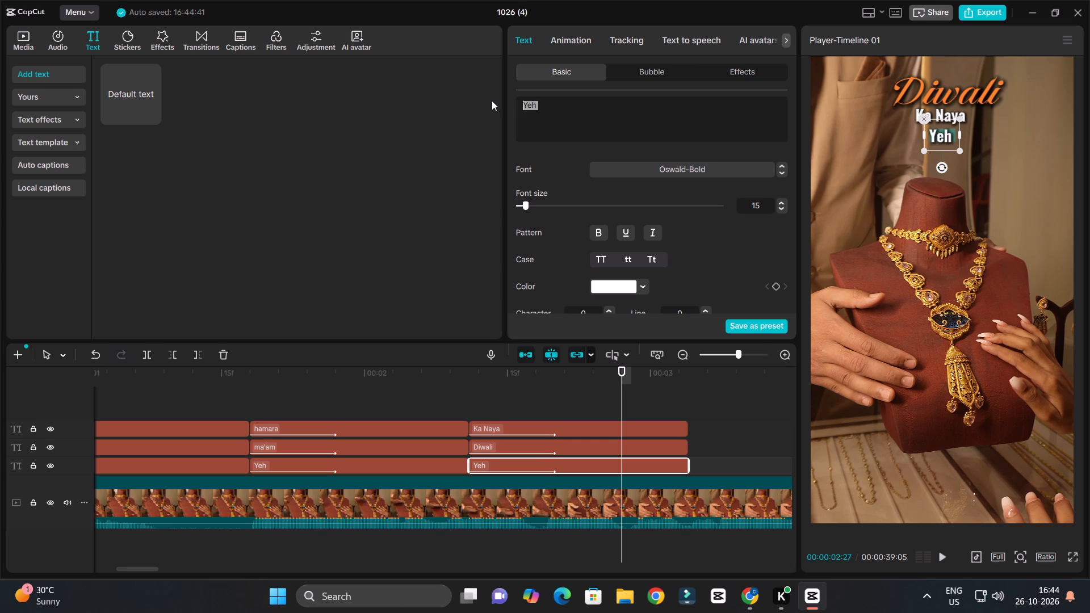
drag(492, 100, 488, 100)
ctrl+scroll(273, 402, down, 4)
ctrl+scroll(240, 453, down, 4)
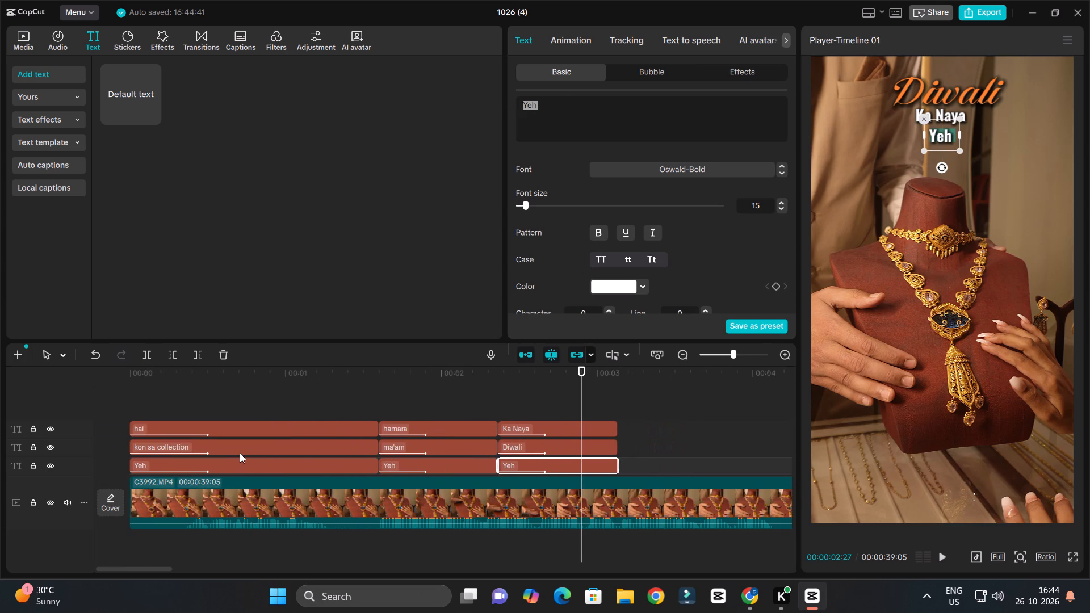
click(241, 449)
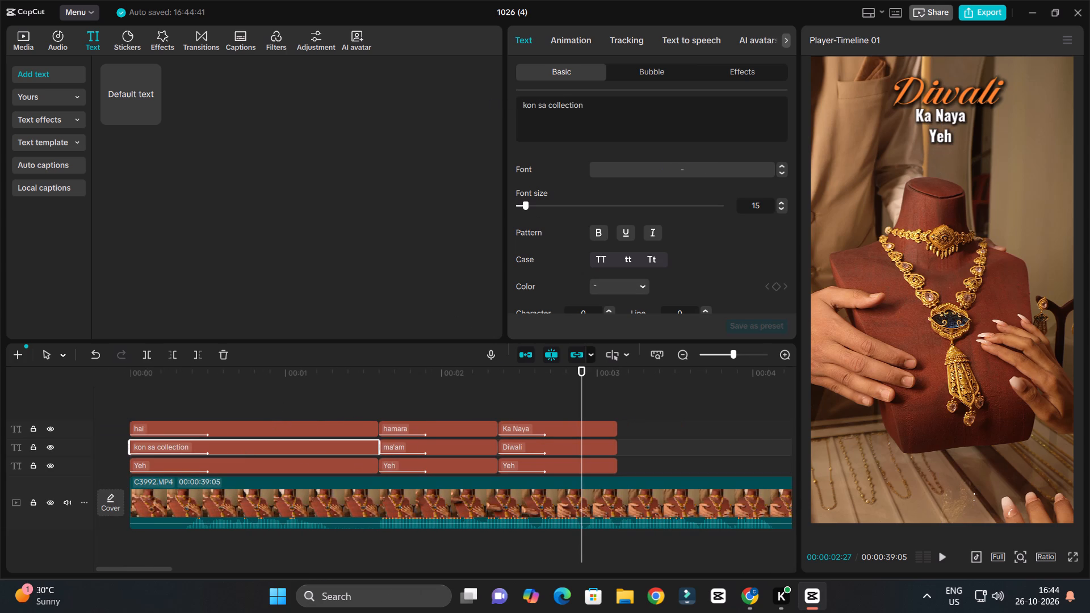
click(552, 464)
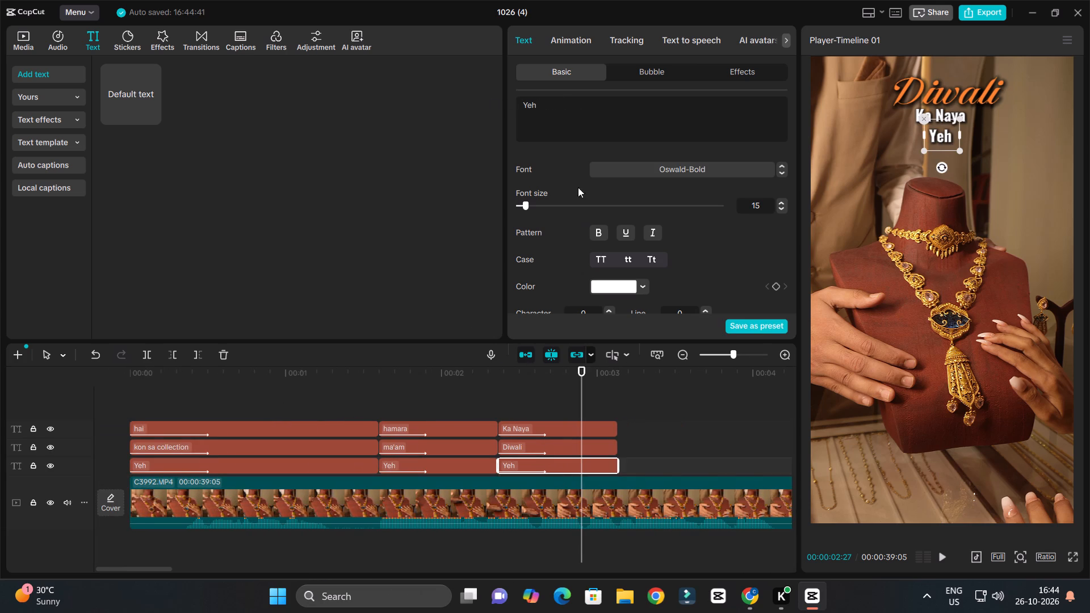
drag(566, 110, 512, 101)
text(coll)
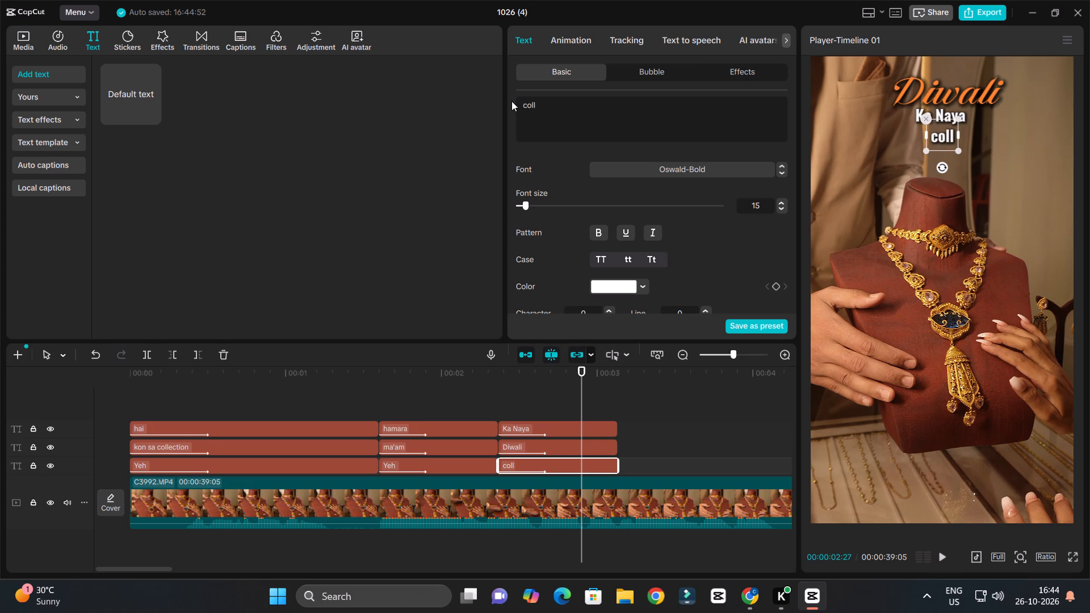
text(ection)
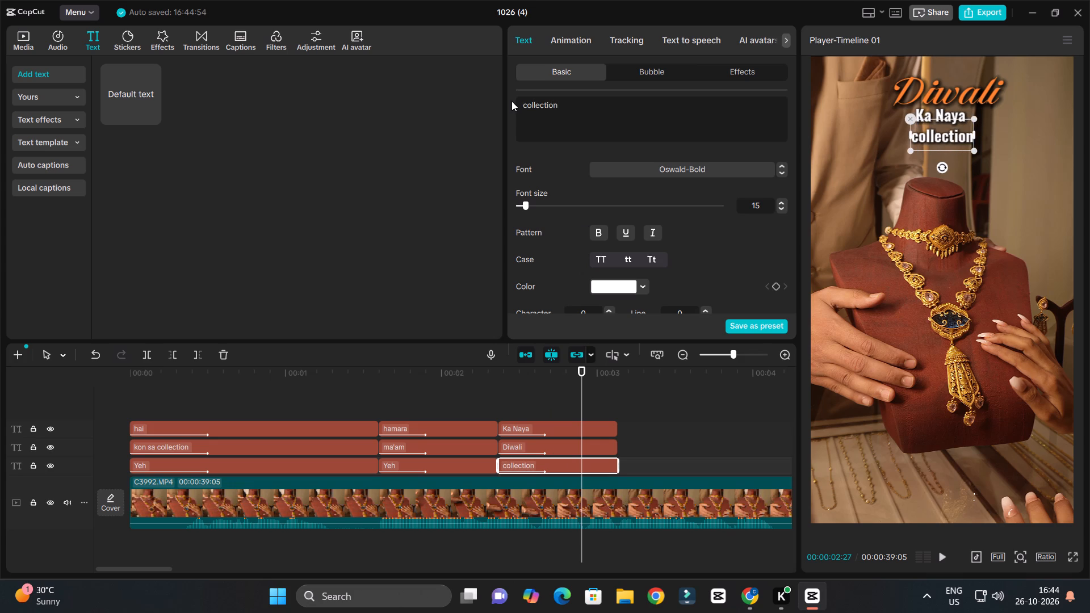
key(space)
text(hai)
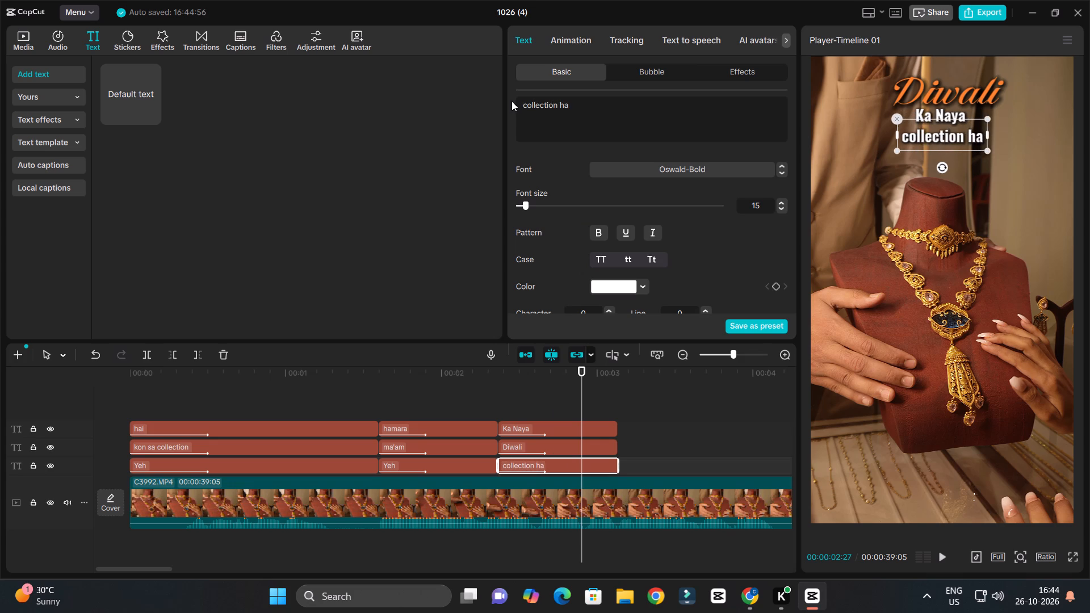
key(space)
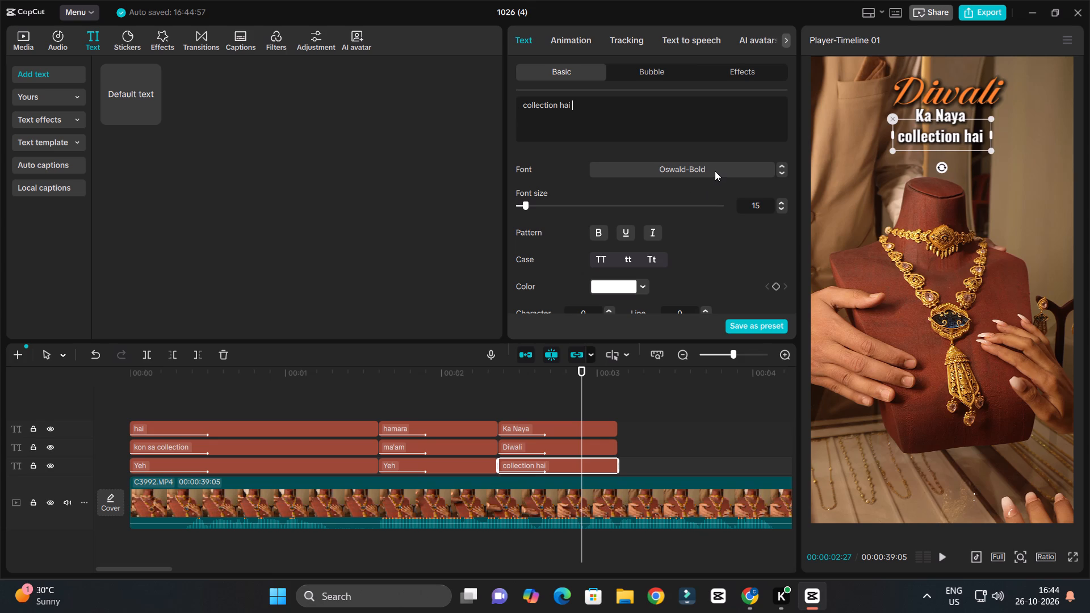
click(715, 171)
click(545, 146)
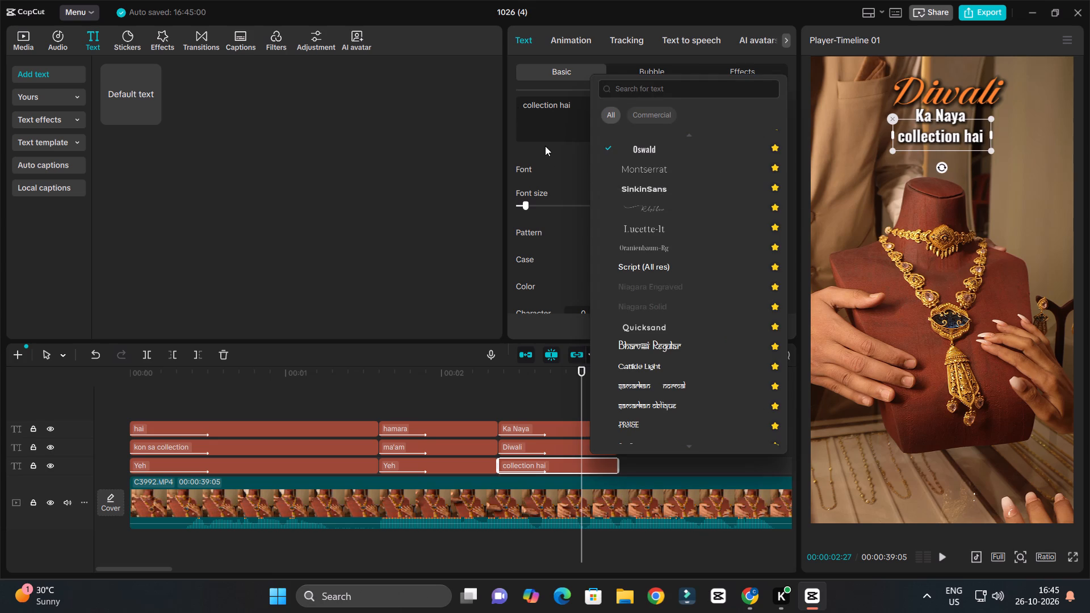
click(648, 258)
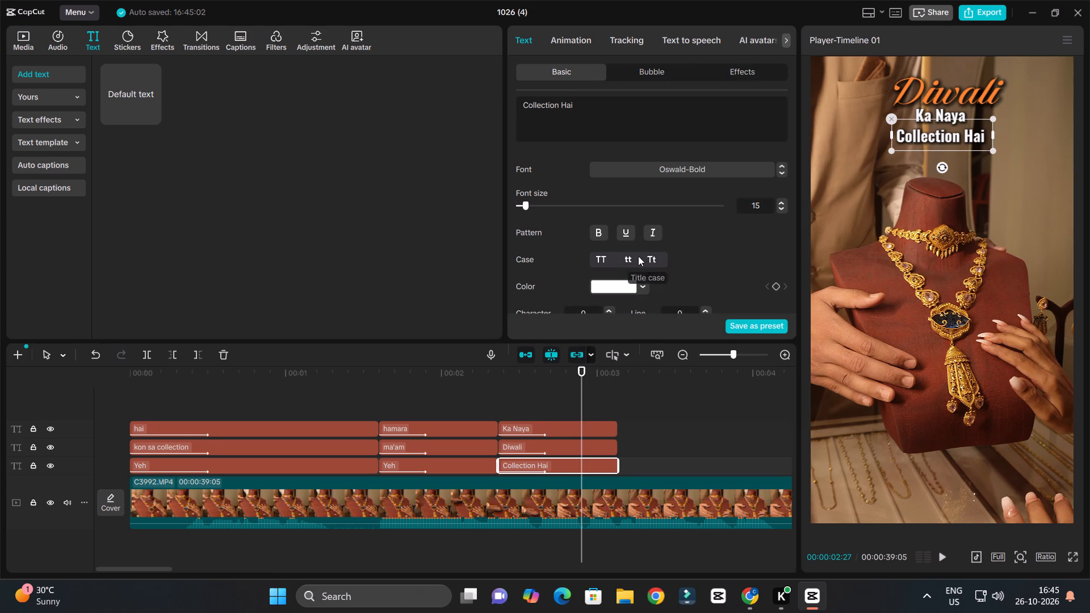
Set the "Collection Hai" text's font to the script font Ледяной танец, matching "Diwali".
click(660, 164)
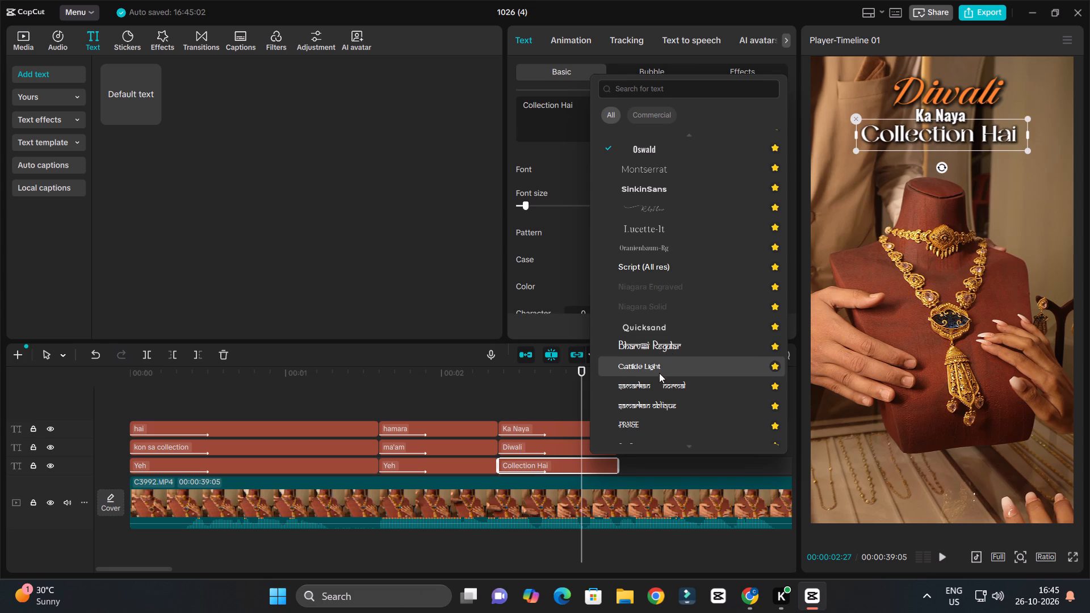
scroll(669, 281, down, 2)
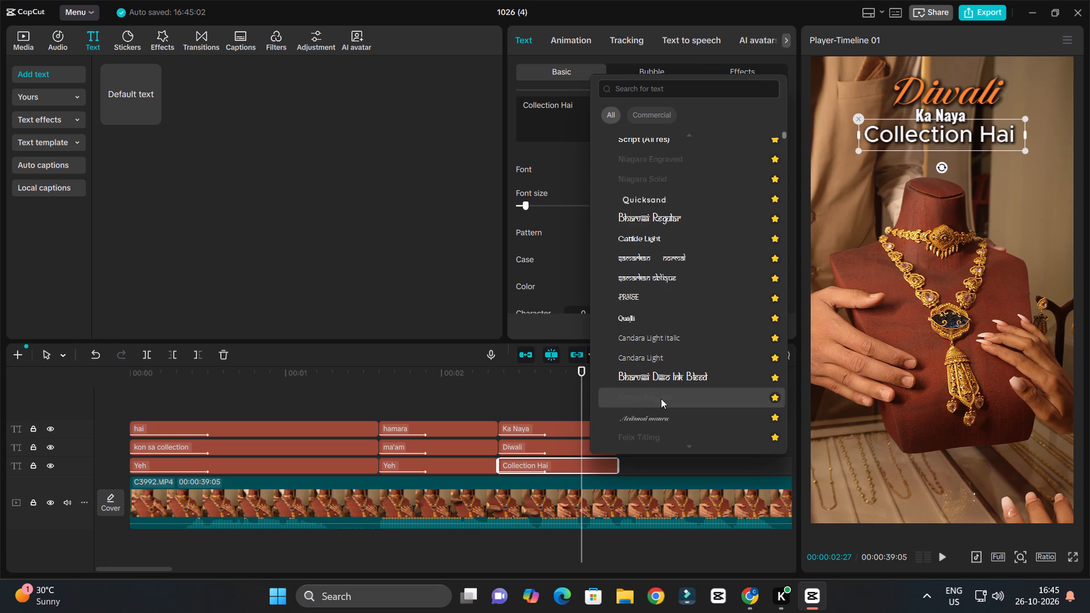
click(652, 420)
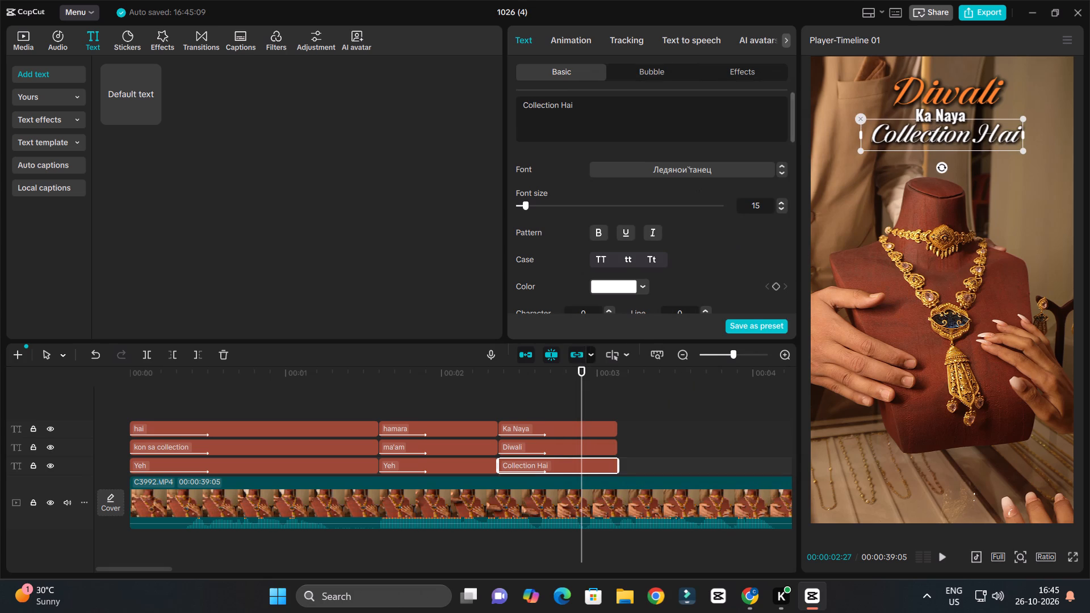
Reduce the word "Hai" in the "Collection Hai" caption to font size 8.
drag(560, 103, 615, 115)
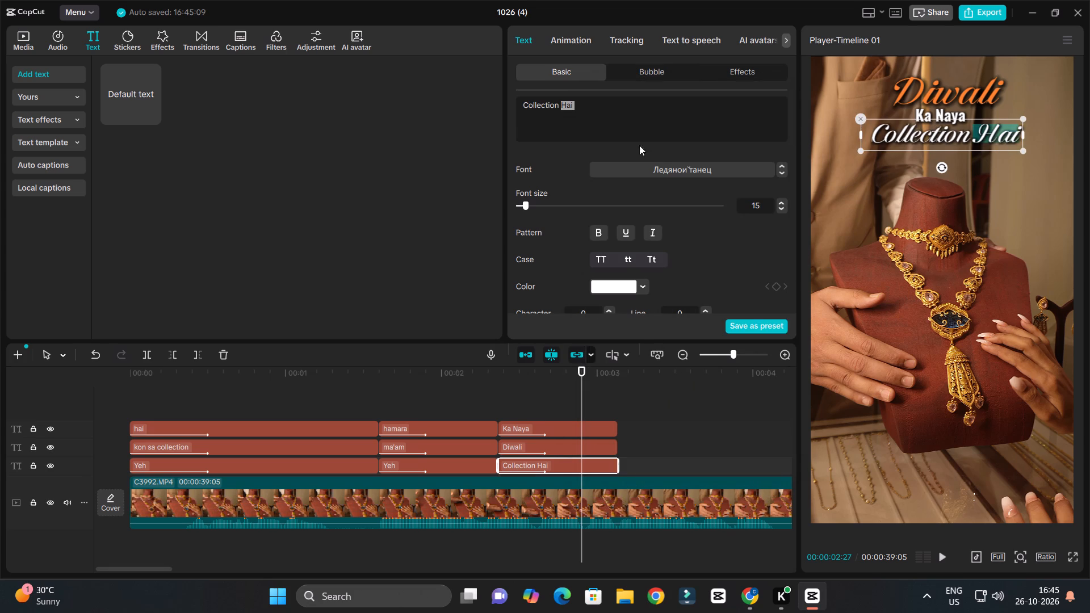
click(527, 204)
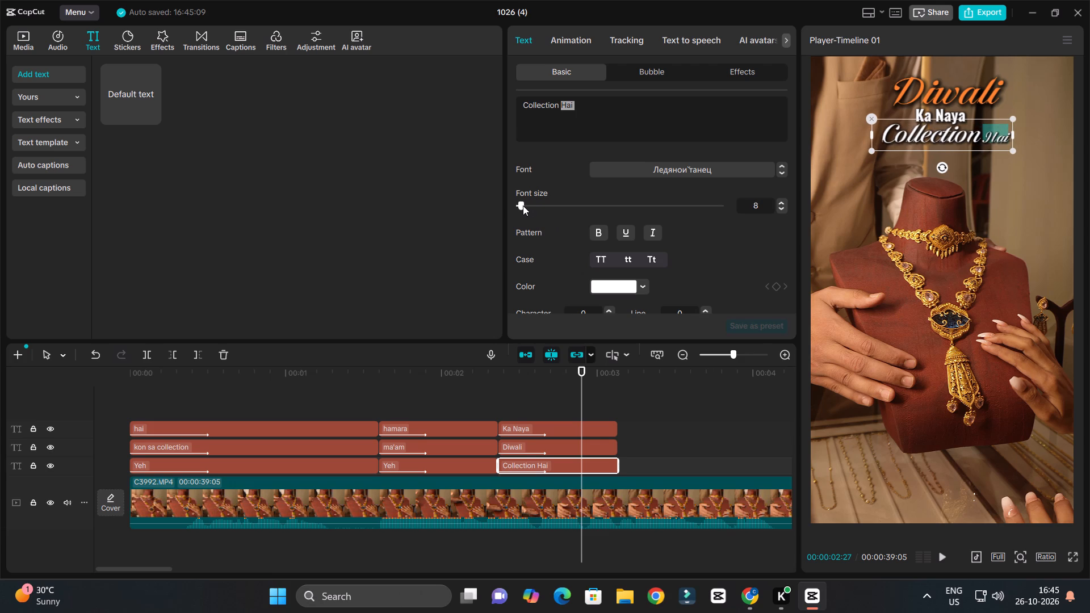
click(561, 132)
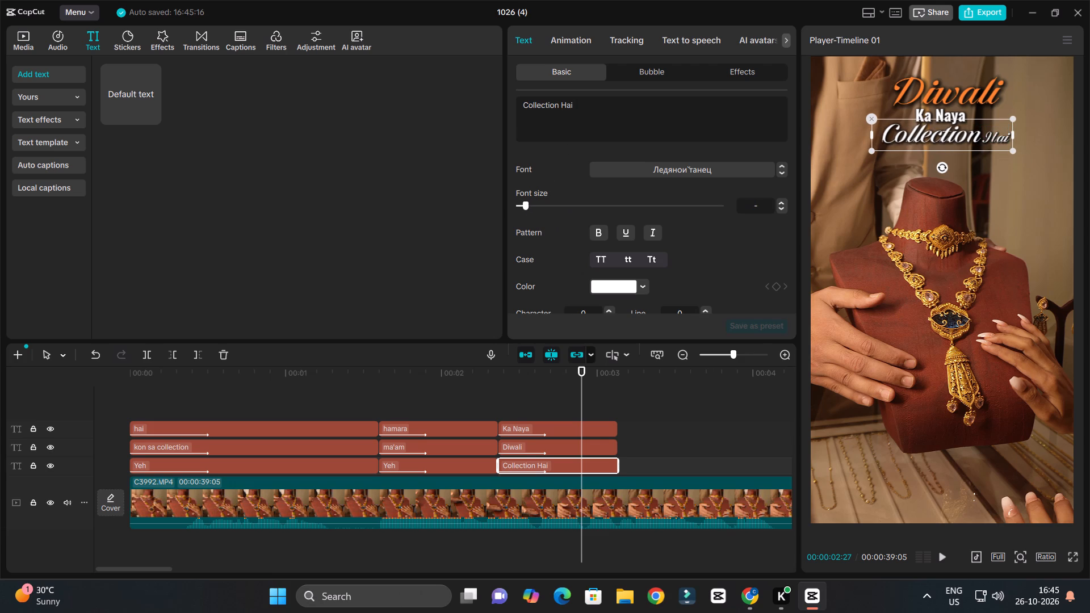
Colour only the word "Collection" in the "Collection Hai" caption orange, like "Diwali".
drag(556, 104, 522, 107)
drag(559, 103, 540, 102)
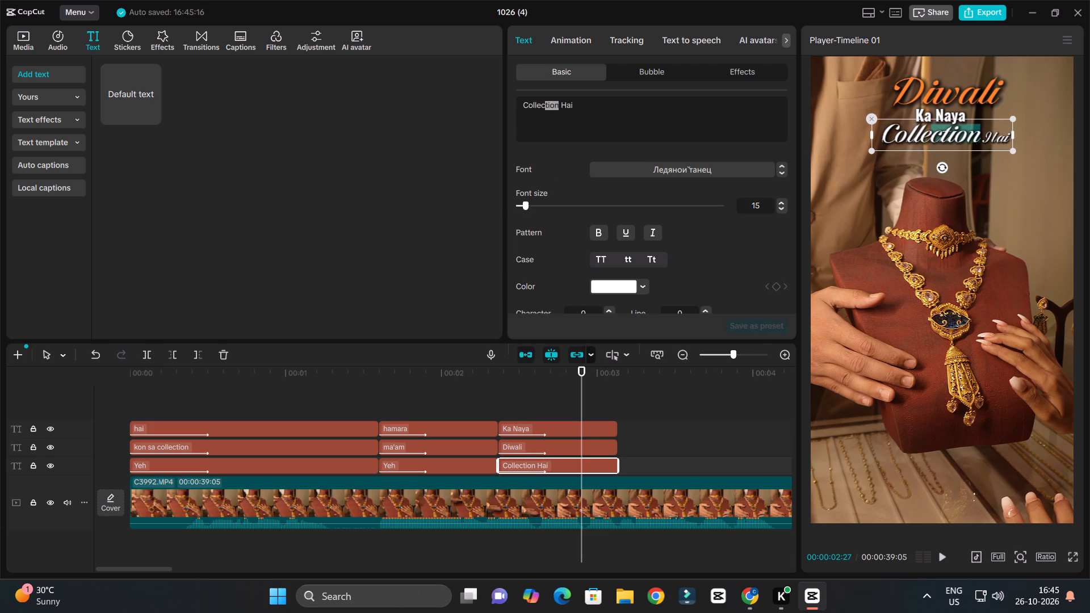
drag(540, 102, 519, 104)
click(605, 285)
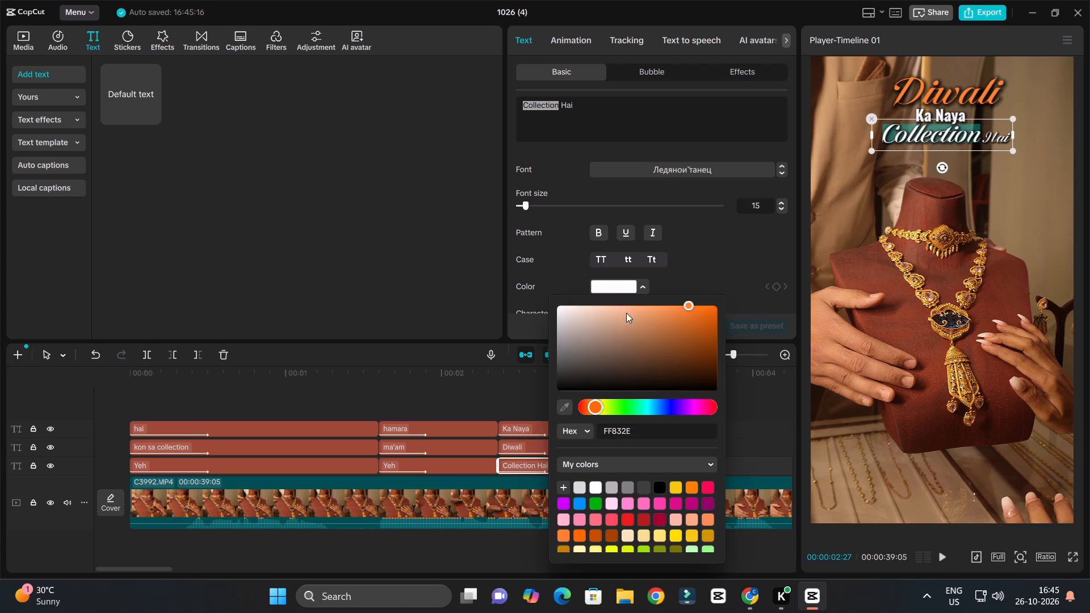
drag(638, 331, 694, 292)
click(437, 398)
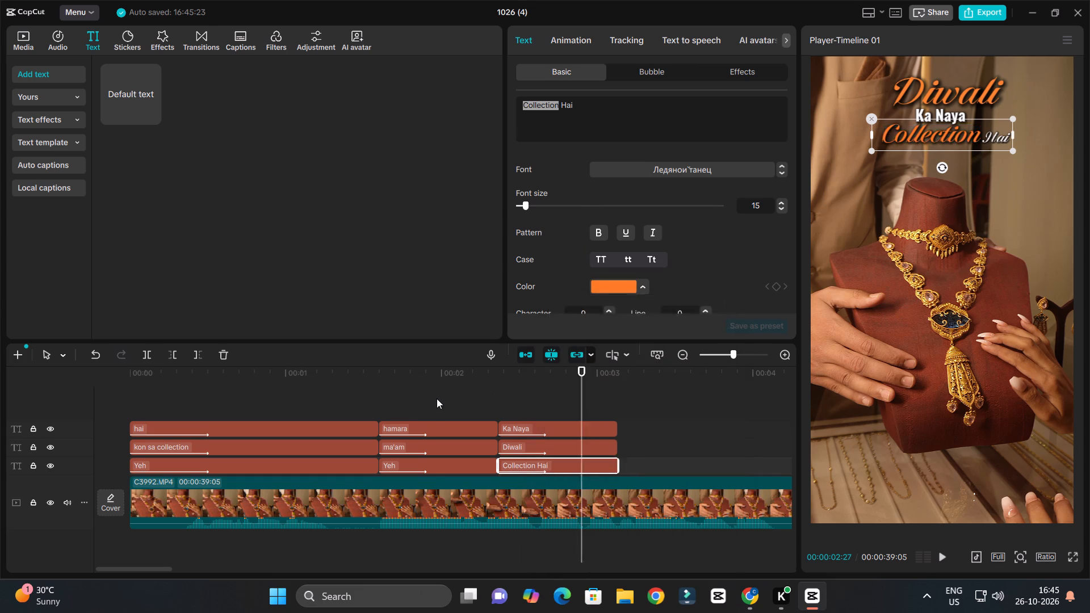
Play the third phrase and extend its three stacked captions together to end at about 3.3 seconds.
key(space)
ctrl+scroll(595, 414, up, 3)
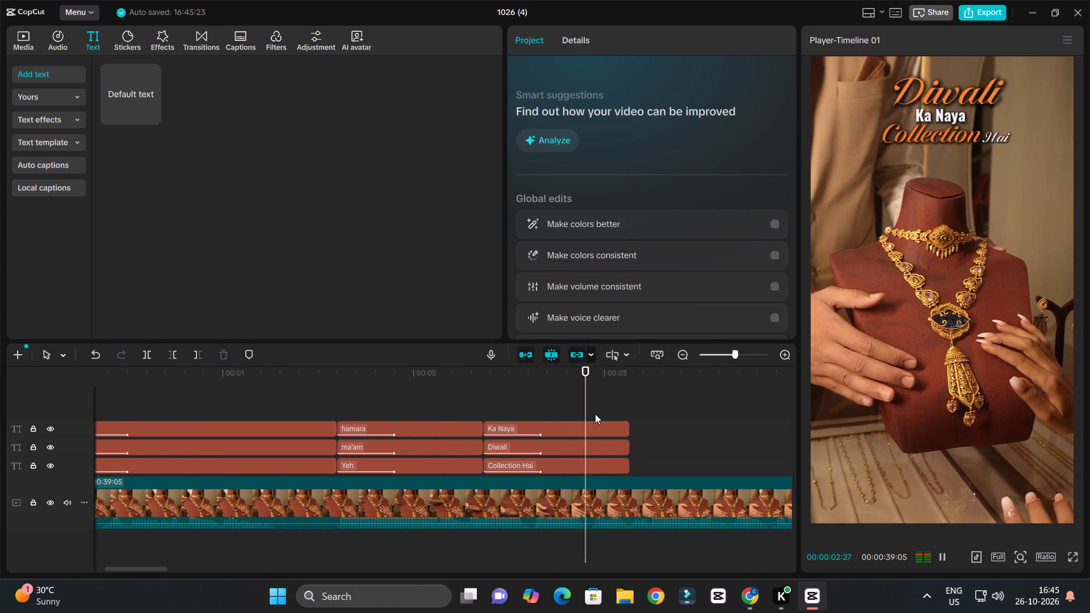
key(space)
drag(625, 401, 600, 468)
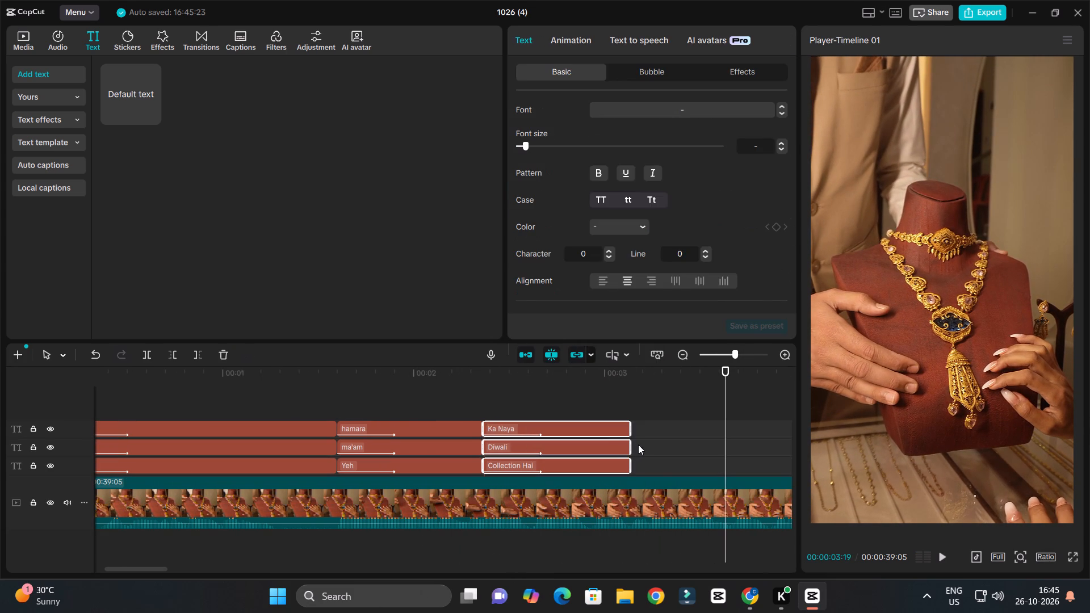
drag(632, 447, 662, 454)
click(566, 375)
key(space)
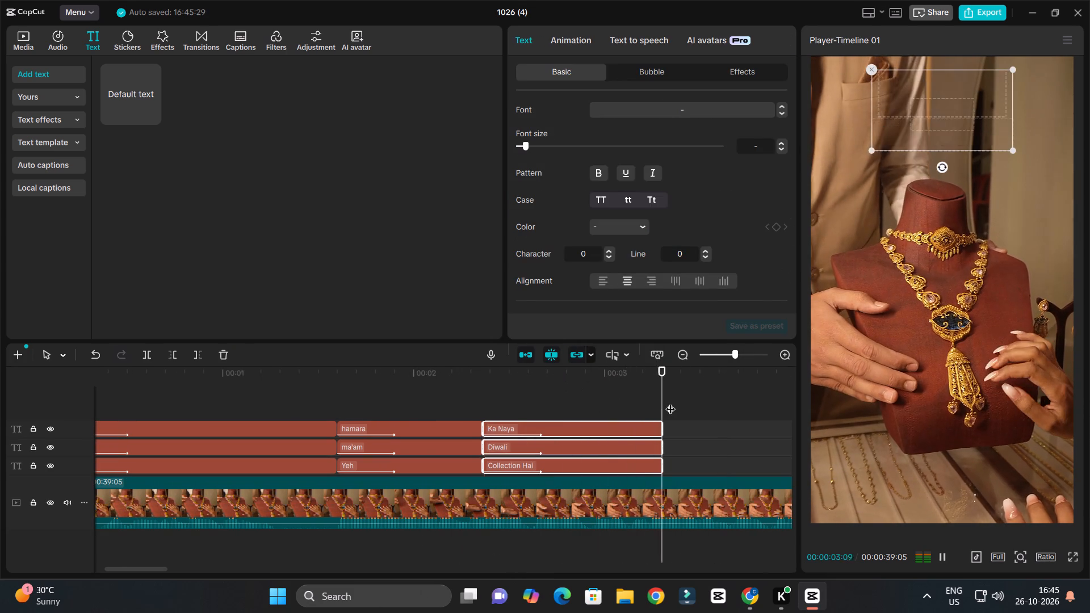
key(space)
Extend the third group's three captions to end at about 3.5 seconds and replay the phrase to check the timing.
ctrl+scroll(379, 430, down, 7)
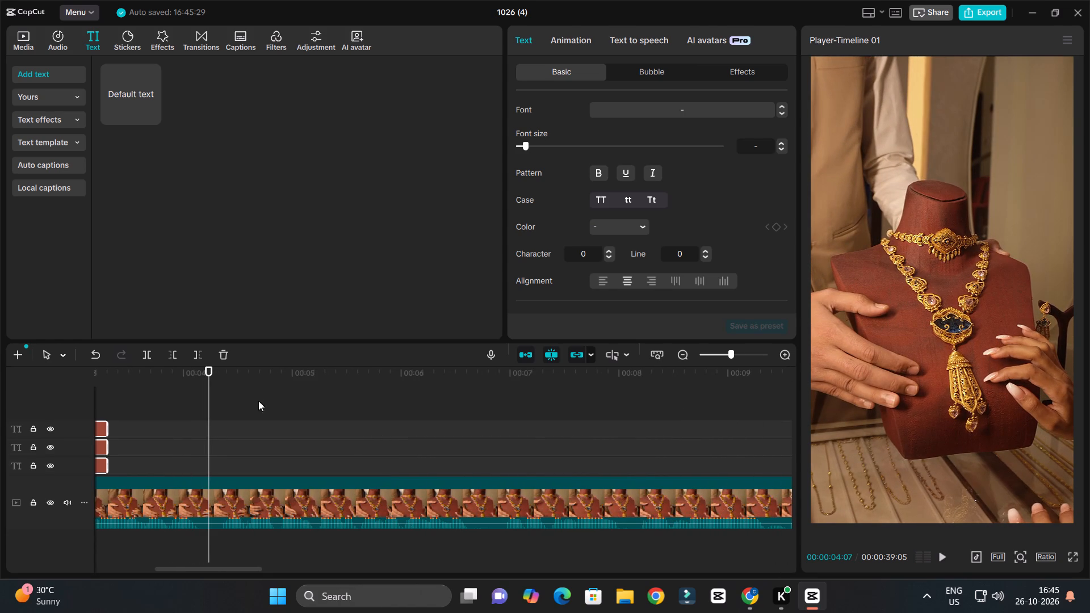
drag(237, 376, 211, 439)
key(space)
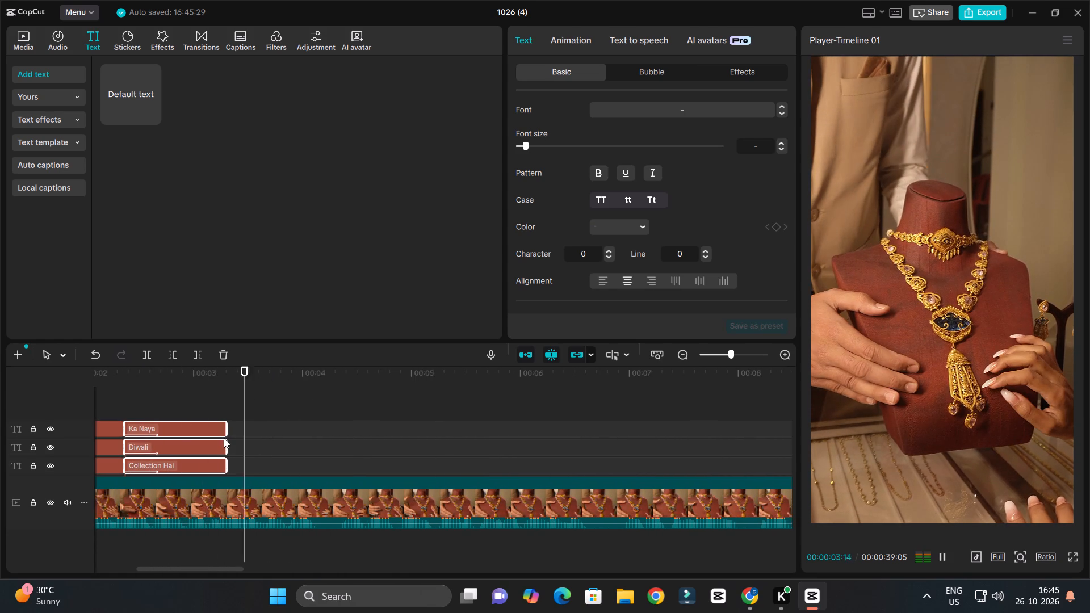
key(space)
drag(224, 436, 245, 450)
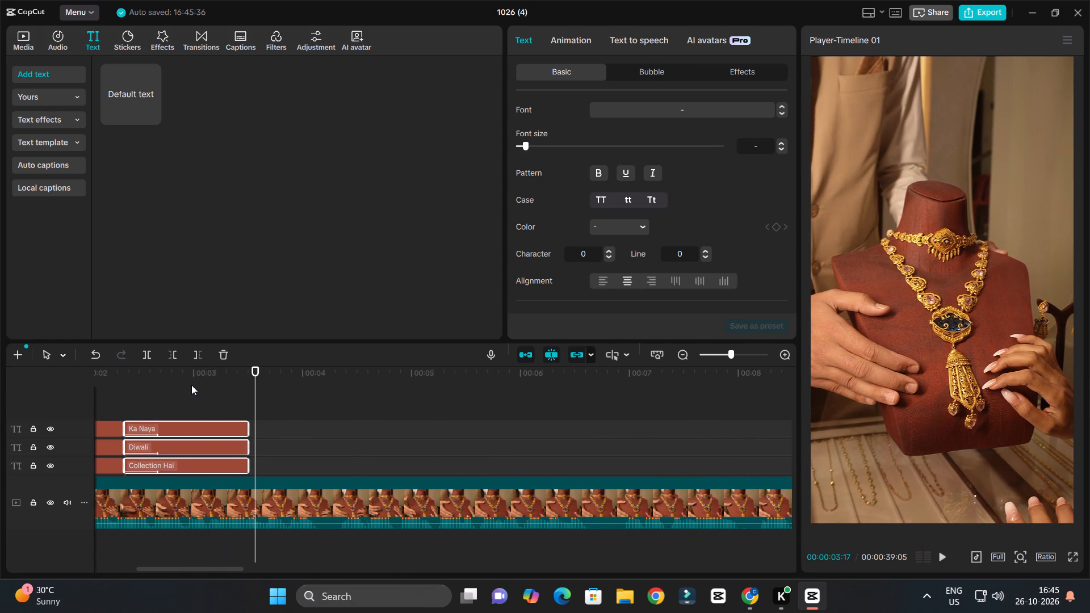
drag(163, 379, 115, 400)
key(space)
ctrl+scroll(333, 412, down, 3)
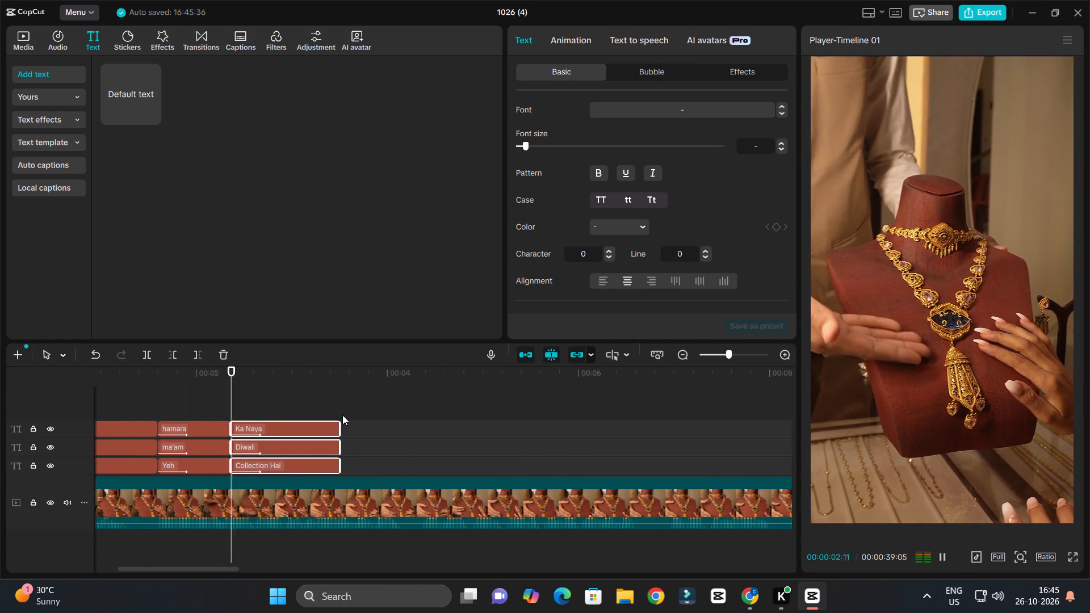
ctrl+scroll(342, 415, up, 2)
ctrl+scroll(342, 415, down, 2)
key(space)
ctrl+scroll(414, 438, up, 4)
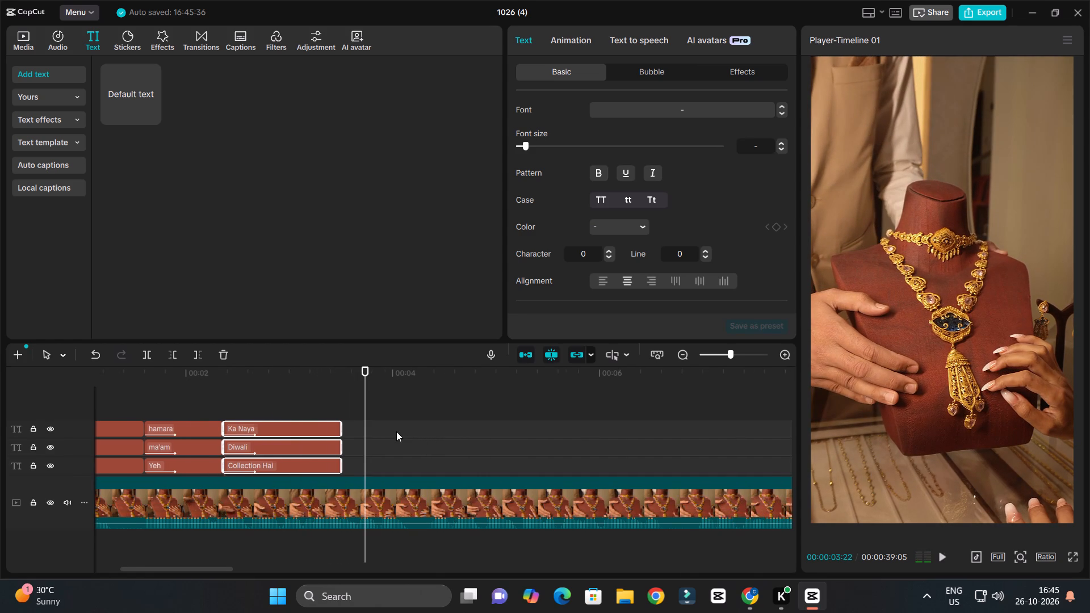
Copy the "Diwali" caption and place the copy directly after the original on the same track.
ctrl+scroll(396, 431, up, 2)
click(374, 429)
click(272, 452)
alt+drag(268, 452, 430, 454)
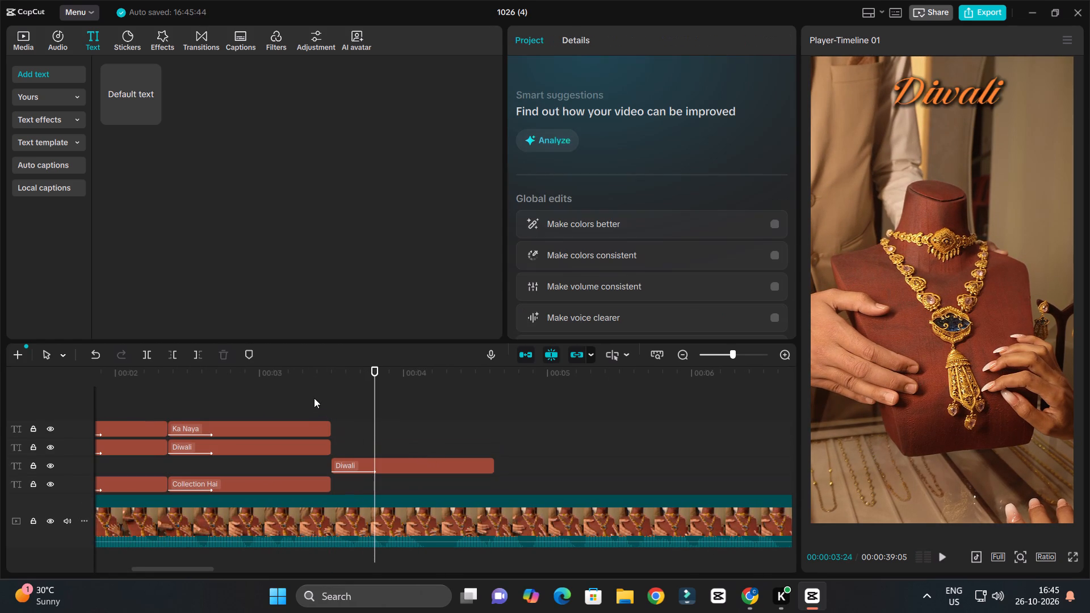
drag(355, 465, 355, 448)
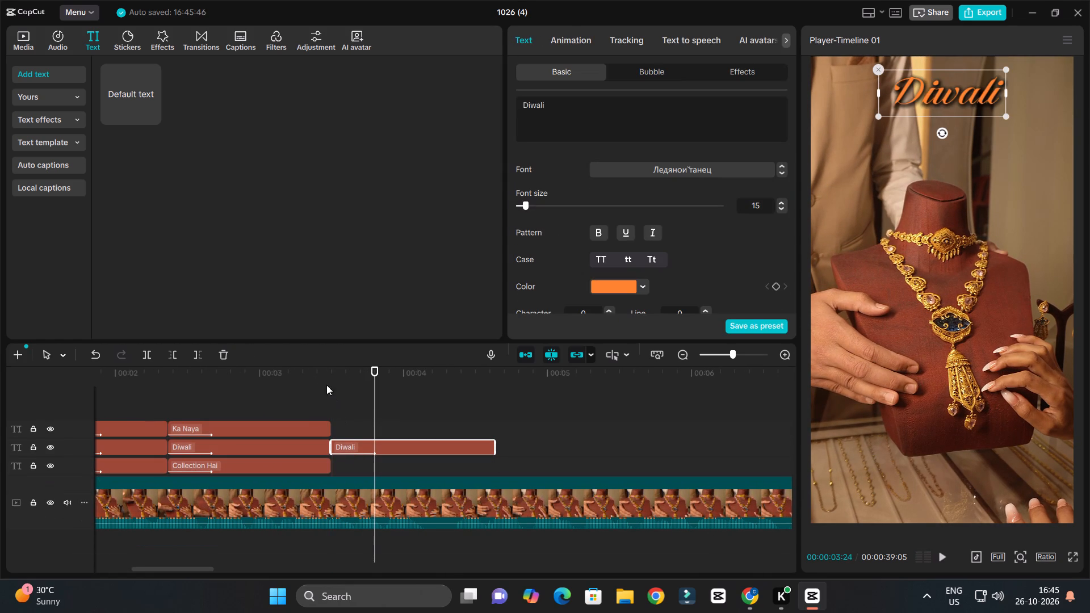
Play the phrase under the copied "Diwali" caption and replace its text with "adhyantara".
click(329, 373)
key(space)
ctrl+scroll(416, 421, up, 2)
key(space)
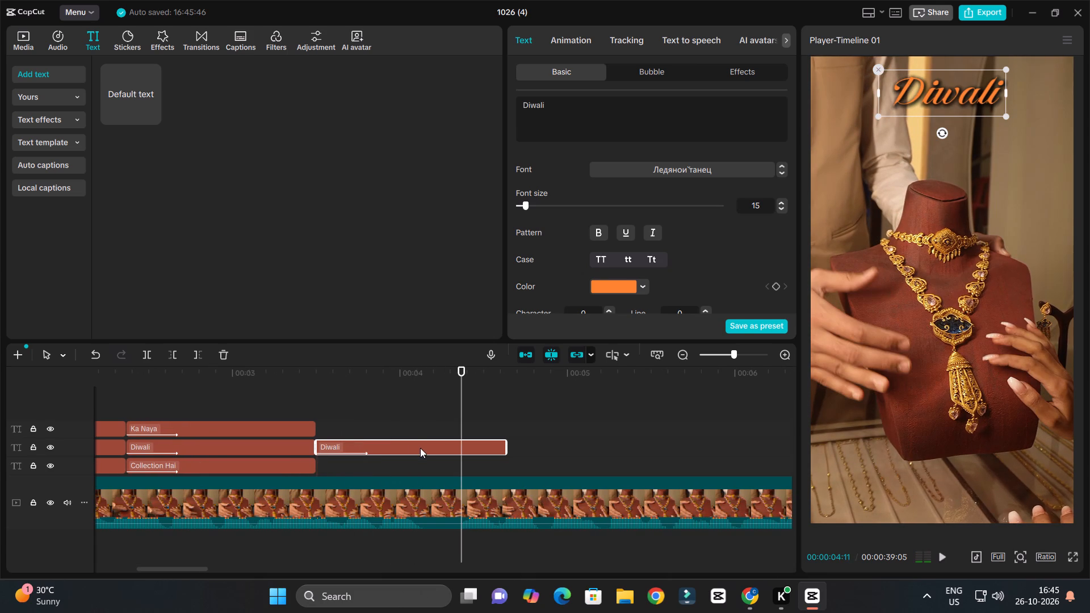
click(420, 448)
drag(554, 103, 497, 91)
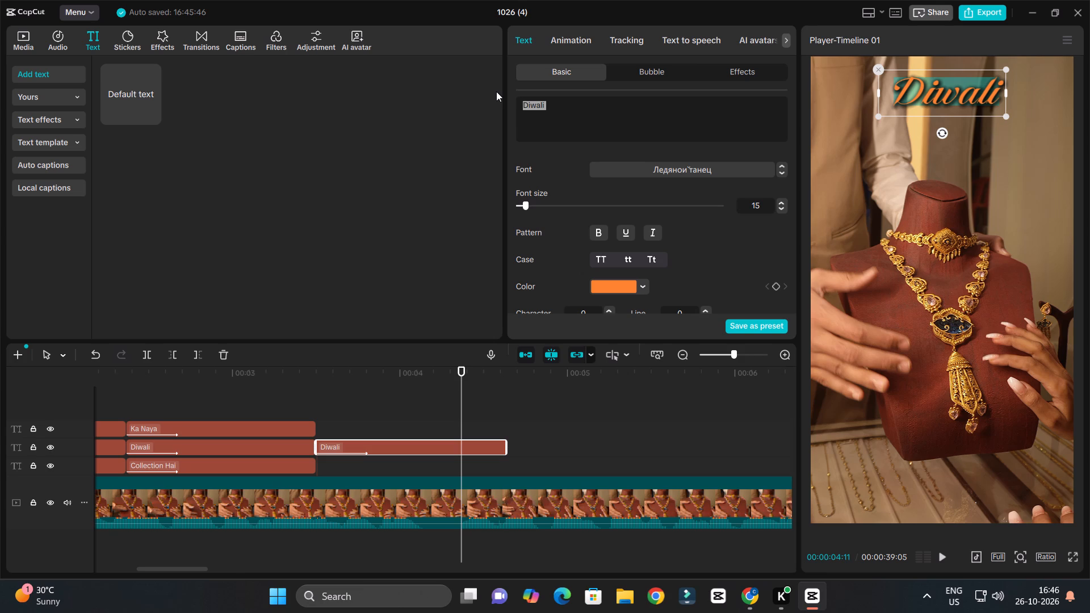
text(adhyan)
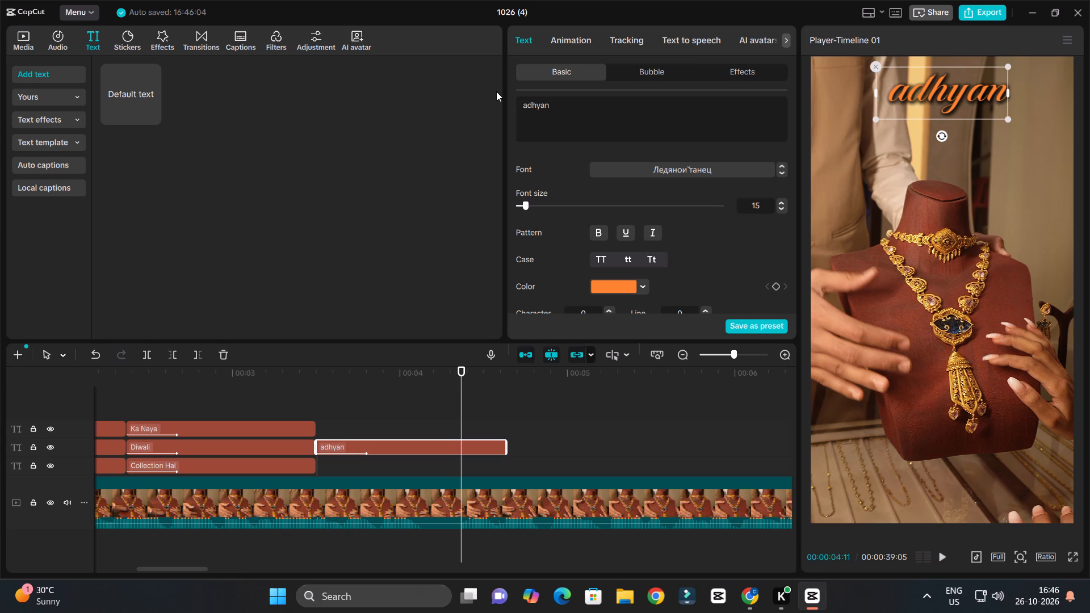
text(tra)
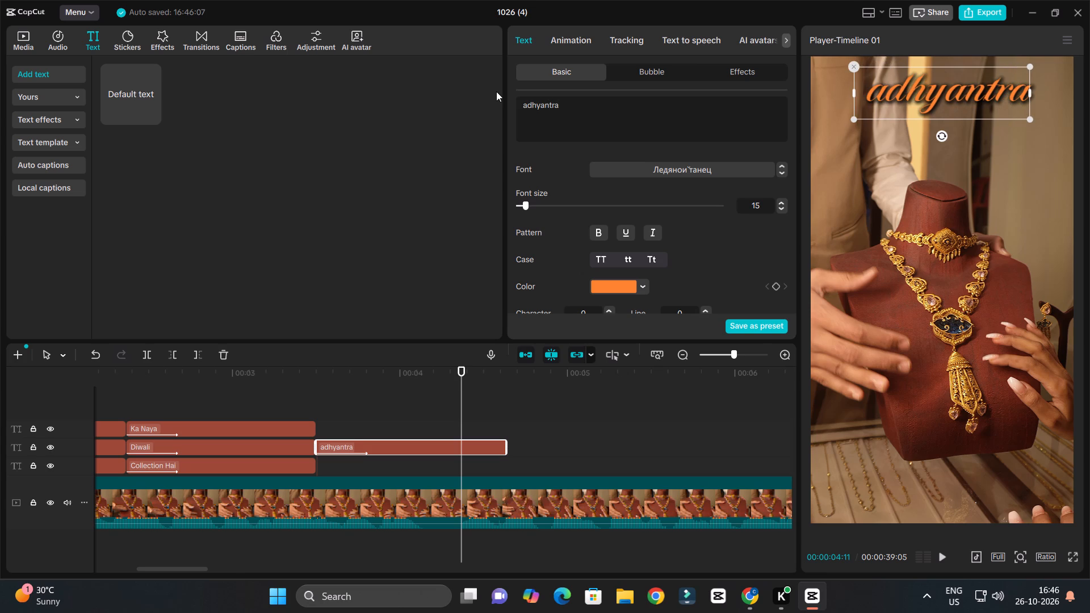
key(BackSpace)
key(BackSpace)
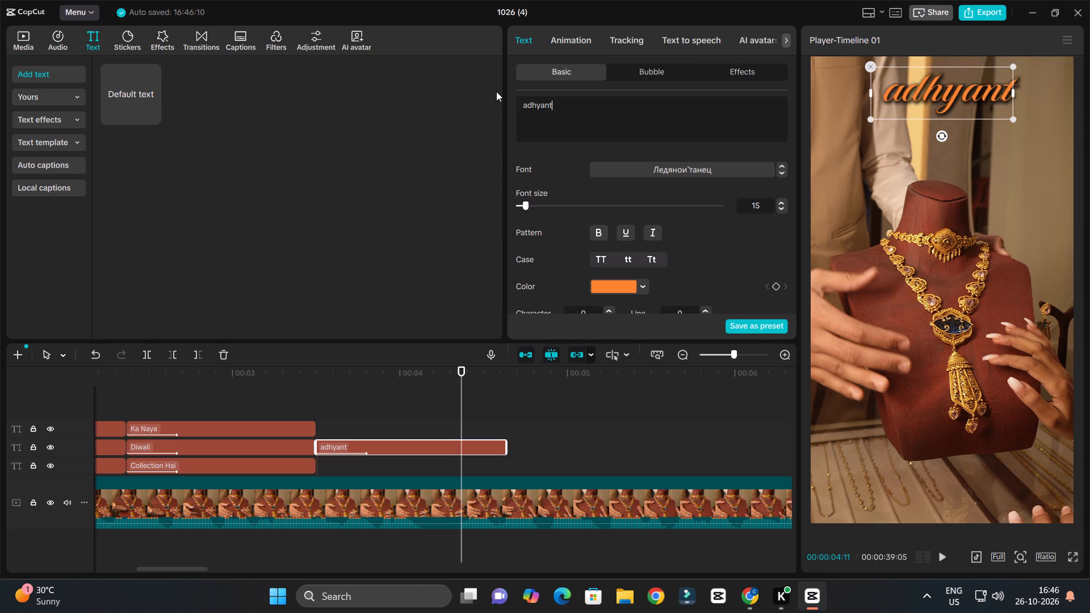
text(ara)
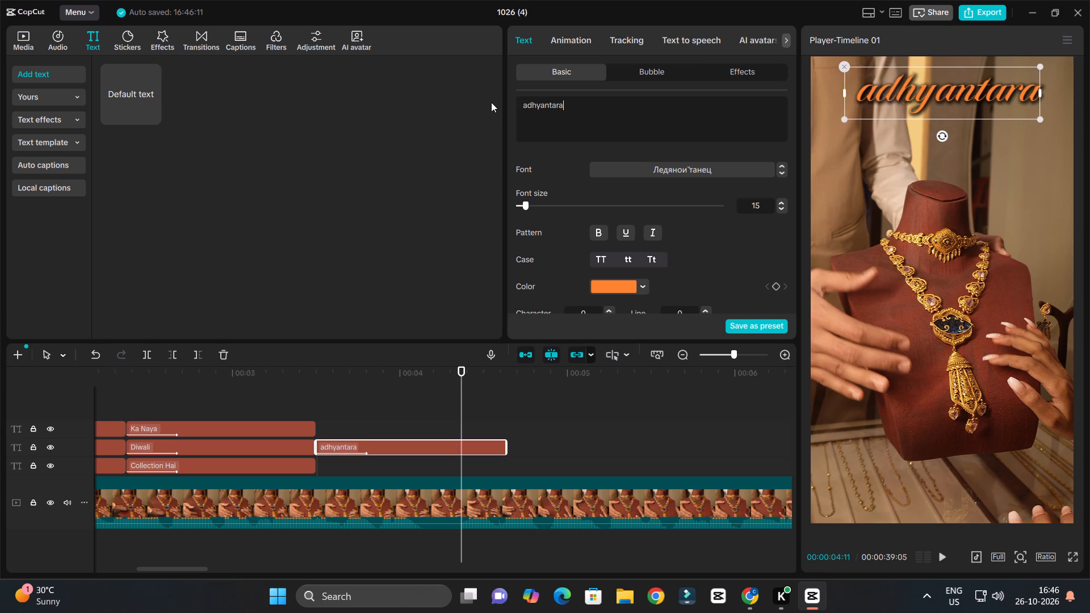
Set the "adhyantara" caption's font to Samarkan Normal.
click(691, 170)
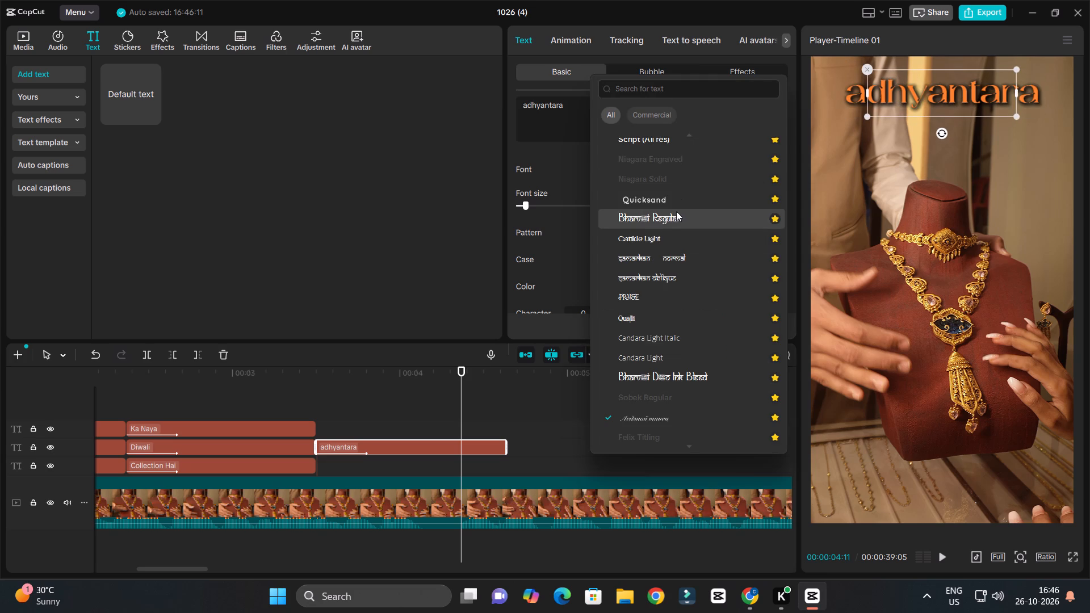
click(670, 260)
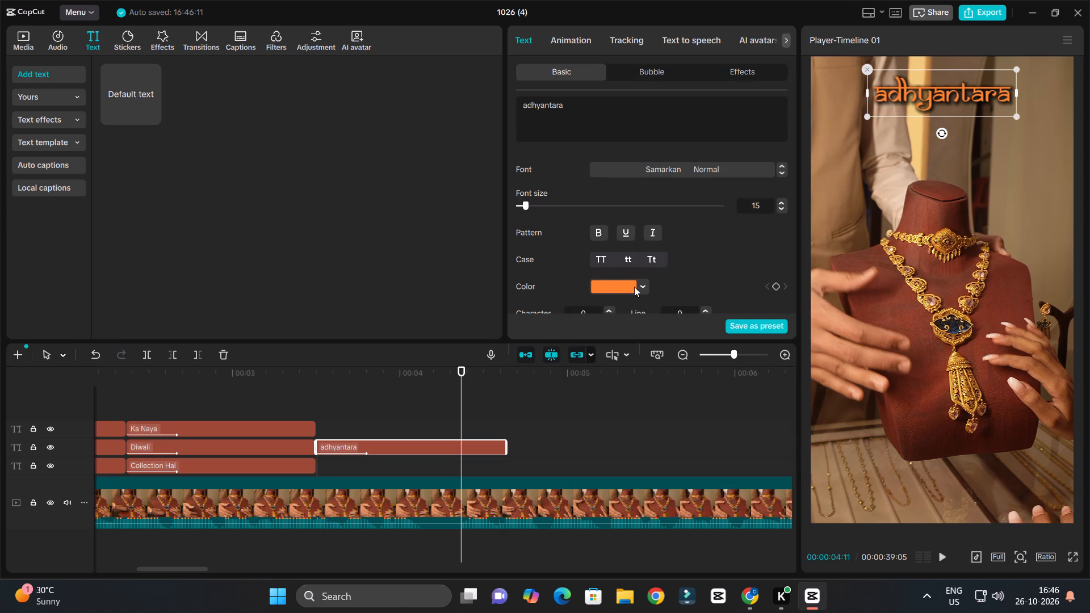
Change the "adhyantara" caption to title case.
click(655, 262)
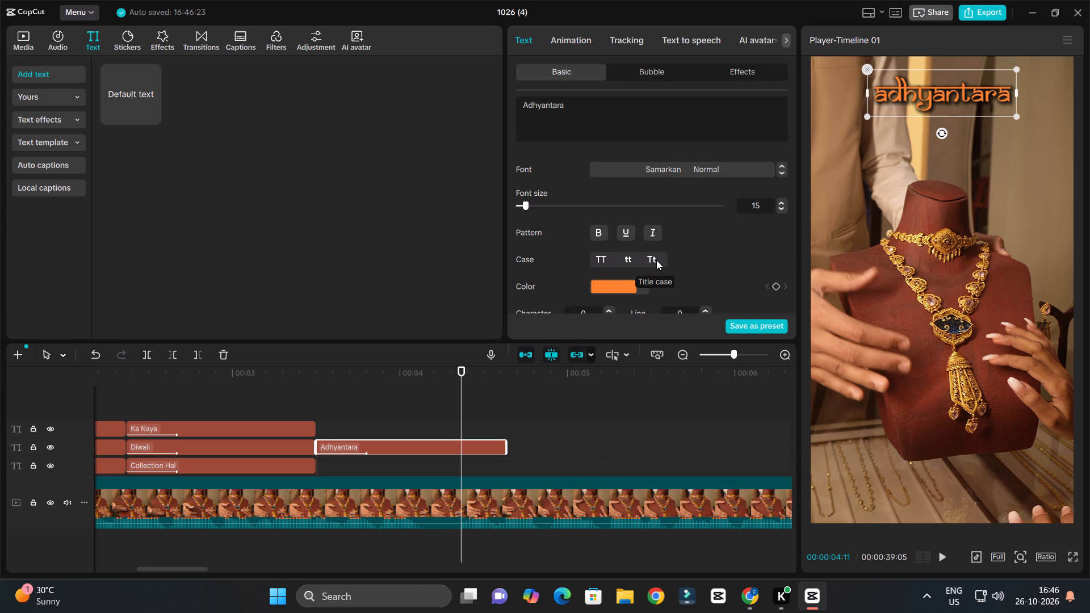
click(614, 288)
click(703, 244)
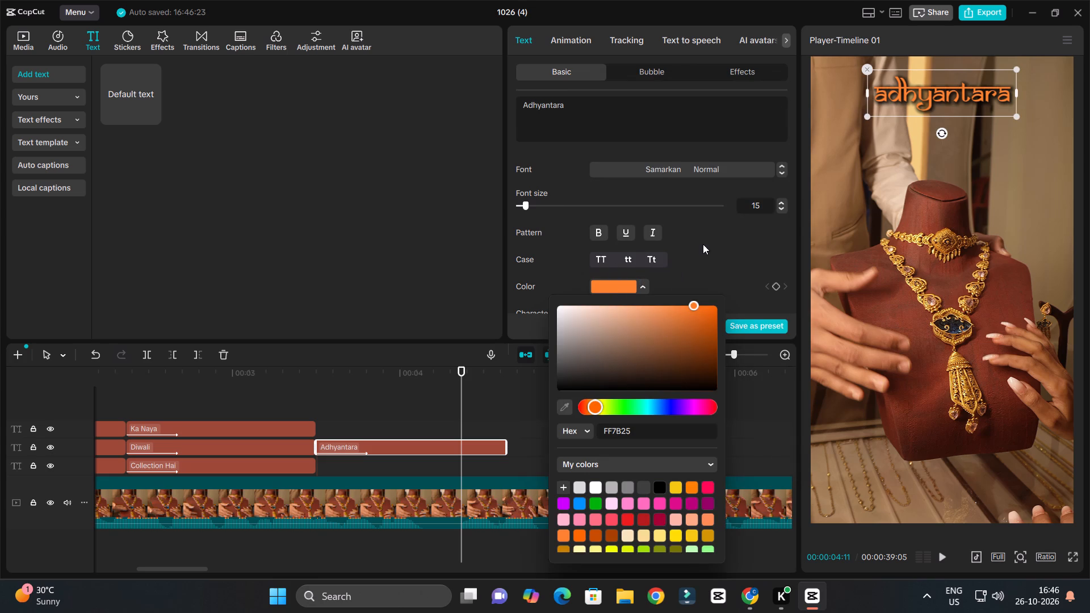
Set the "Adhyantara" caption's font to Qasira.
click(684, 165)
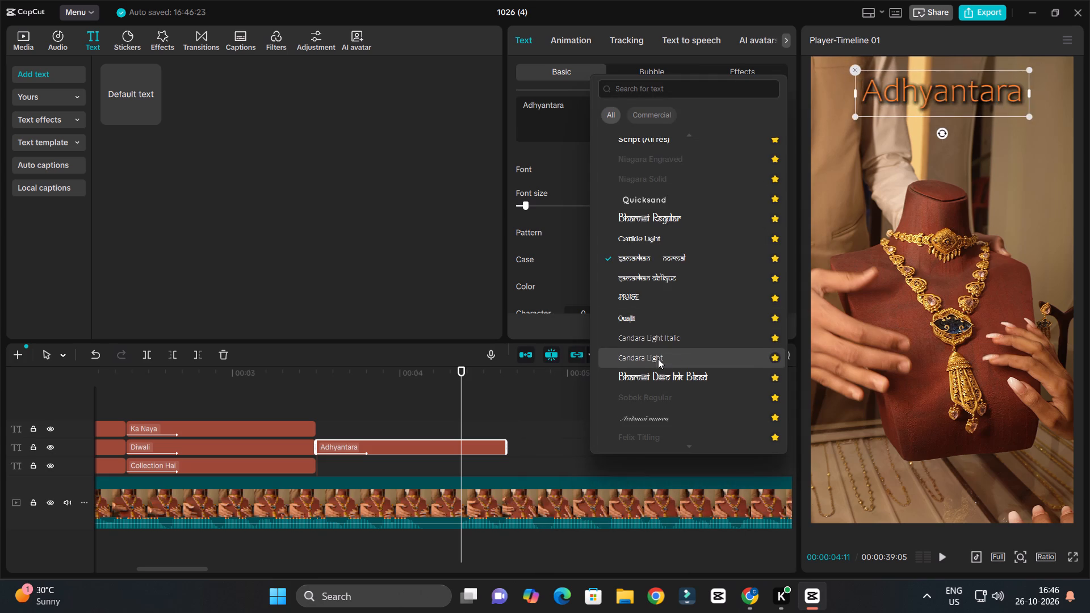
scroll(656, 371, down, 4)
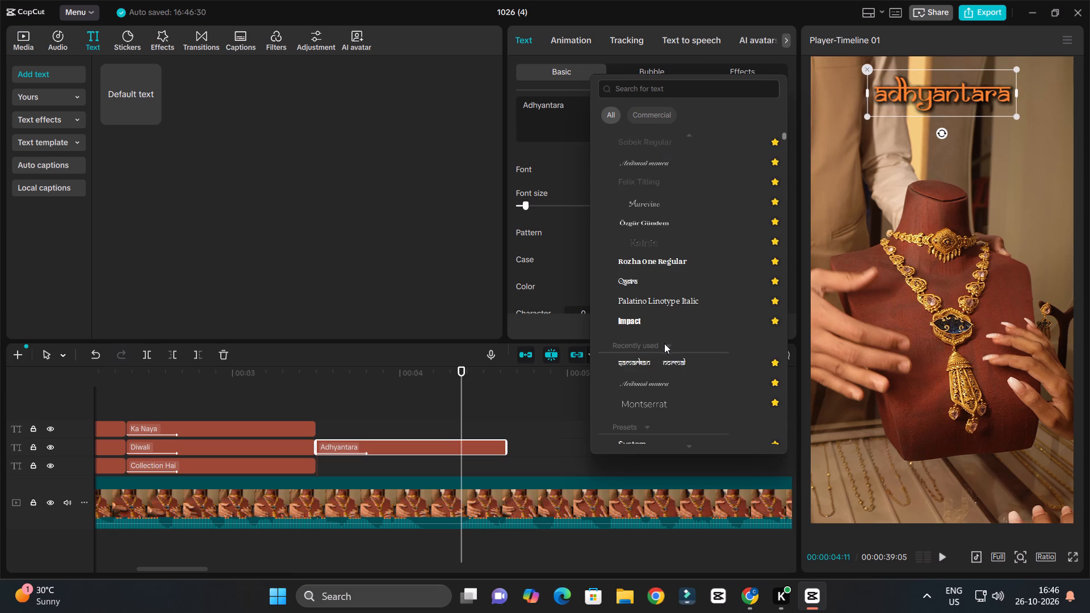
click(695, 282)
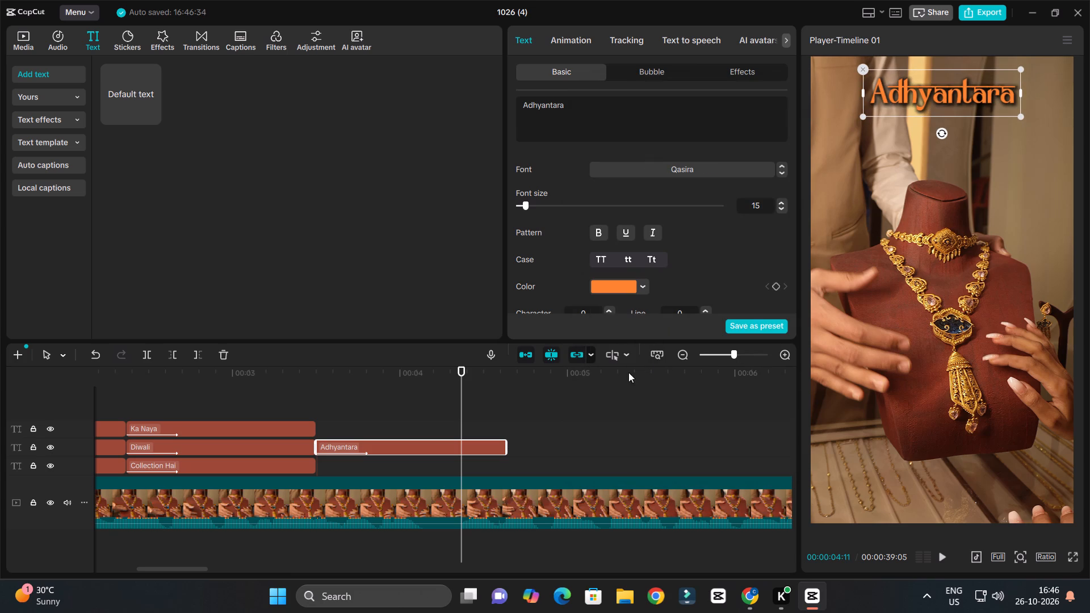
Replay the fourth phrase and trim the end of the "Adhyantara" caption to 00:00:04:11.
drag(375, 375, 321, 405)
key(space)
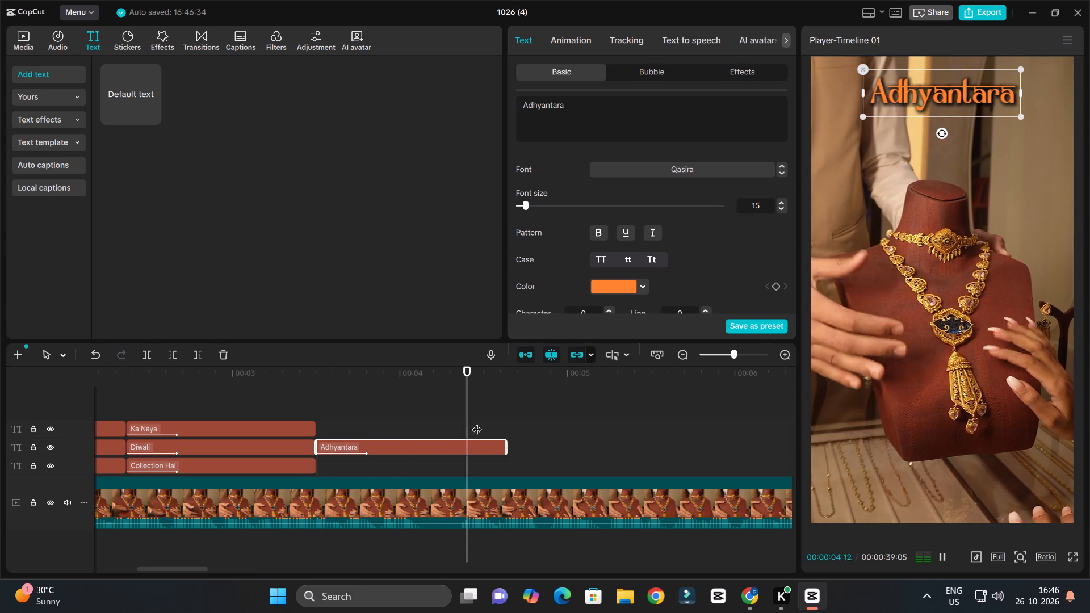
key(space)
key(space)
key(space)
drag(467, 376, 455, 430)
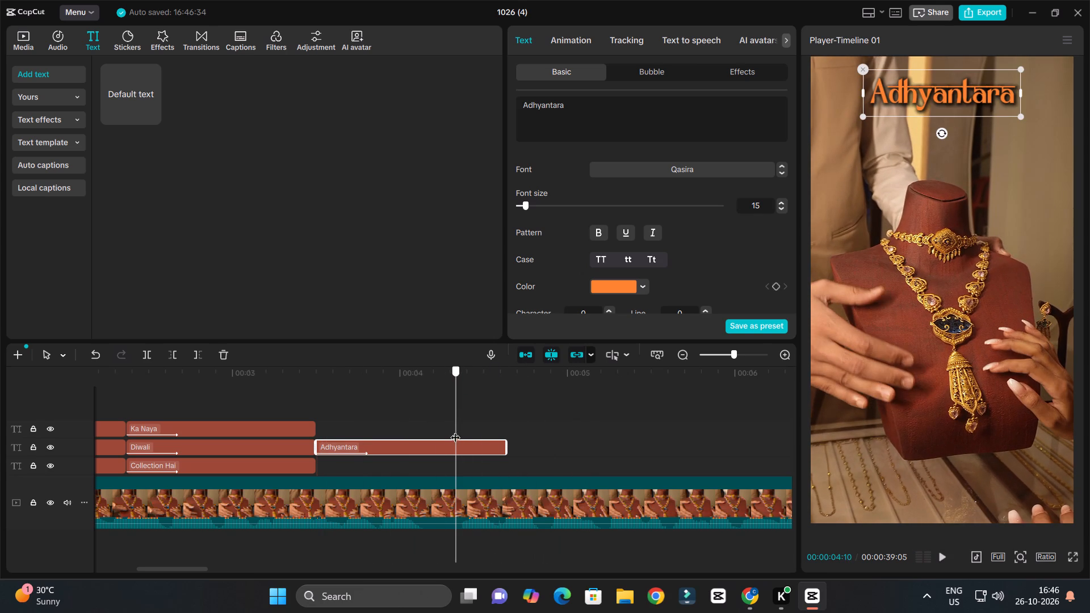
drag(455, 430, 462, 443)
click(466, 447)
key(w)
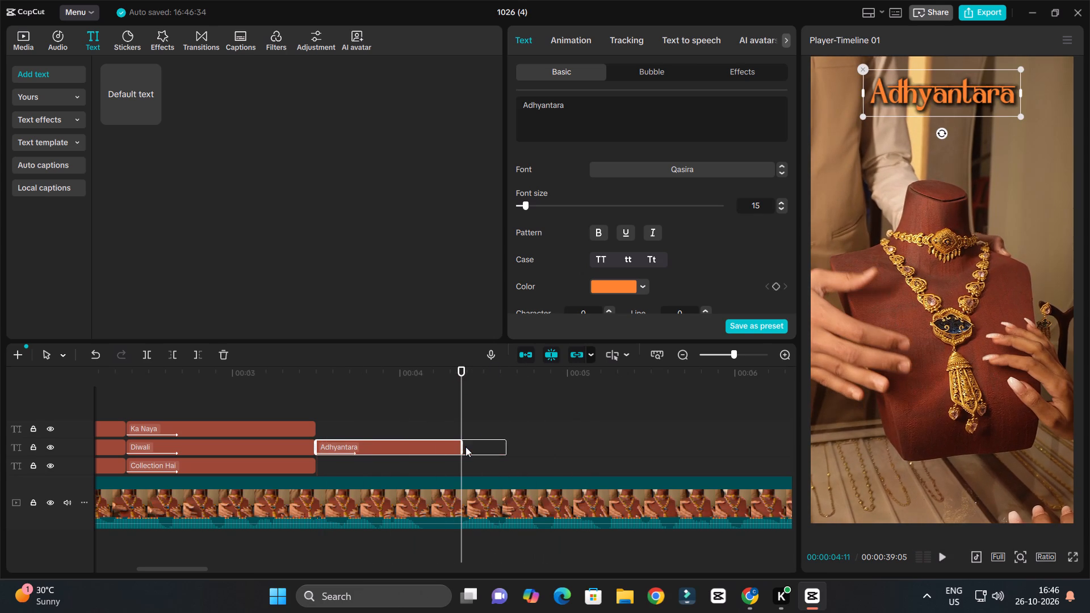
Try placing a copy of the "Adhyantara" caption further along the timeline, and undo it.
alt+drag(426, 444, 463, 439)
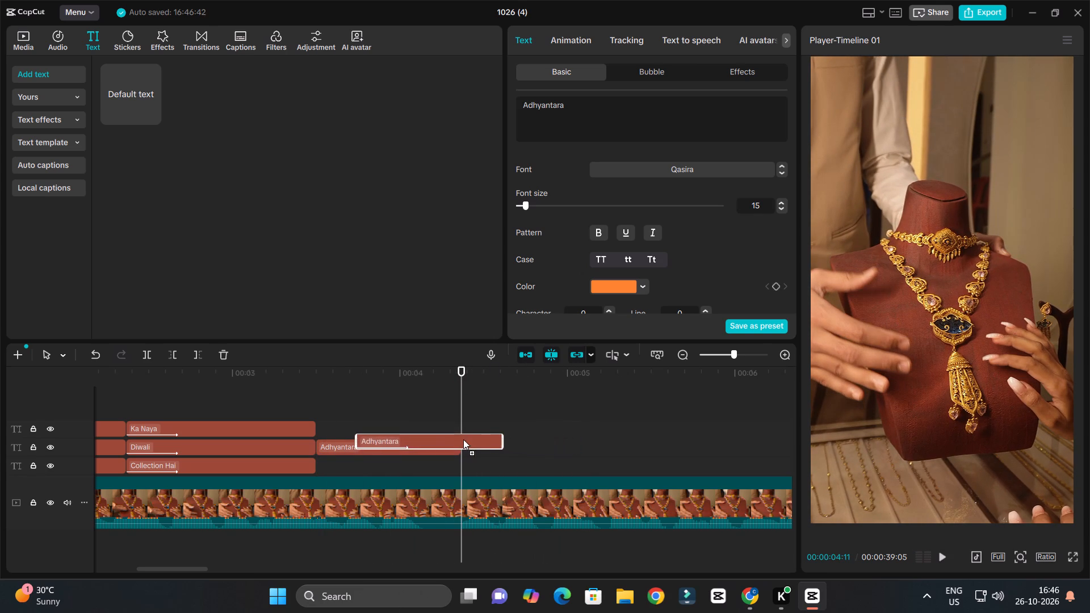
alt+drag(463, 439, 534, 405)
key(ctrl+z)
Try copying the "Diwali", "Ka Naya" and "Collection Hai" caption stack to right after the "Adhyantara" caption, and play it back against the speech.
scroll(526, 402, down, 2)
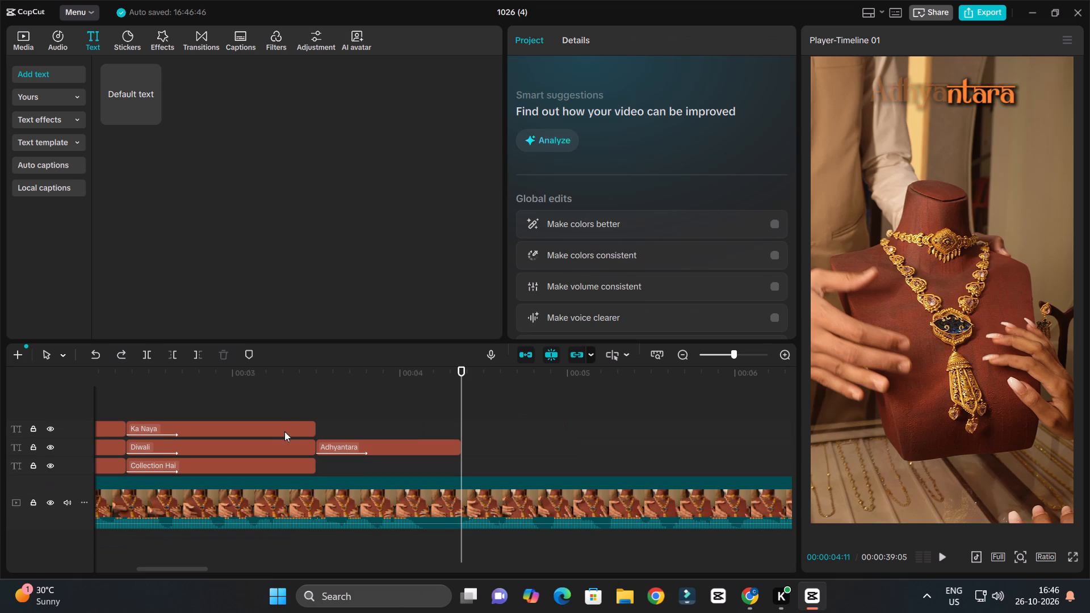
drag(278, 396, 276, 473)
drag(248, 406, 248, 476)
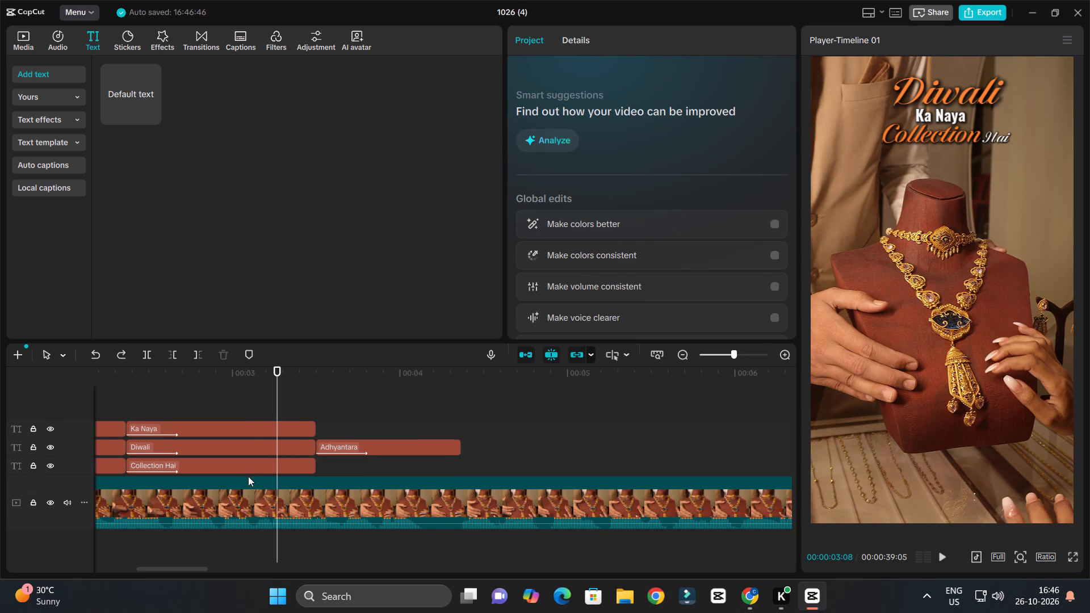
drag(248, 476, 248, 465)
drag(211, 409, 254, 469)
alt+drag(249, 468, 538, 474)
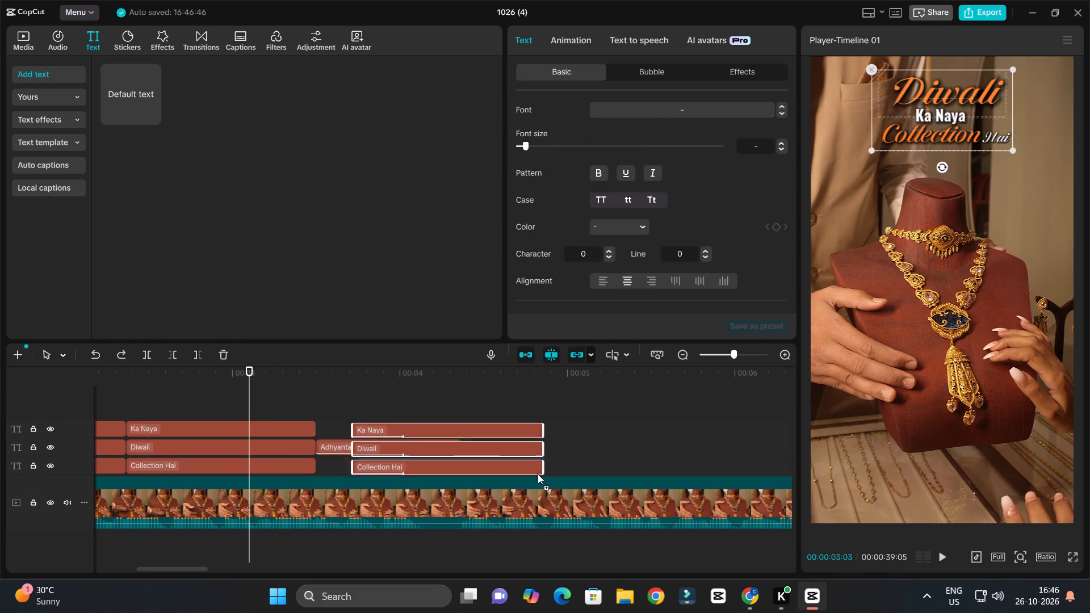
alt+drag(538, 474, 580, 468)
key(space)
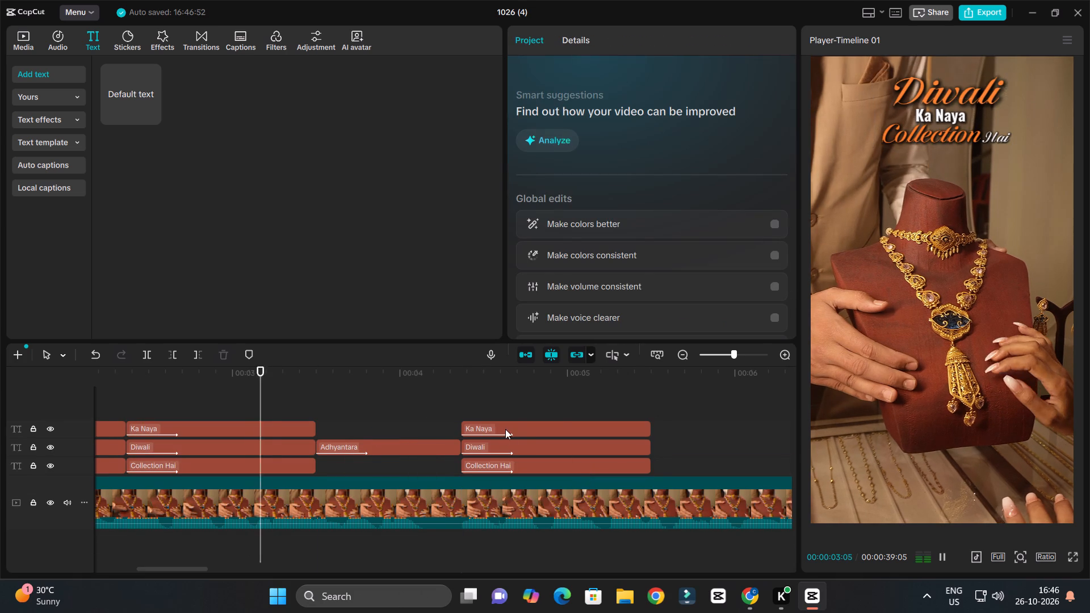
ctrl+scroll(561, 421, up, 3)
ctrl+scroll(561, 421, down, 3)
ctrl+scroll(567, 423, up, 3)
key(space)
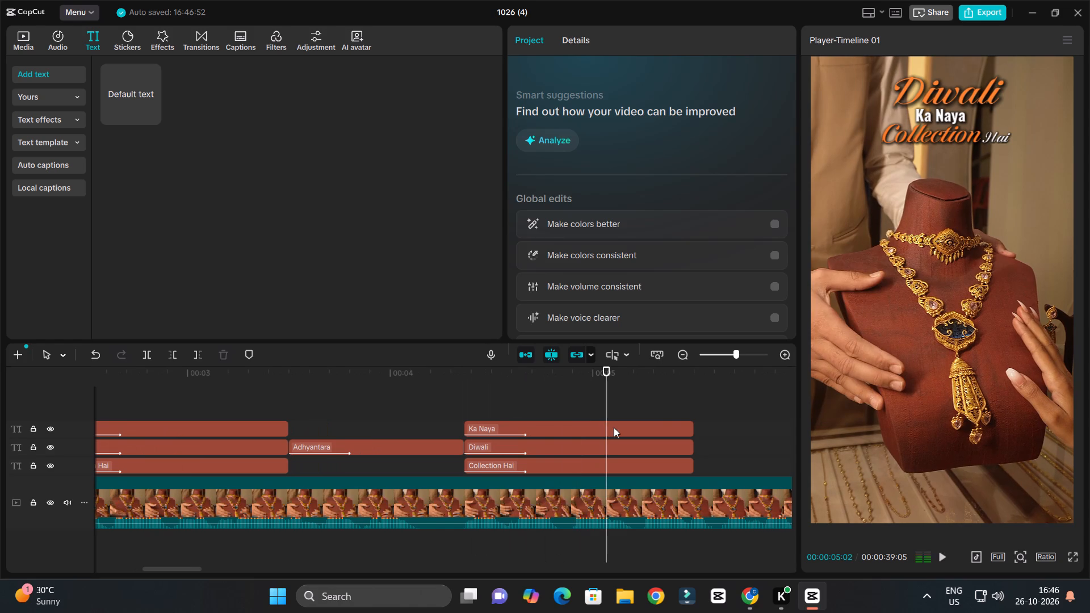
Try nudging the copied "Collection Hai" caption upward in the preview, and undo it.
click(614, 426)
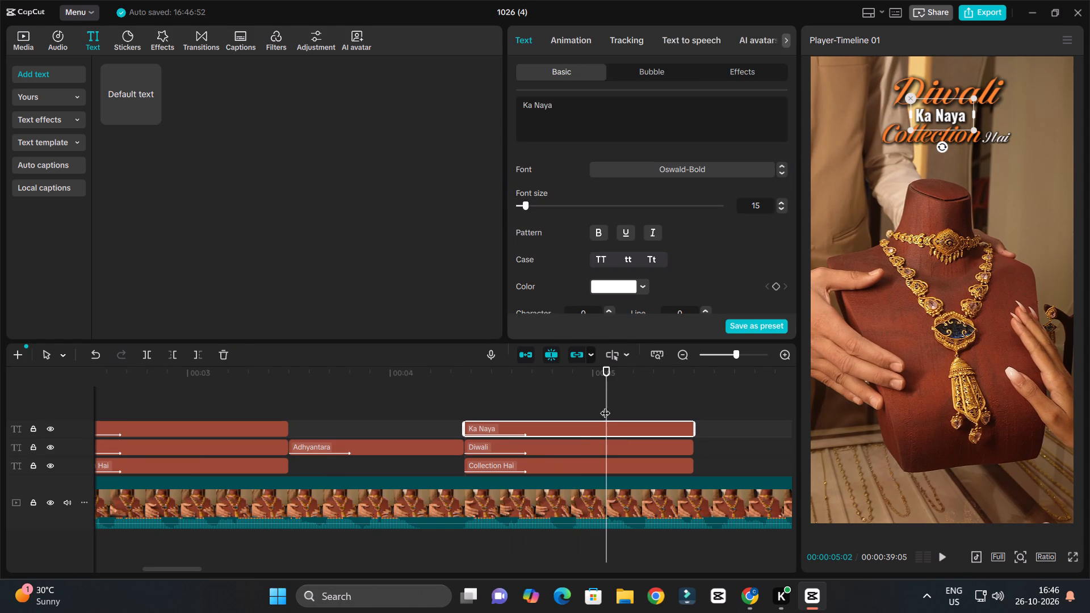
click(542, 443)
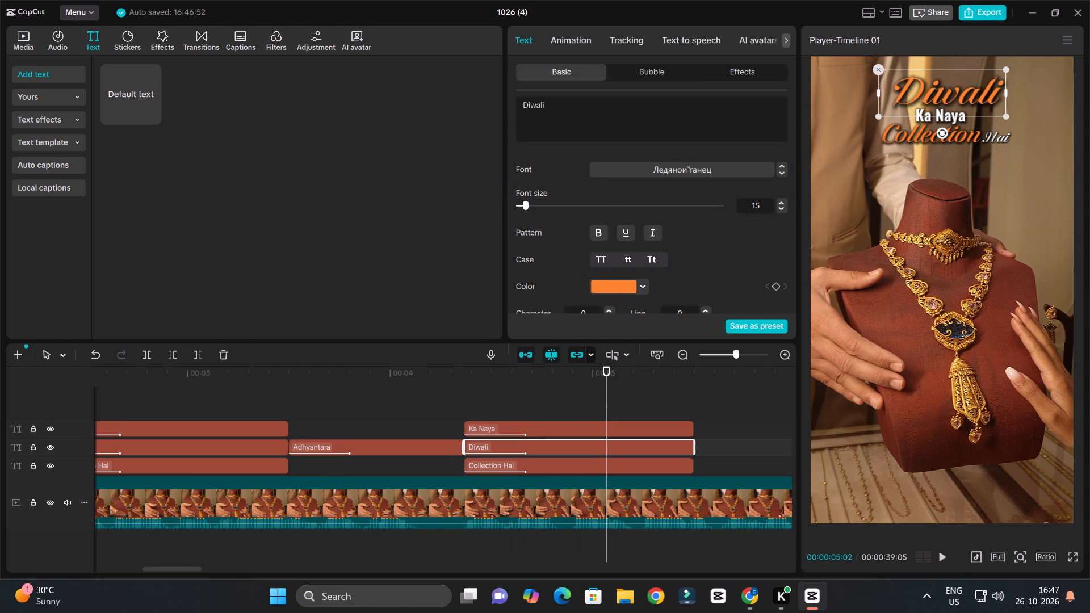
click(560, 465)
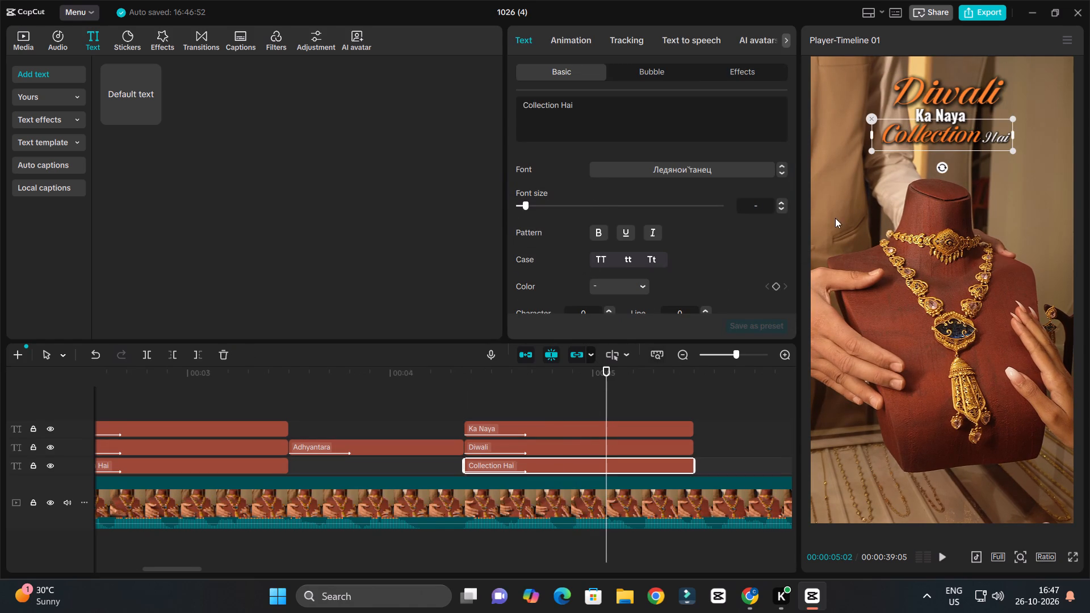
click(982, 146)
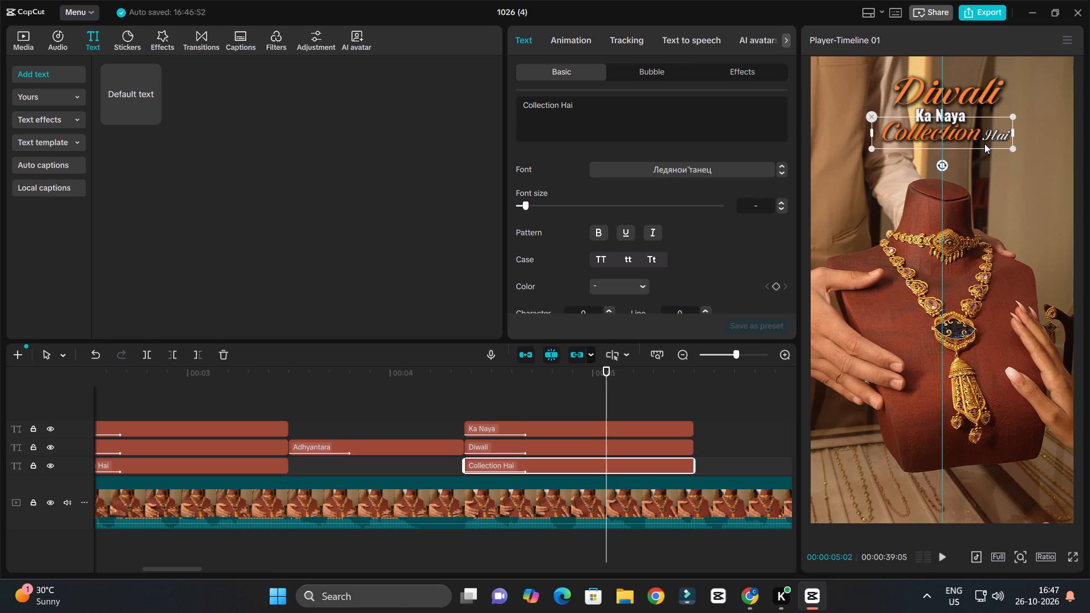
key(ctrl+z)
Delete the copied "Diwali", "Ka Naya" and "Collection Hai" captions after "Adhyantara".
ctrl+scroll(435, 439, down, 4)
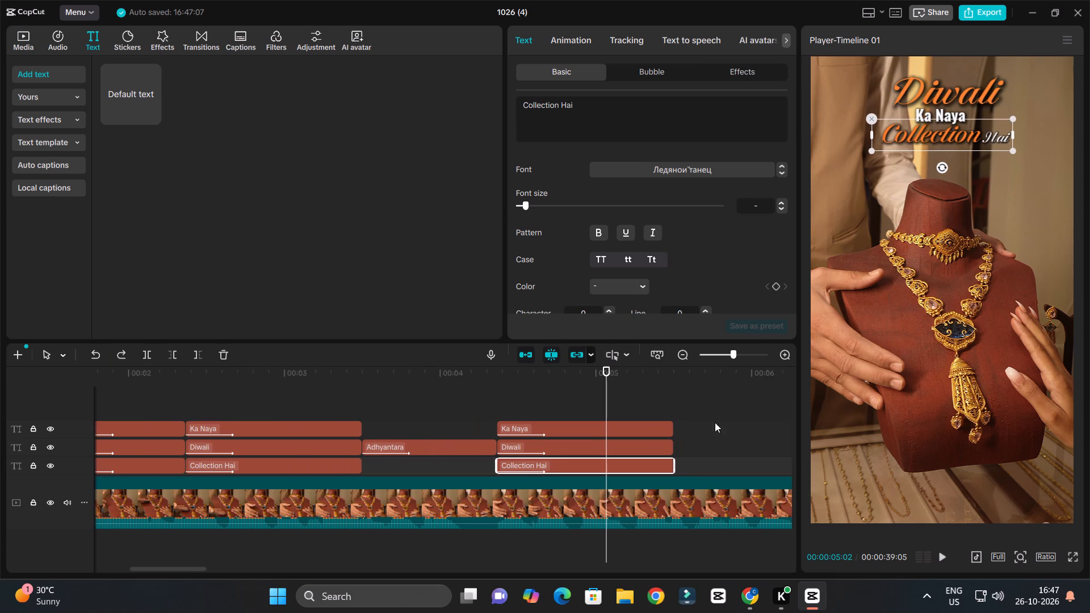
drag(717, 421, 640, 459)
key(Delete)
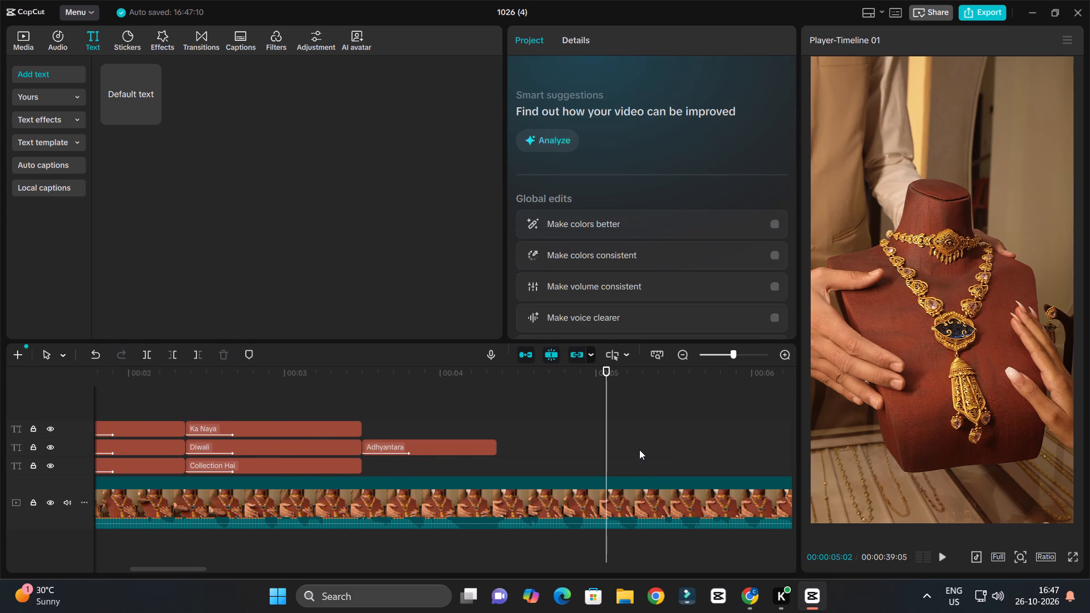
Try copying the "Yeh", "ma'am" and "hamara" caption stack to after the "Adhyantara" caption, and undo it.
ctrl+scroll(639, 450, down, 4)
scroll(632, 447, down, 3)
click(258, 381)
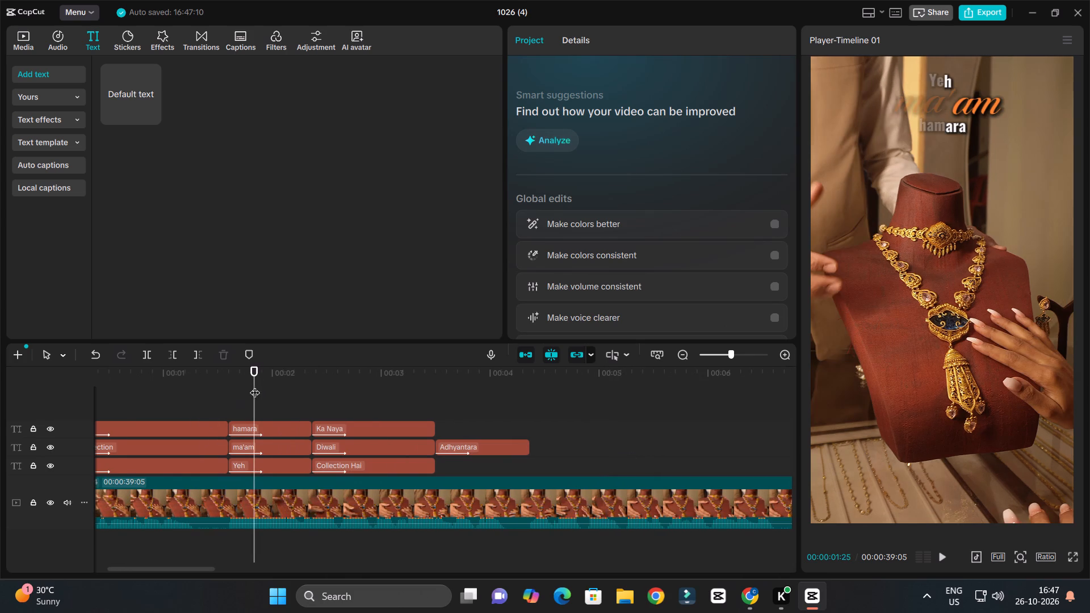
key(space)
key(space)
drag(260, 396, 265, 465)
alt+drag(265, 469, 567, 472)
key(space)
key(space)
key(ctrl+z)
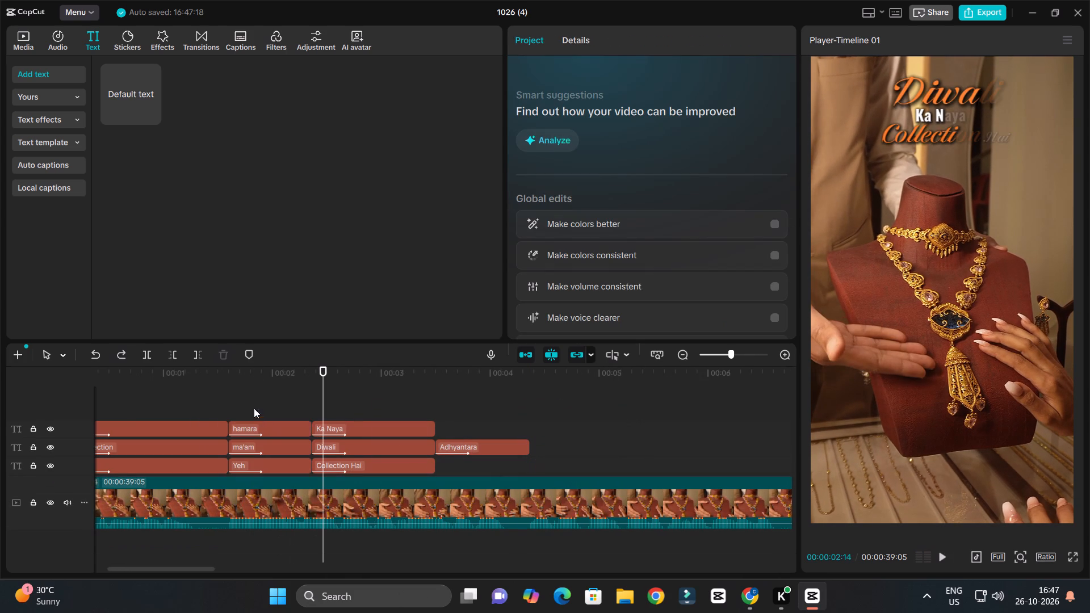
Place a copy of the "Yeh", "ma'am" and "hamara" caption stack directly after the "Adhyantara" caption.
drag(259, 398, 275, 460)
alt+drag(272, 465, 315, 454)
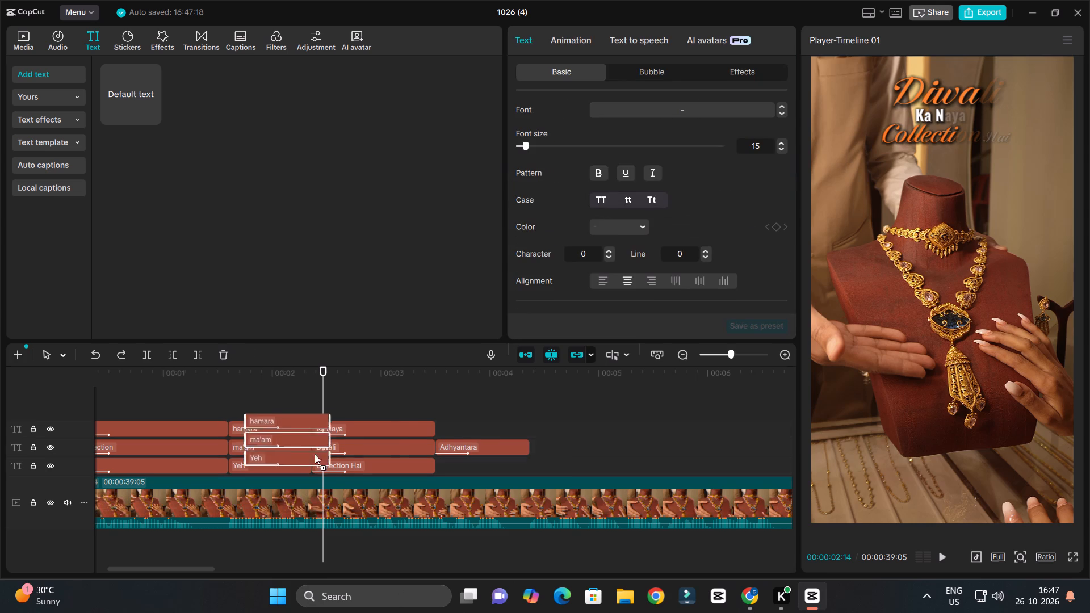
alt+drag(315, 454, 574, 463)
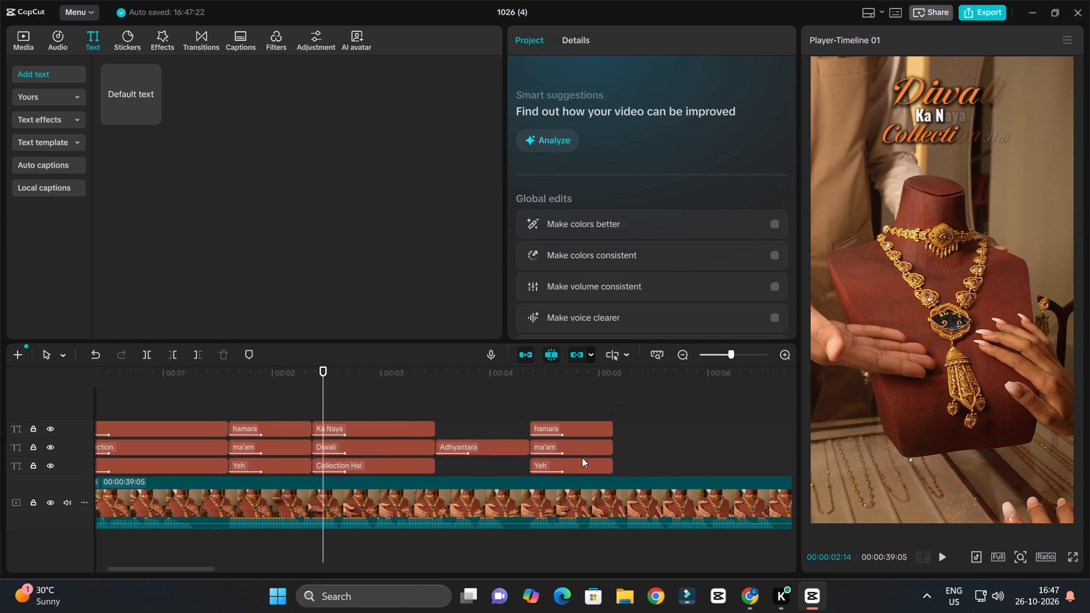
Play the video through the copied caption stack and listen to the phrase spoken after "Adhyantara".
key(space)
ctrl+scroll(637, 425, down, 4)
ctrl+scroll(635, 425, up, 4)
ctrl+scroll(635, 424, down, 3)
ctrl+scroll(652, 424, up, 3)
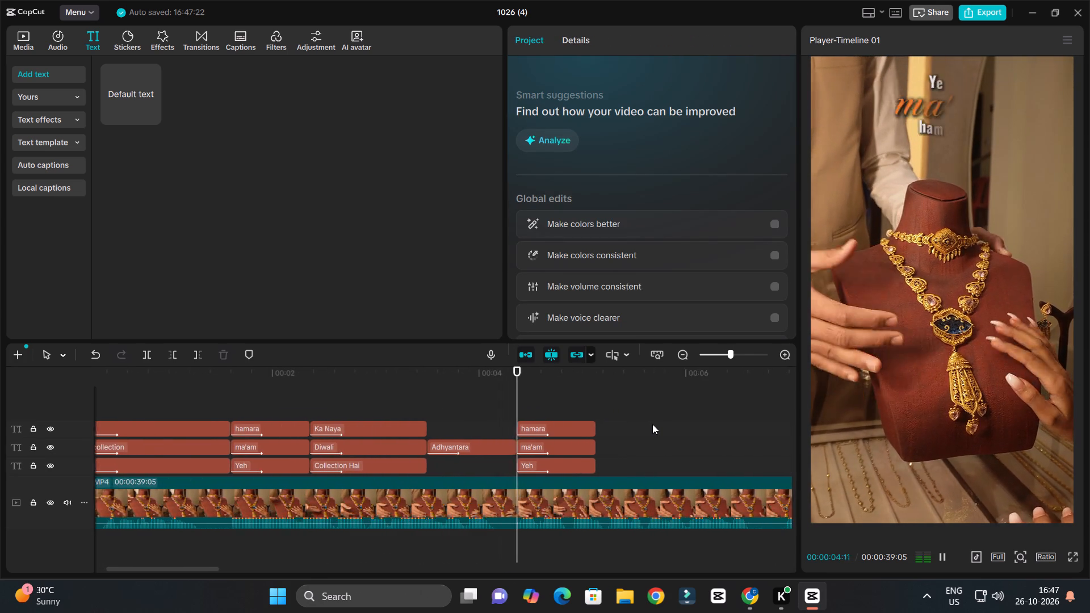
ctrl+scroll(653, 422, down, 4)
ctrl+scroll(652, 422, up, 3)
key(space)
Change the text of the copied "Yeh" caption to "jo ki".
click(563, 435)
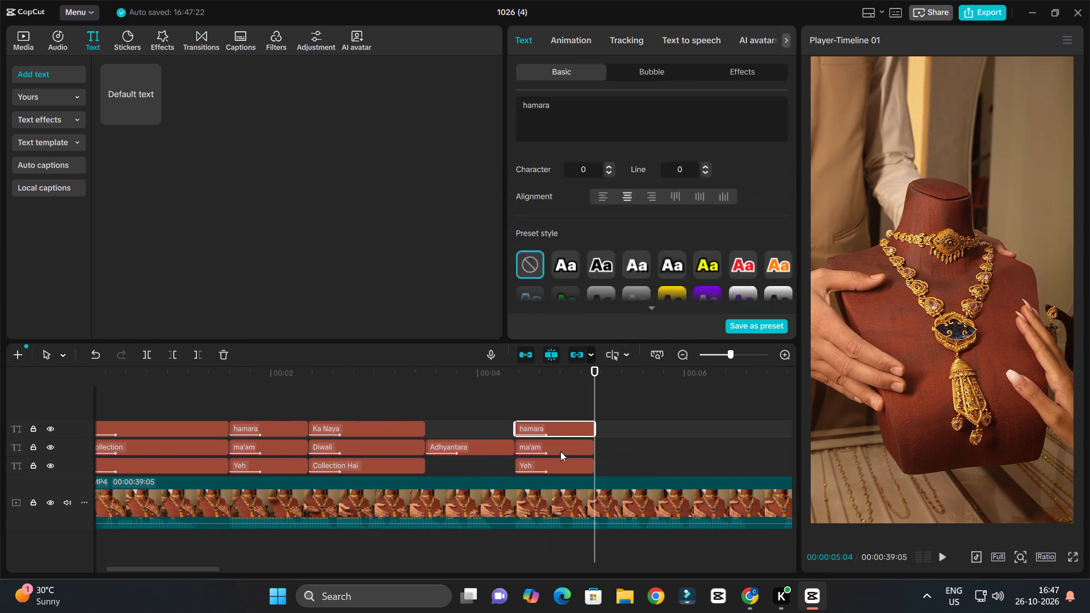
click(559, 466)
drag(564, 102, 489, 99)
text(jo)
key(space)
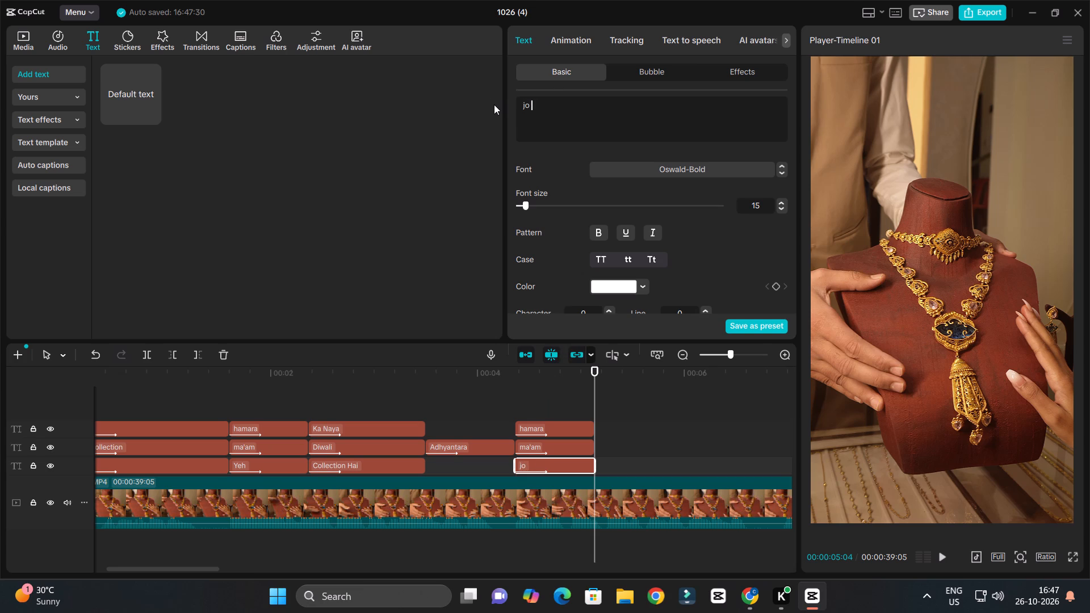
text(ki)
key(space)
Replay the phrase and extend the "jo ki" caption's text to "jo ki aapka".
click(531, 376)
key(space)
ctrl+scroll(623, 388, up, 3)
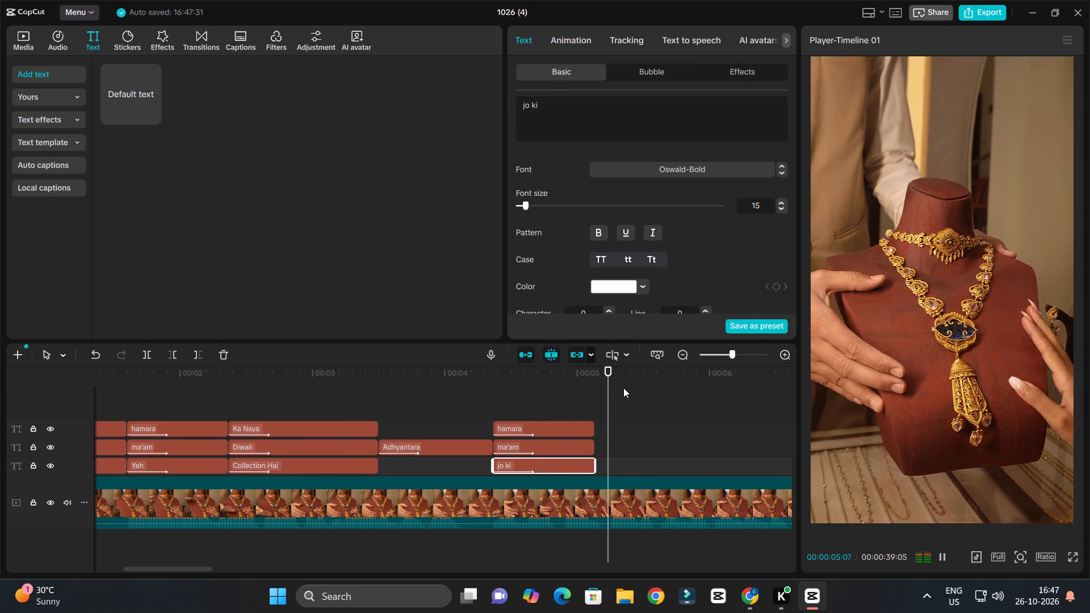
key(space)
click(494, 380)
key(space)
key(space)
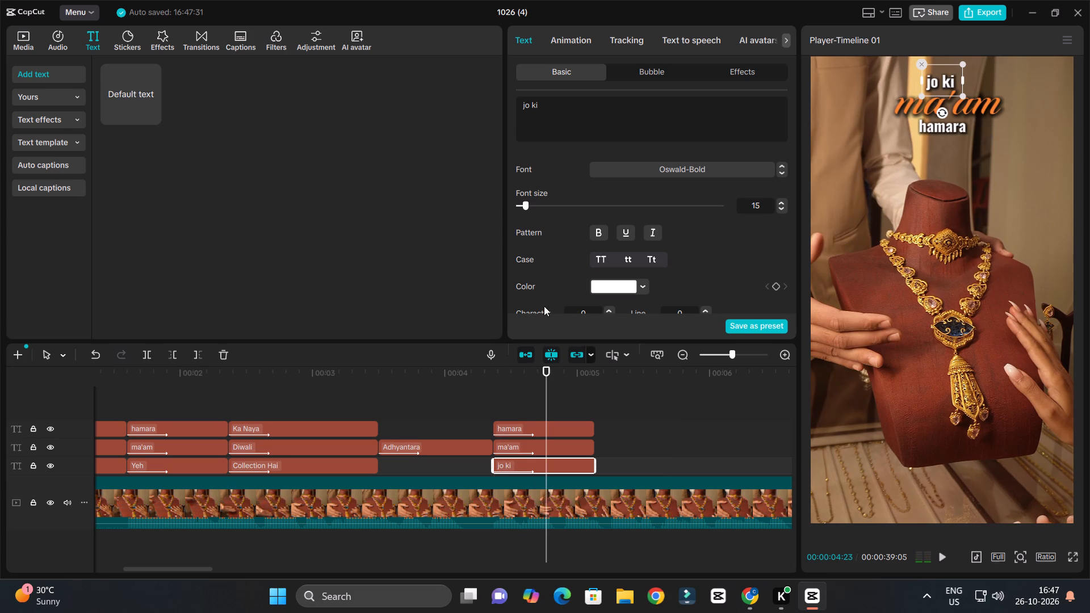
click(544, 108)
text(aapka)
key(space)
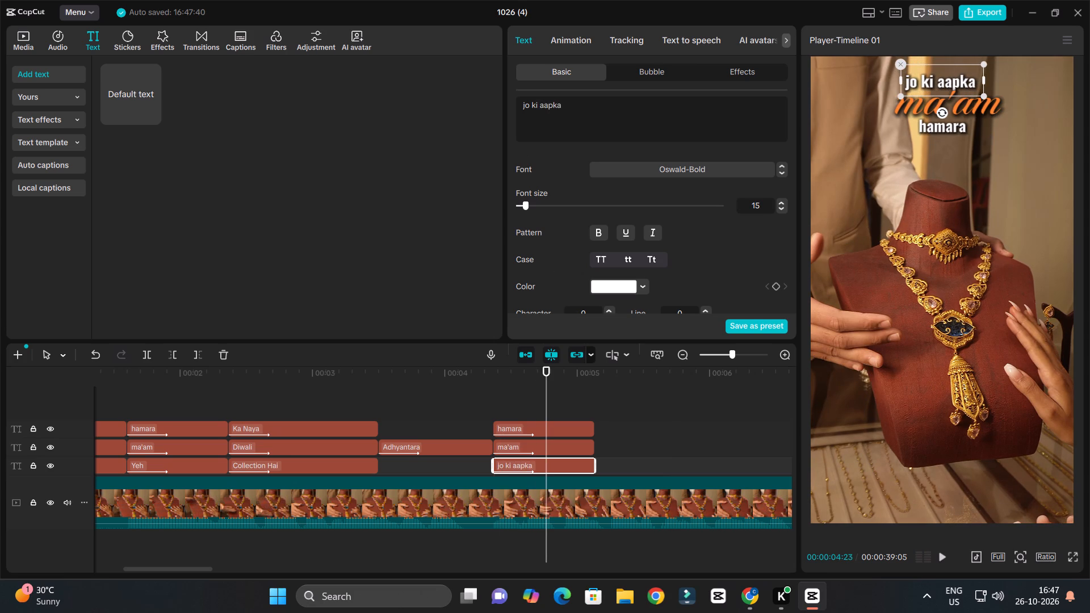
Select the copied "ma'am" caption, switch to Chrome and search Google for "inspired meaning" to check the word's spelling.
click(978, 112)
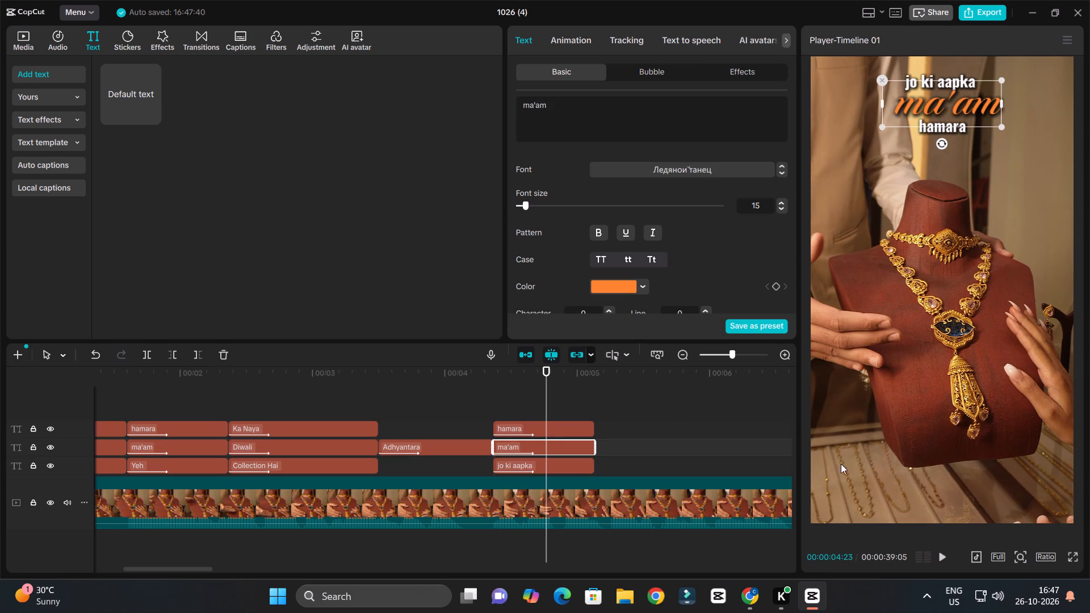
click(757, 602)
click(548, 282)
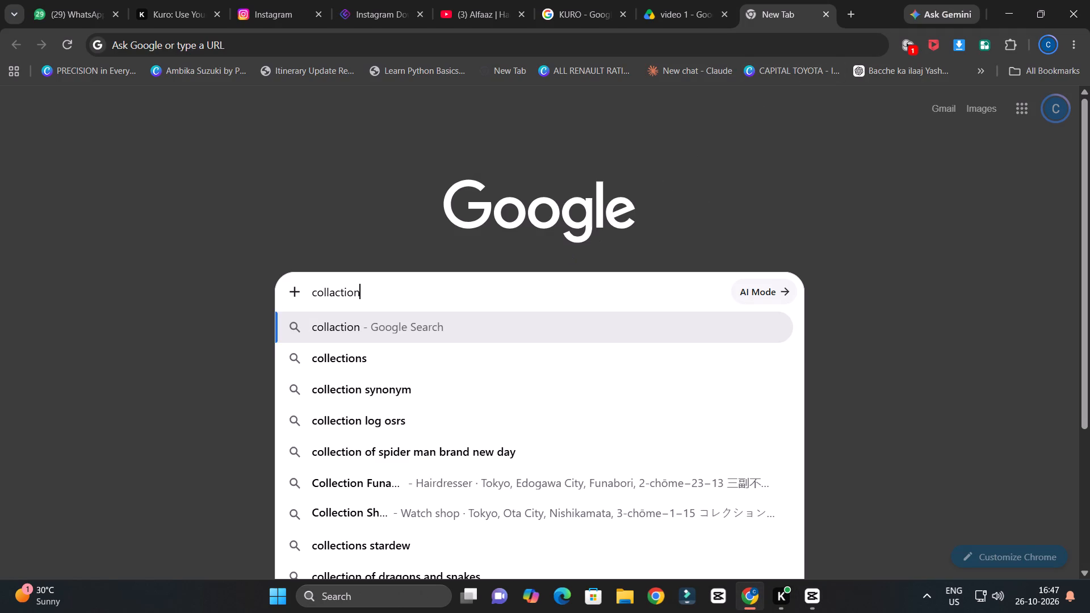
key(BackSpace)
key(BackSpace)
key(BackSpace)
key(BackSpace)
key(BackSpace)
key(BackSpace)
key(BackSpace)
key(BackSpace)
key(BackSpace)
key(BackSpace)
key(BackSpace)
key(BackSpace)
key(BackSpace)
key(BackSpace)
key(BackSpace)
key(BackSpace)
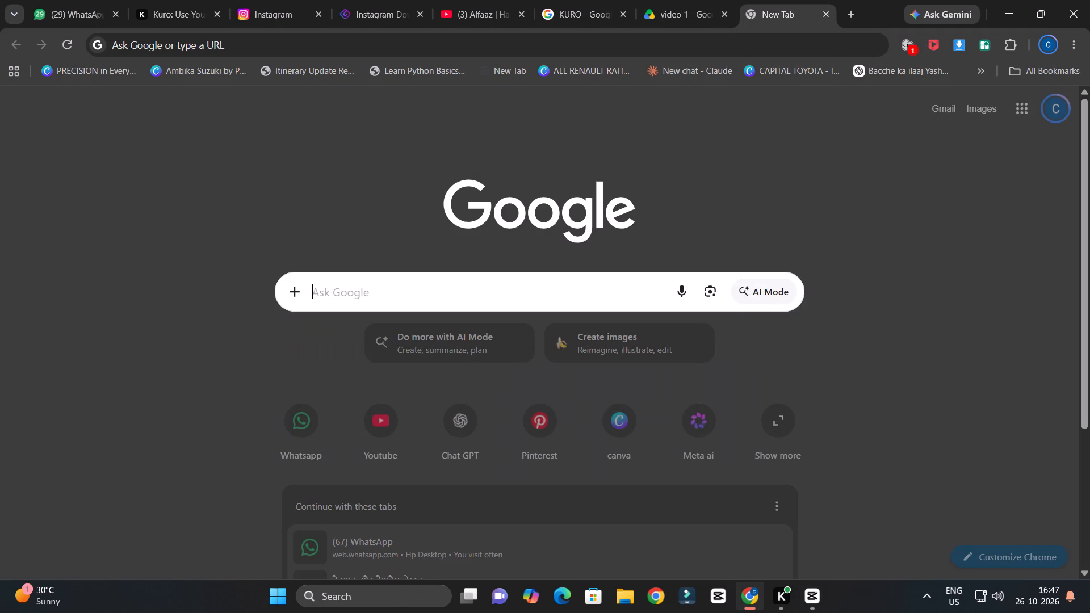
text(ins)
text(pi)
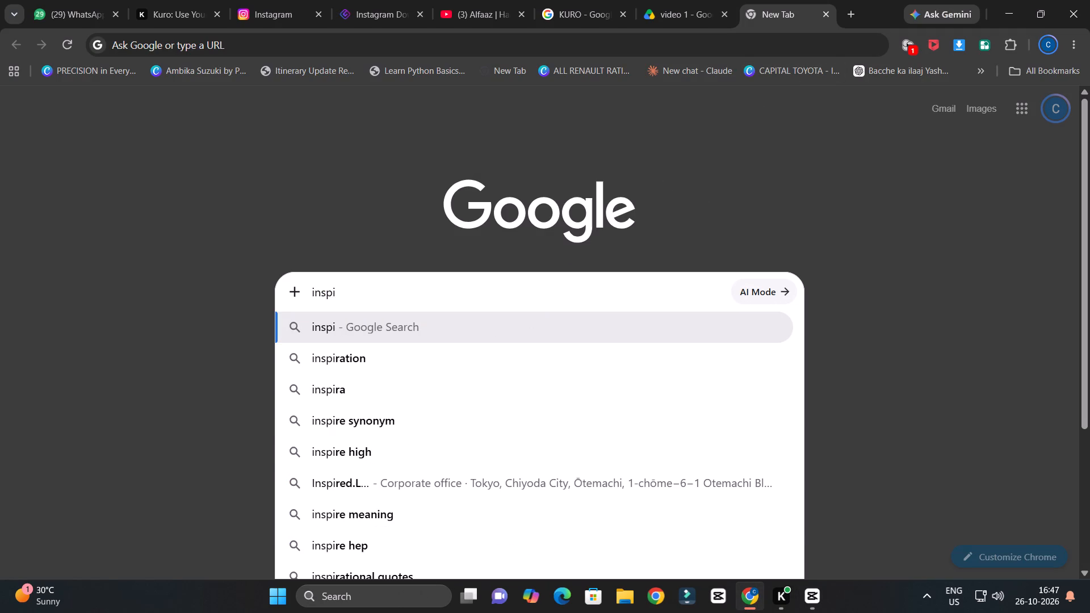
text(ar)
key(d)
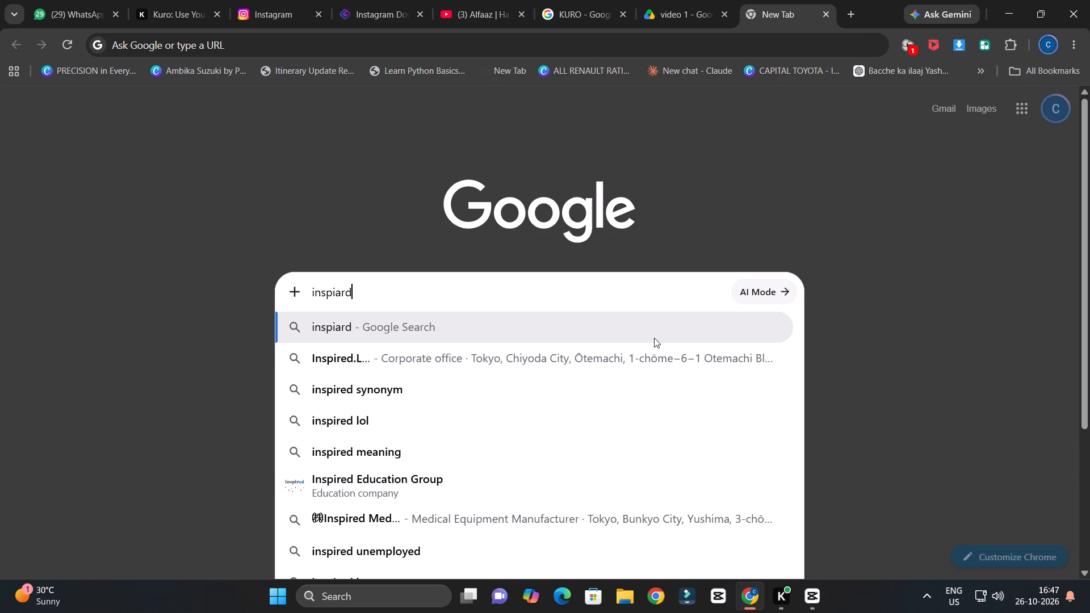
click(392, 452)
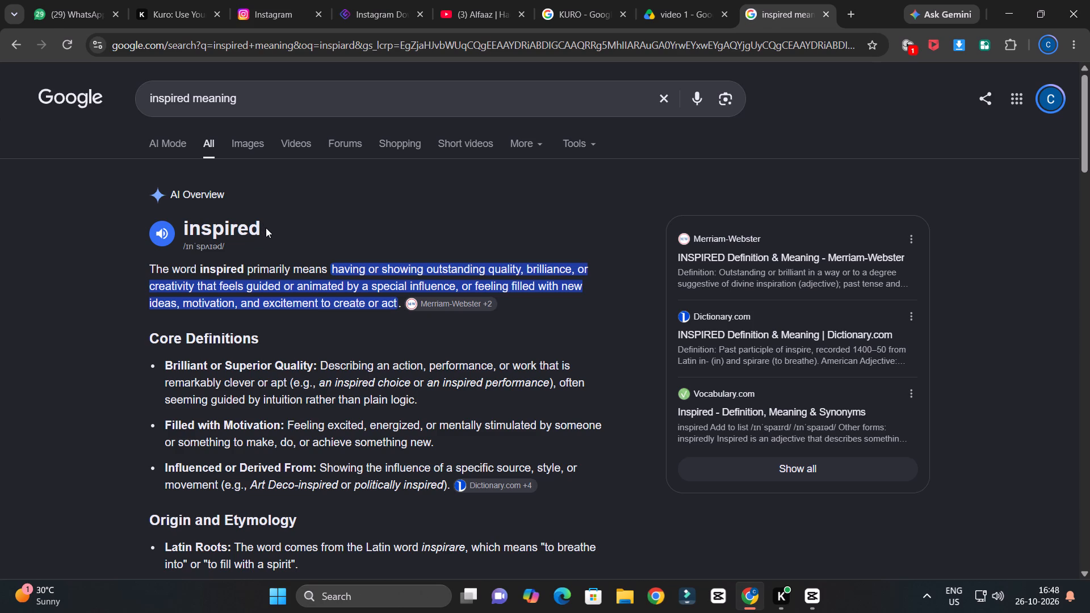
Copy the heading word "inspired" from the Google AI Overview.
drag(266, 228, 221, 226)
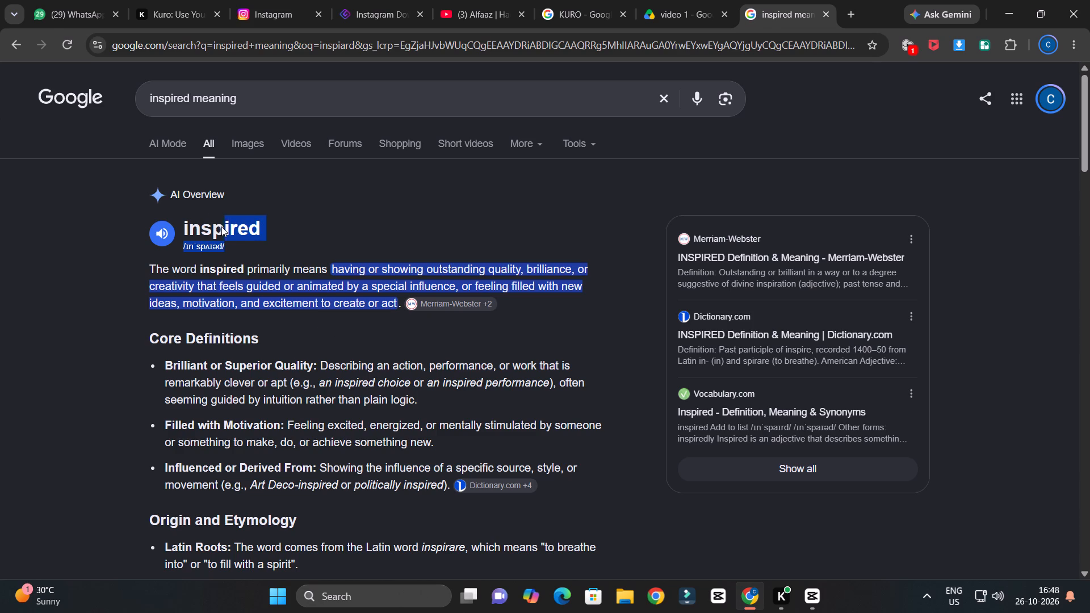
drag(221, 226, 218, 221)
click(266, 225)
drag(262, 224, 207, 226)
drag(207, 226, 290, 234)
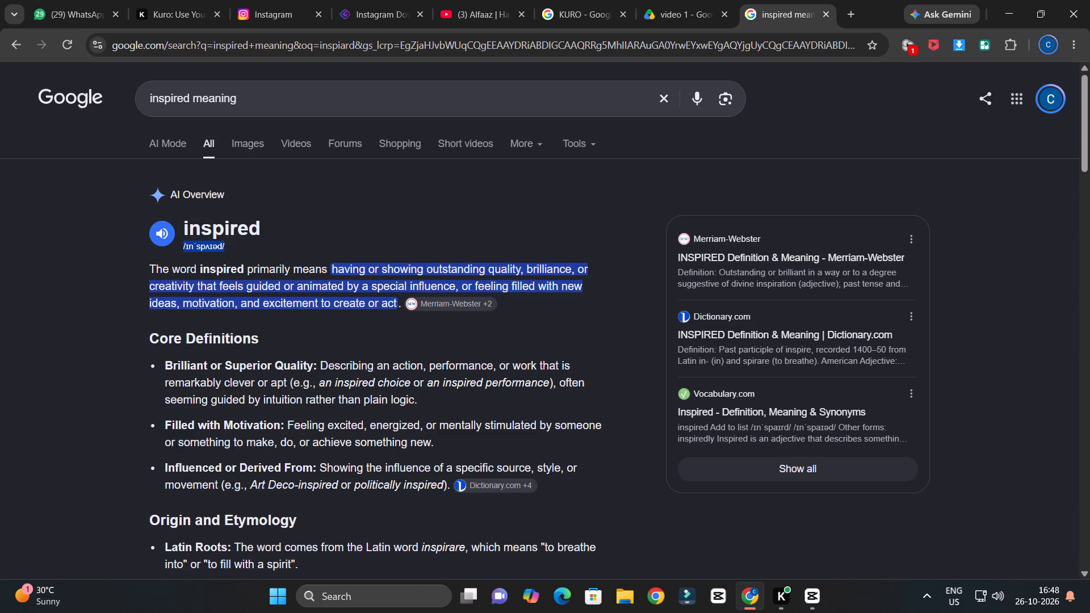
drag(182, 229, 257, 229)
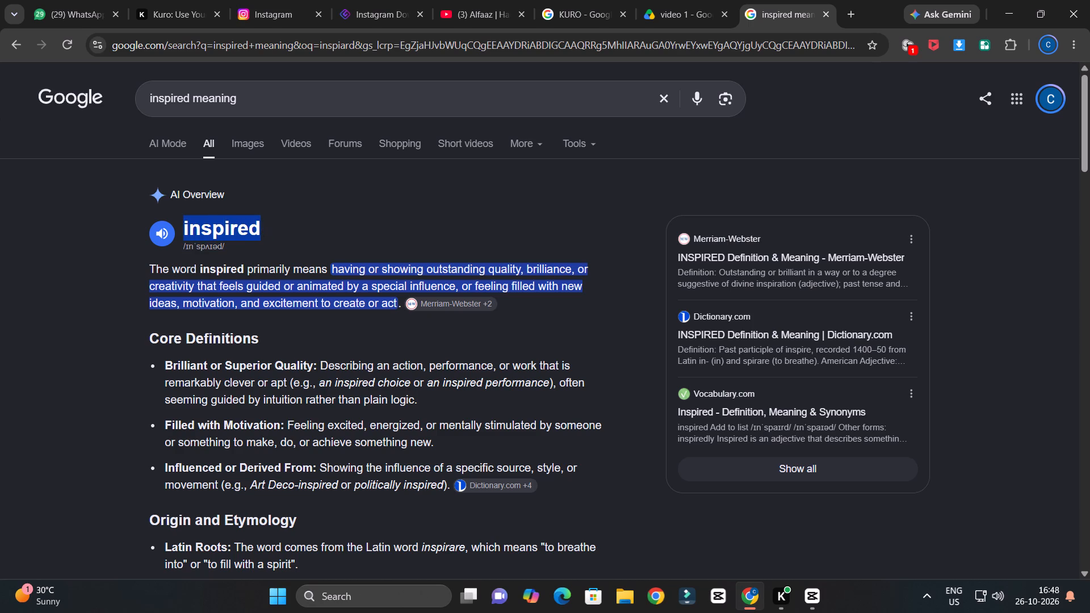
drag(257, 229, 257, 228)
key(ctrl+c)
Back in CapCut, replace the copied "ma'am" caption's text with the copied word "inspired" and apply title case.
click(1010, 14)
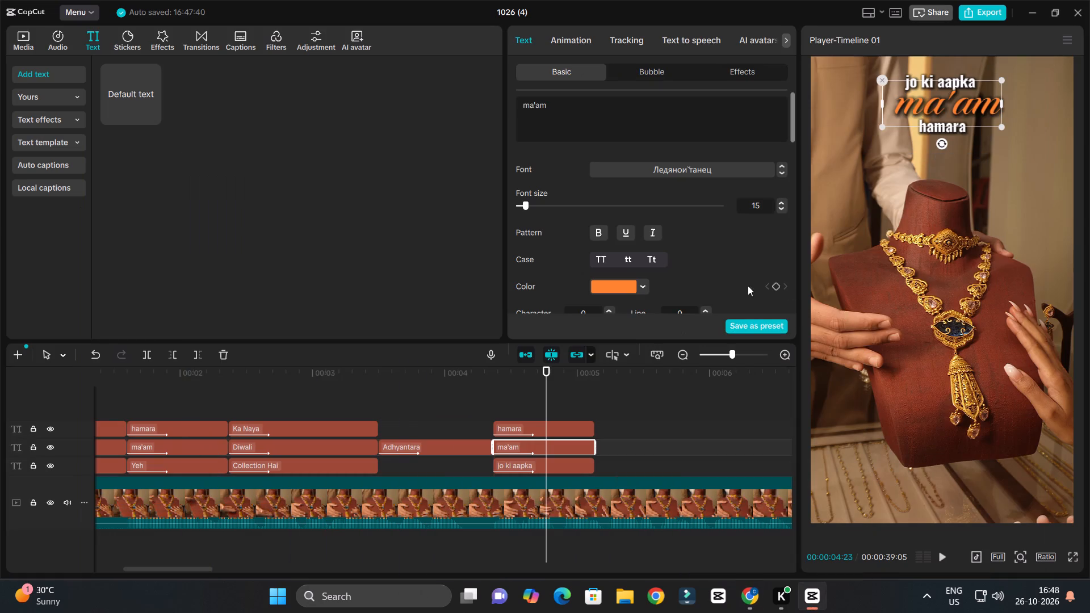
drag(596, 111, 484, 96)
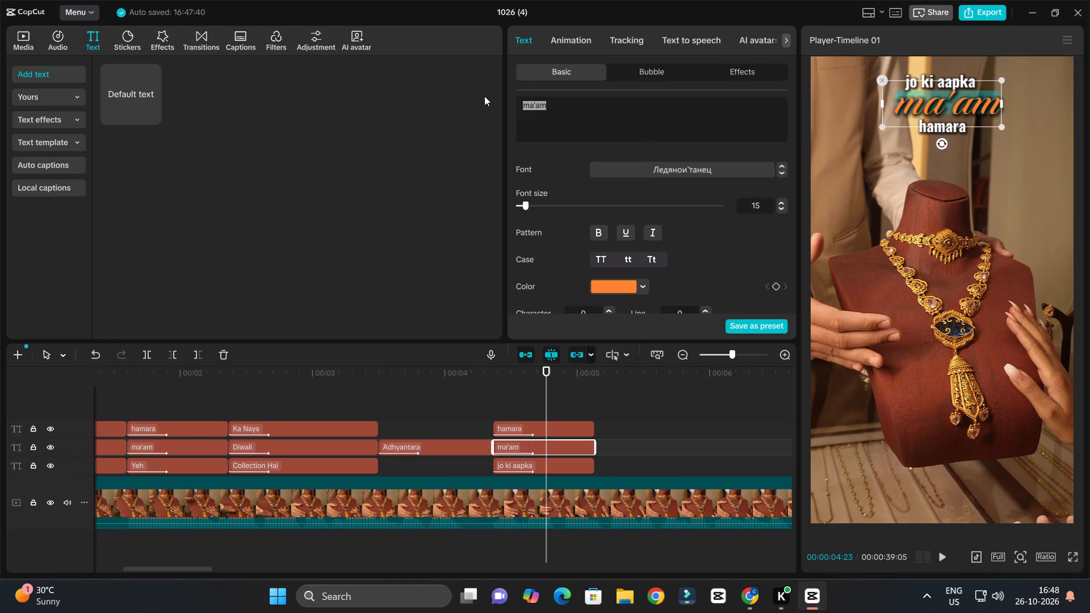
key(ctrl+v)
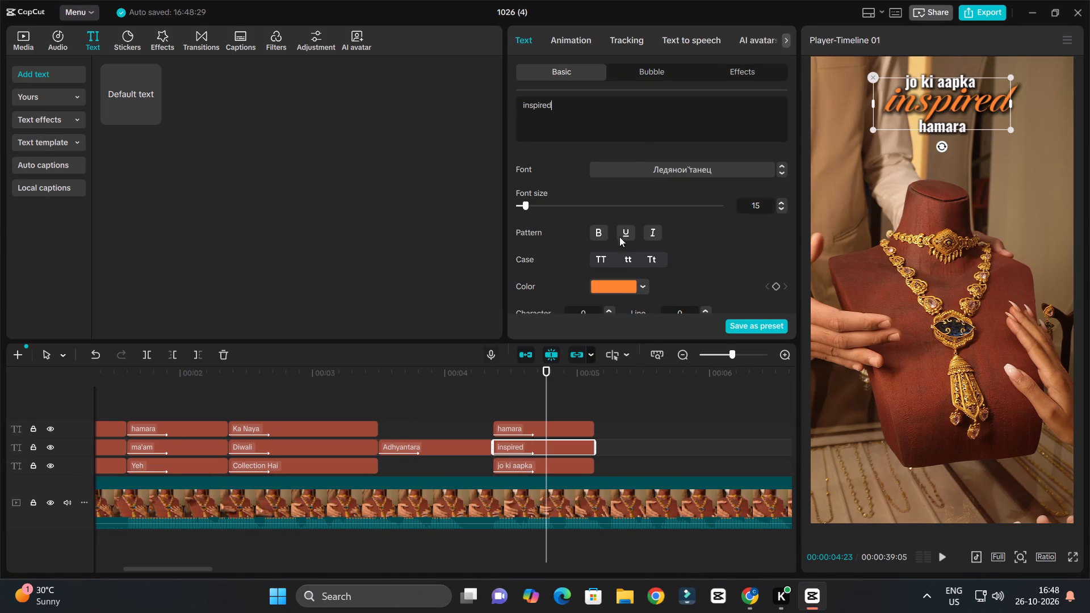
click(653, 258)
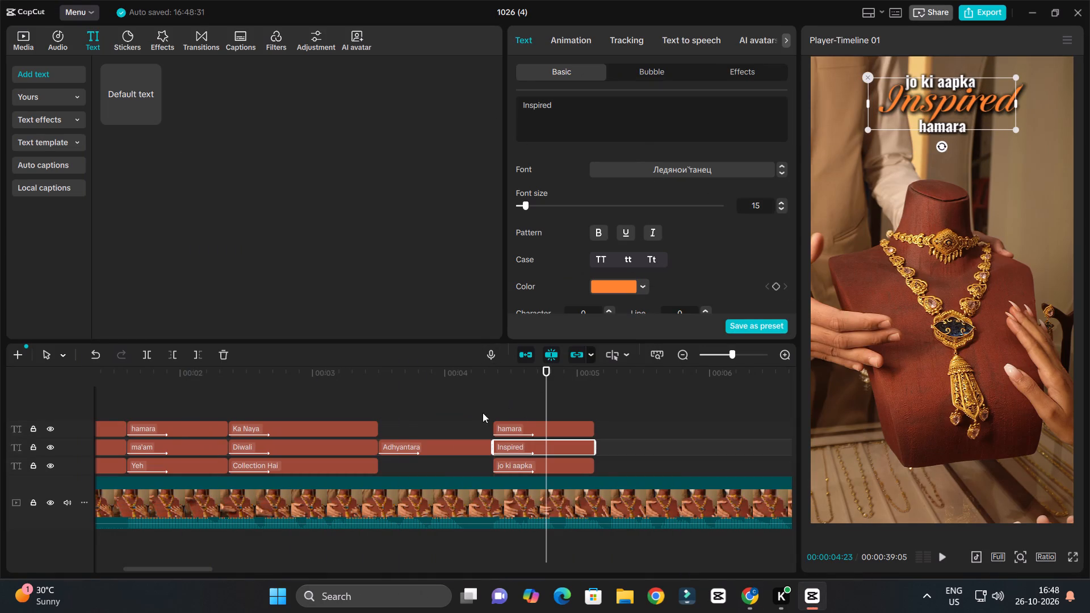
Replay the phrase around the "Inspired" caption group to check the captions' wording and timing against the speech.
click(492, 373)
key(space)
ctrl+scroll(650, 404, up, 3)
key(space)
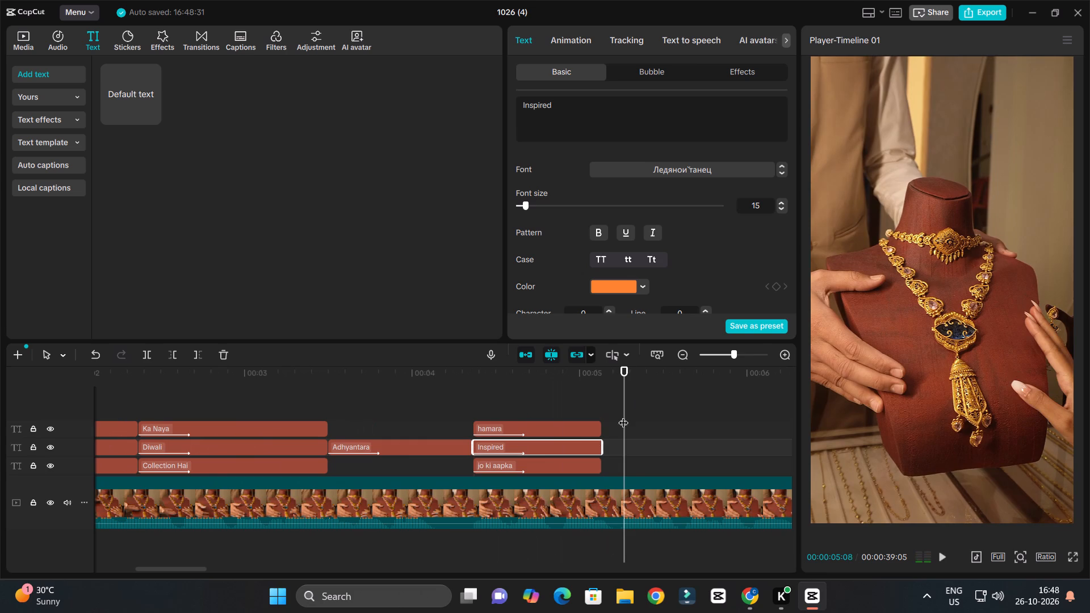
key(space)
key(space)
click(492, 377)
key(space)
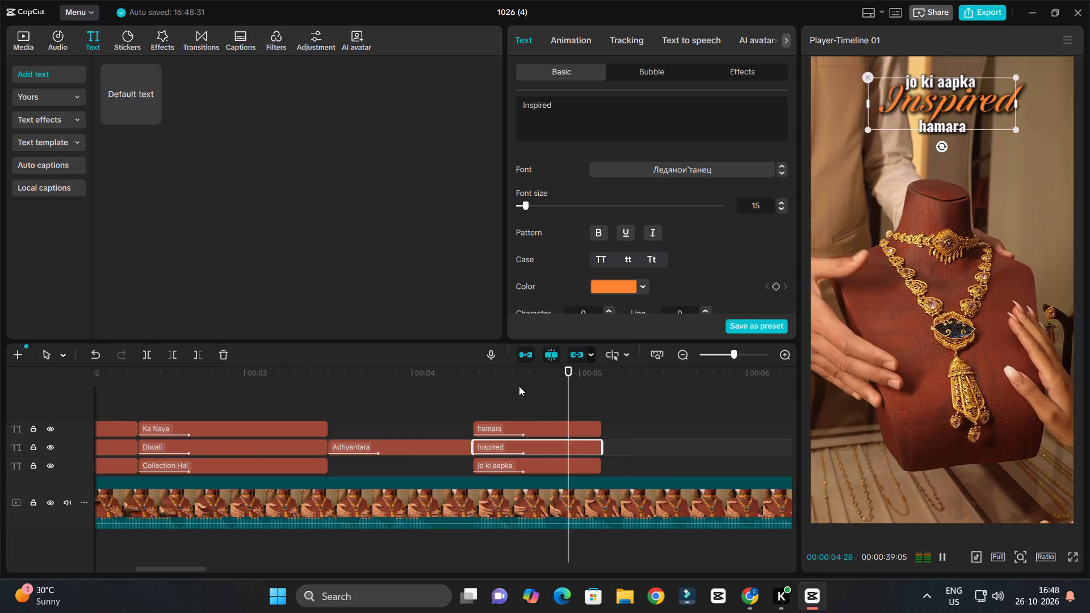
key(space)
ctrl+scroll(589, 407, down, 3)
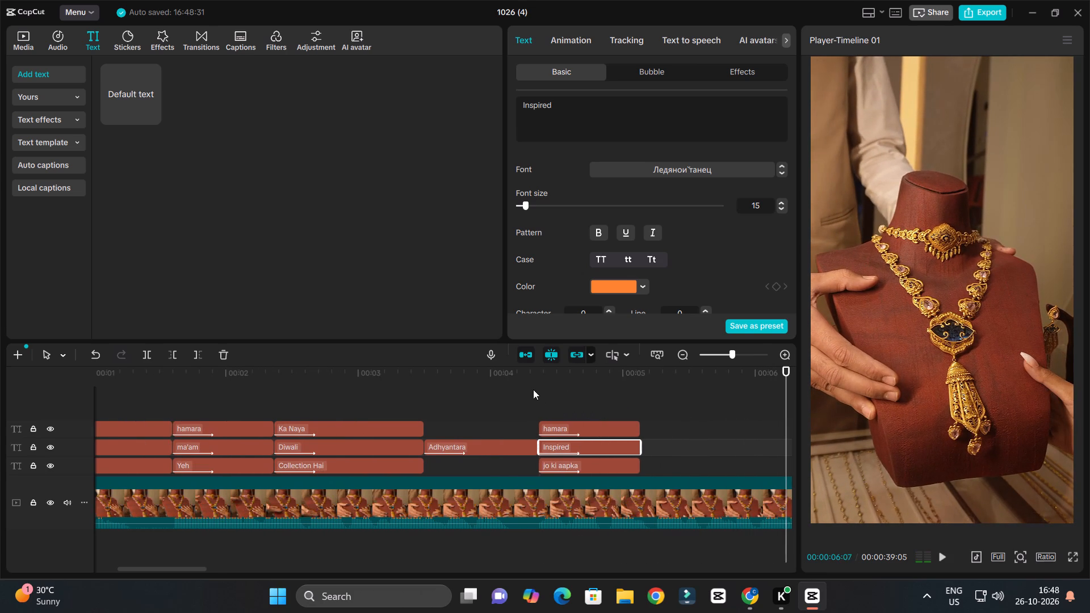
click(533, 381)
key(space)
ctrl+scroll(665, 414, up, 2)
key(space)
Reposition the "jo ki aapka" caption slightly to the right so it sits centred above "Inspired" in the preview.
click(965, 100)
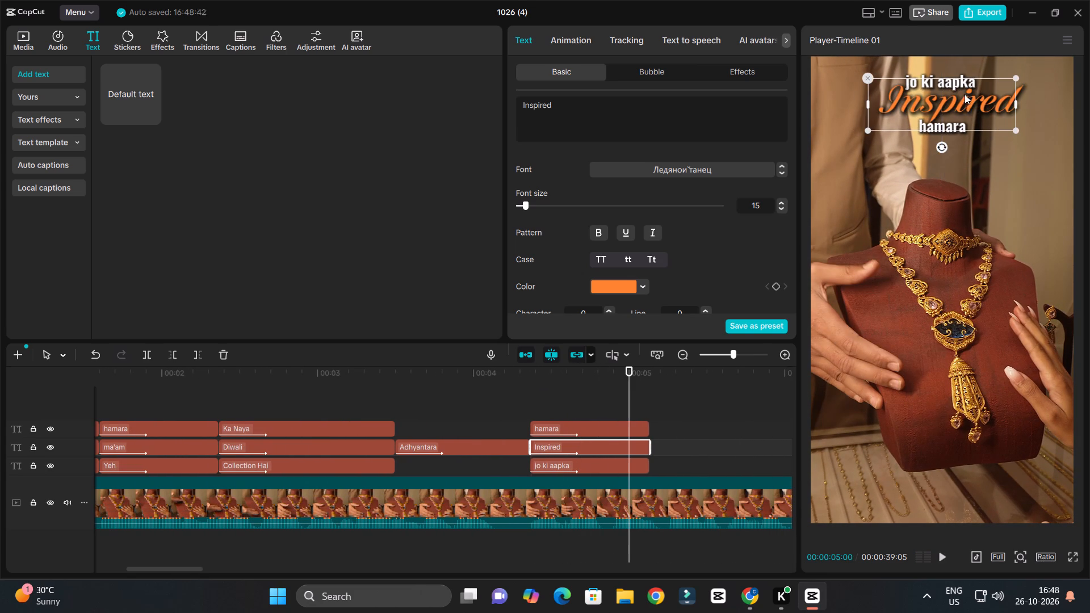
click(946, 72)
drag(946, 77, 944, 77)
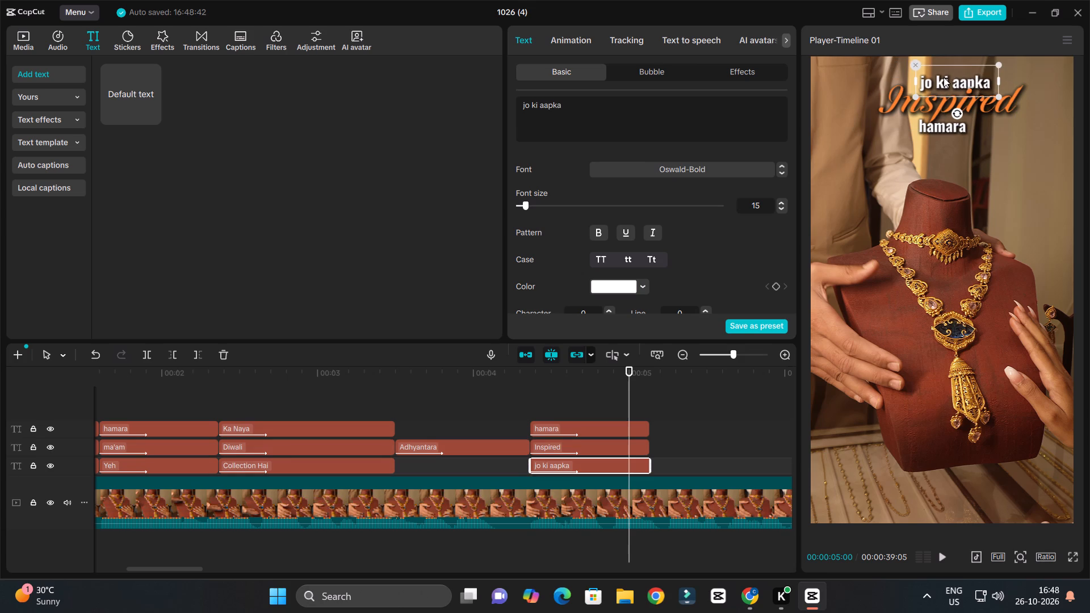
drag(944, 77, 960, 79)
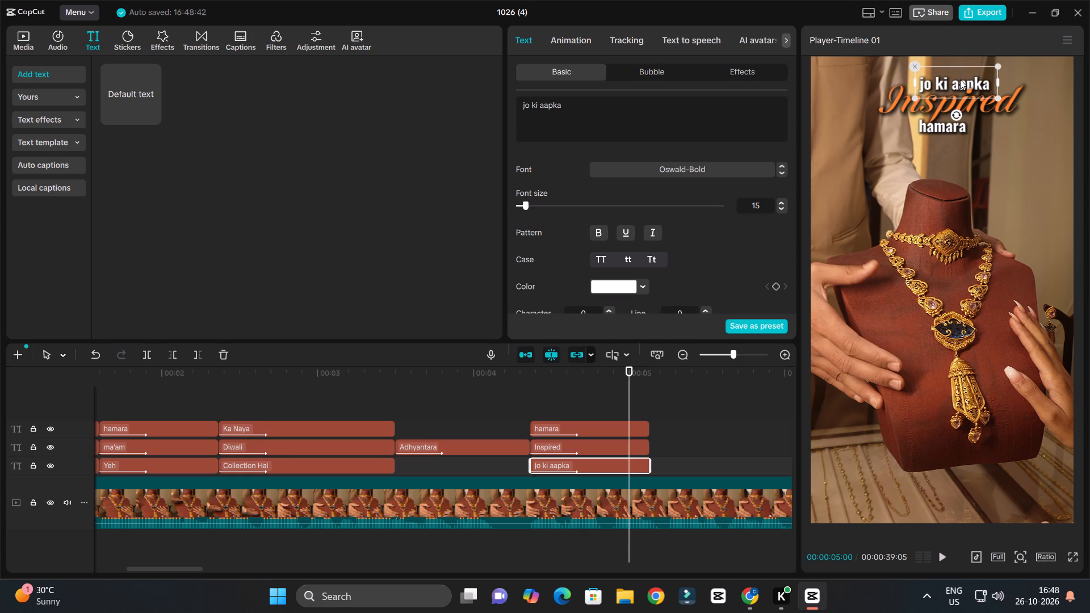
drag(960, 79, 957, 78)
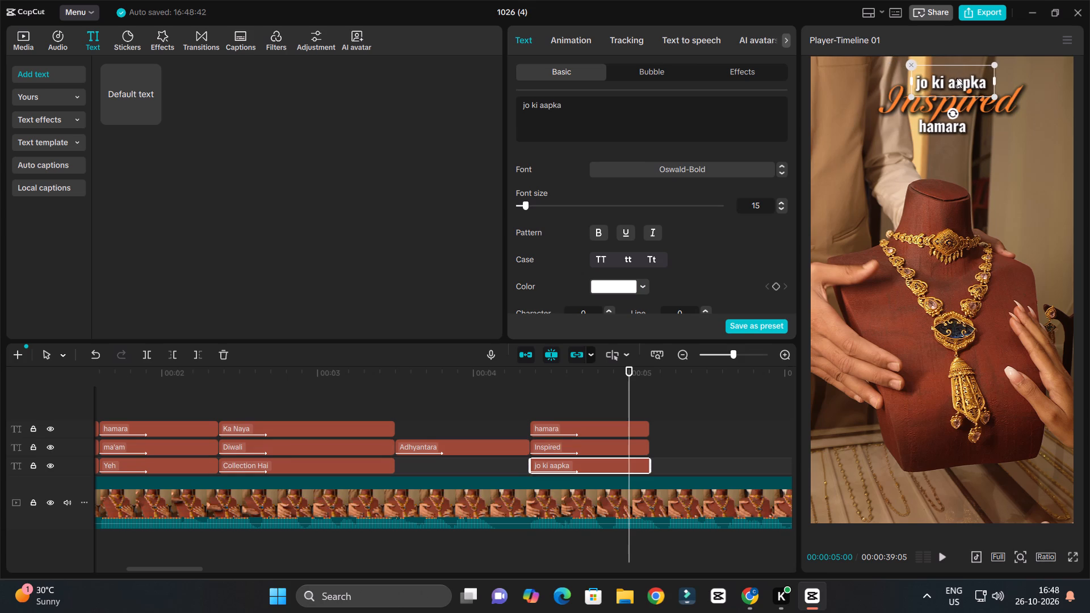
drag(957, 78, 956, 78)
Change the text of the "hamara" caption below "Inspired" to "hai" and centre it under that word.
click(952, 133)
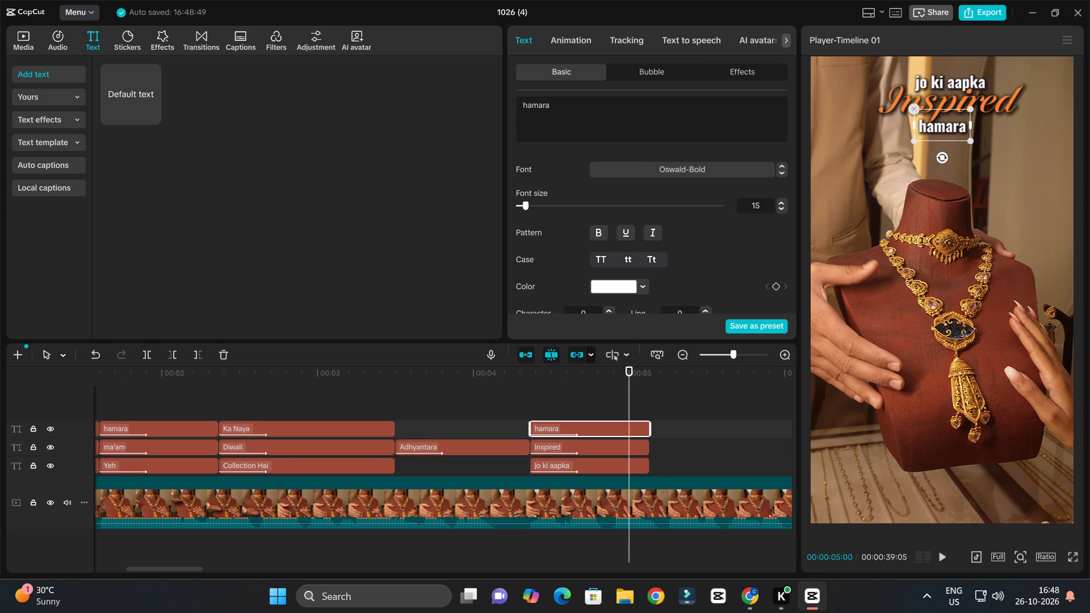
drag(569, 115, 510, 103)
text(hai)
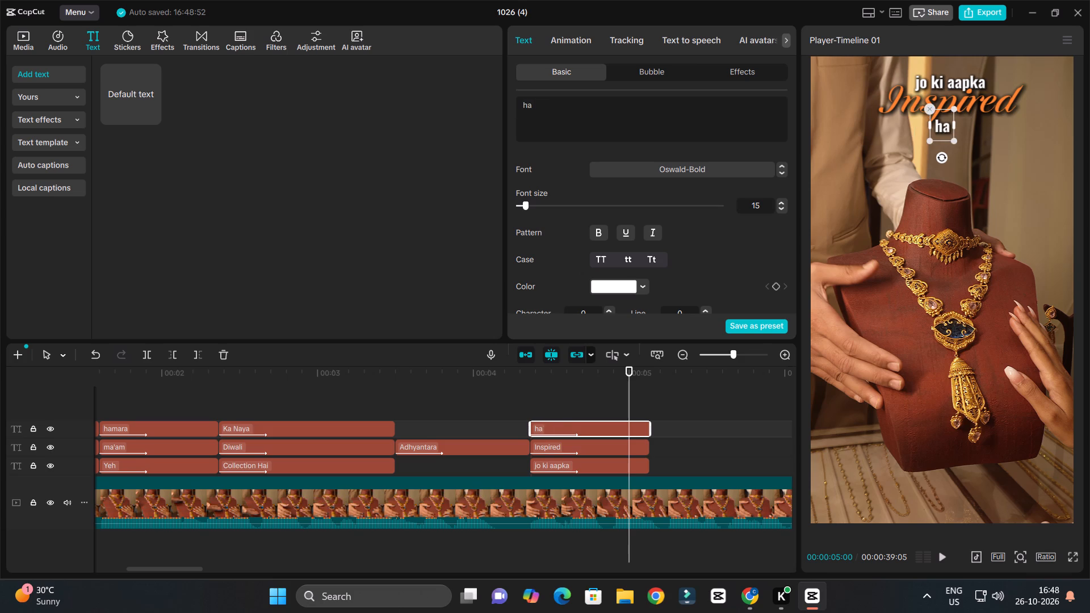
key(space)
key(BackSpace)
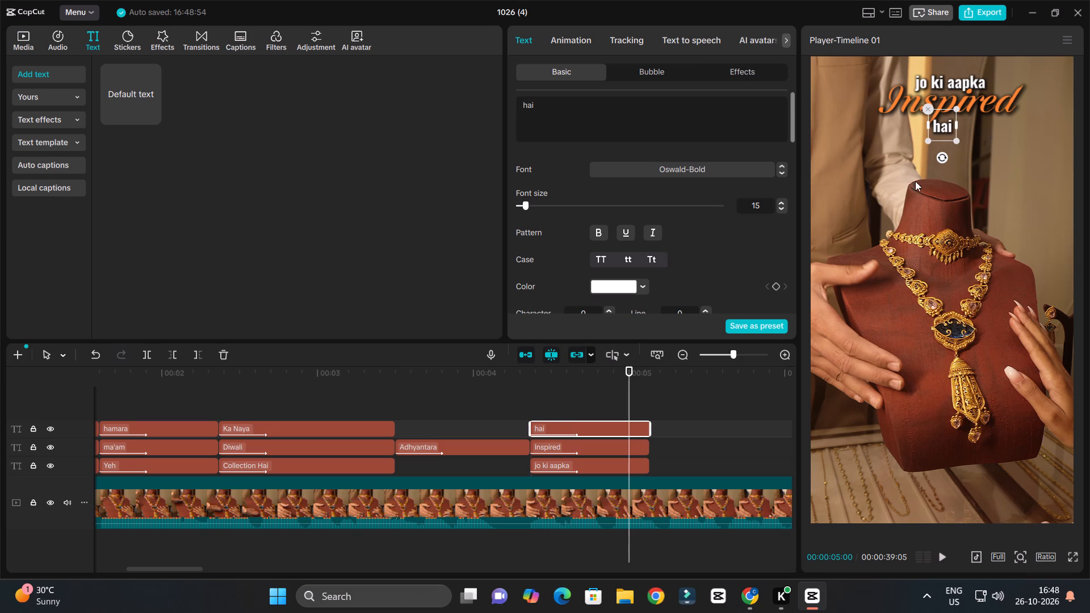
drag(946, 127, 959, 124)
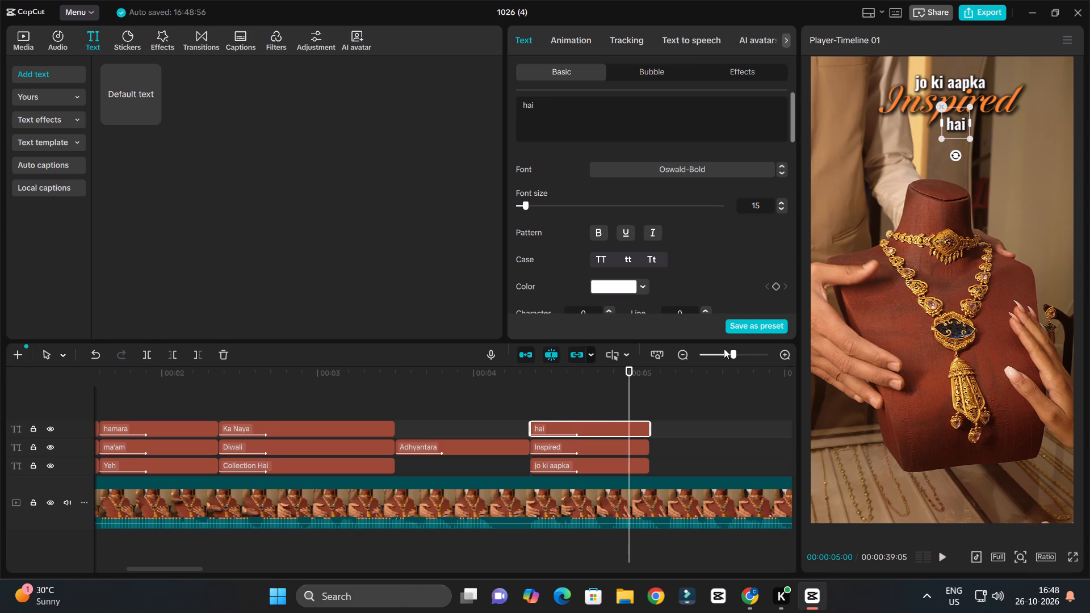
Extend the "hai", "Inspired" and "jo ki aapka" captions together to end at about 5.6 s, and play on through the following speech.
click(518, 375)
key(space)
ctrl+scroll(614, 417, up, 2)
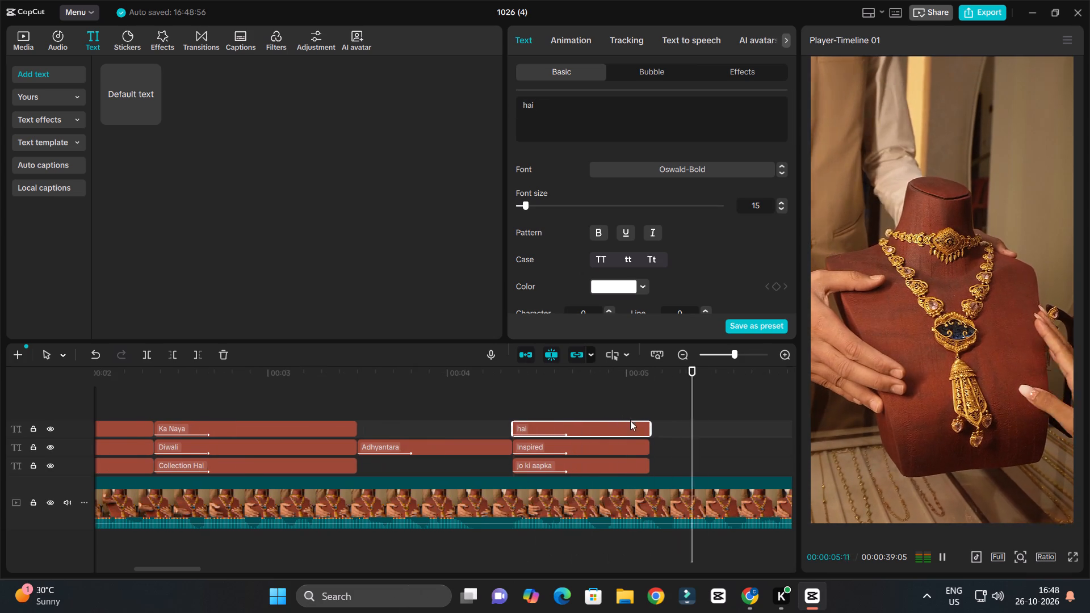
key(space)
drag(678, 409, 643, 472)
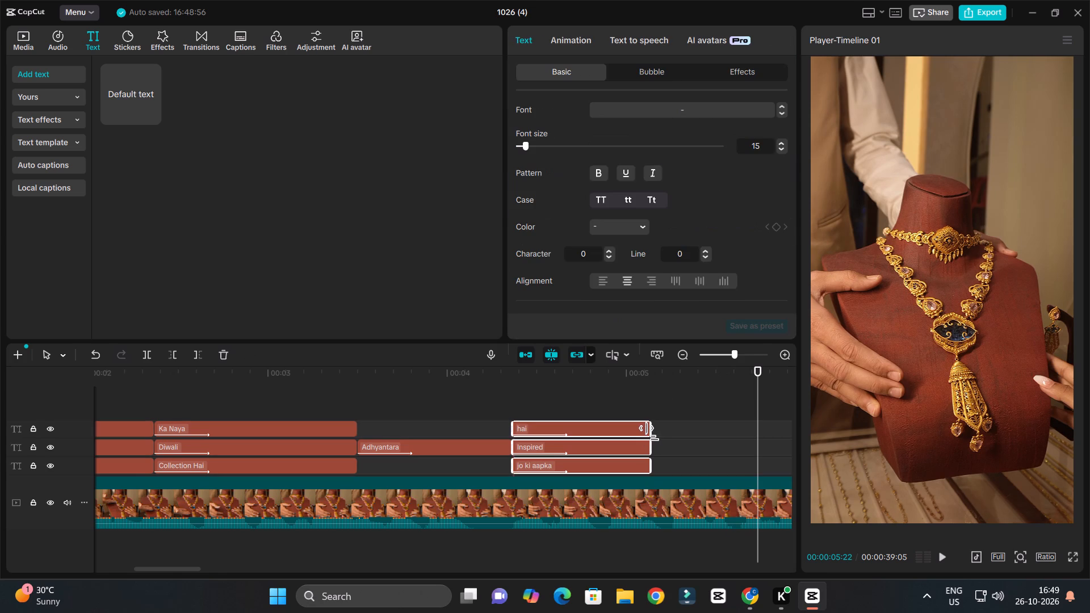
drag(651, 433, 736, 448)
click(679, 372)
key(space)
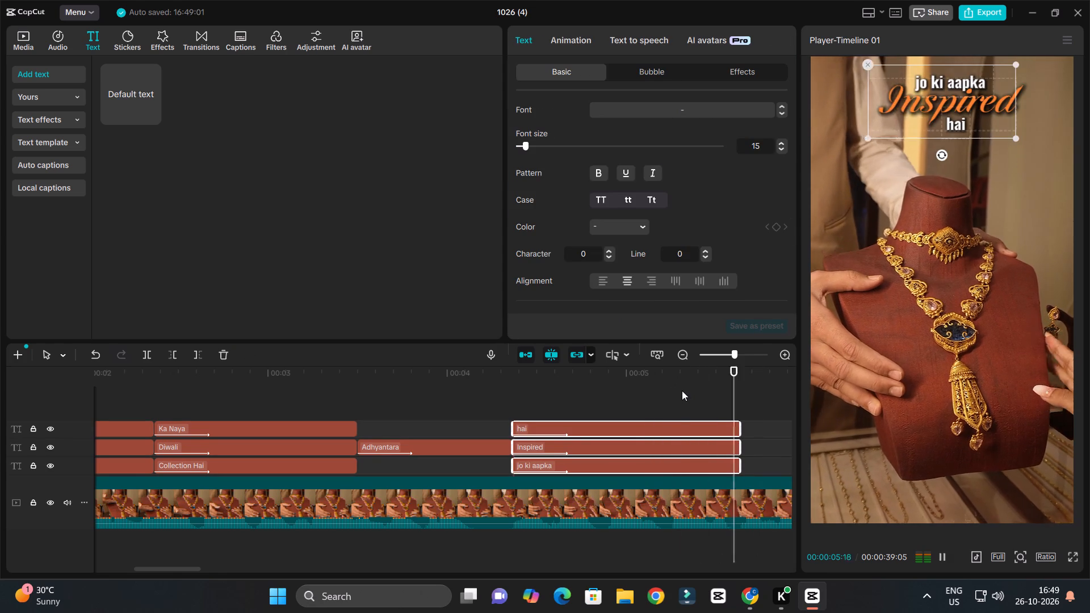
ctrl+scroll(666, 401, down, 4)
key(space)
ctrl+scroll(395, 413, down, 4)
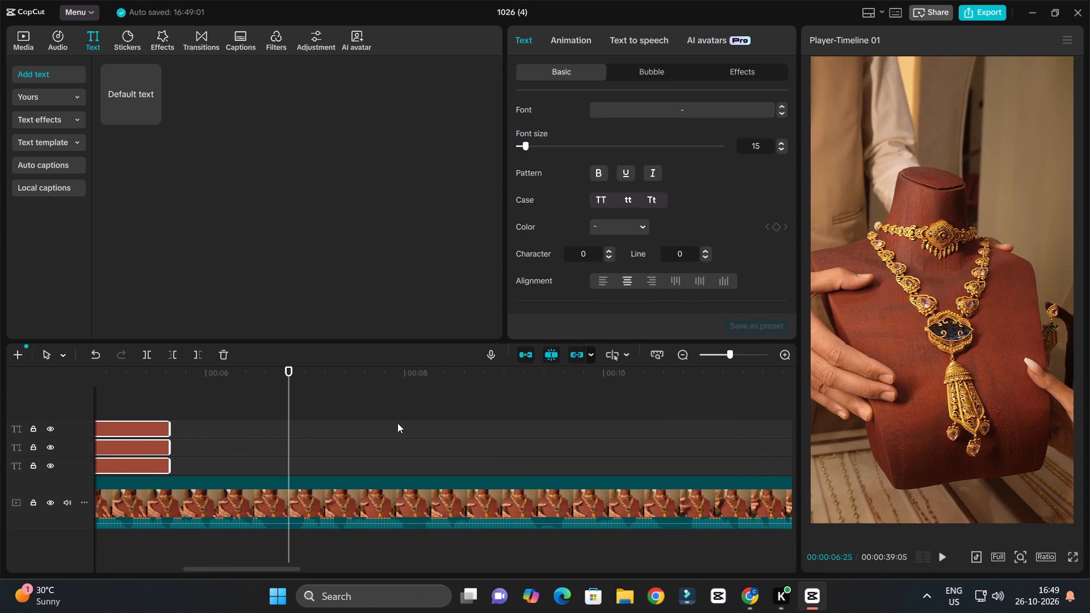
Switch to Chrome and search Google for "cosmic wonder" to check the next caption's spelling.
click(759, 607)
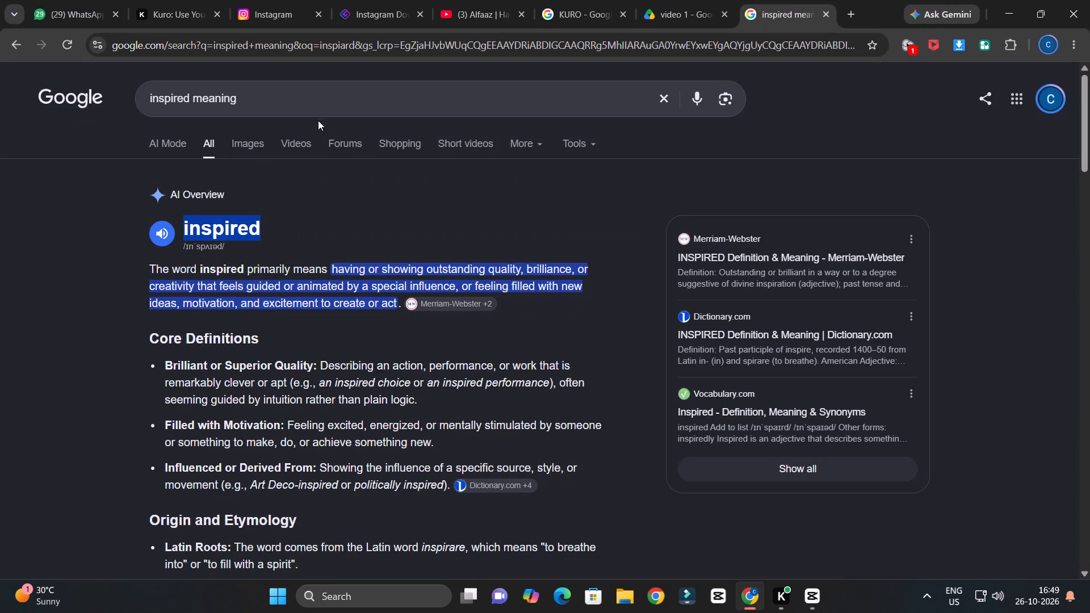
drag(317, 101, 111, 93)
key(BackSpace)
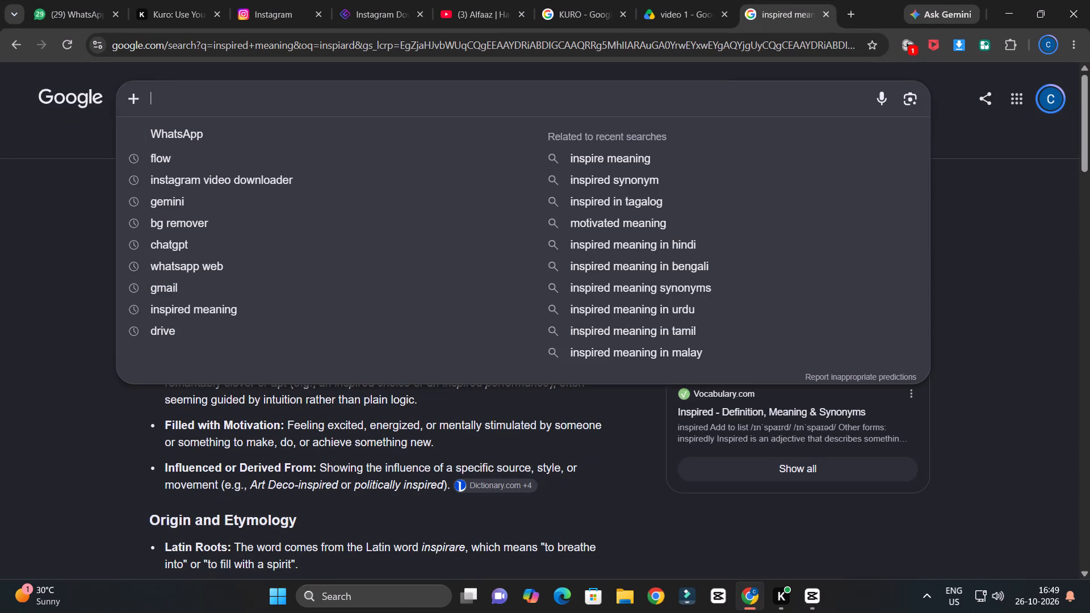
text(cosmin)
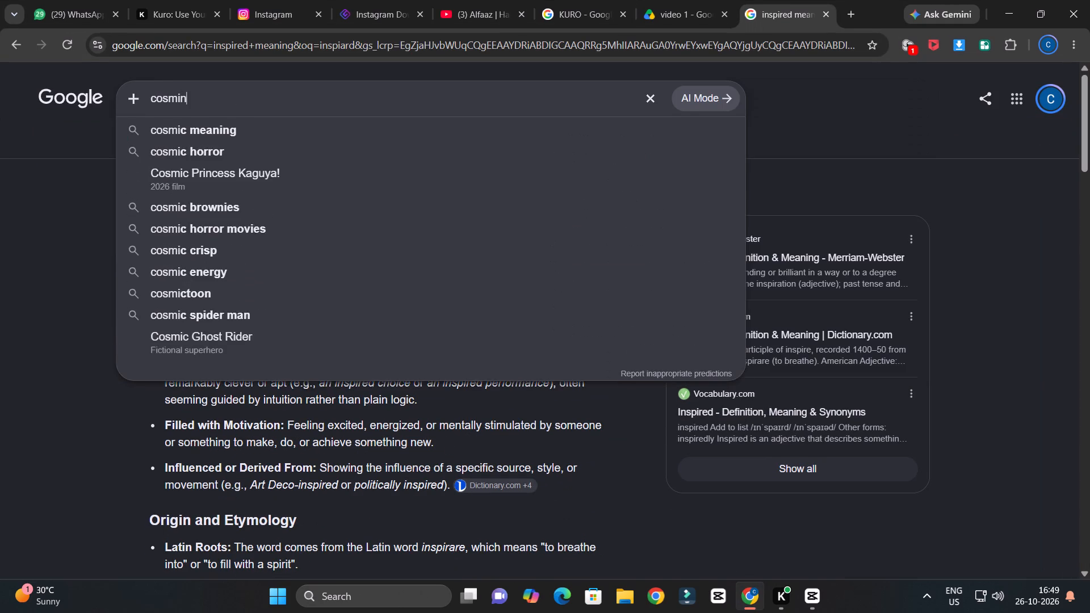
key(equal)
key(BackSpace)
key(BackSpace)
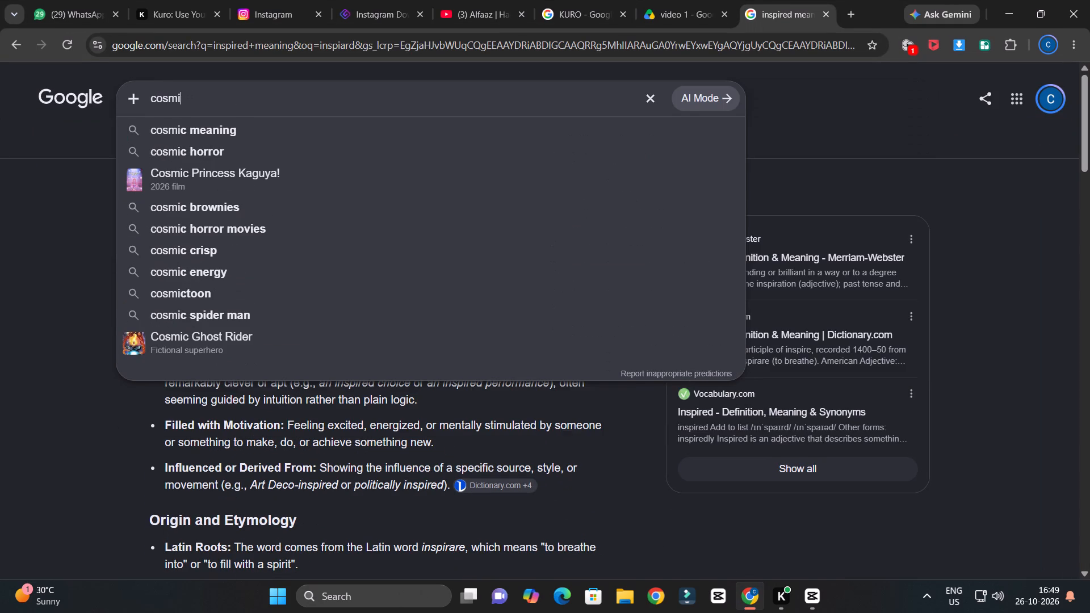
key(k)
key(BackSpace)
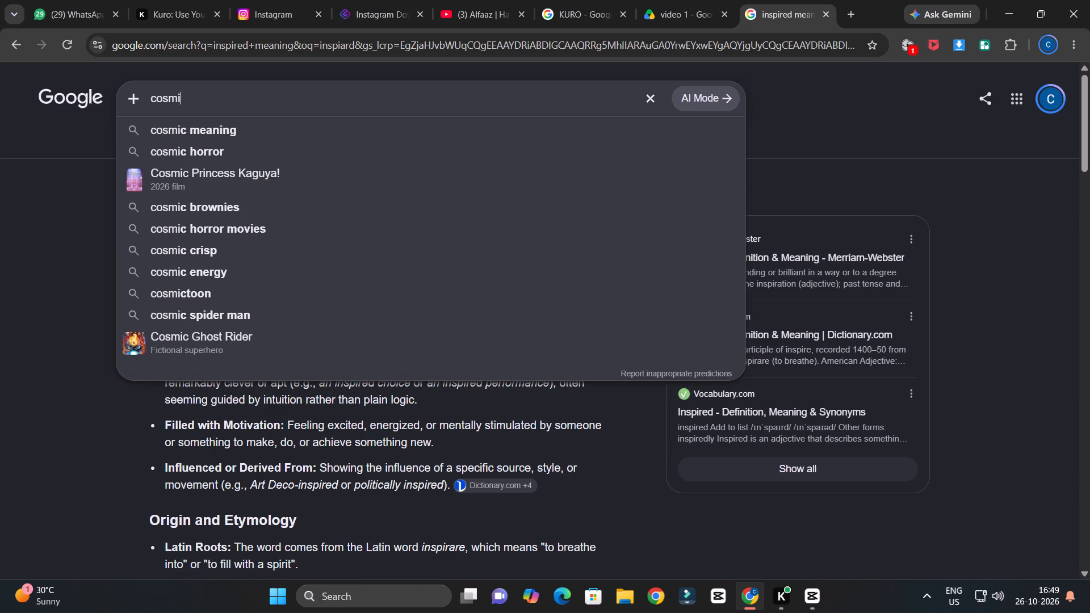
text(c wo)
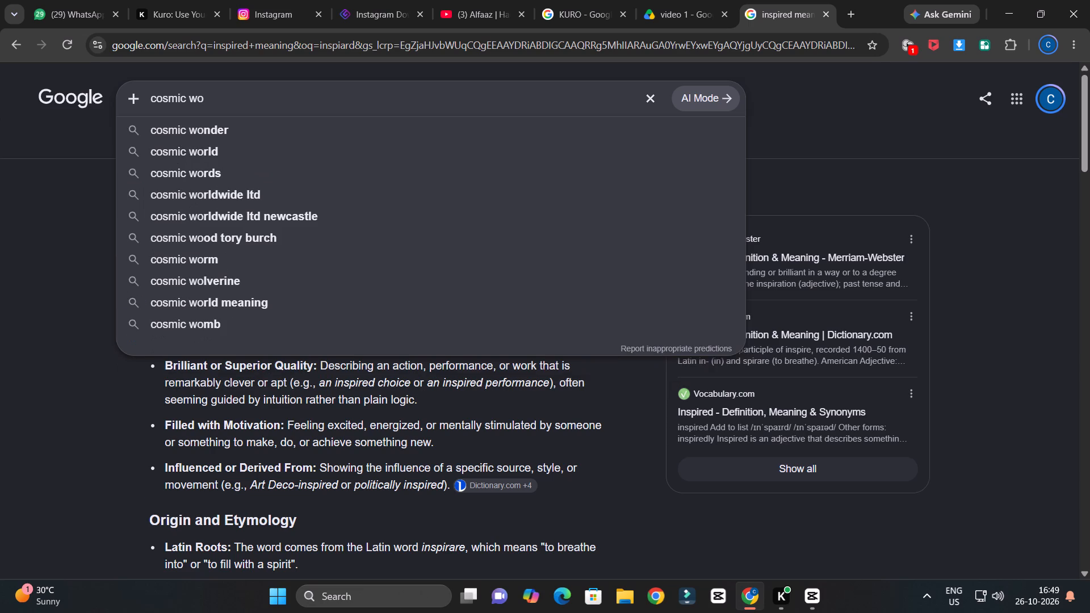
text(nd)
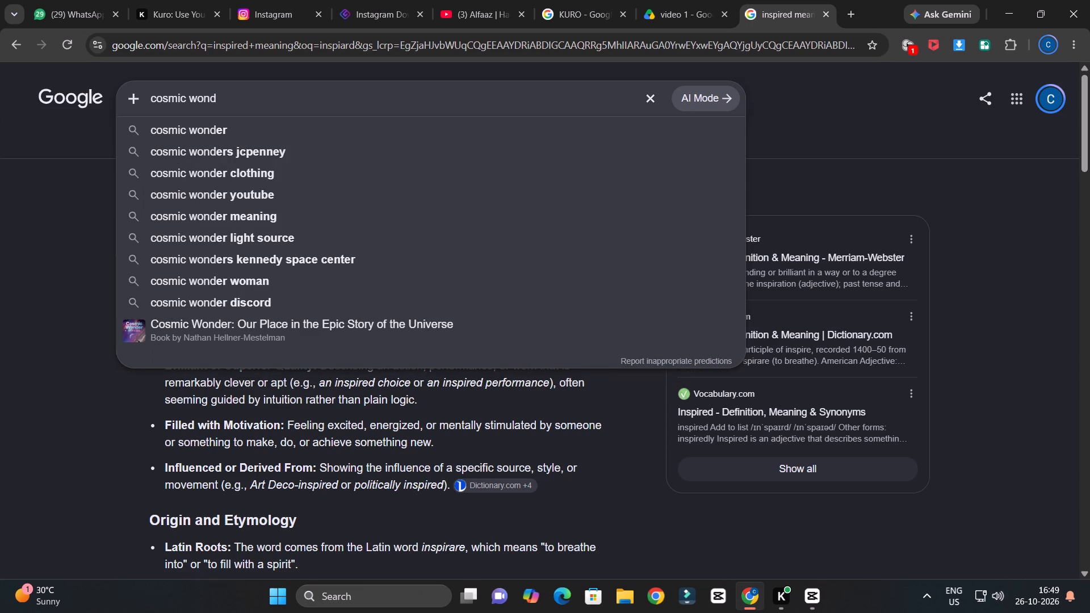
click(269, 129)
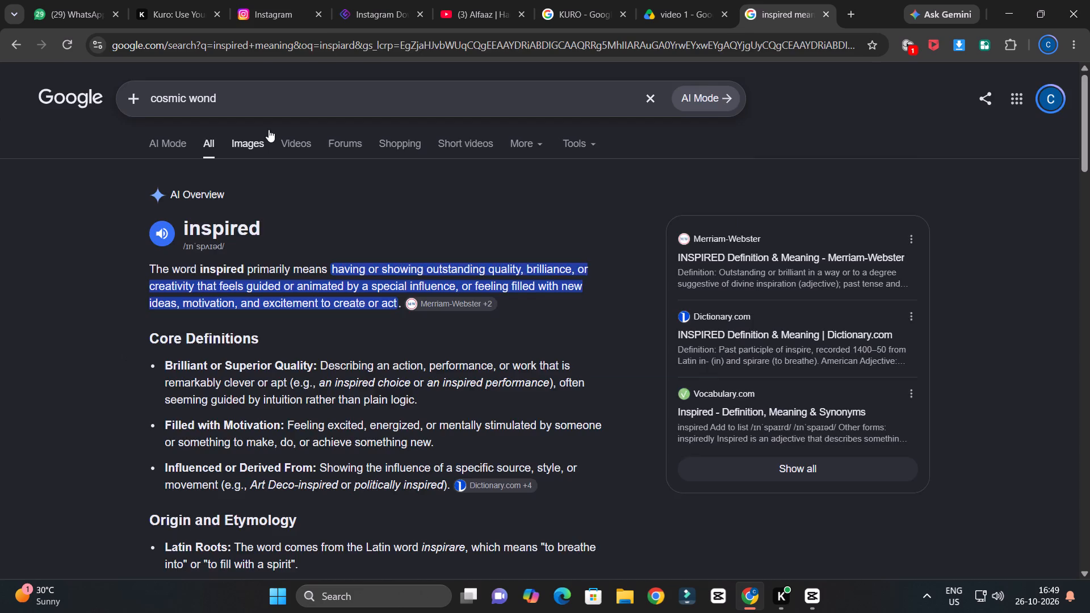
Copy the search phrase "cosmic wonder".
drag(245, 102, 155, 87)
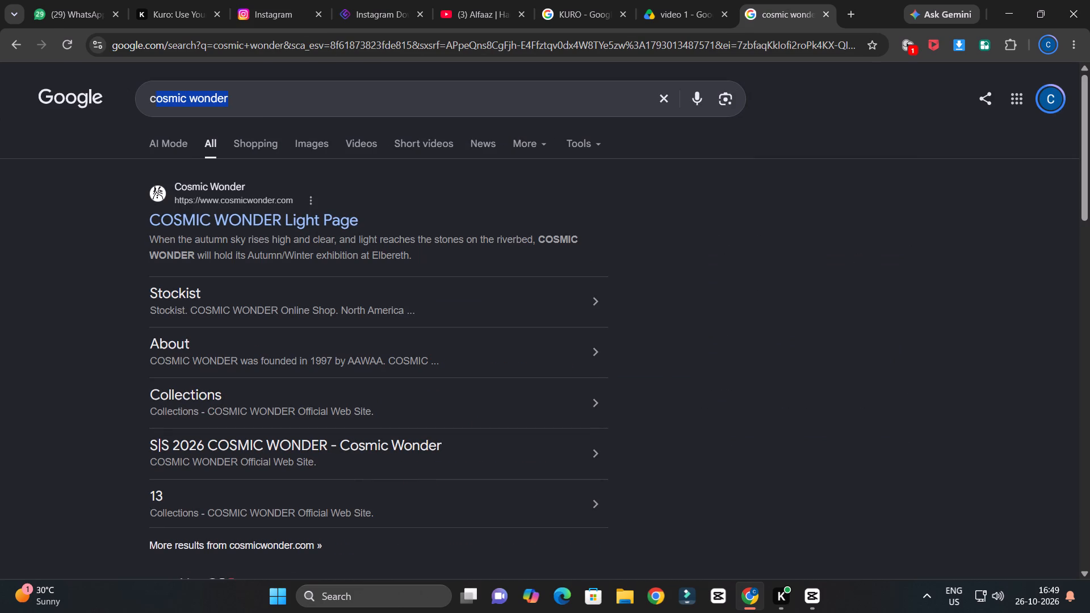
drag(155, 87, 133, 89)
key(ctrl+c)
Back in CapCut, duplicate the "Inspired" caption and place the copy directly after the original on the same track.
click(825, 597)
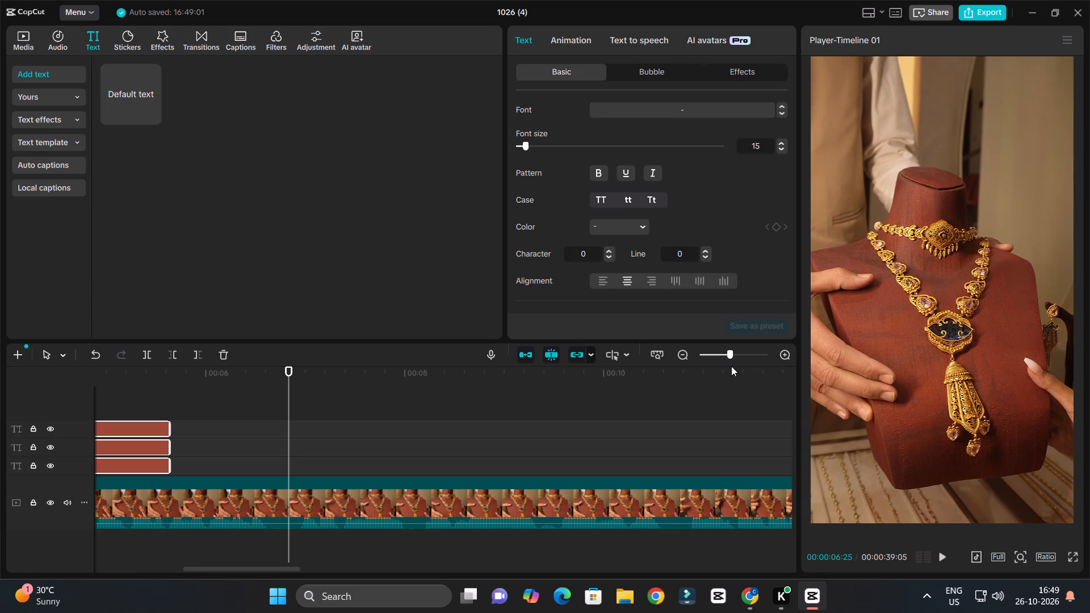
scroll(230, 446, up, 3)
ctrl+scroll(259, 441, down, 9)
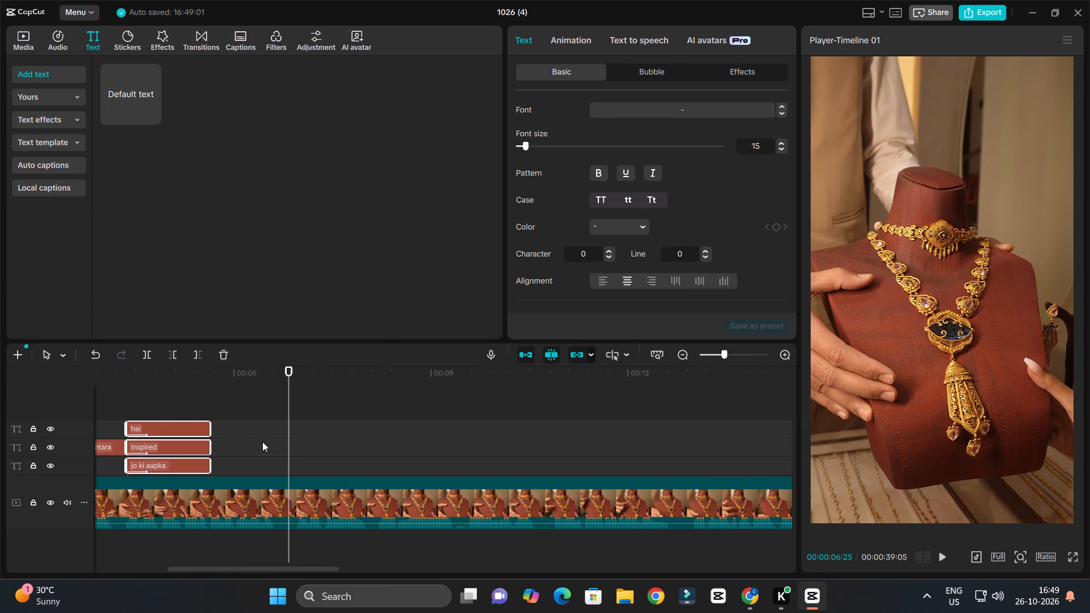
drag(196, 381, 149, 400)
key(space)
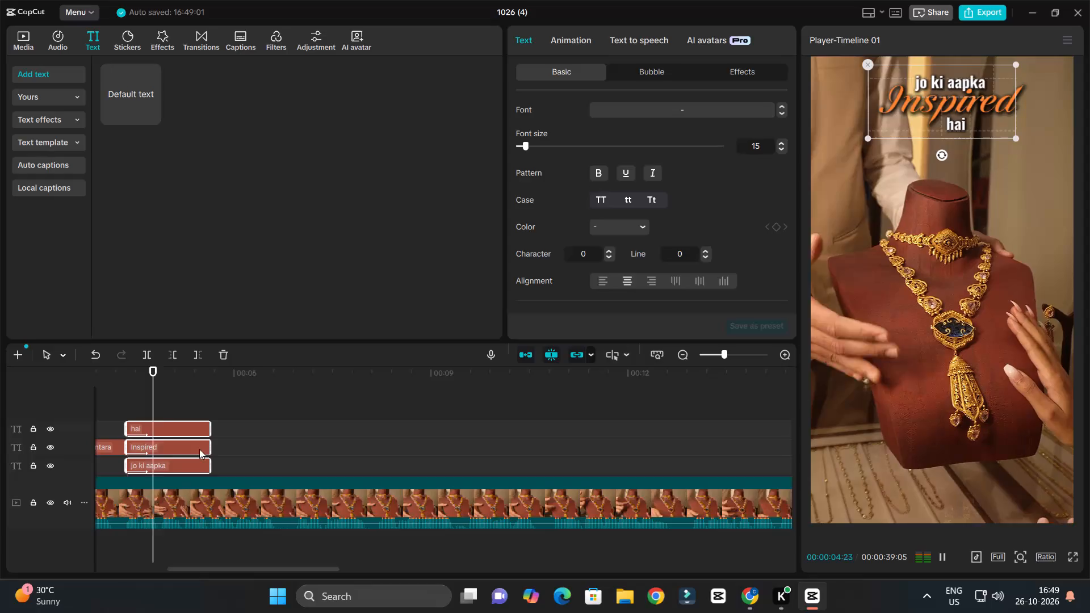
key(space)
click(172, 452)
alt+drag(172, 452, 265, 447)
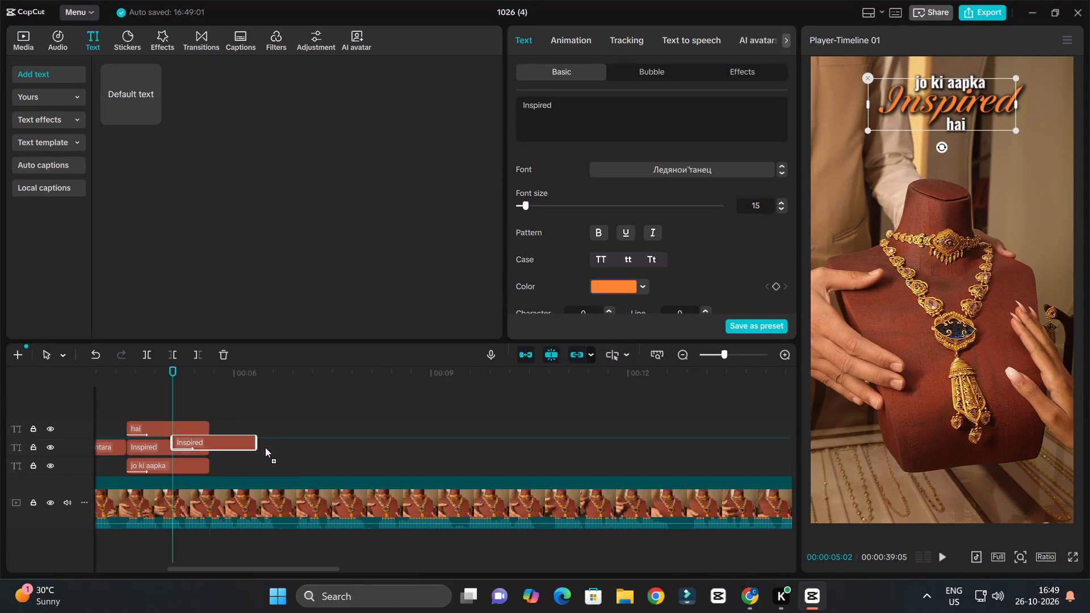
alt+drag(265, 447, 254, 451)
Replace the text of the copied "Inspired" caption with the copied phrase "cosmic wonder".
key(space)
ctrl+scroll(314, 419, up, 3)
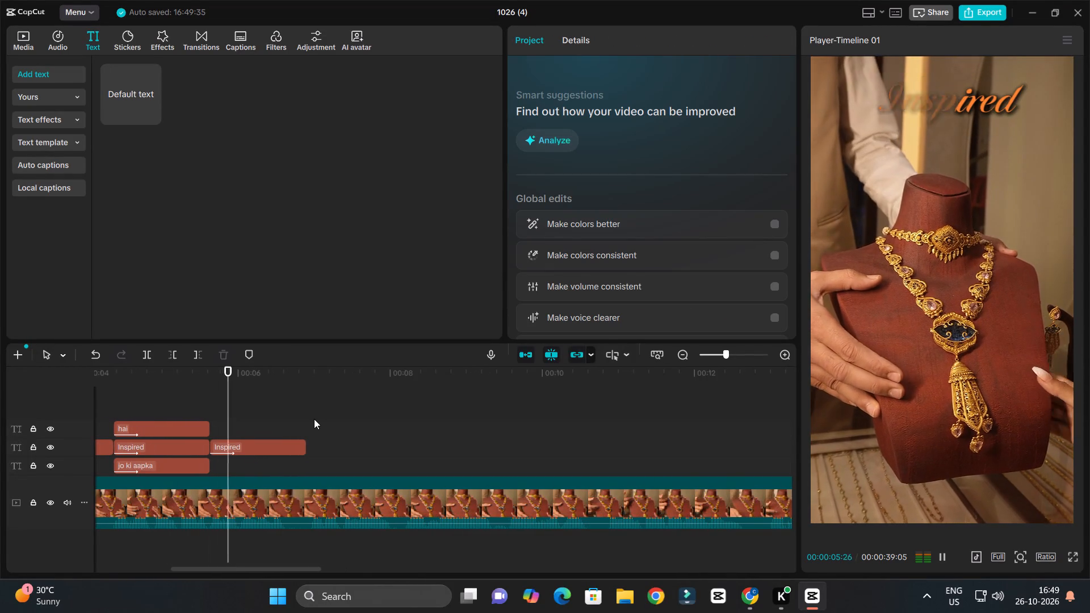
ctrl+scroll(314, 419, up, 2)
key(space)
click(279, 447)
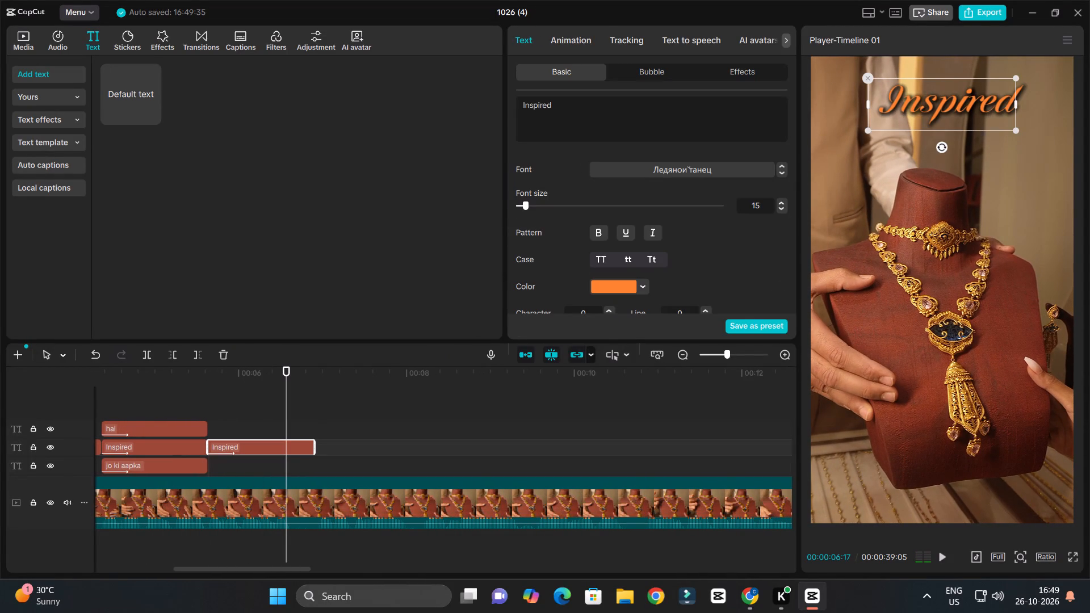
drag(584, 114, 490, 107)
key(ctrl+v)
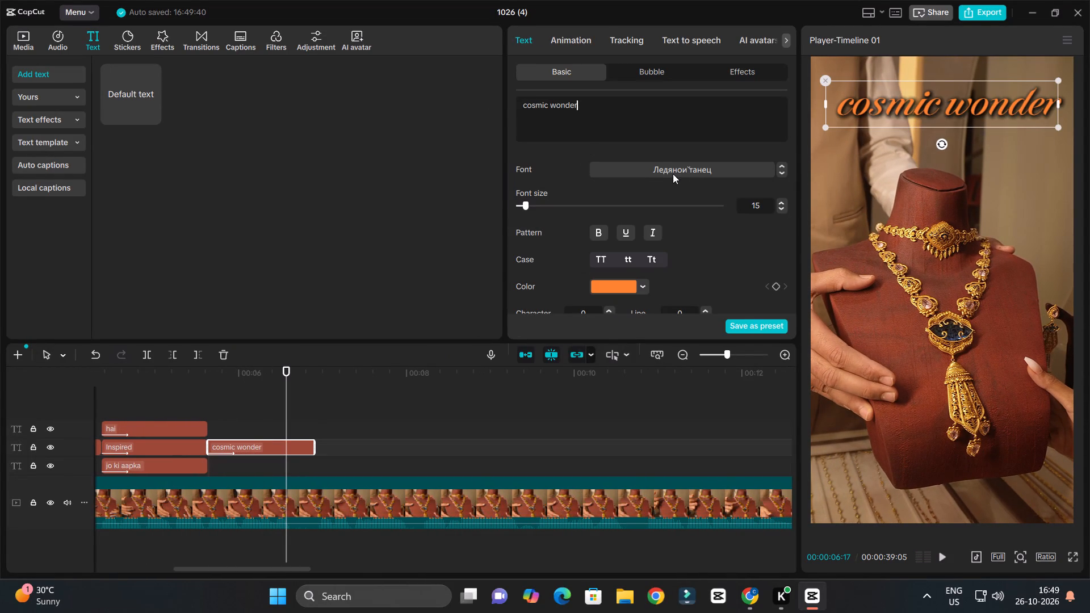
Scale the "cosmic wonder" caption down slightly, capitalise each word, and move it a little higher in the frame.
drag(1057, 127, 1022, 112)
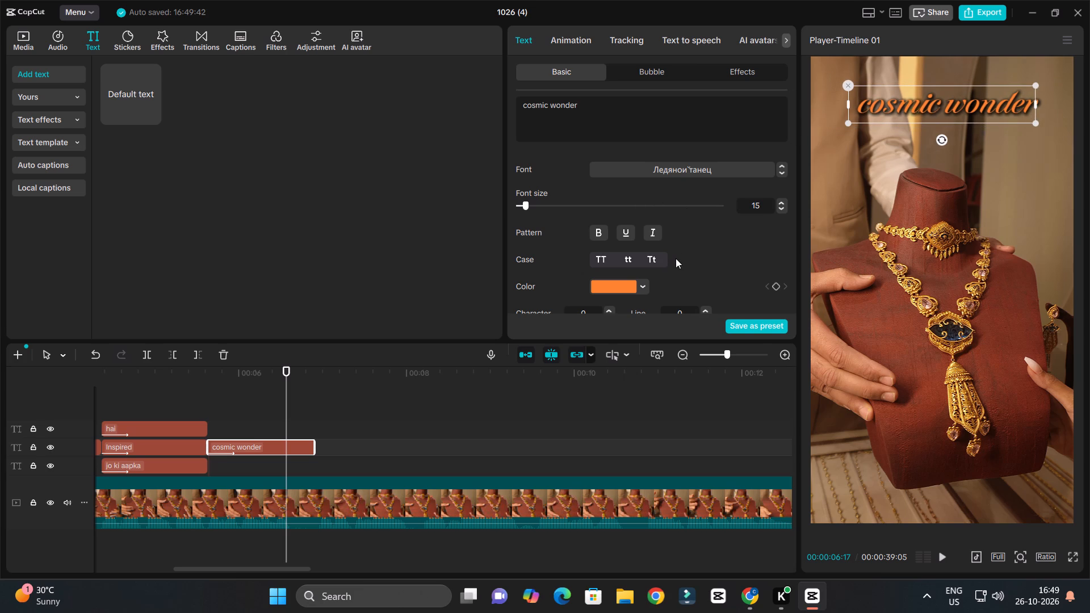
click(650, 257)
drag(1013, 105, 1012, 93)
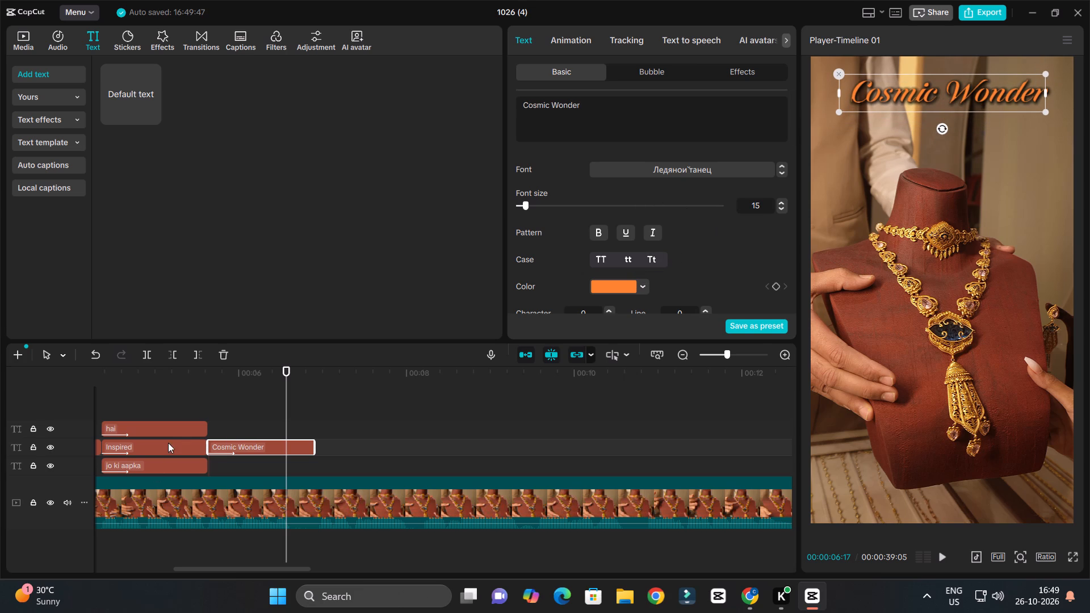
Duplicate the "hai" caption directly after the original, above "Cosmic Wonder" on the timeline, and change the copy's text to "se".
drag(211, 375, 182, 393)
alt+drag(168, 430, 271, 435)
key(space)
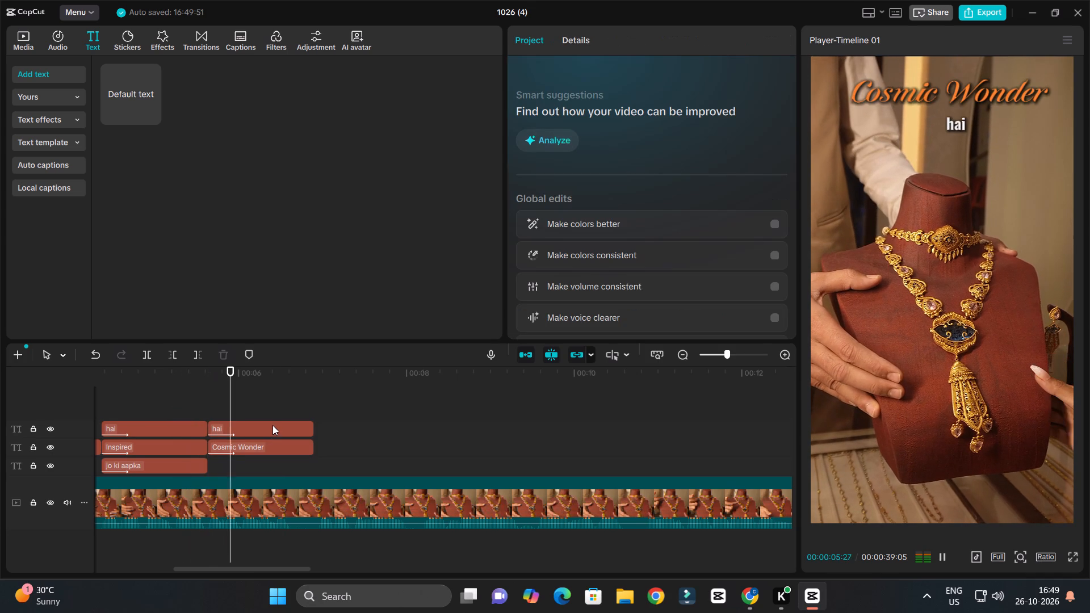
key(space)
click(272, 425)
drag(543, 114, 488, 95)
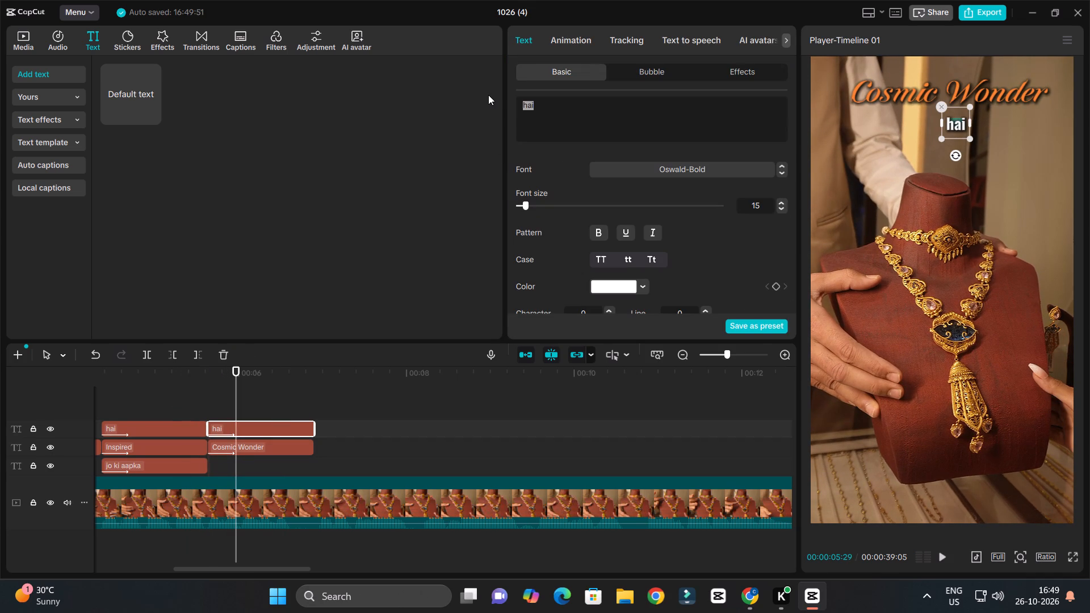
text(se)
Position the "se" caption centred just beneath "Cosmic Wonder" in the frame.
drag(954, 127, 956, 117)
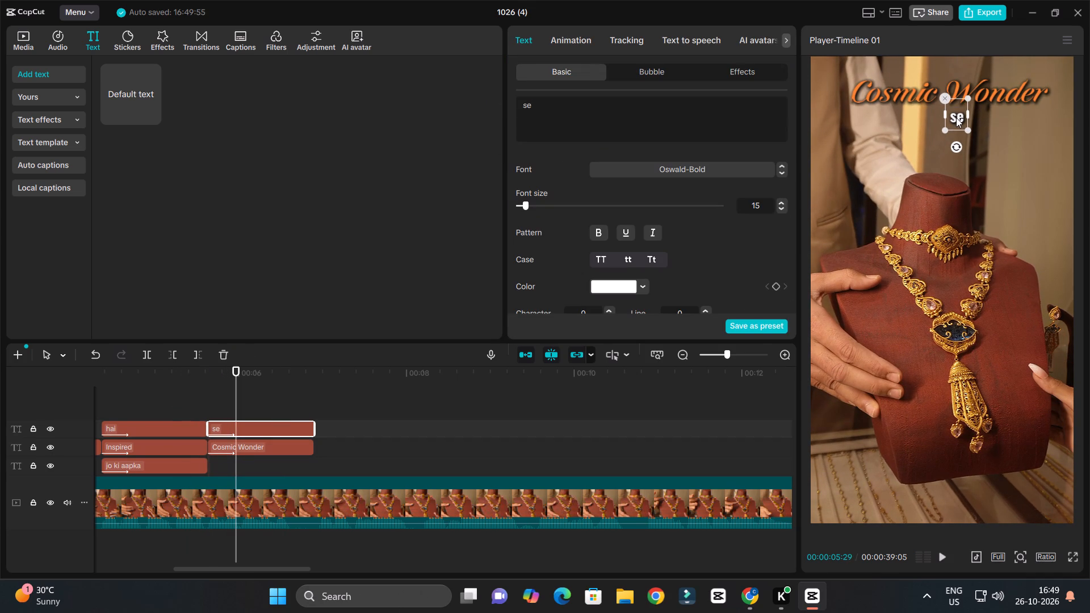
drag(956, 117, 958, 115)
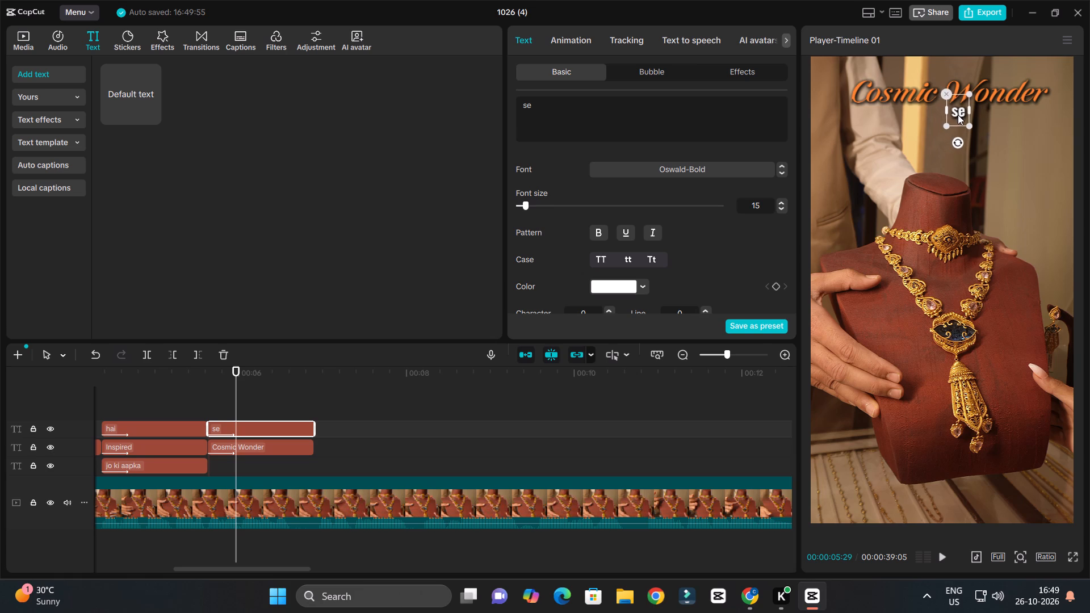
drag(958, 115, 944, 117)
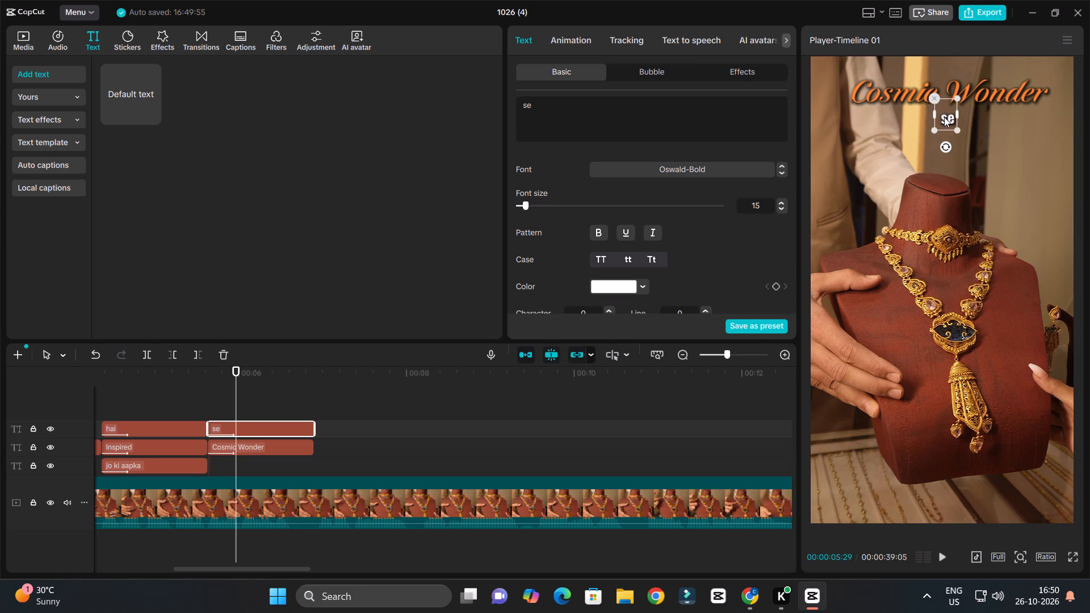
drag(944, 117, 940, 115)
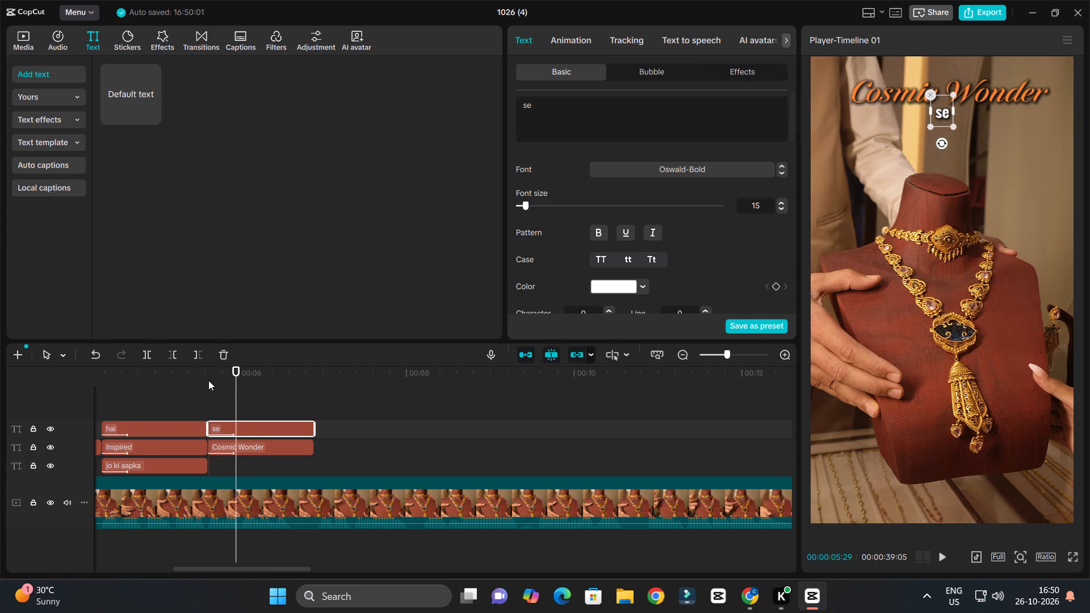
Play the section from about 5.6 s to 8 s repeatedly to catch the words spoken after "Cosmic Wonder se".
click(208, 380)
key(space)
ctrl+scroll(392, 417, up, 3)
key(space)
click(407, 425)
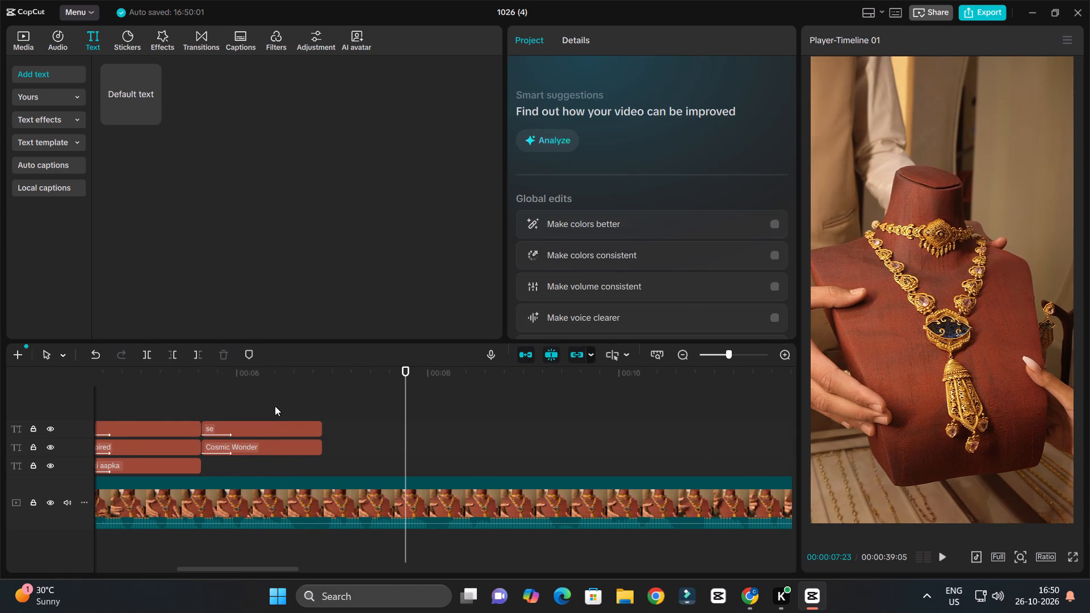
click(212, 388)
key(space)
ctrl+scroll(355, 396, down, 3)
ctrl+scroll(382, 405, up, 3)
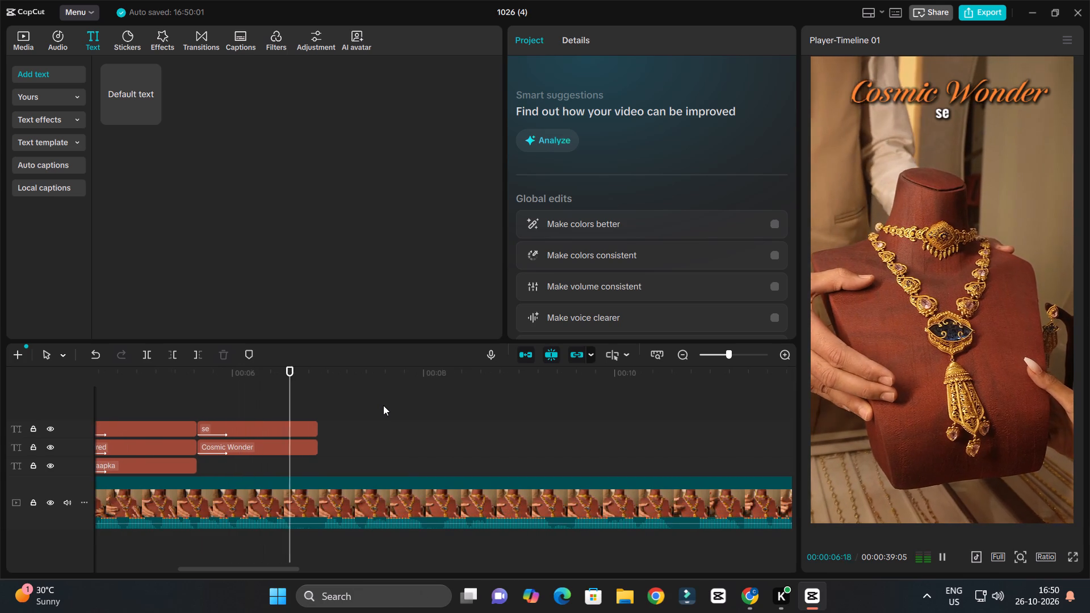
key(space)
key(space)
key(space)
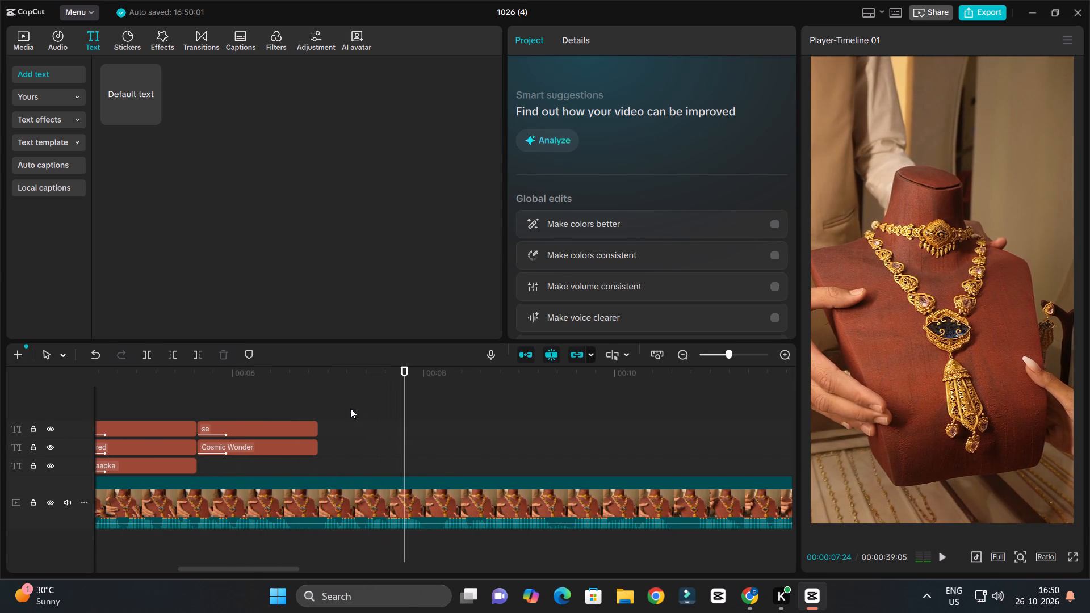
key(space)
key(space)
click(303, 380)
key(space)
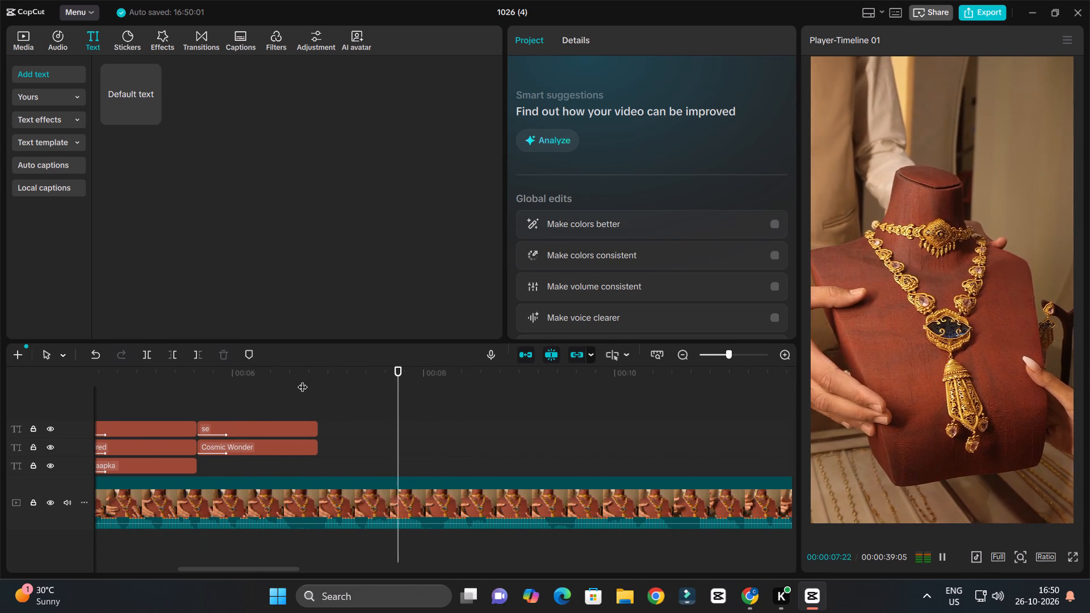
key(space)
click(313, 380)
key(space)
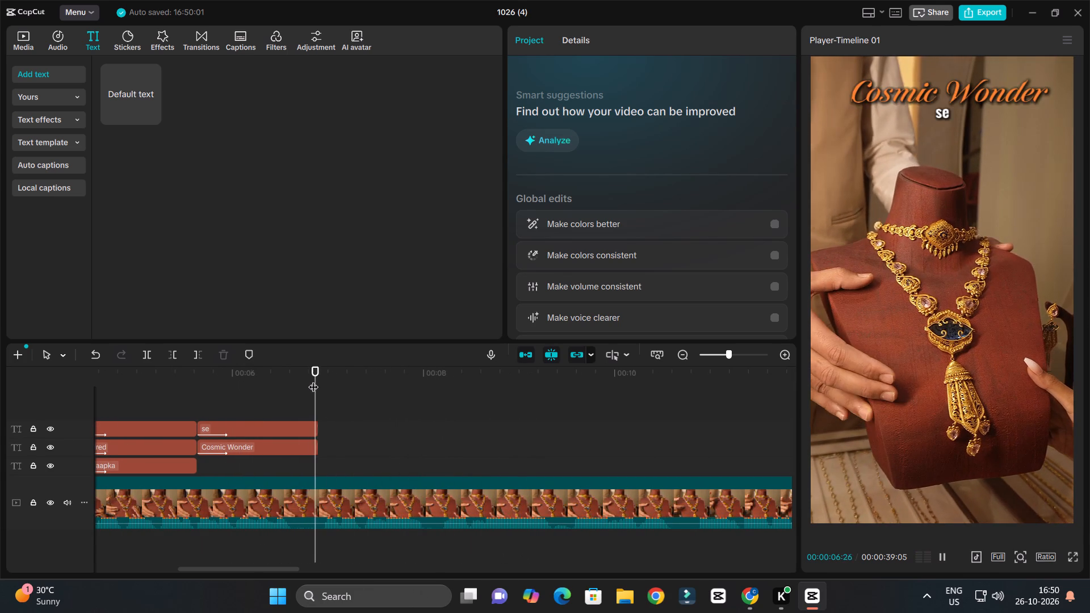
key(space)
drag(313, 380, 214, 411)
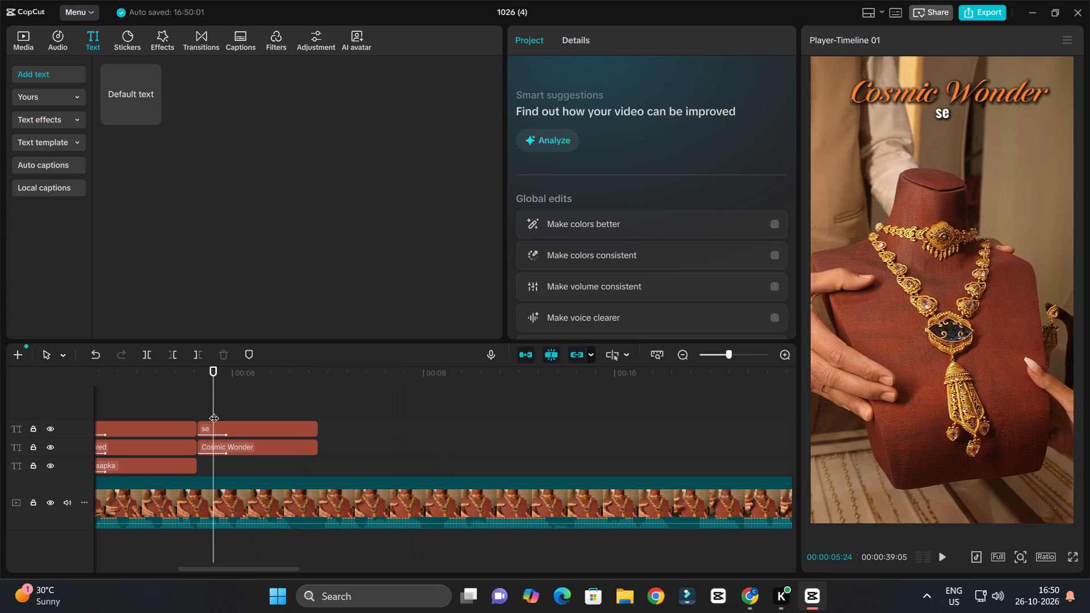
key(space)
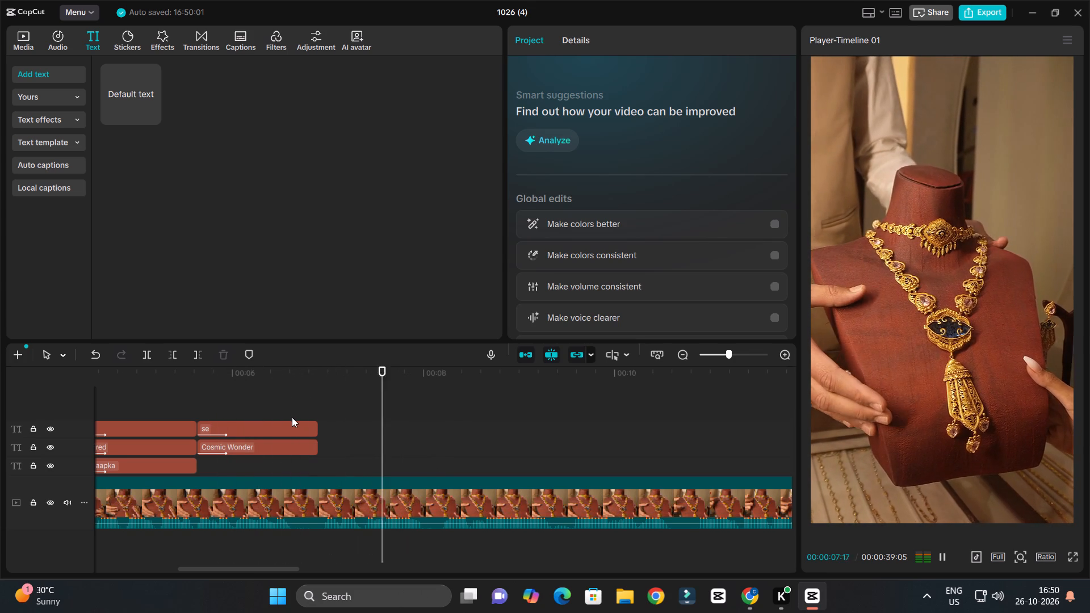
key(space)
click(320, 384)
key(space)
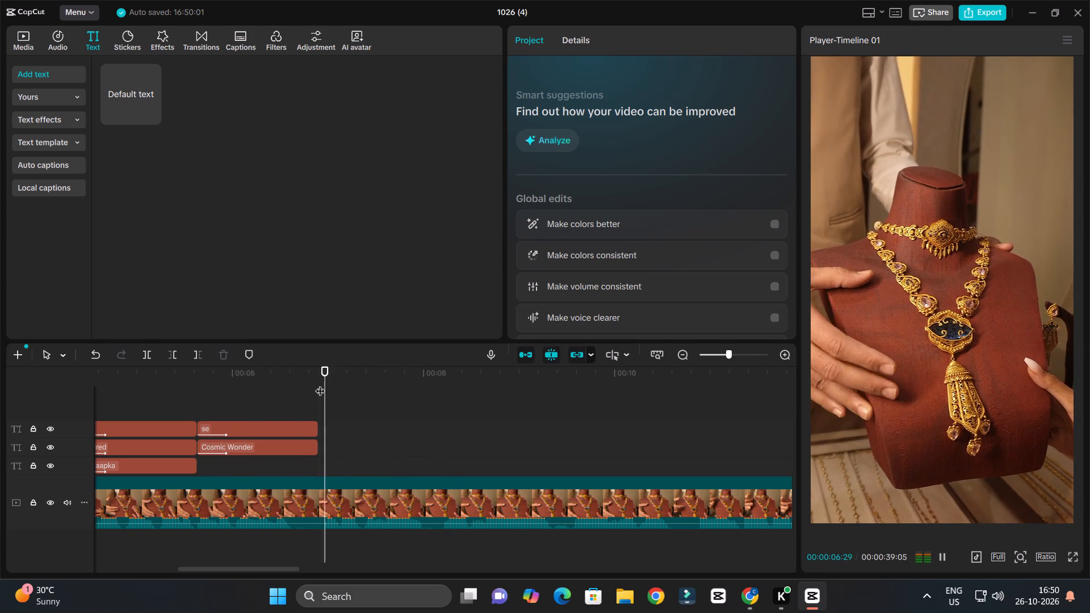
key(space)
Duplicate the "Ka Naya", "Diwali" and "Collection Hai" captions together and place the copies directly after the "se" and "Cosmic Wonder" captions.
ctrl+scroll(370, 408, down, 3)
ctrl+scroll(248, 409, down, 3)
drag(211, 402, 207, 459)
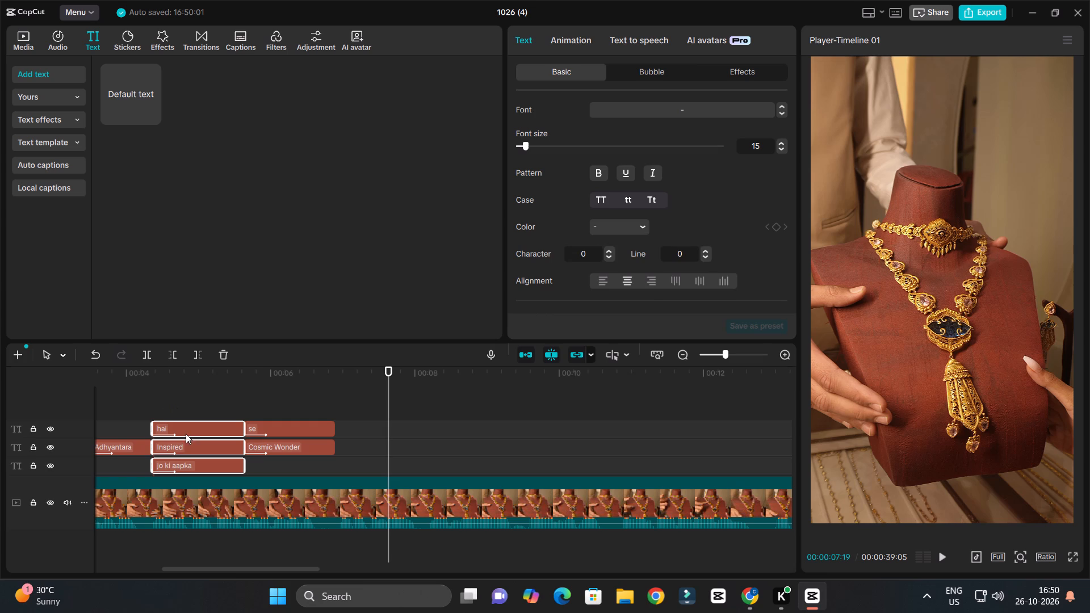
ctrl+scroll(191, 408, down, 3)
click(191, 408)
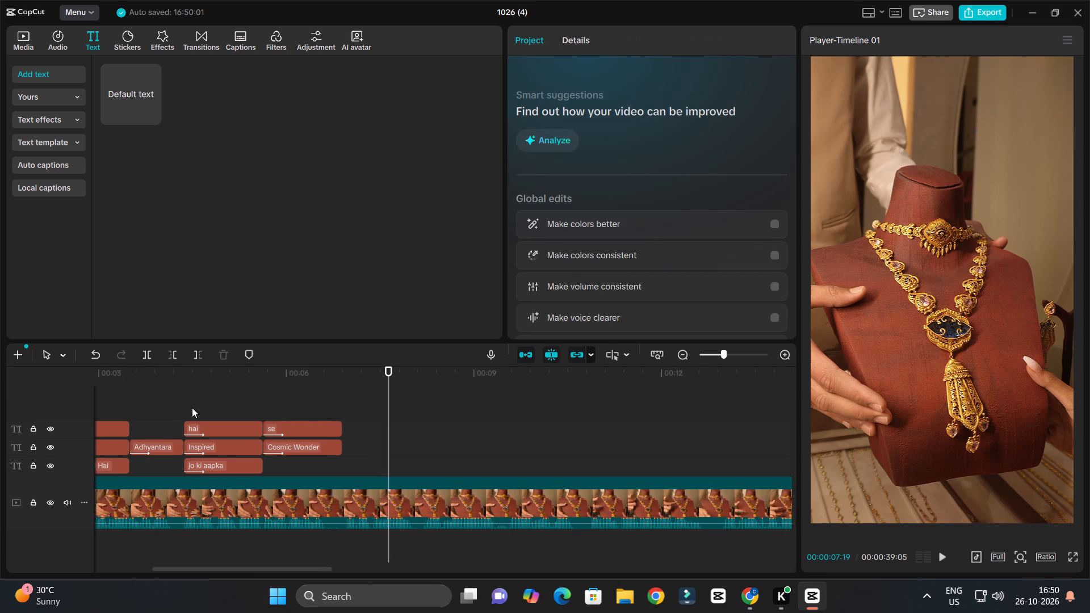
ctrl+scroll(192, 408, down, 4)
drag(196, 385, 148, 411)
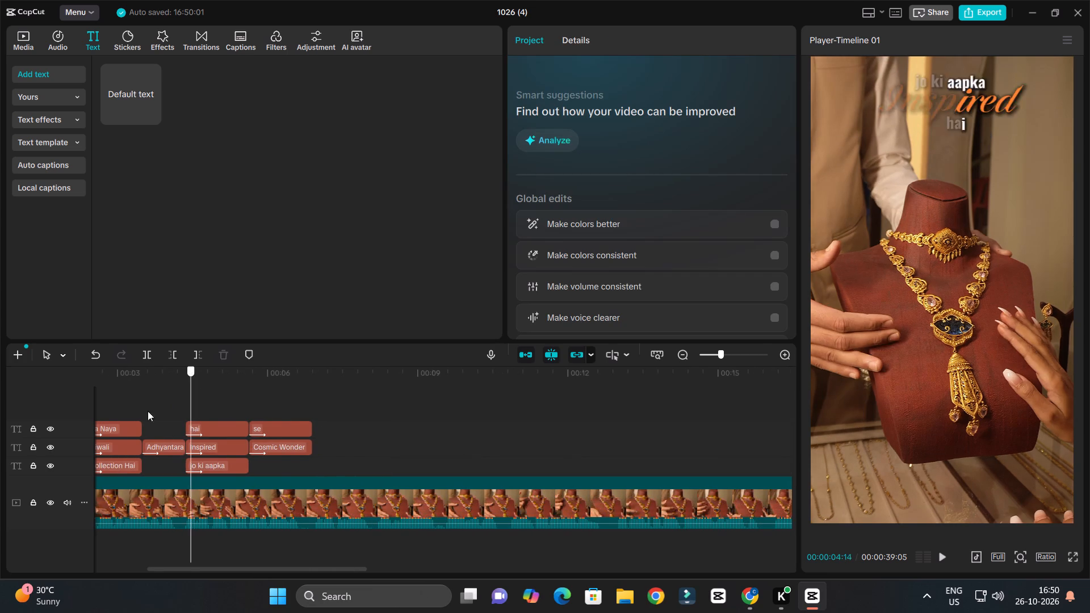
drag(148, 411, 221, 438)
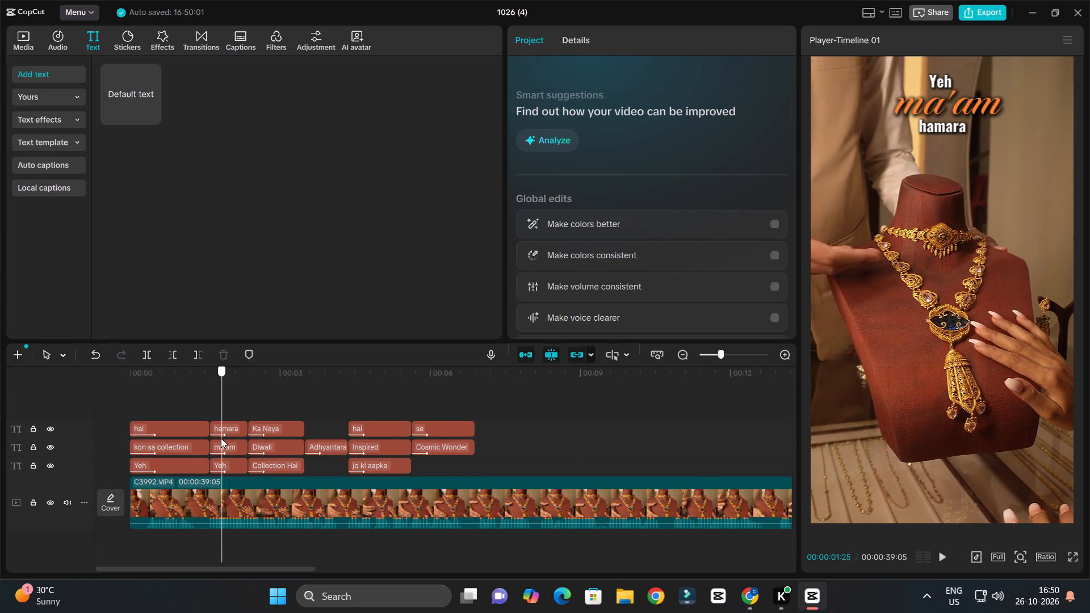
drag(221, 438, 275, 433)
drag(265, 408, 270, 463)
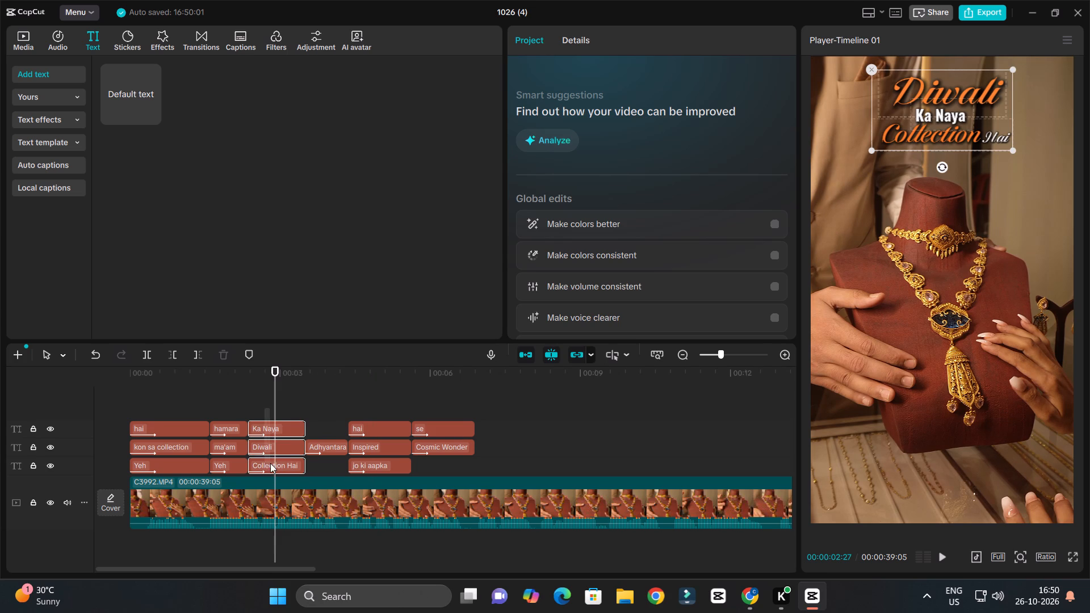
drag(270, 463, 270, 465)
alt+drag(270, 465, 498, 464)
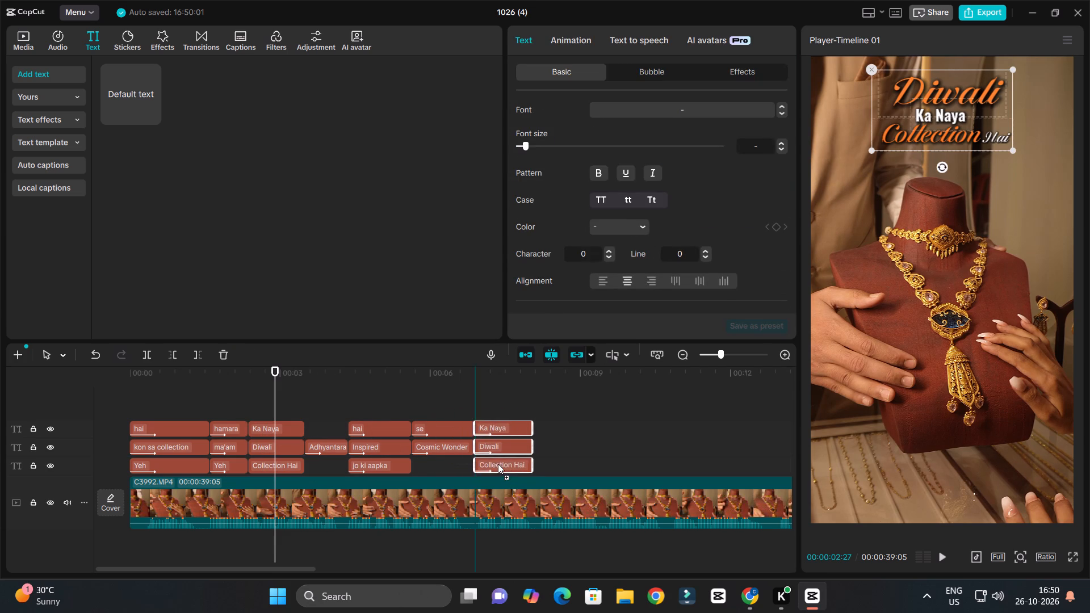
alt+drag(498, 464, 497, 463)
Listen to the speech under the new copies, change the copied "Diwali" caption to "jisme" and apply title case.
click(467, 378)
key(space)
ctrl+scroll(550, 402, up, 7)
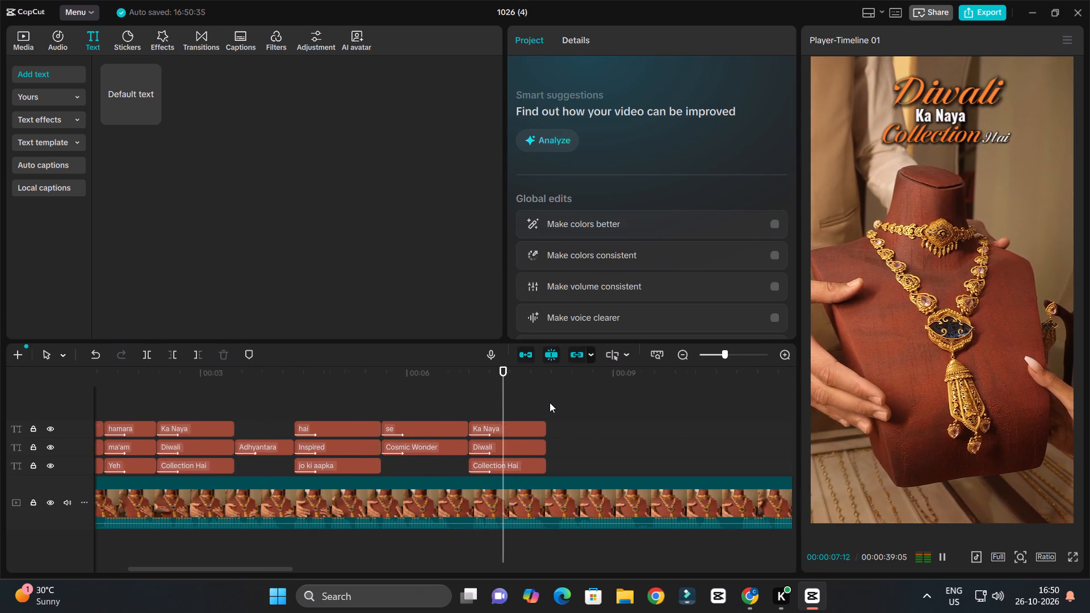
key(space)
click(519, 423)
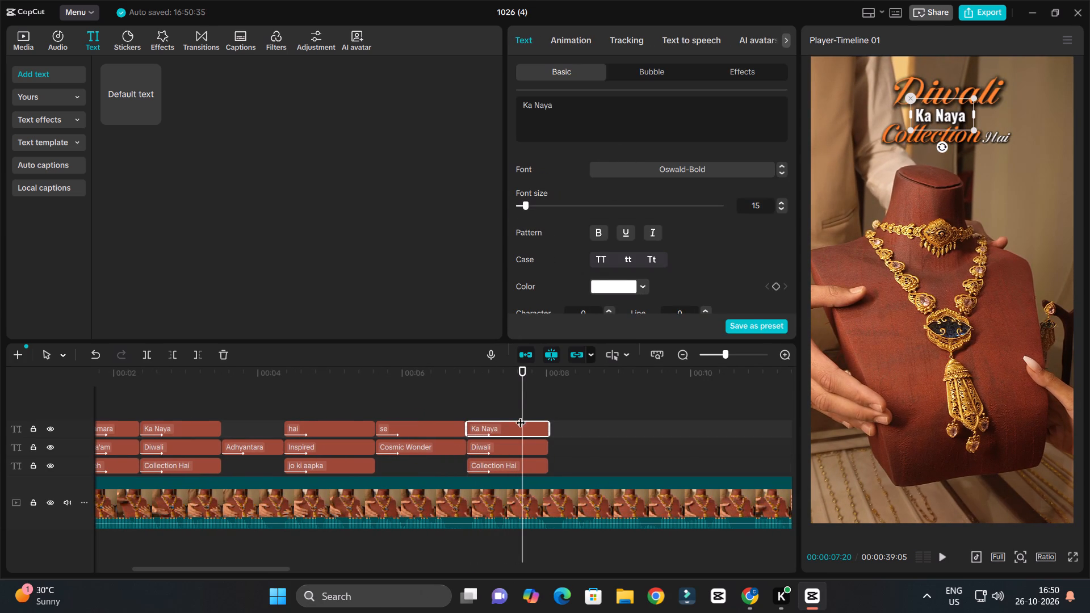
click(515, 452)
drag(568, 108, 490, 99)
text(jisme)
key(space)
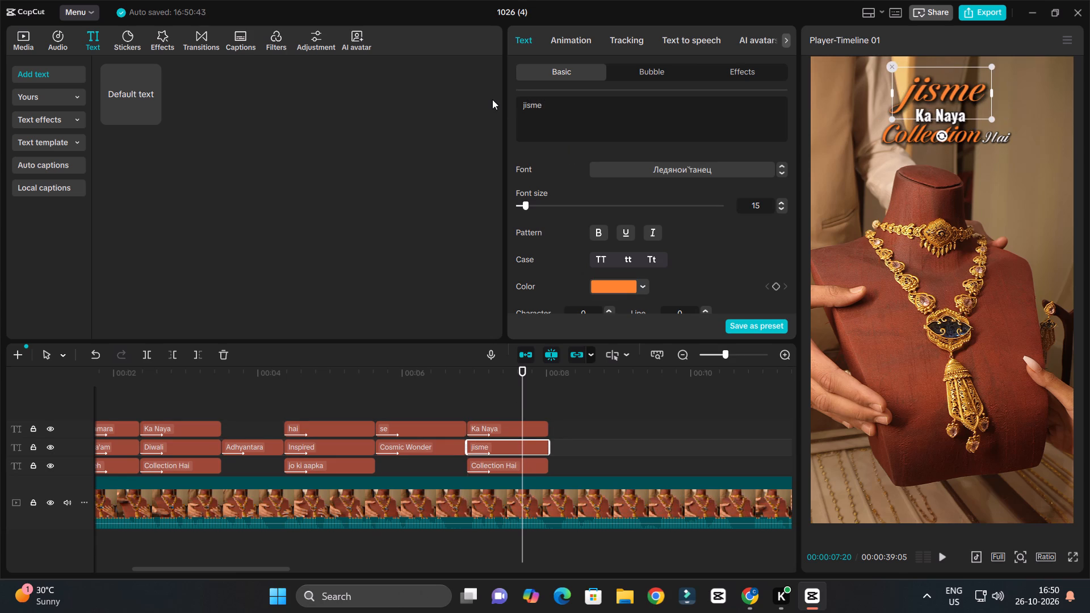
click(660, 261)
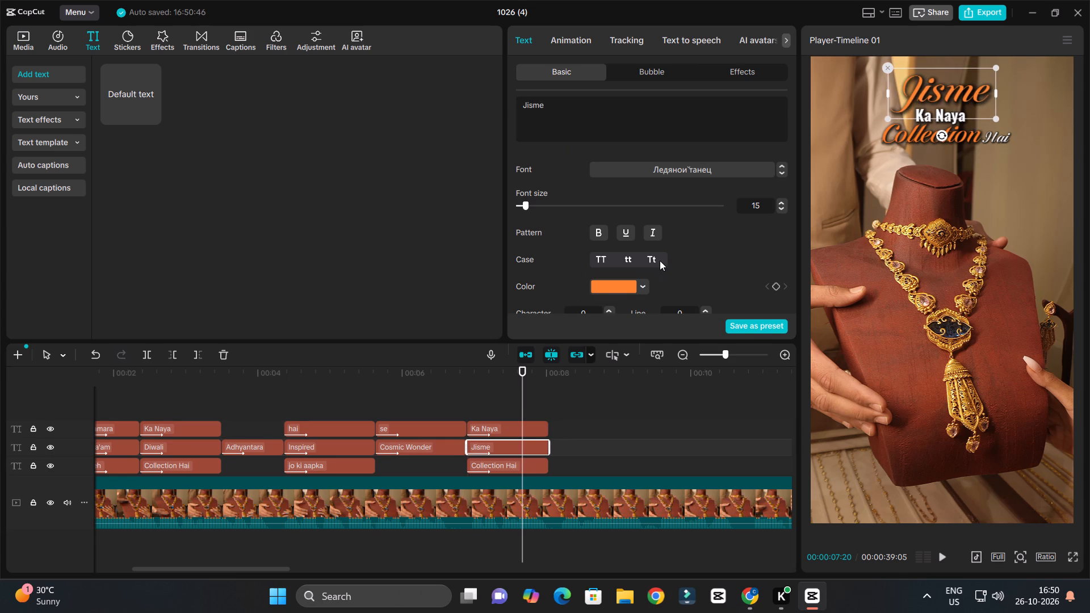
Change the copied "Ka Naya" caption to "aapke" and apply title case.
click(939, 116)
click(940, 120)
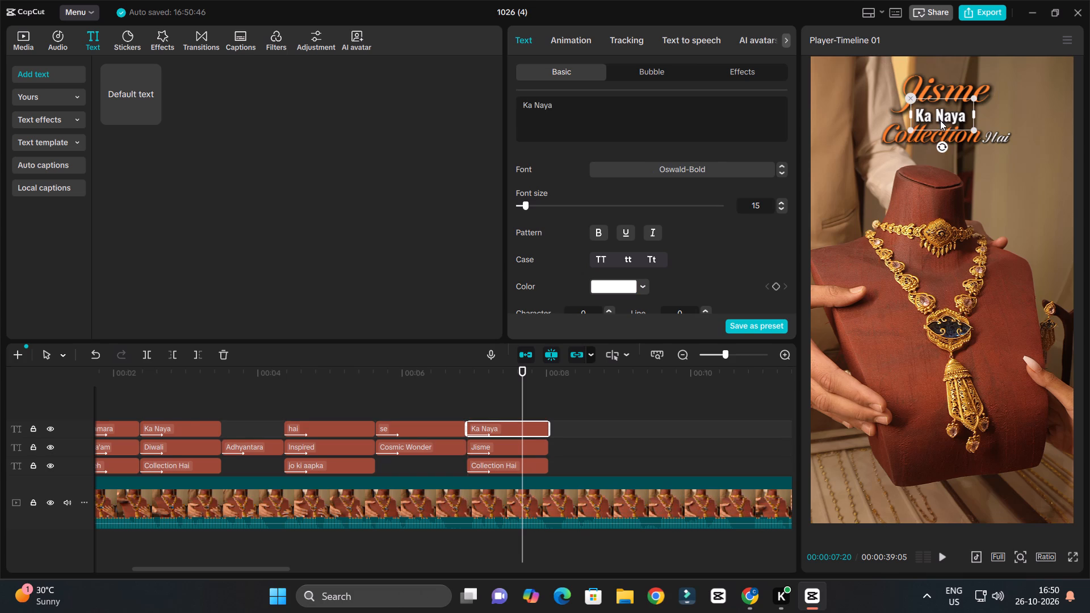
drag(573, 106, 469, 102)
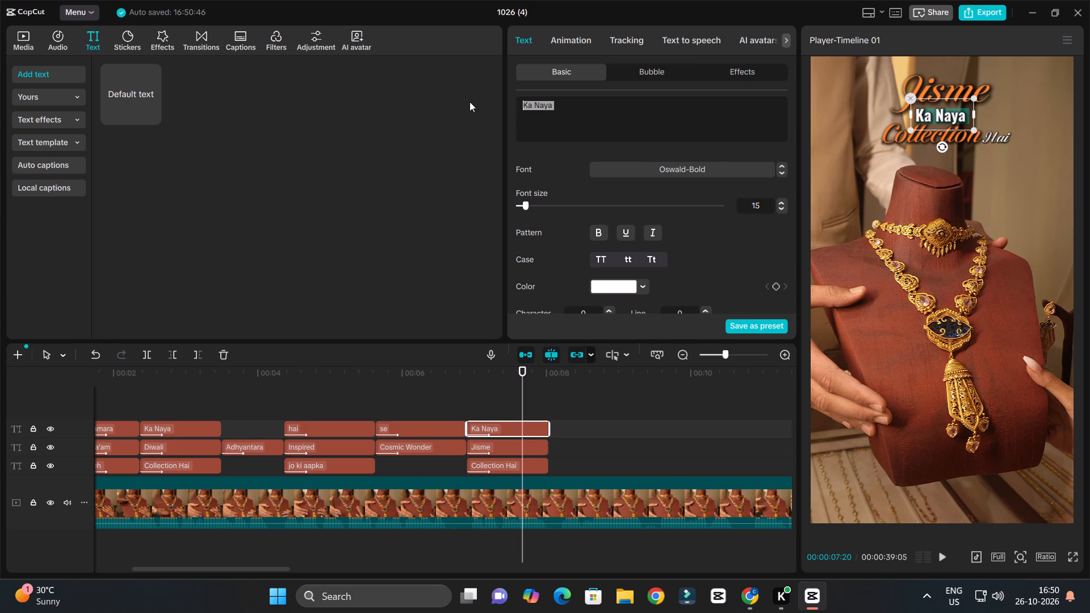
text(aapke)
key(space)
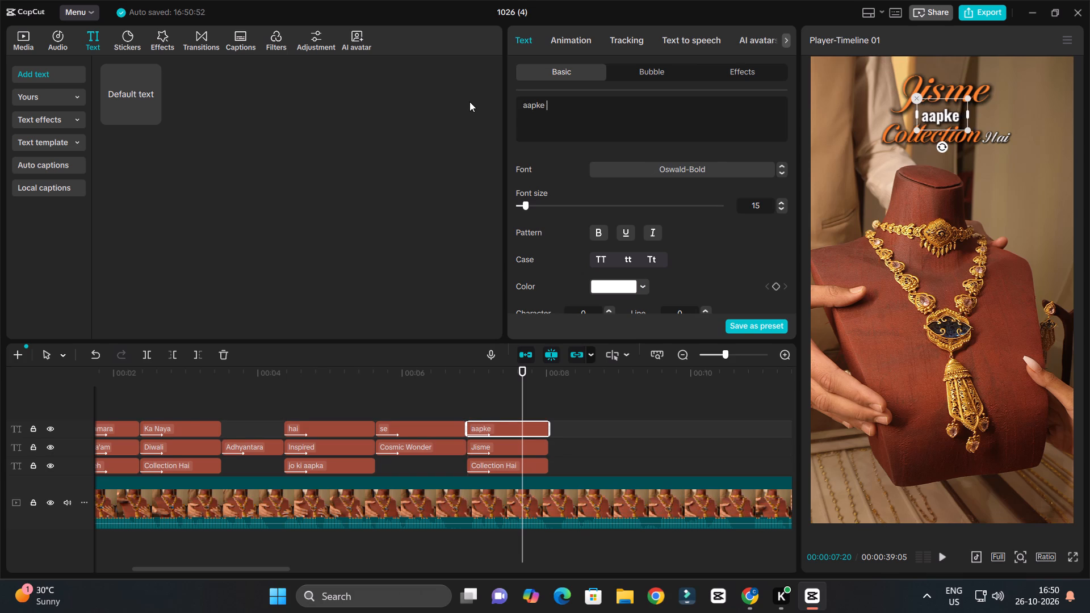
click(650, 261)
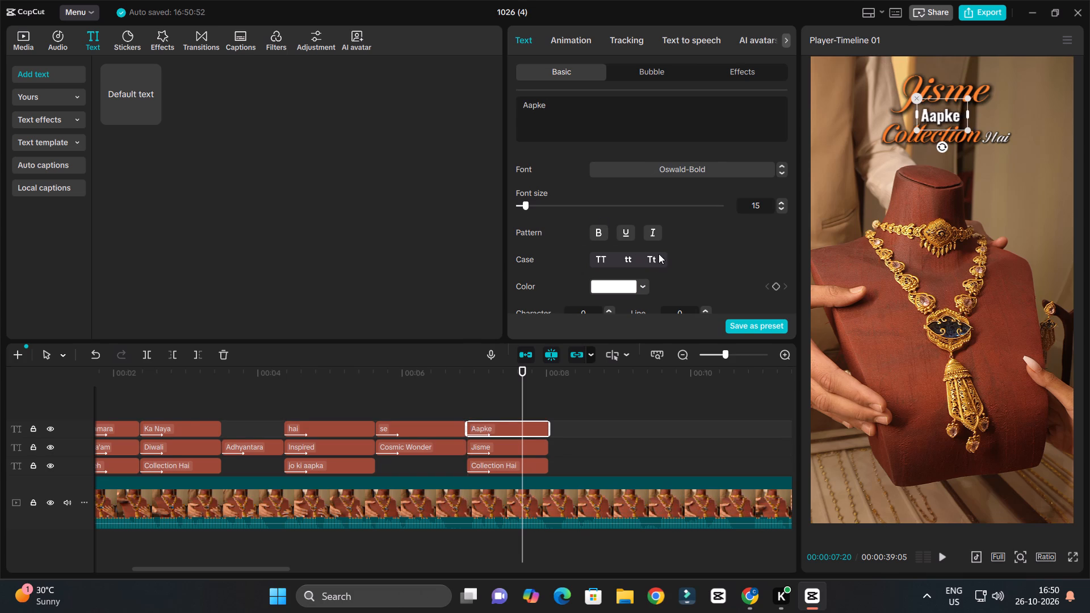
Change the copied "Collection Hai" caption to "sun" and apply title case.
click(890, 136)
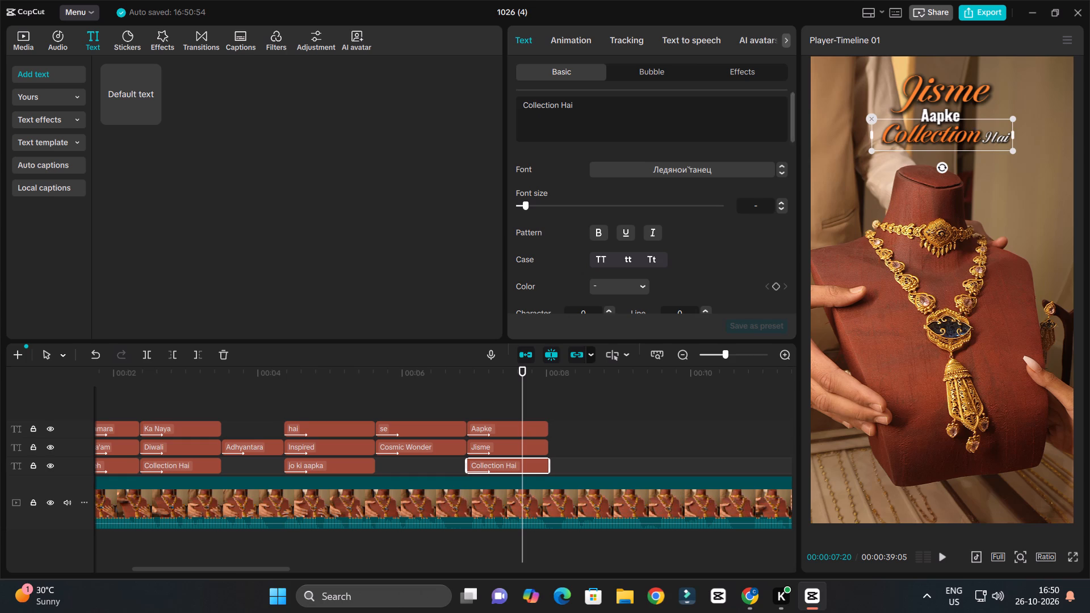
drag(585, 107, 503, 96)
text(sun)
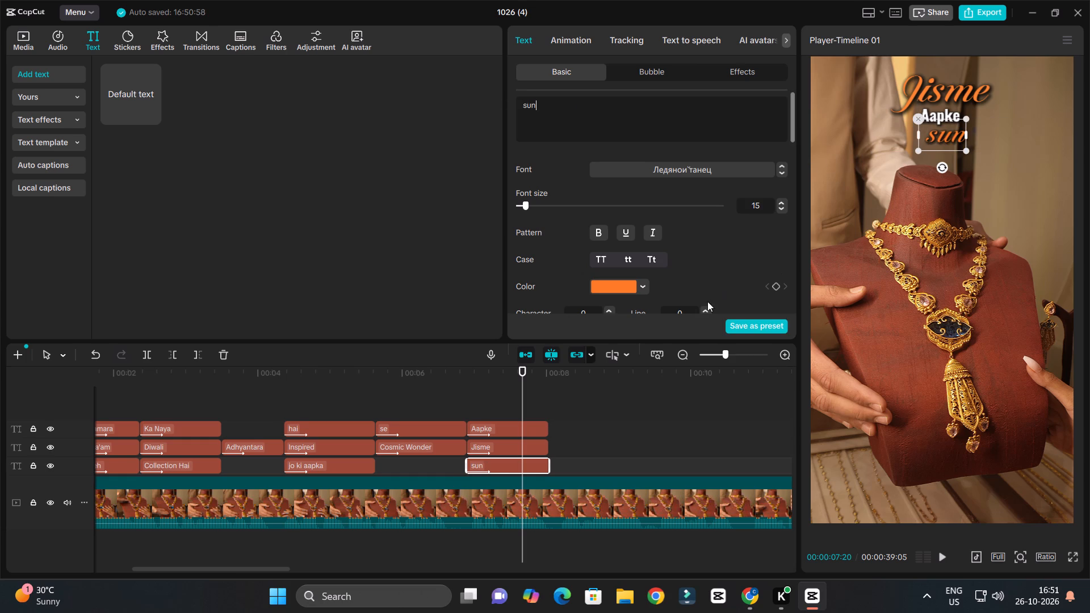
click(657, 264)
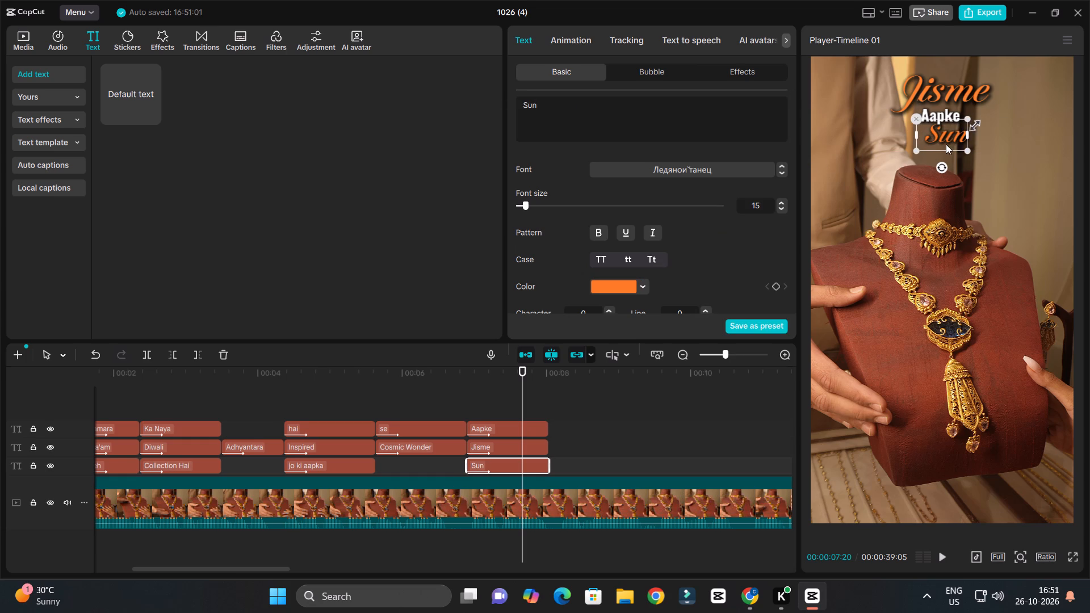
Place the "Aapke" and "Sun" captions side by side directly beneath "Jisme" in the video frame.
drag(944, 142, 983, 124)
drag(933, 118, 927, 123)
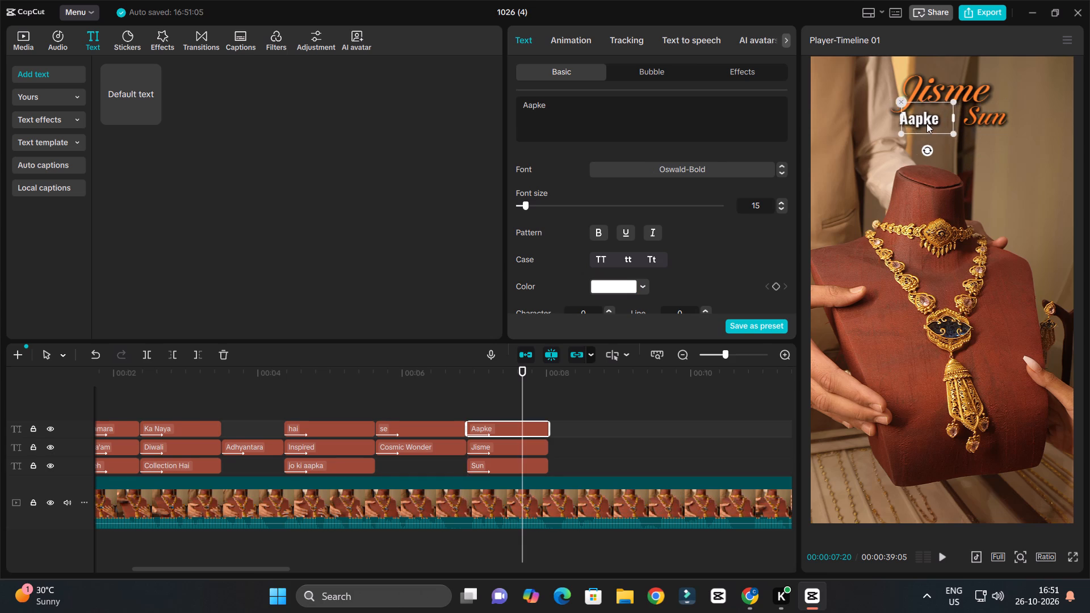
drag(927, 123, 925, 117)
drag(992, 121, 979, 120)
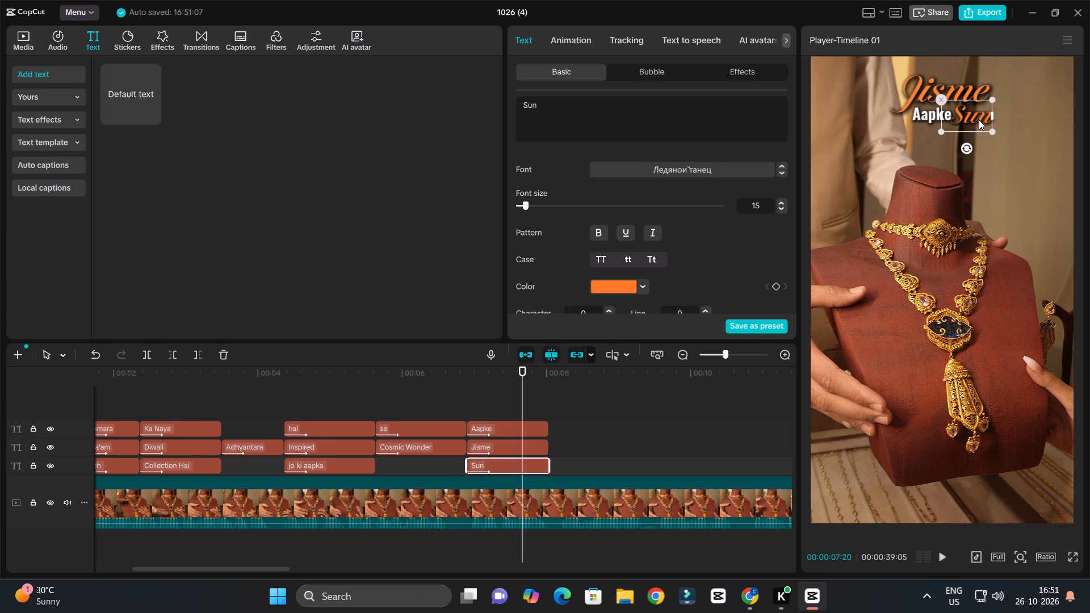
drag(979, 120, 986, 120)
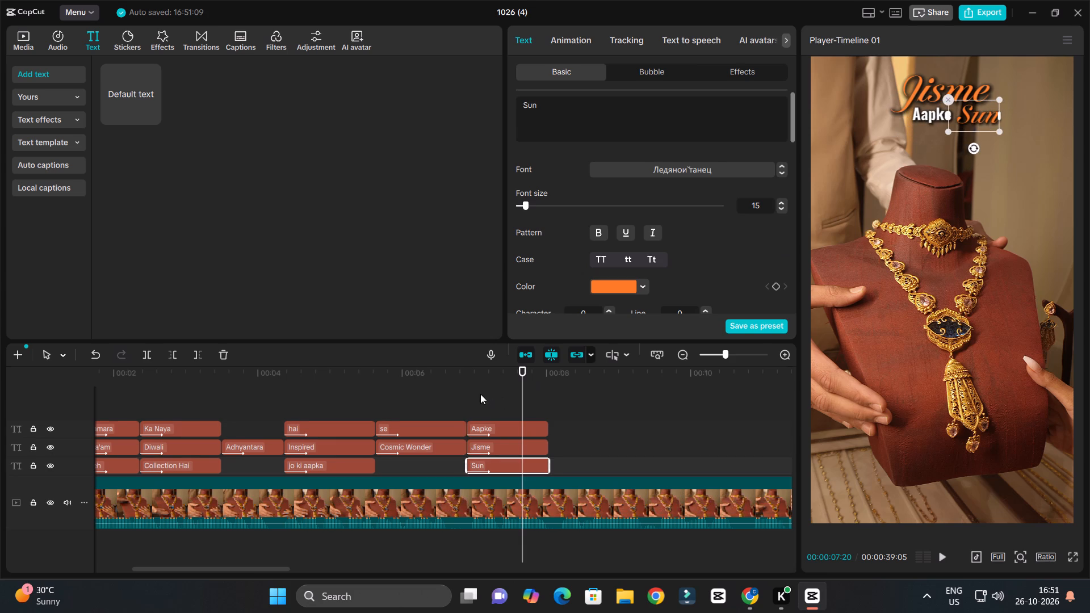
Play the section around the "Jisme Aapke Sun" captions to past 9 s to catch the words that follow.
click(462, 372)
key(space)
ctrl+scroll(666, 418, down, 2)
key(space)
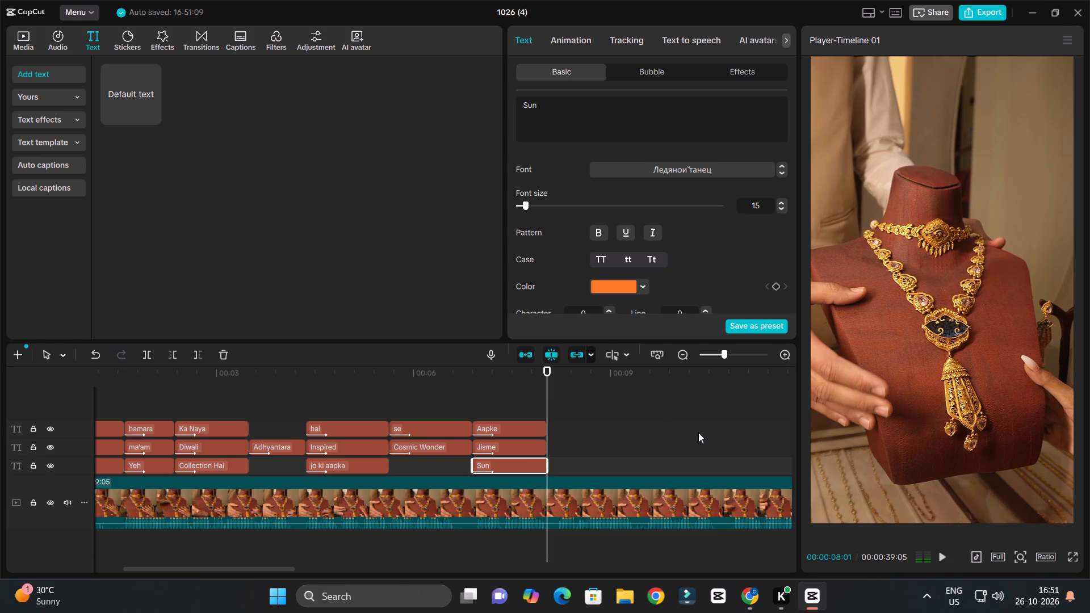
key(space)
key(space)
ctrl+scroll(597, 425, down, 3)
key(space)
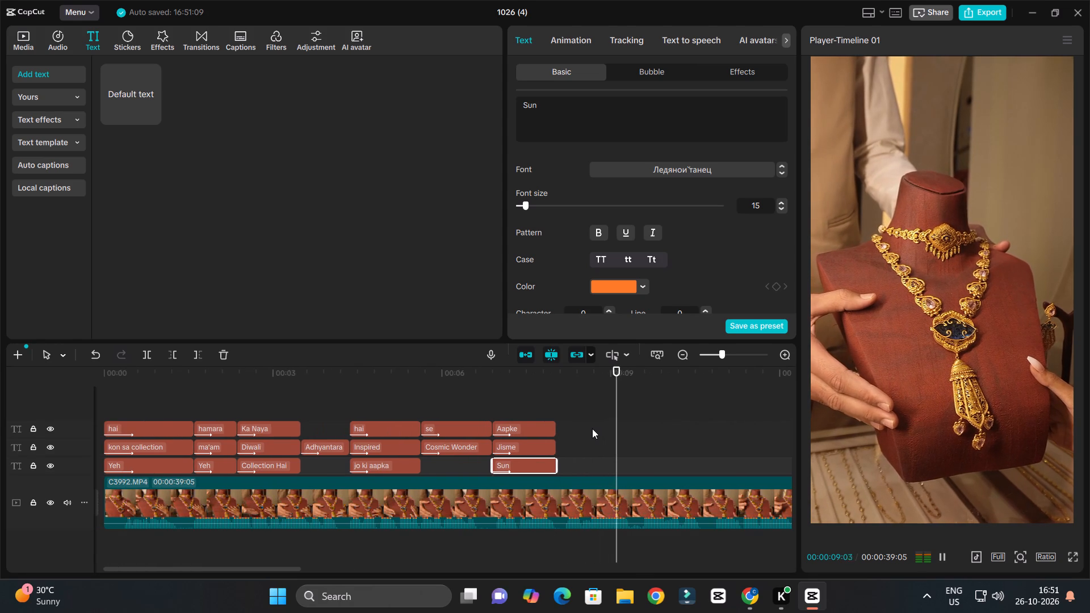
key(space)
drag(588, 413, 532, 468)
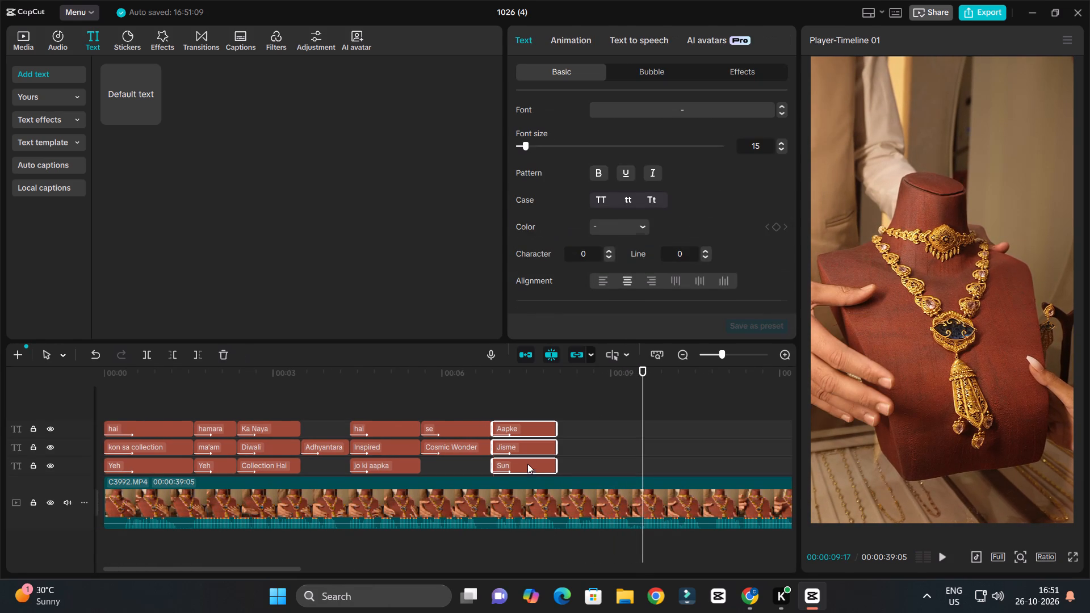
drag(417, 380, 374, 400)
key(space)
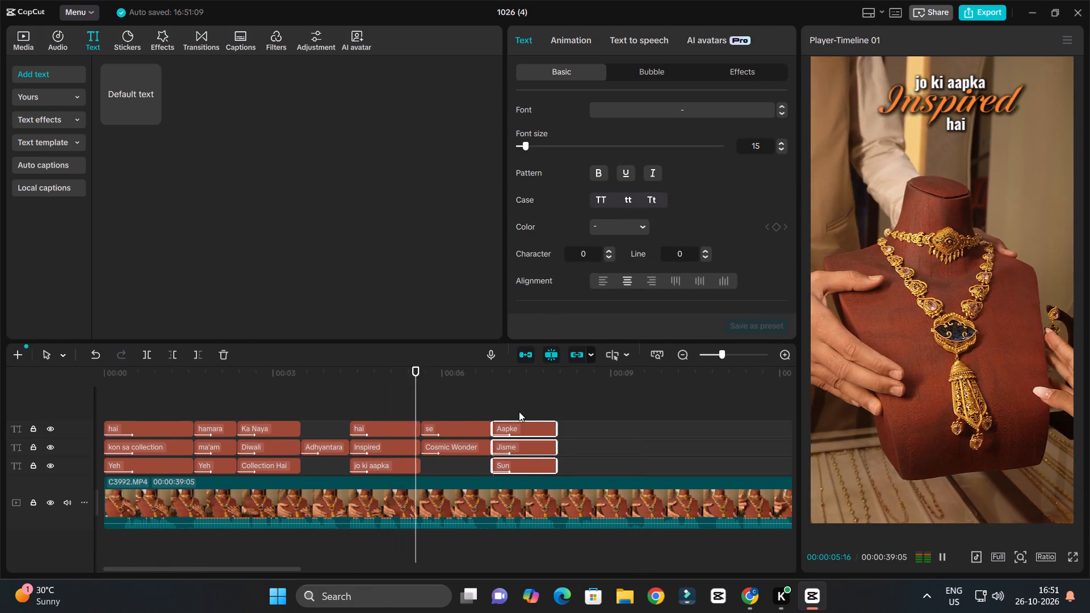
ctrl+scroll(524, 412, up, 2)
ctrl+scroll(524, 412, down, 2)
ctrl+scroll(536, 413, up, 1)
ctrl+scroll(536, 413, down, 2)
ctrl+scroll(689, 443, up, 1)
key(space)
Duplicate the "Aapke", "Jisme" and "Sun" captions together and place the copies directly after the originals.
drag(573, 423, 527, 478)
click(603, 418)
drag(576, 424, 529, 464)
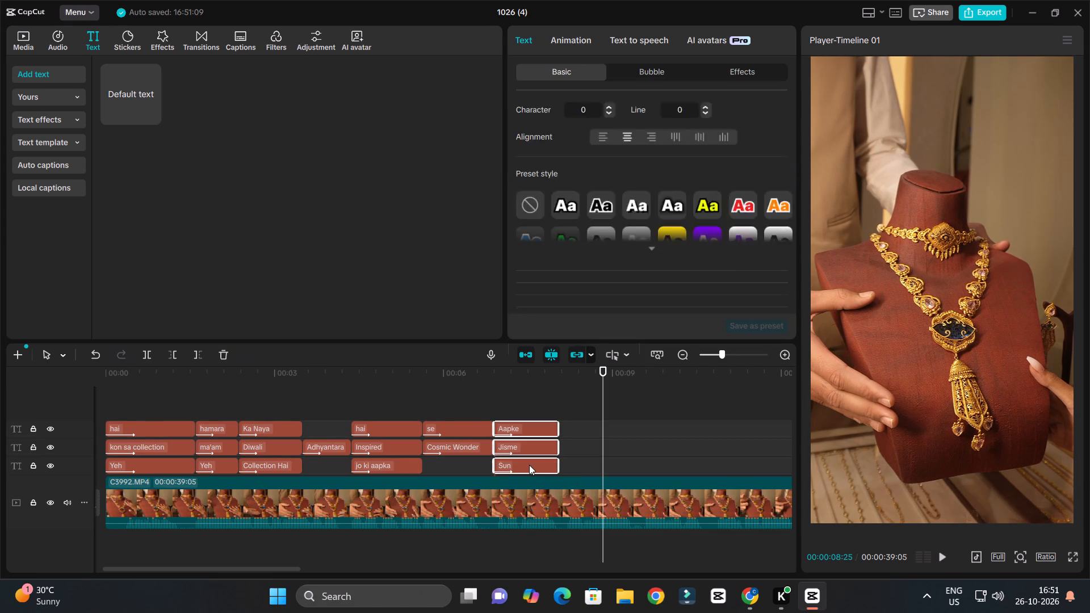
alt+drag(529, 465, 596, 464)
Listen to the speech under the new copies, then write "galaxy moon" in Chrome's Google search and copy it.
click(560, 379)
key(space)
ctrl+scroll(648, 412, up, 2)
key(space)
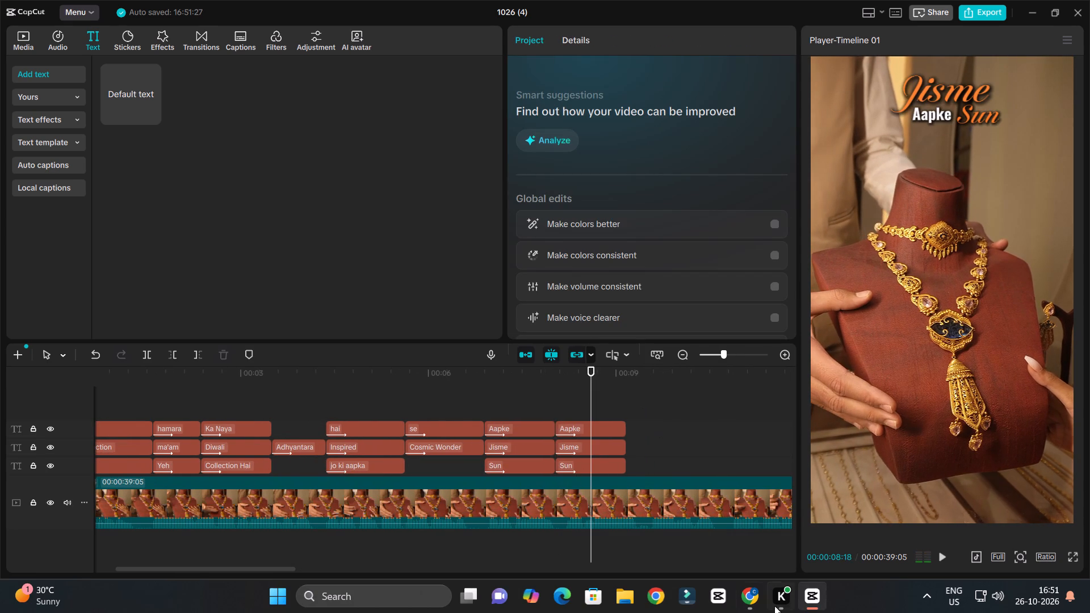
click(754, 603)
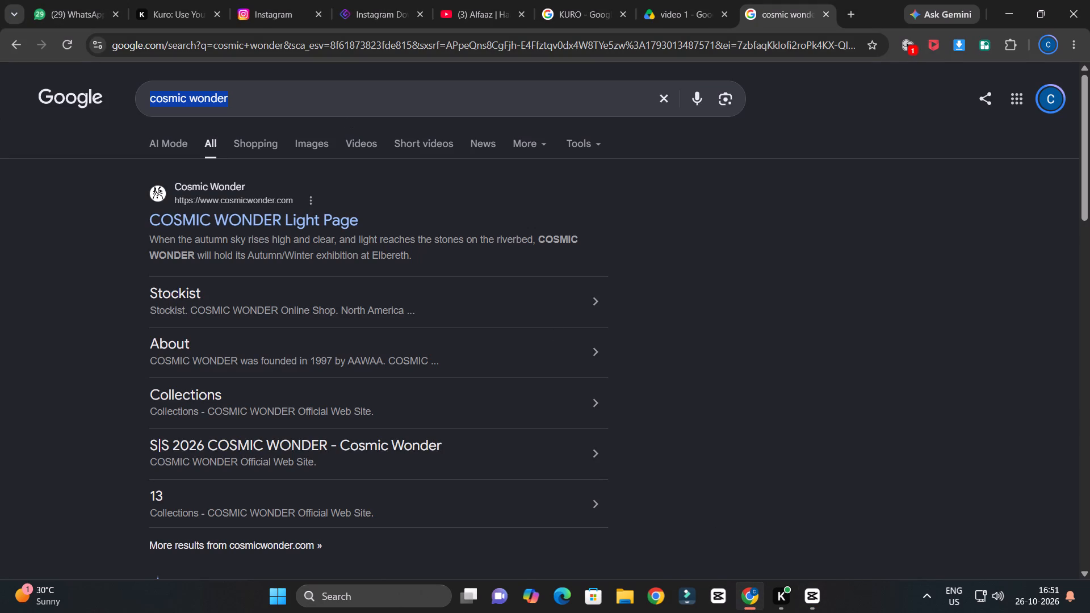
key(BackSpace)
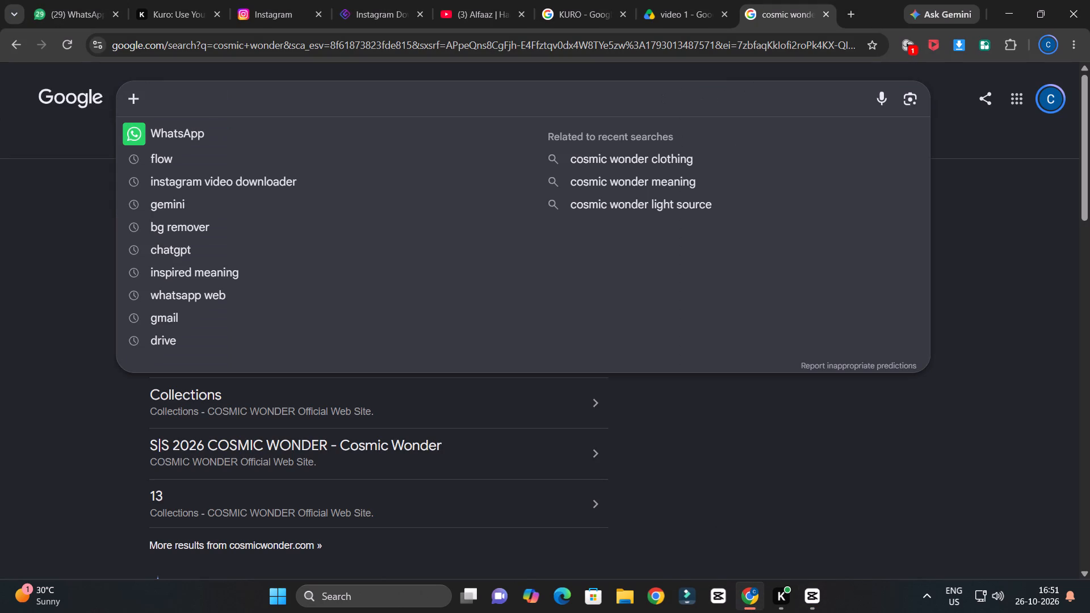
text(gala)
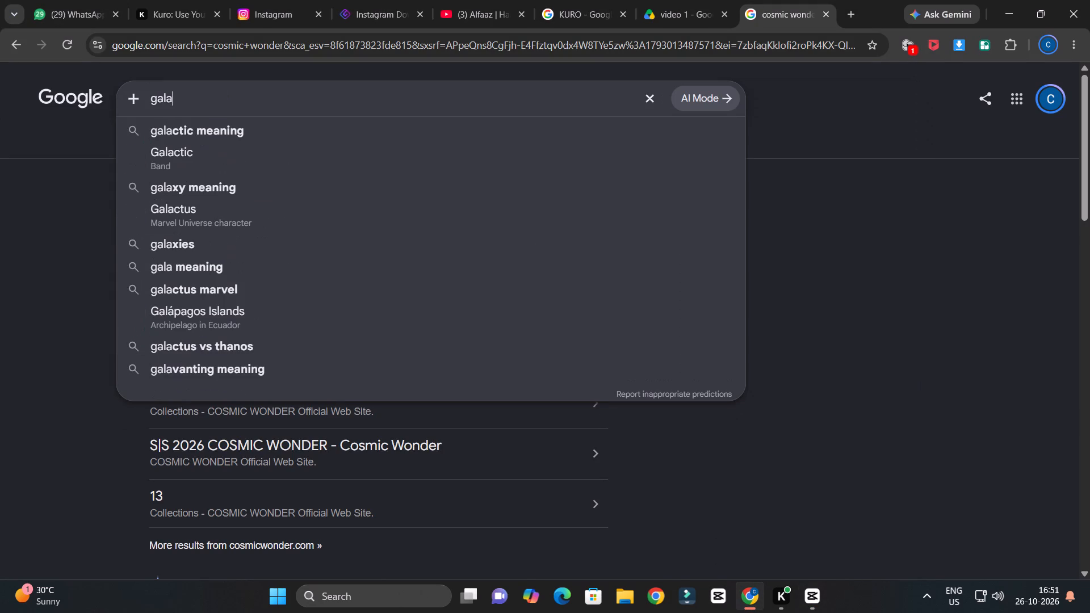
key(x)
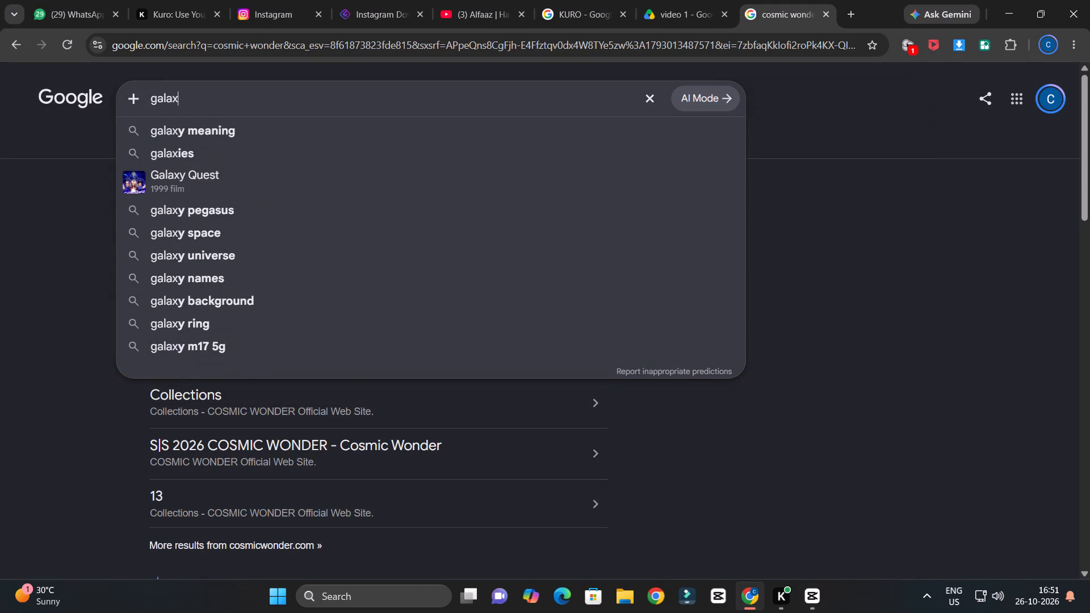
key(y)
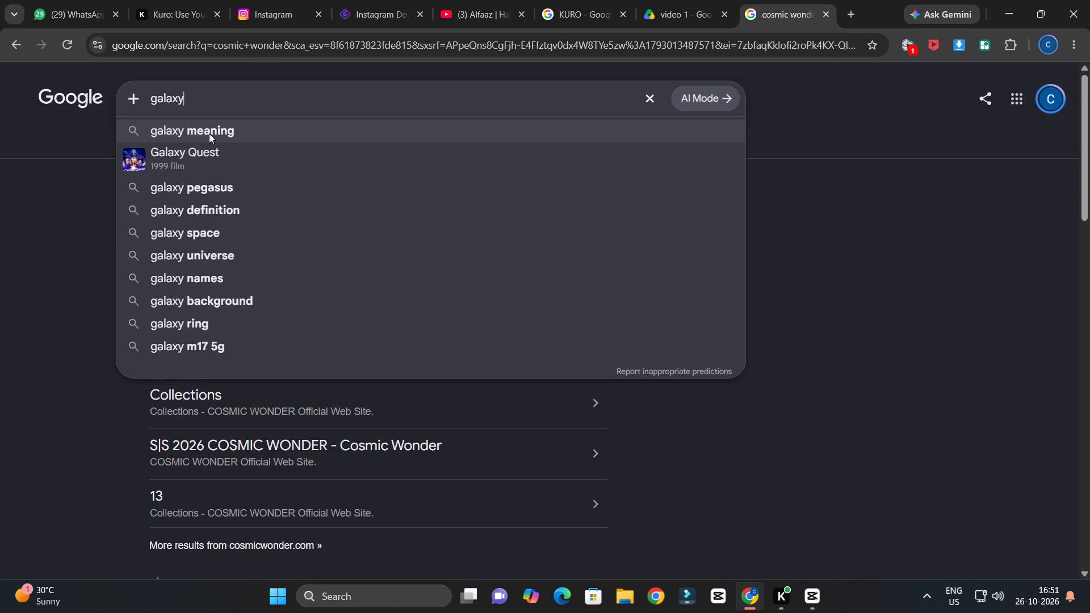
click(213, 102)
key(space)
text(moo)
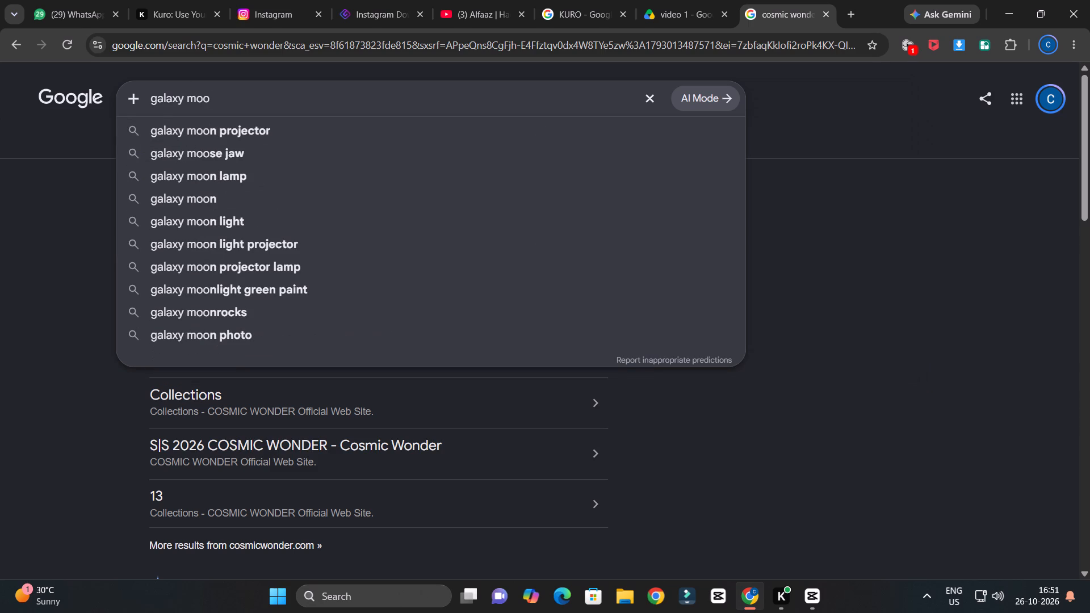
key(n)
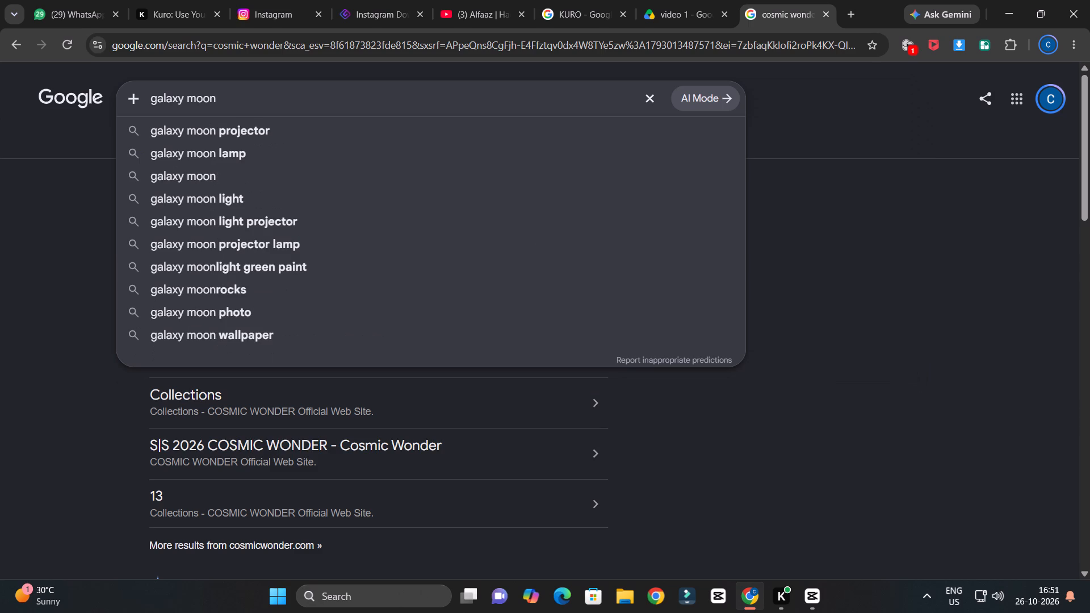
drag(241, 97, 121, 95)
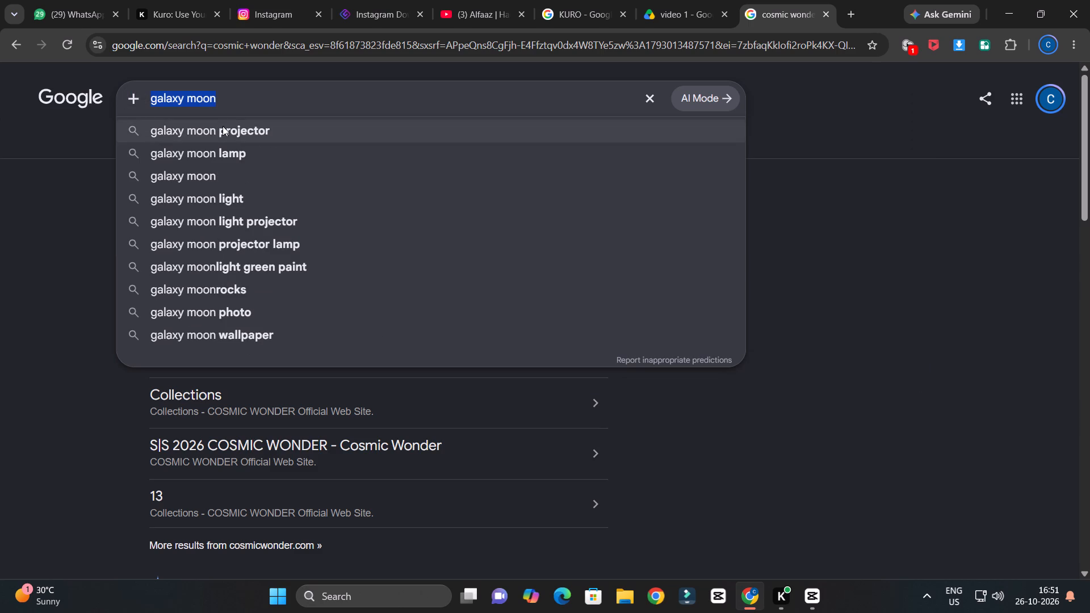
key(ctrl+c)
Return to CapCut and replay the speech from about 8 s to 9 s to check the words under the copied captions.
click(802, 602)
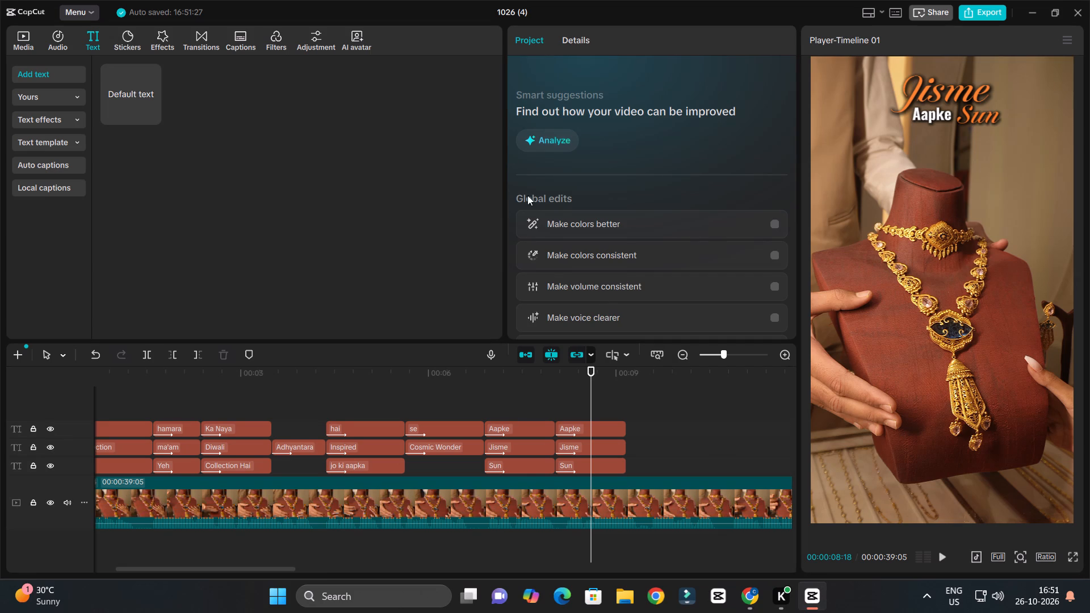
drag(573, 376, 558, 384)
key(space)
ctrl+scroll(691, 429, up, 3)
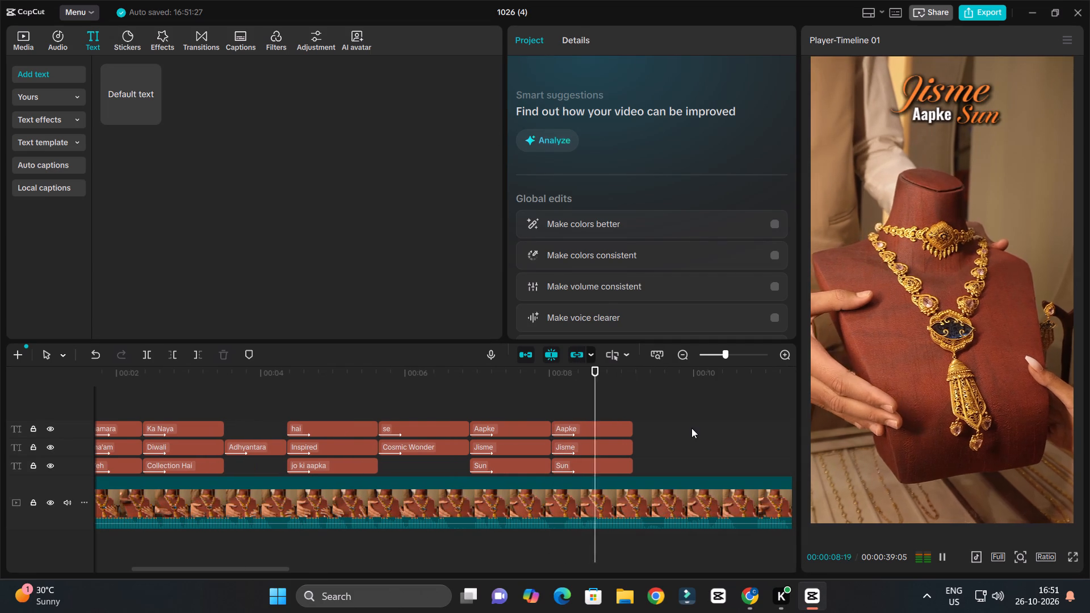
key(space)
drag(610, 378, 568, 396)
key(space)
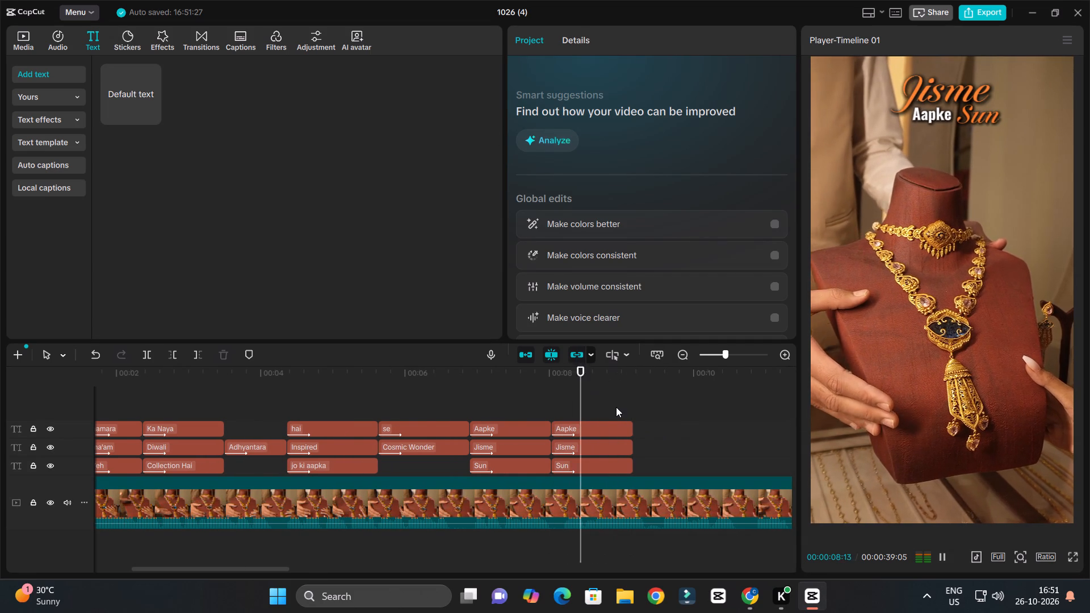
key(space)
drag(632, 411, 632, 471)
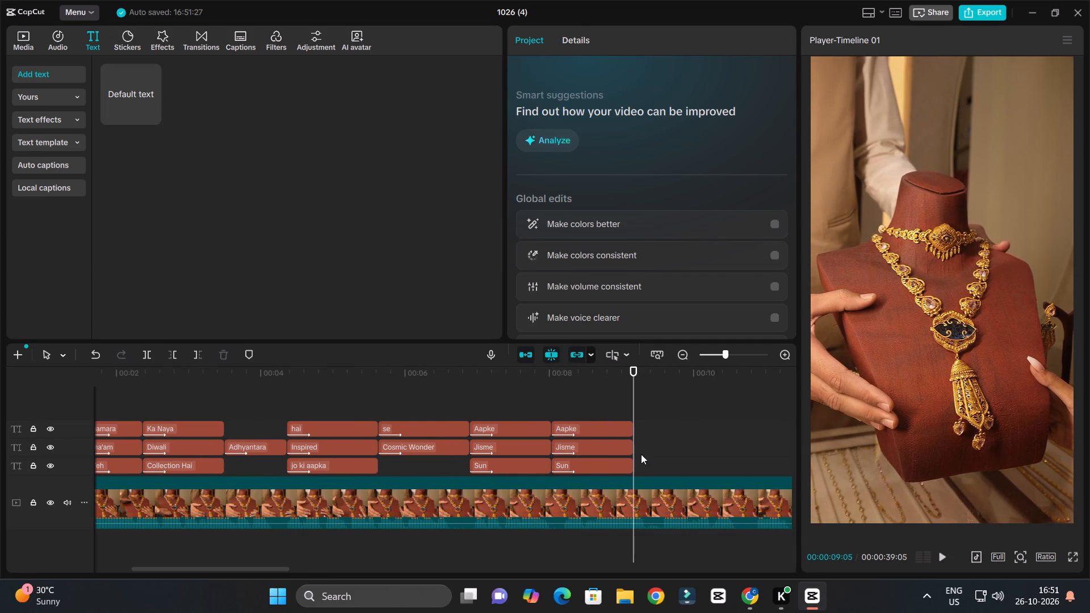
click(530, 382)
key(space)
key(space)
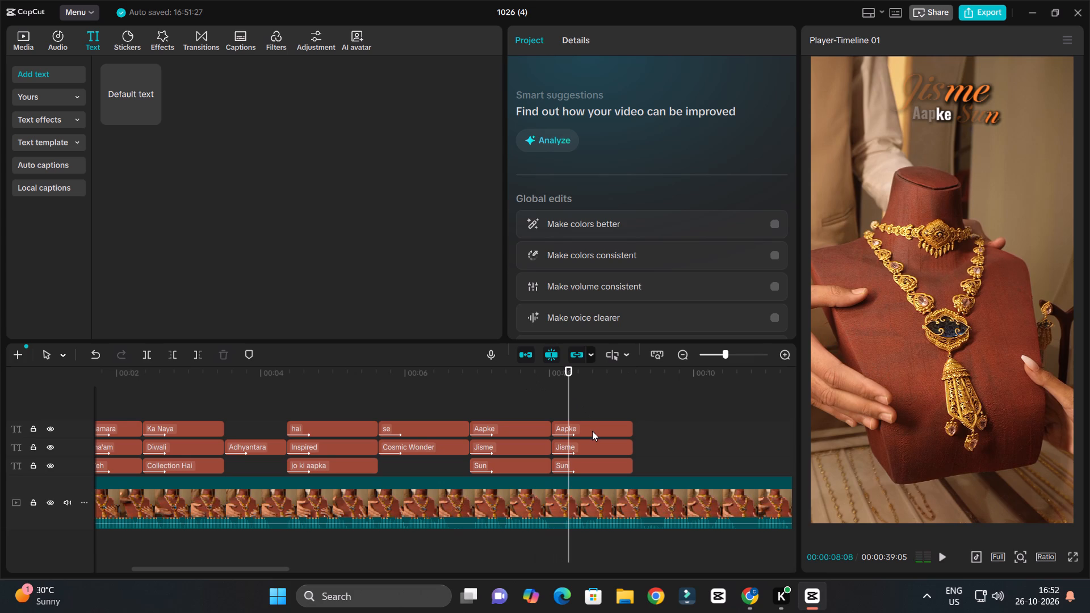
key(space)
key(space)
Replace the copied "Jisme" caption with the pasted text, shorten it to "galaxy" and apply title case.
click(592, 431)
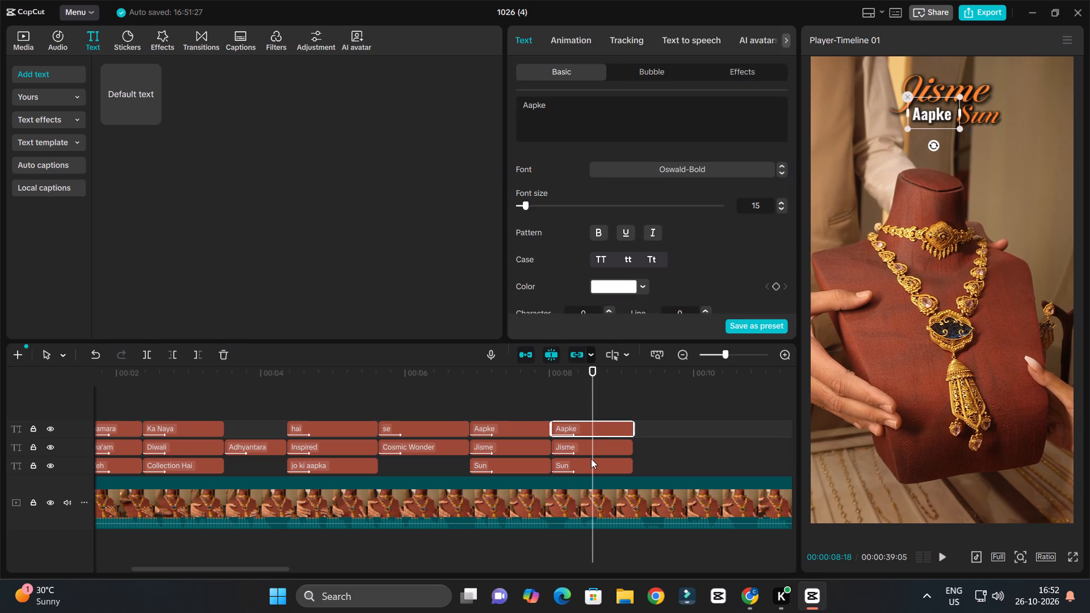
click(593, 449)
drag(567, 110, 508, 95)
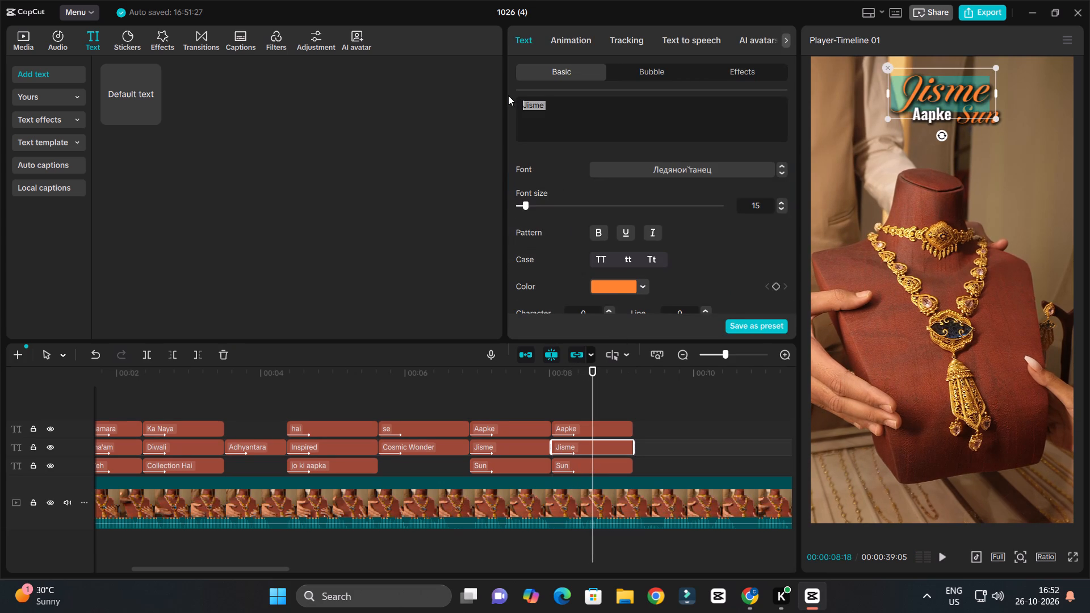
key(ctrl+v)
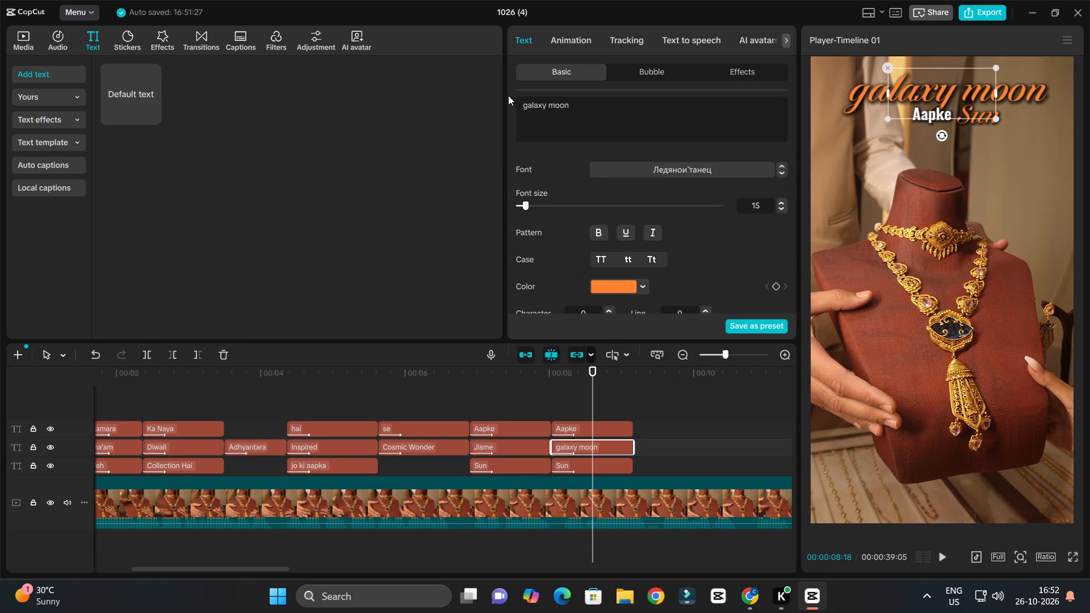
drag(547, 107, 560, 111)
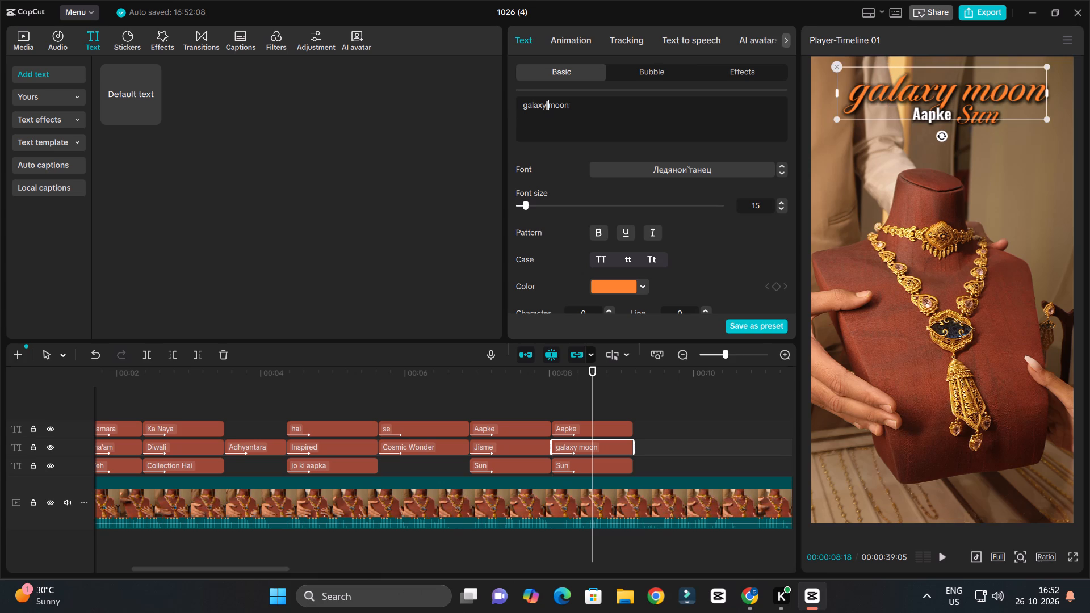
drag(560, 111, 622, 115)
key(BackSpace)
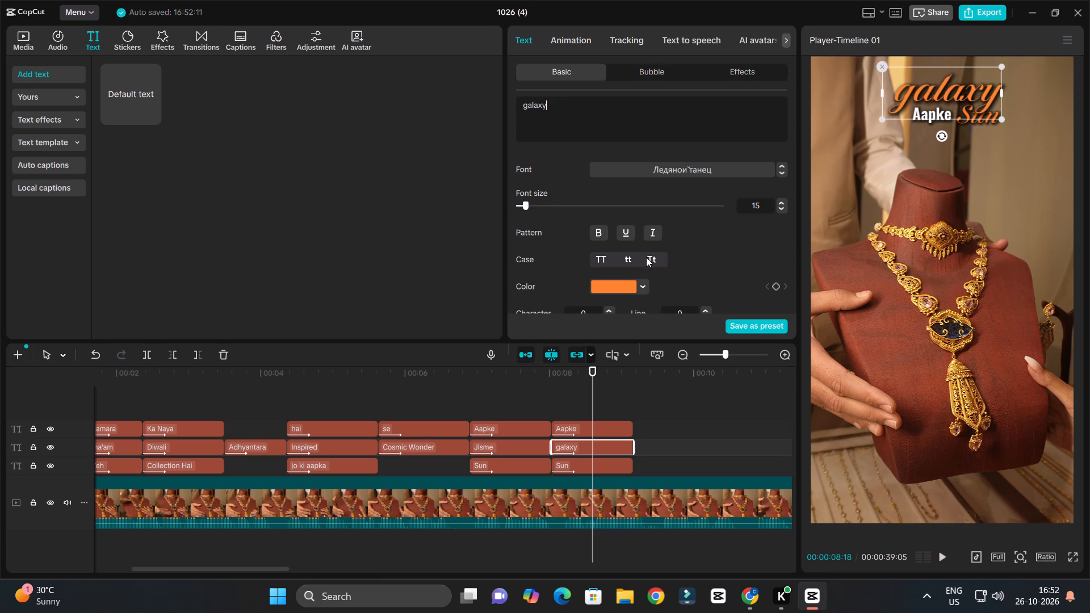
click(646, 257)
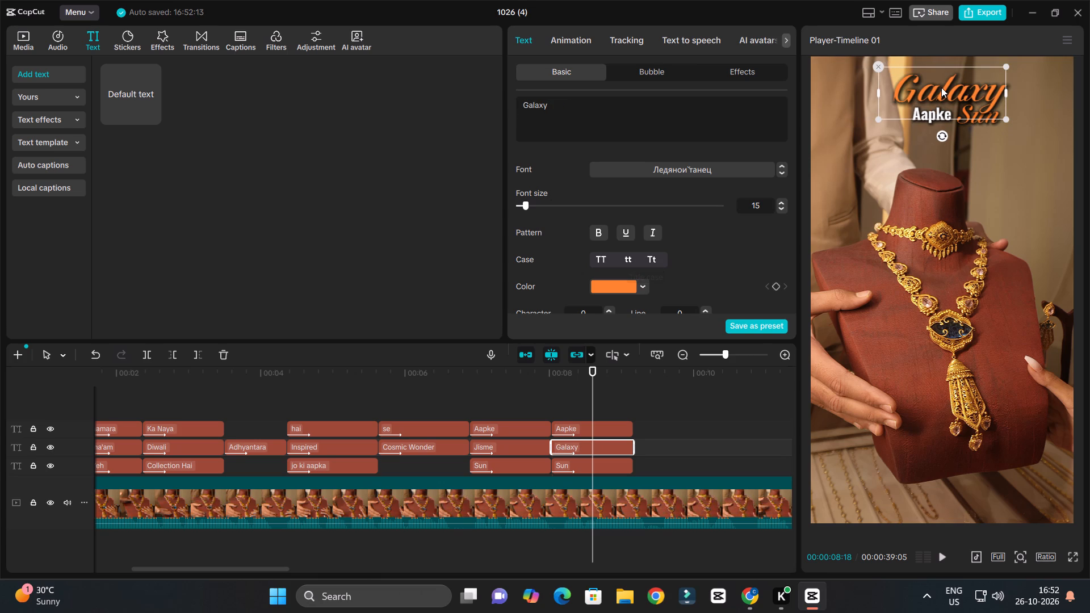
Delete the copied "Sun" caption beneath "Galaxy".
click(974, 124)
key(Delete)
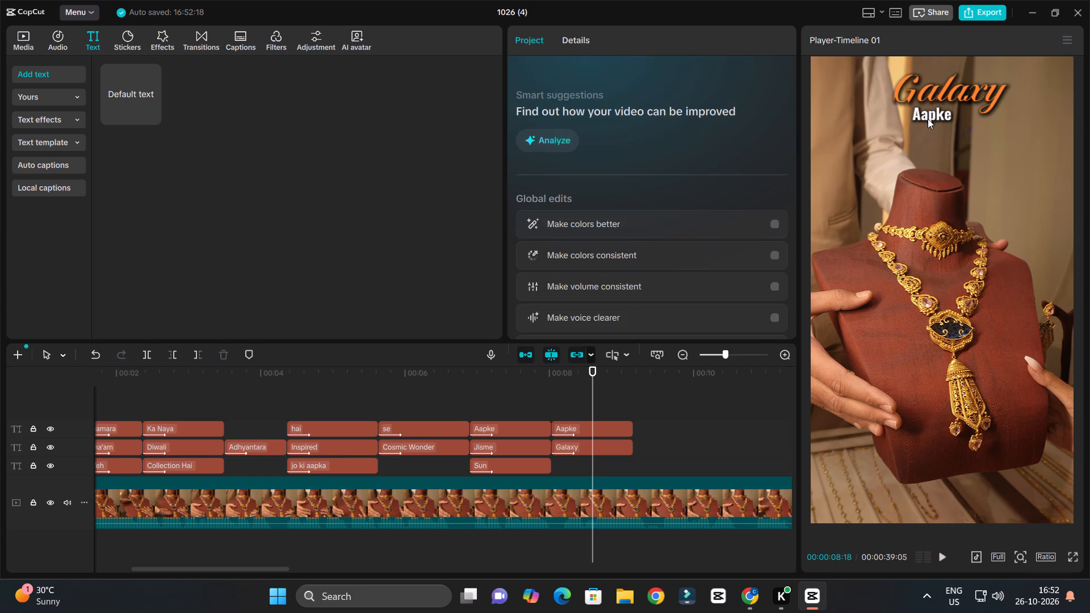
Centre the copied "Aapke" caption beneath "Galaxy" and move it slightly closer to that word.
click(928, 117)
drag(931, 117, 944, 114)
click(944, 114)
Replace the copied "Aapke" caption with the pasted "galaxy moon", shorten it to "moon" and apply title case.
drag(603, 115, 501, 100)
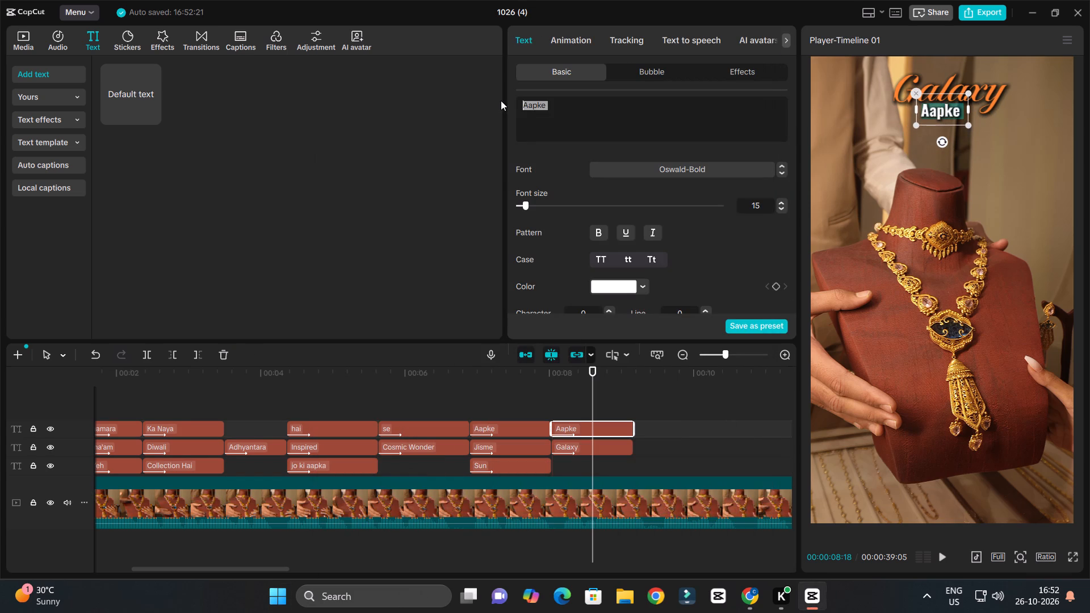
key(ctrl+v)
drag(549, 100, 539, 103)
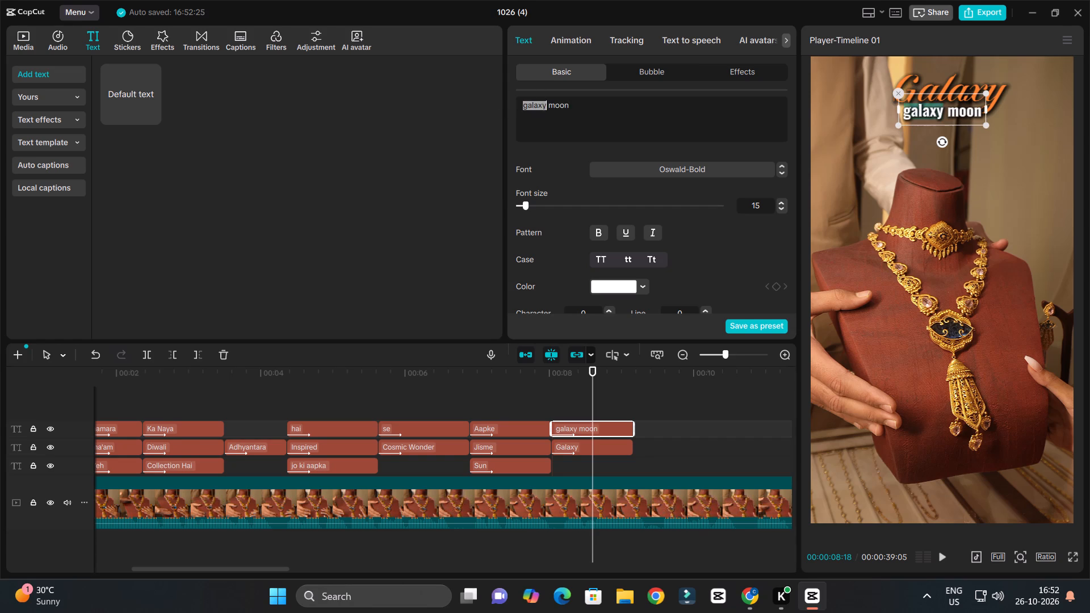
drag(539, 103, 519, 101)
click(549, 104)
key(BackSpace)
key(BackSpace)
key(BackSpace)
key(BackSpace)
key(BackSpace)
key(BackSpace)
key(BackSpace)
key(BackSpace)
key(BackSpace)
key(BackSpace)
key(BackSpace)
key(BackSpace)
key(BackSpace)
key(BackSpace)
key(BackSpace)
key(BackSpace)
key(BackSpace)
key(BackSpace)
key(BackSpace)
key(BackSpace)
click(659, 260)
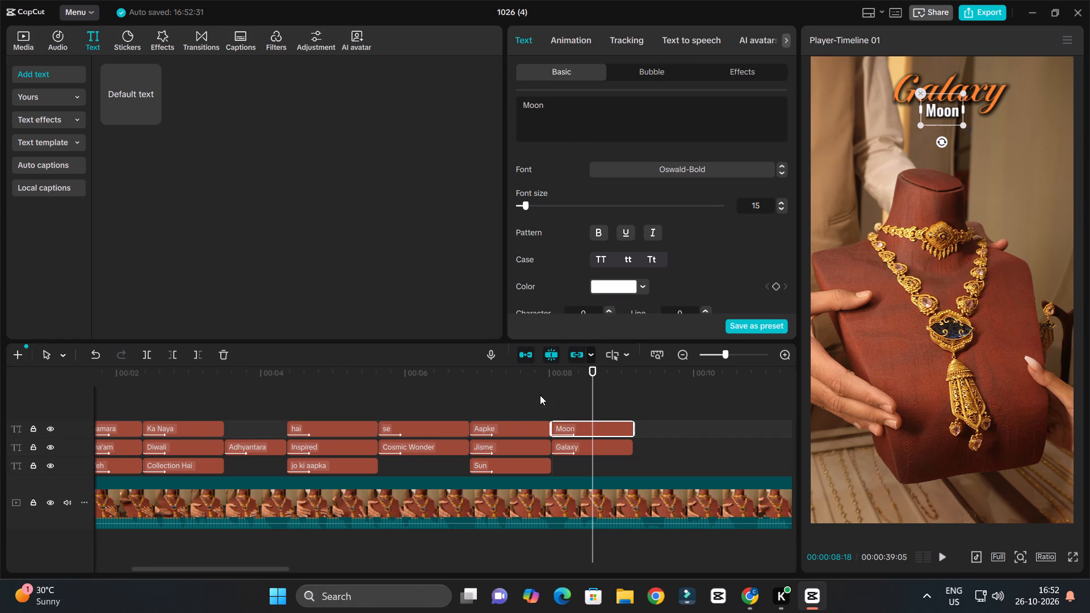
Replay the speech from about 8 s and extend the "Moon" and "Galaxy" captions together to about 9.5 s.
click(542, 372)
key(space)
ctrl+scroll(658, 425, up, 3)
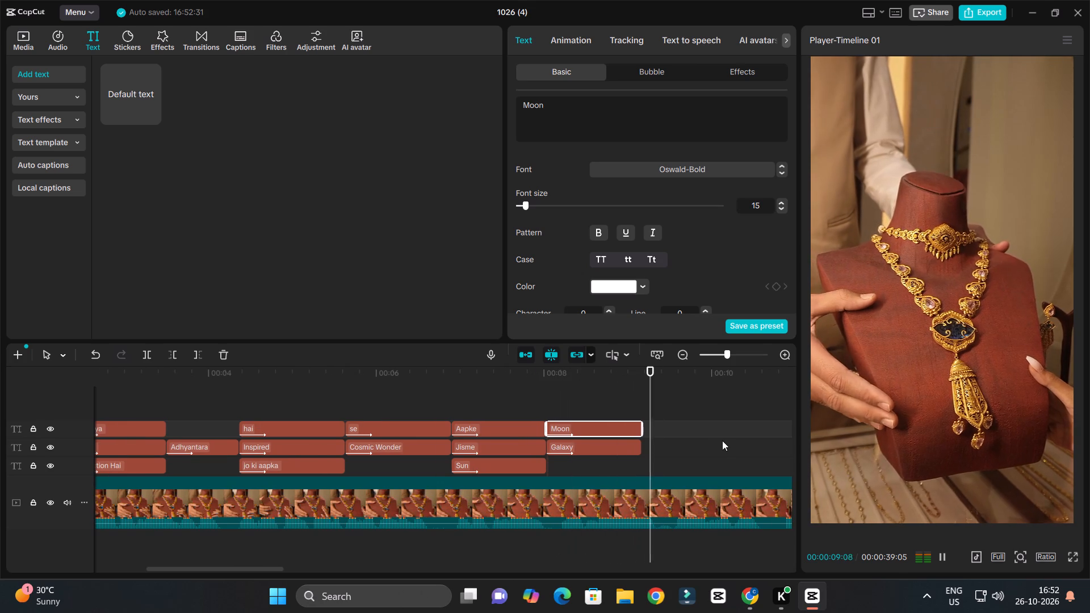
key(space)
drag(669, 422, 621, 458)
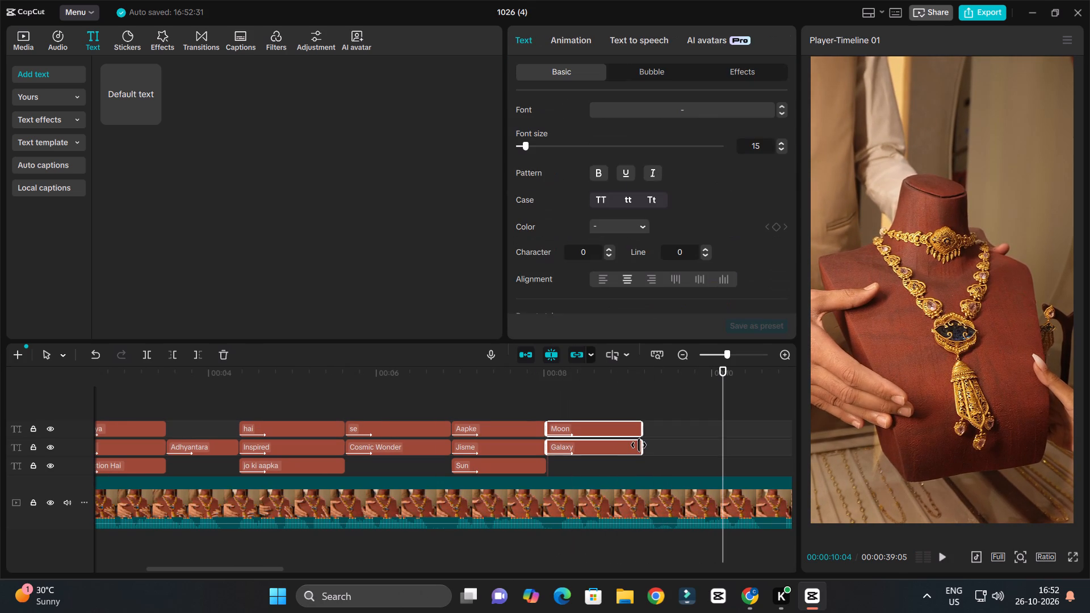
drag(639, 445, 665, 455)
Listen to the speech that follows and duplicate the "Moon" and "Galaxy" captions directly after the originals.
click(601, 380)
key(space)
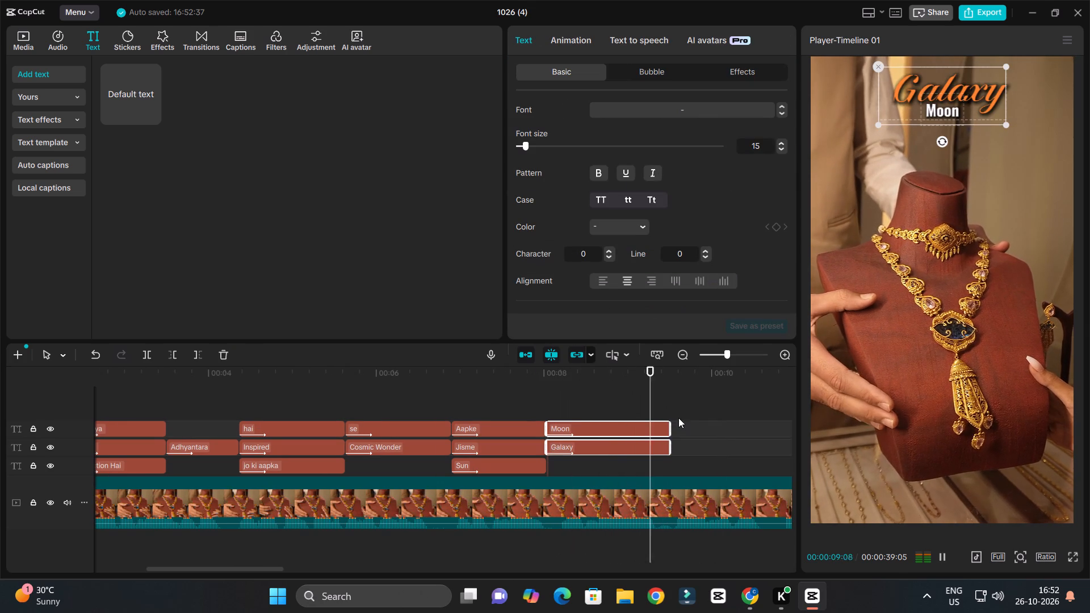
ctrl+scroll(687, 421, down, 8)
ctrl+scroll(708, 439, up, 3)
key(space)
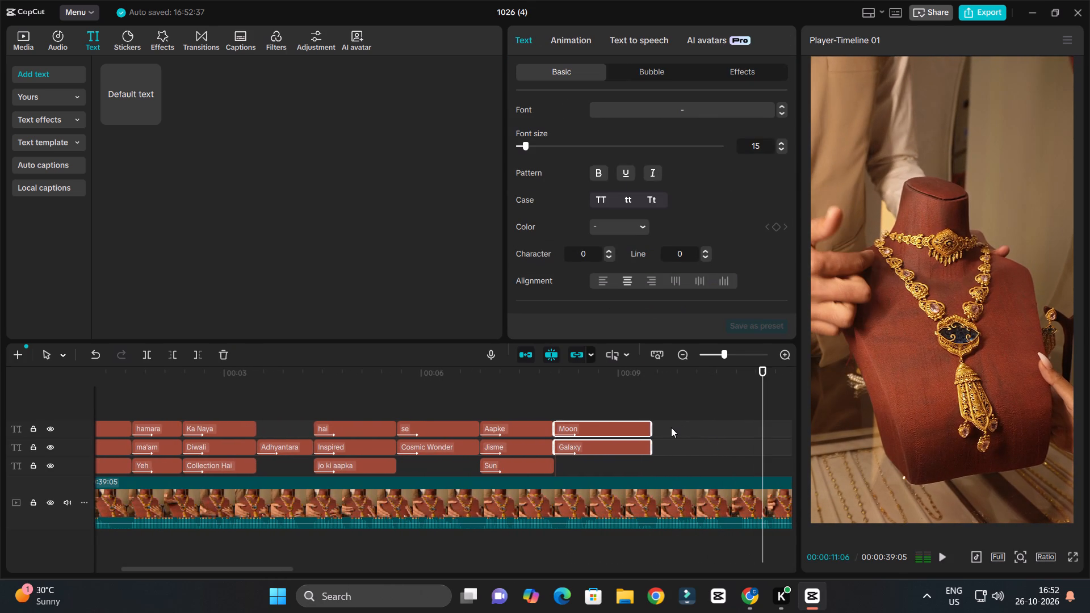
drag(673, 426, 642, 445)
alt+drag(618, 448, 610, 431)
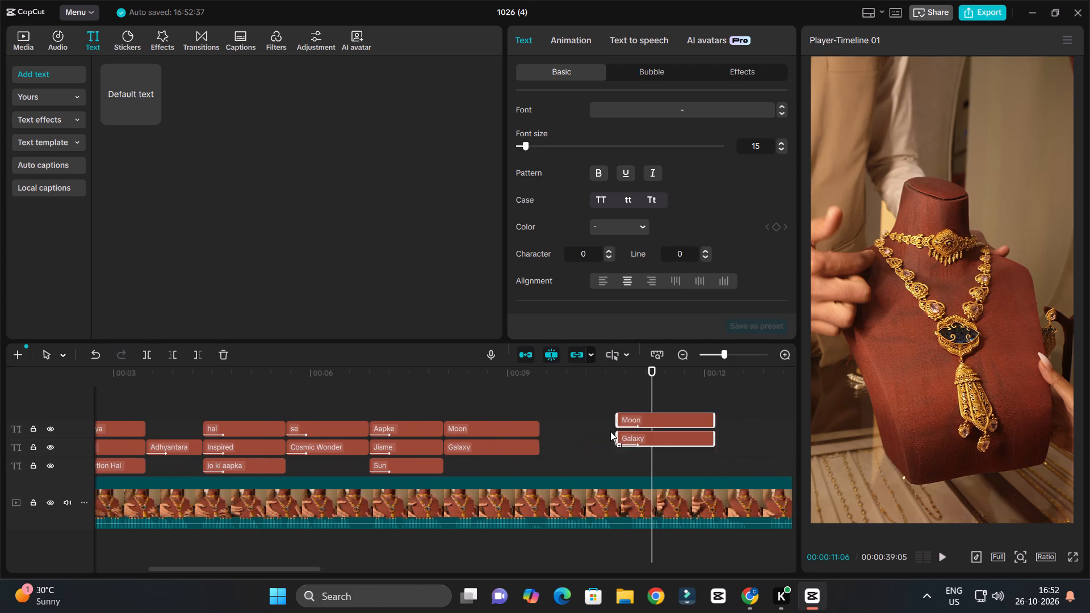
alt+drag(610, 431, 605, 450)
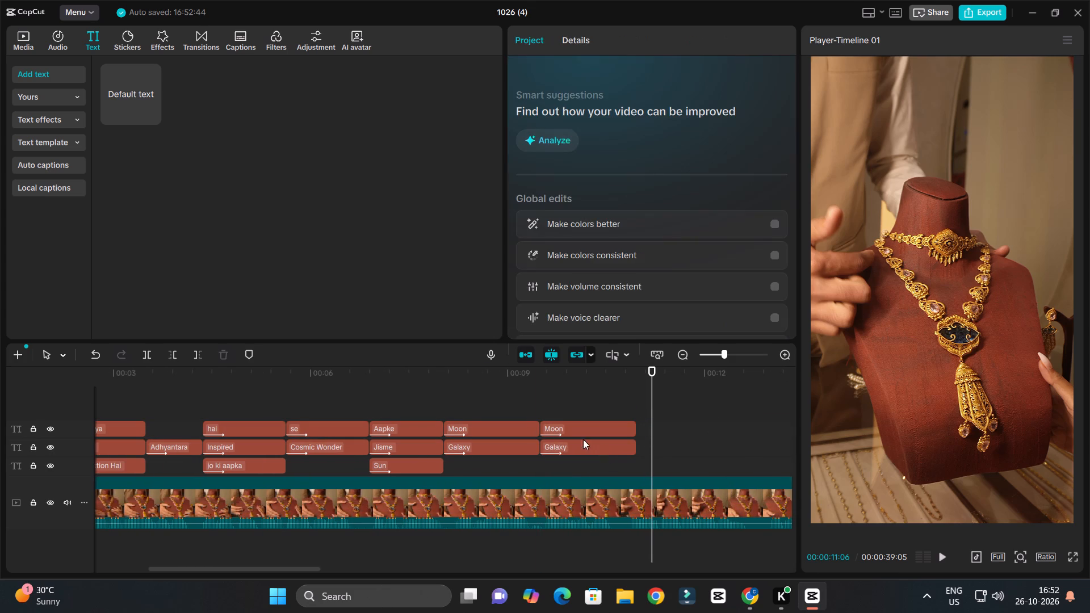
Select the copied "Galaxy" caption's text, then switch to Chrome, search Google for "universe" and copy the word.
click(576, 448)
drag(568, 105, 480, 103)
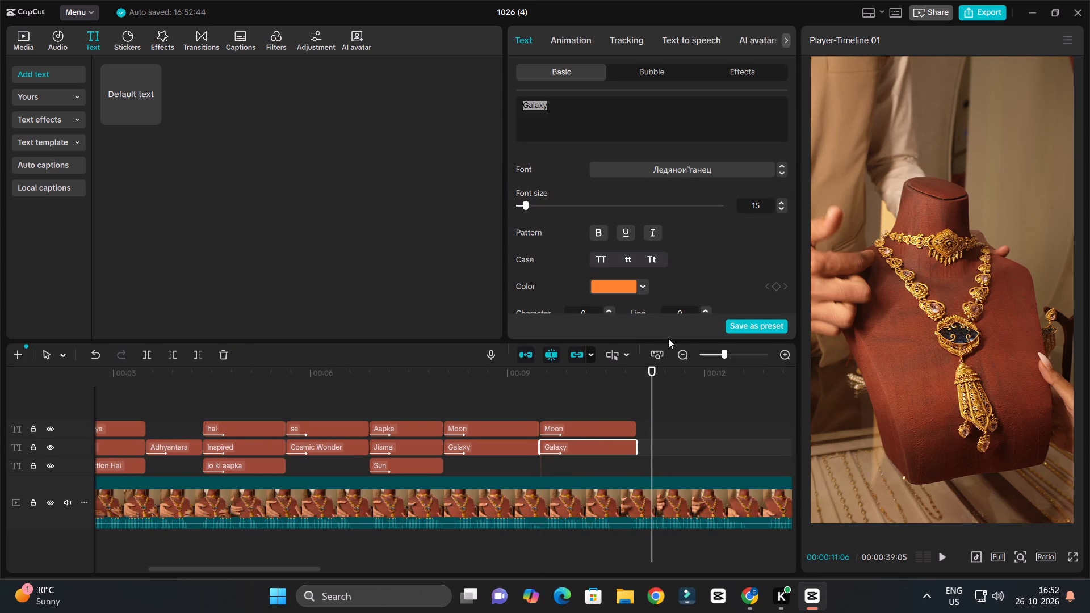
click(755, 602)
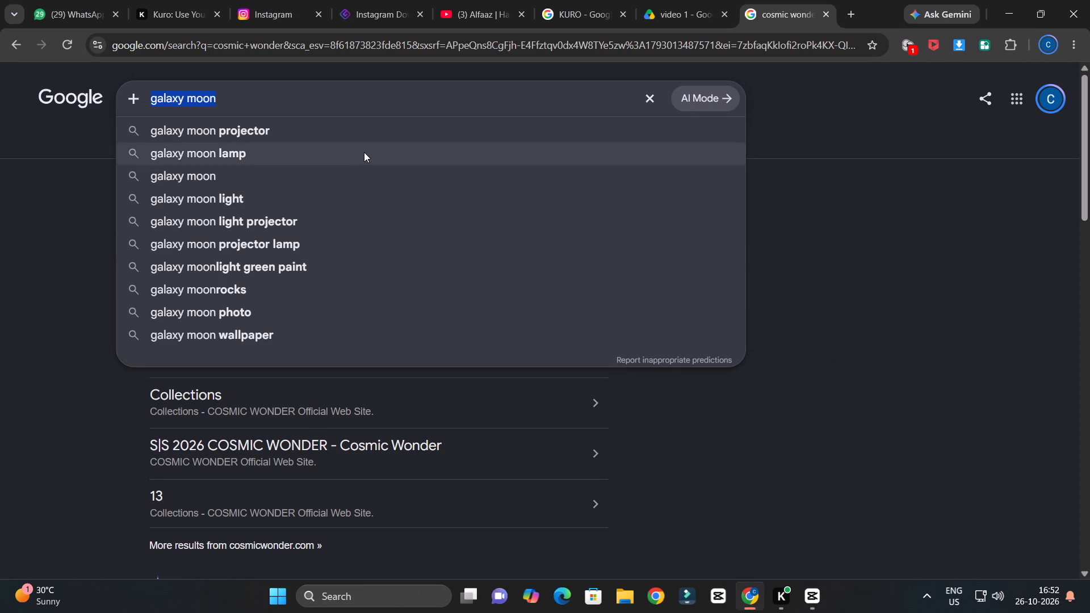
text(uno)
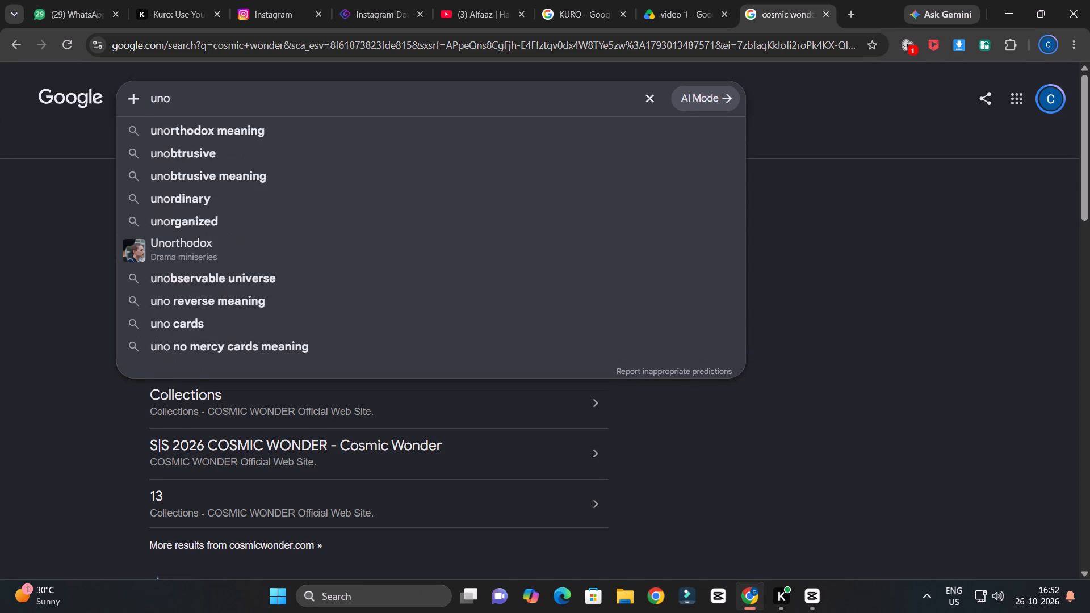
key(BackSpace)
key(i)
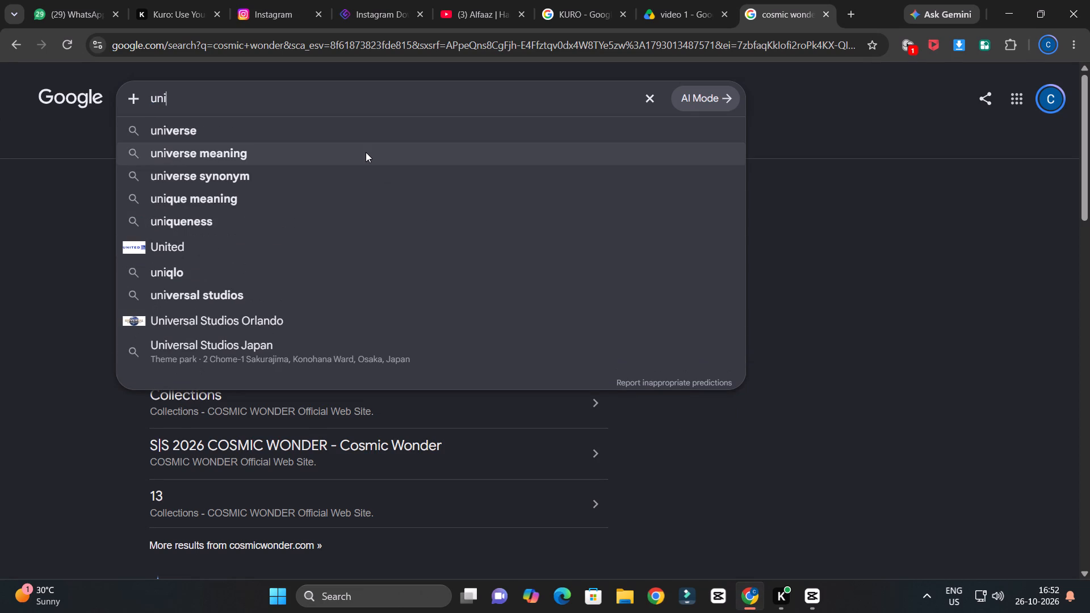
click(354, 134)
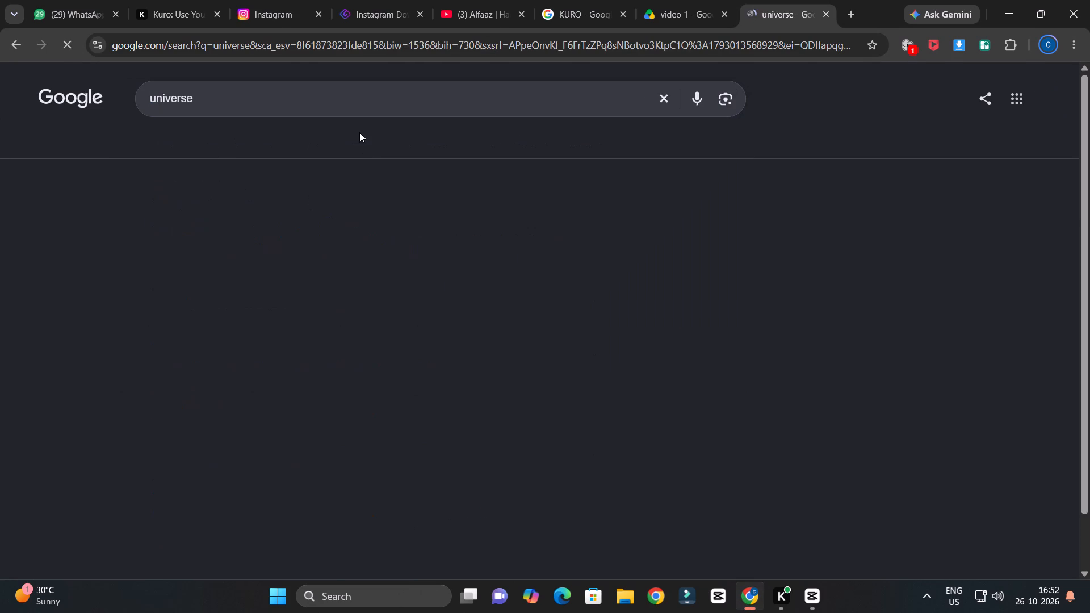
drag(212, 102, 131, 98)
key(ctrl+c)
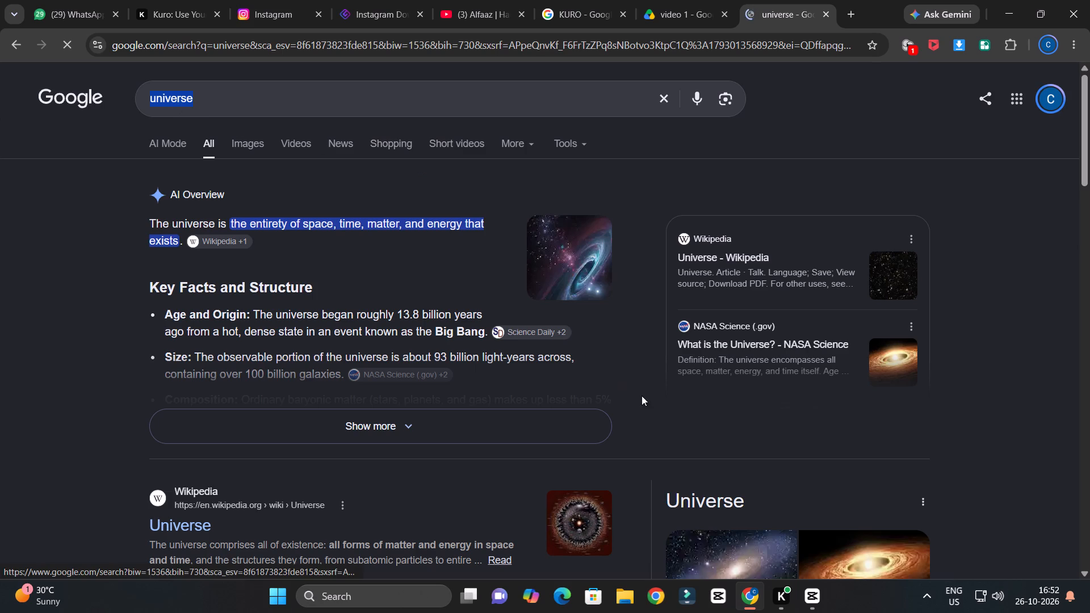
Return to CapCut, replace the copied "Galaxy" text with the pasted "universe" and apply title case.
click(810, 599)
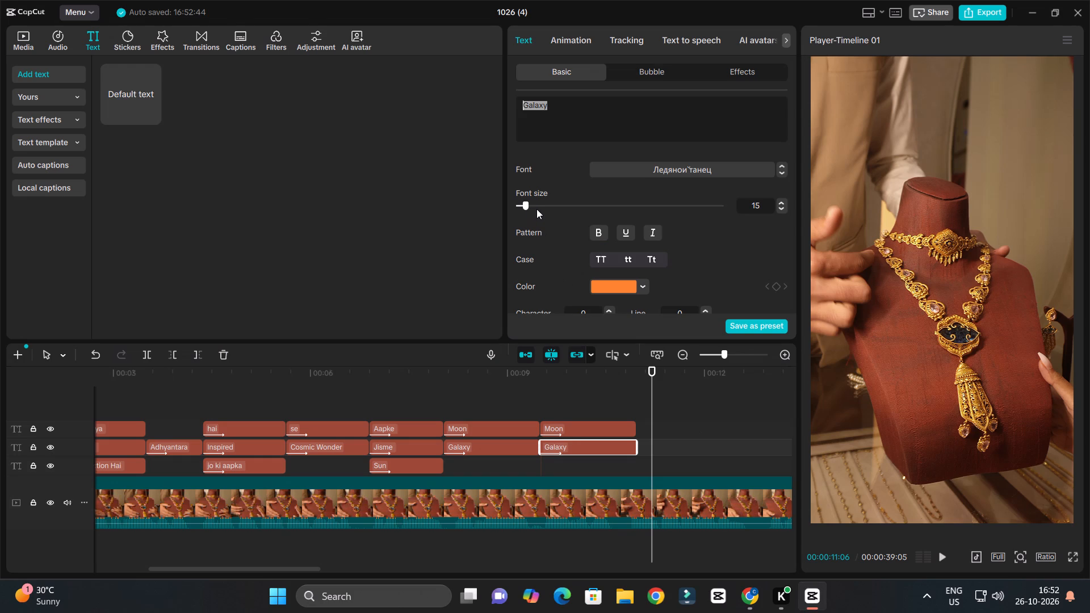
key(ctrl+v)
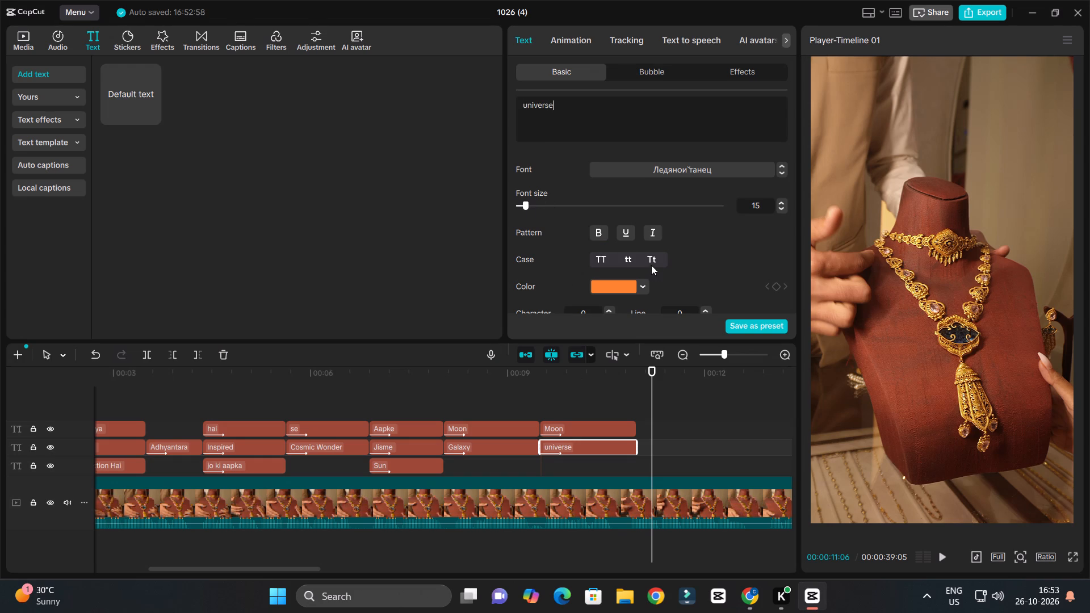
click(650, 258)
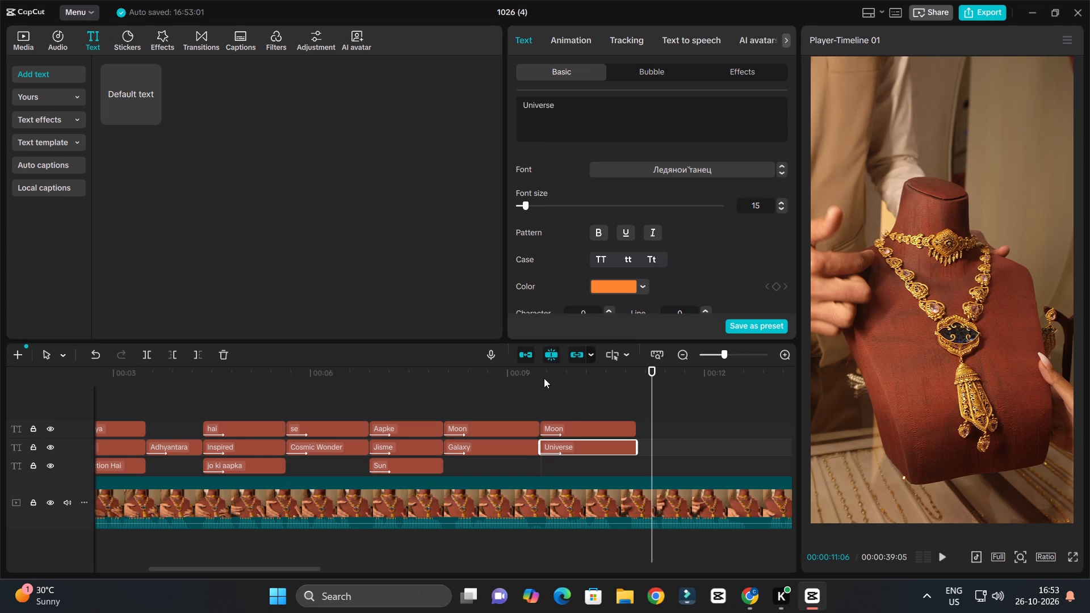
Replay the speech, replace the copied "Moon" caption with "aate hain" in title case, and lower it slightly beneath "Universe".
click(543, 377)
key(space)
ctrl+scroll(651, 386, up, 3)
key(space)
click(601, 430)
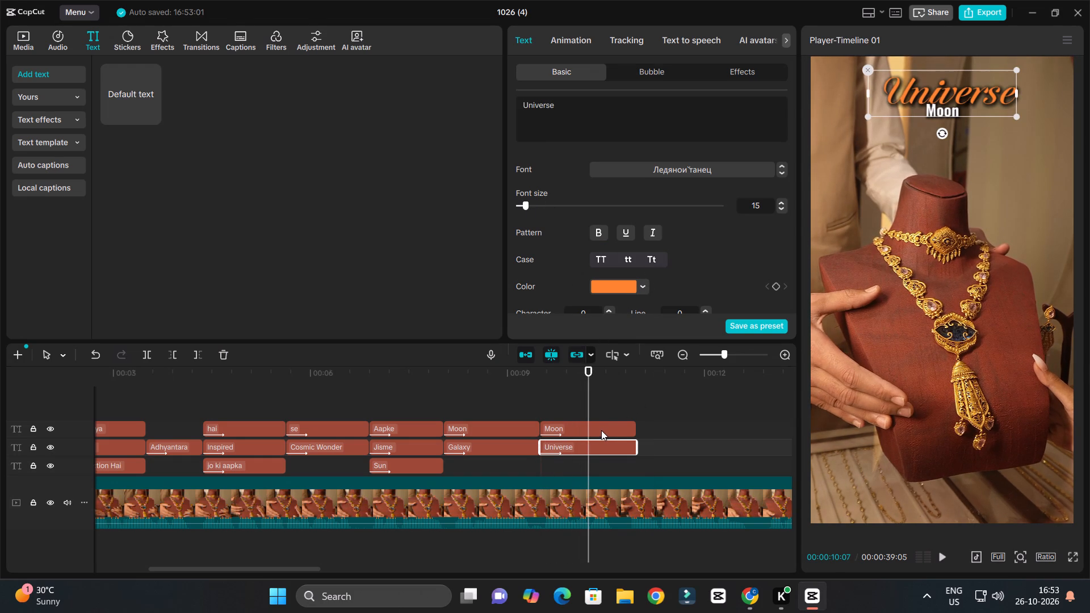
drag(563, 110, 498, 100)
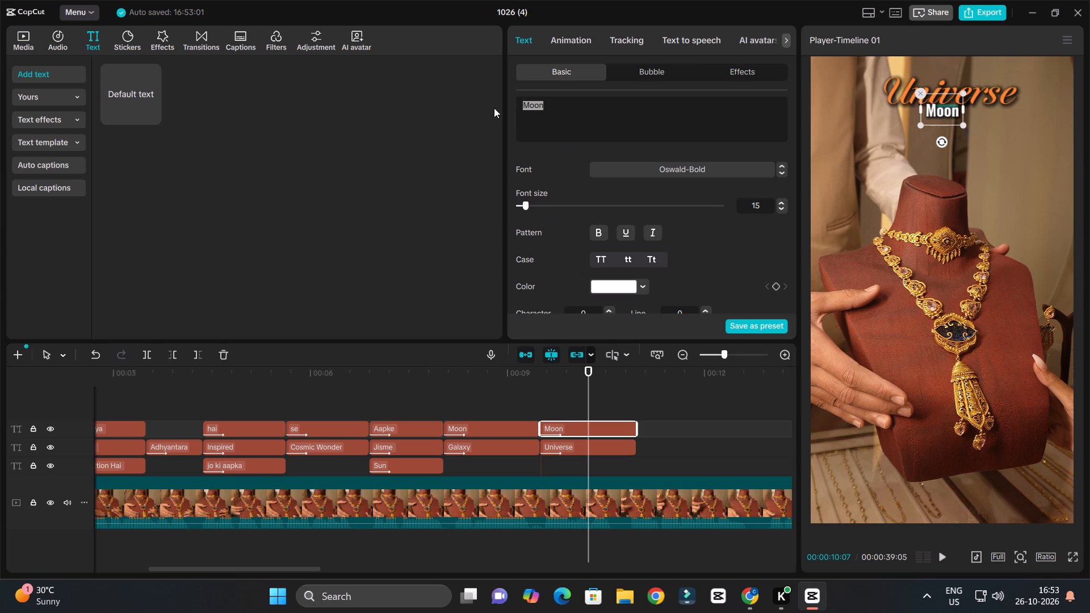
text(aate)
key(space)
text(hain)
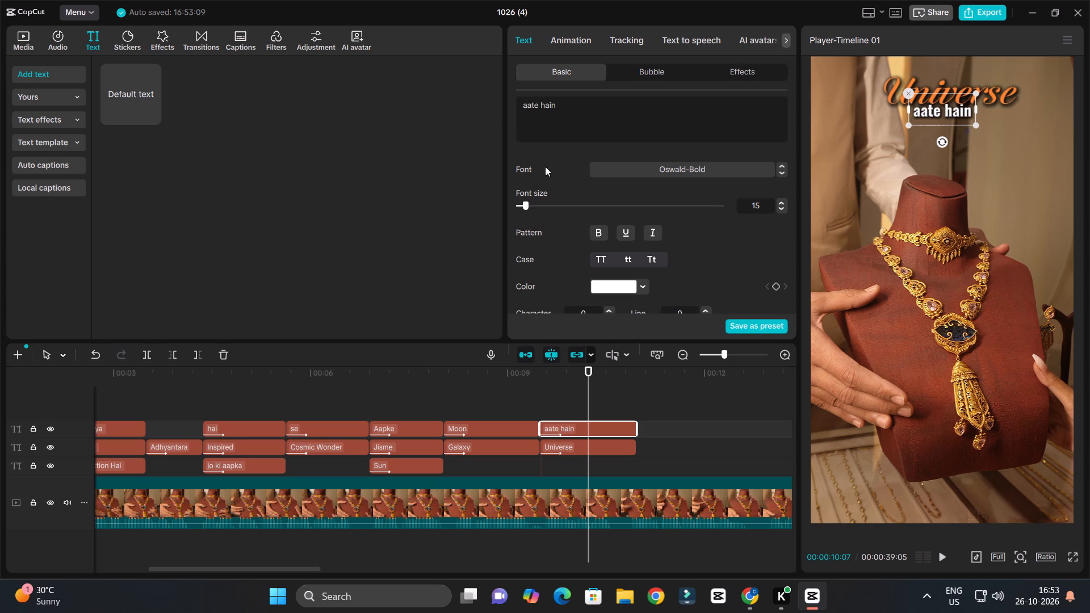
click(656, 258)
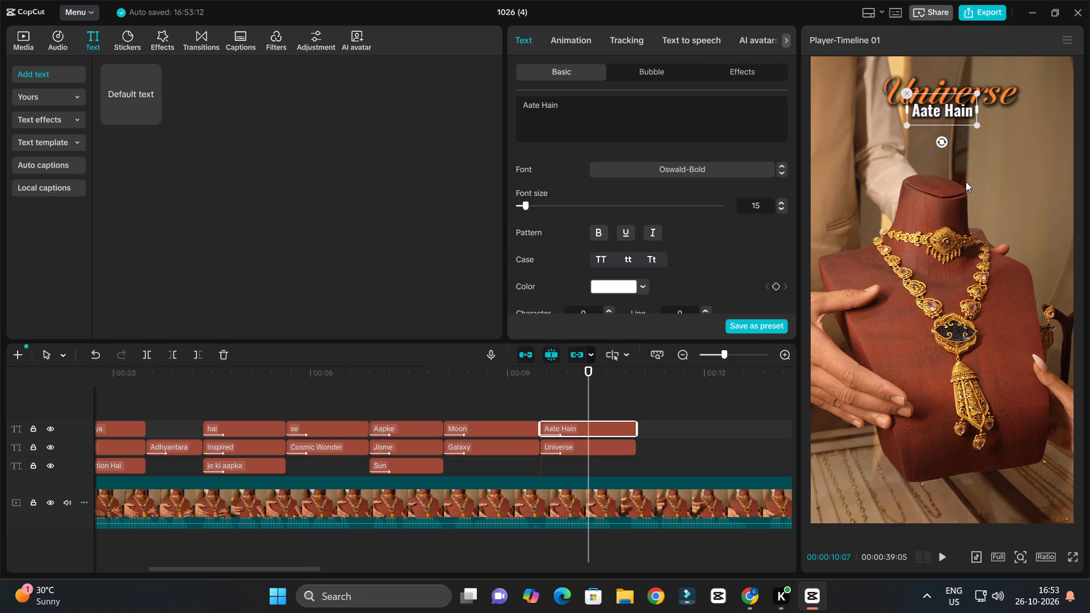
drag(951, 104, 953, 110)
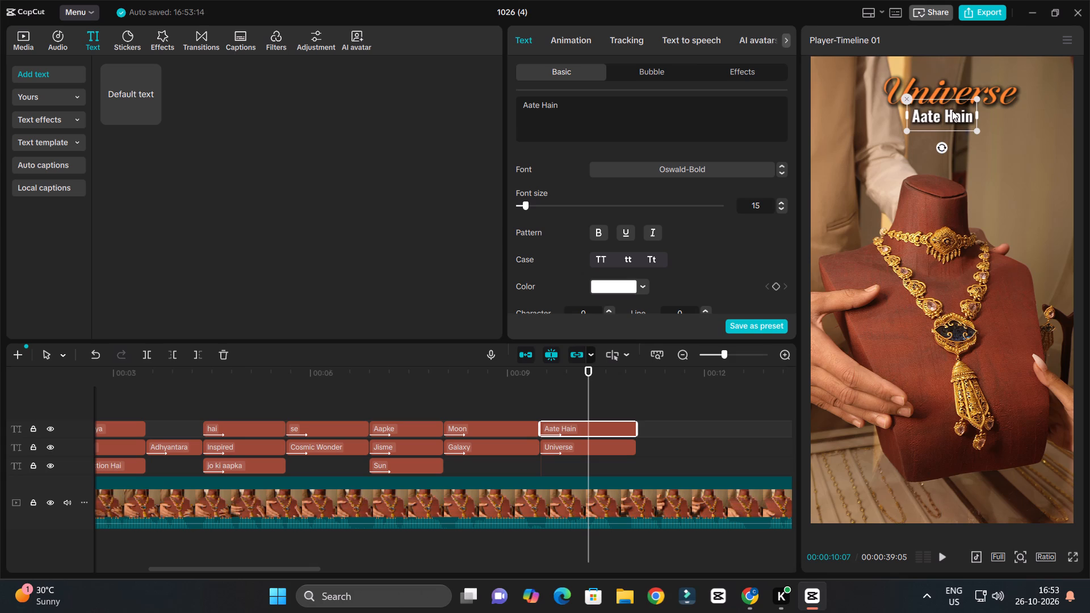
Replay the speech around the new captions and trim "Aate Hain" and "Universe" together to end at about 10.8 s.
click(535, 375)
key(space)
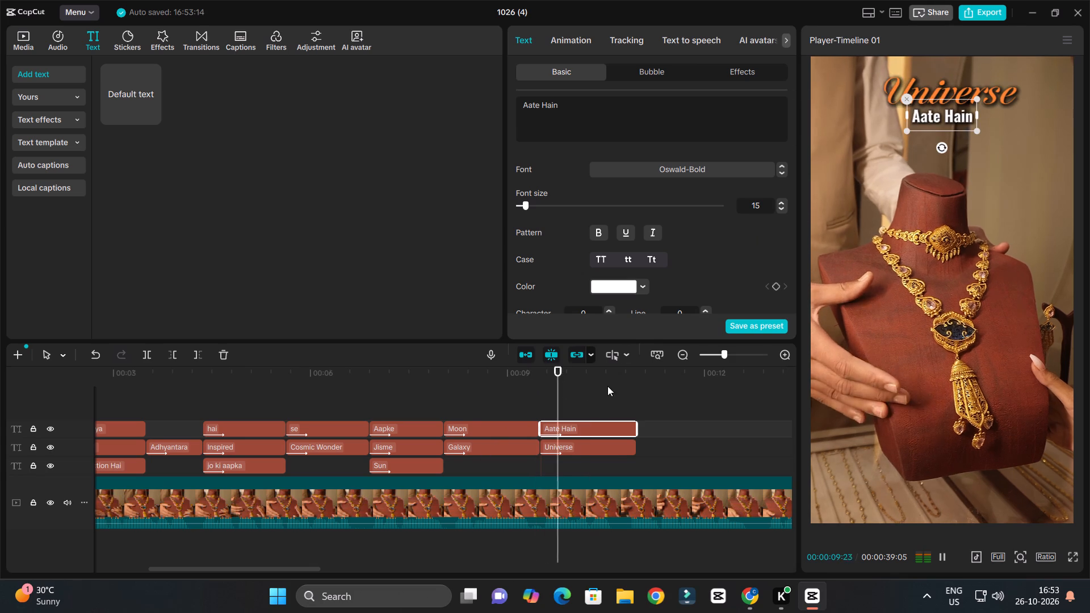
ctrl+scroll(629, 394, up, 4)
key(space)
key(space)
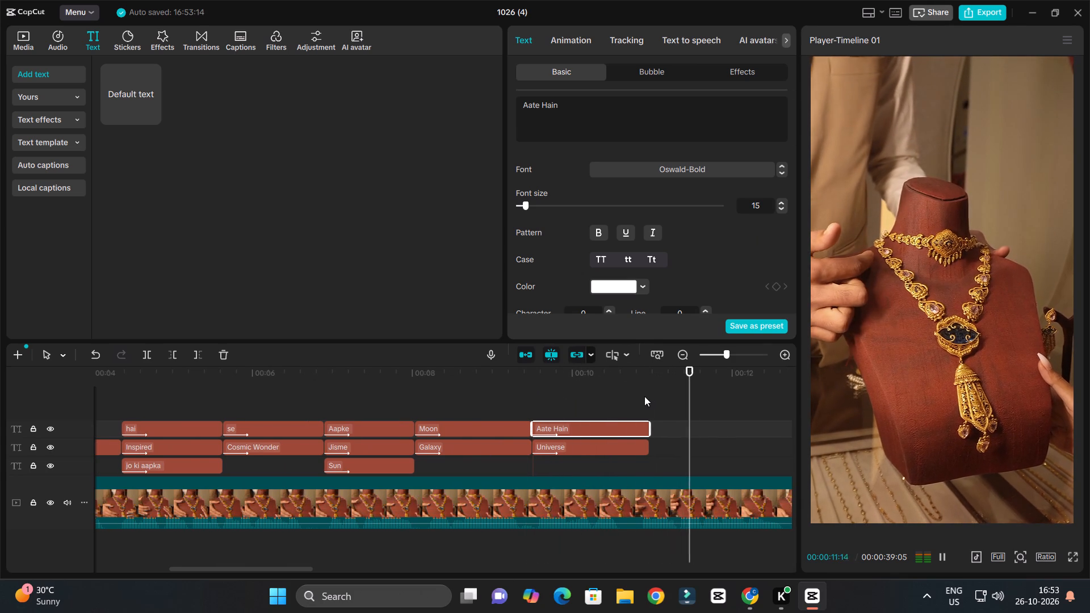
ctrl+scroll(644, 396, down, 5)
key(space)
click(657, 376)
key(space)
key(space)
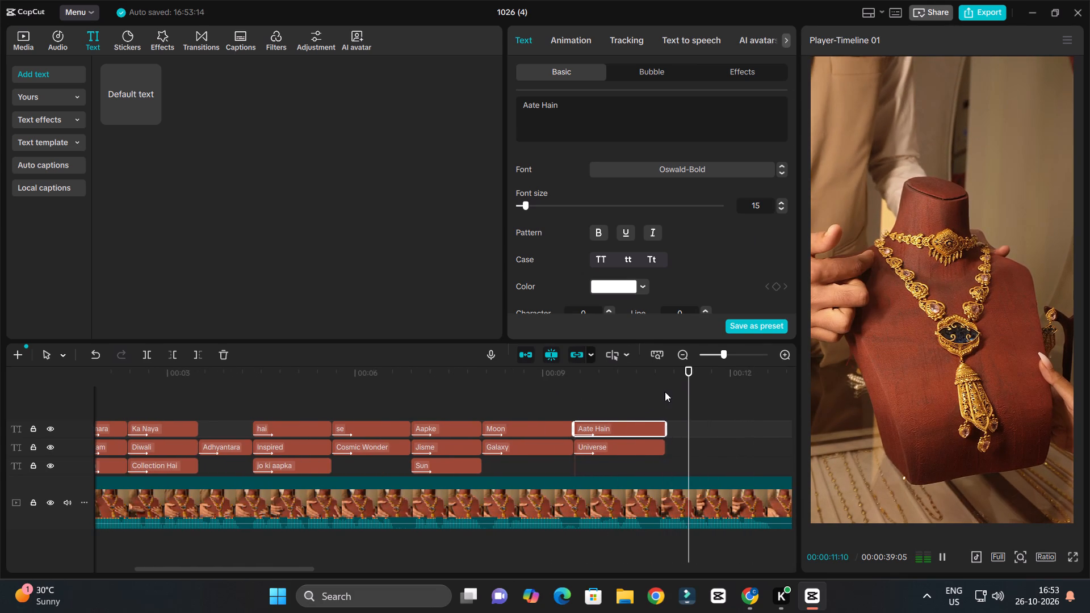
ctrl+scroll(669, 396, up, 8)
drag(669, 413, 649, 451)
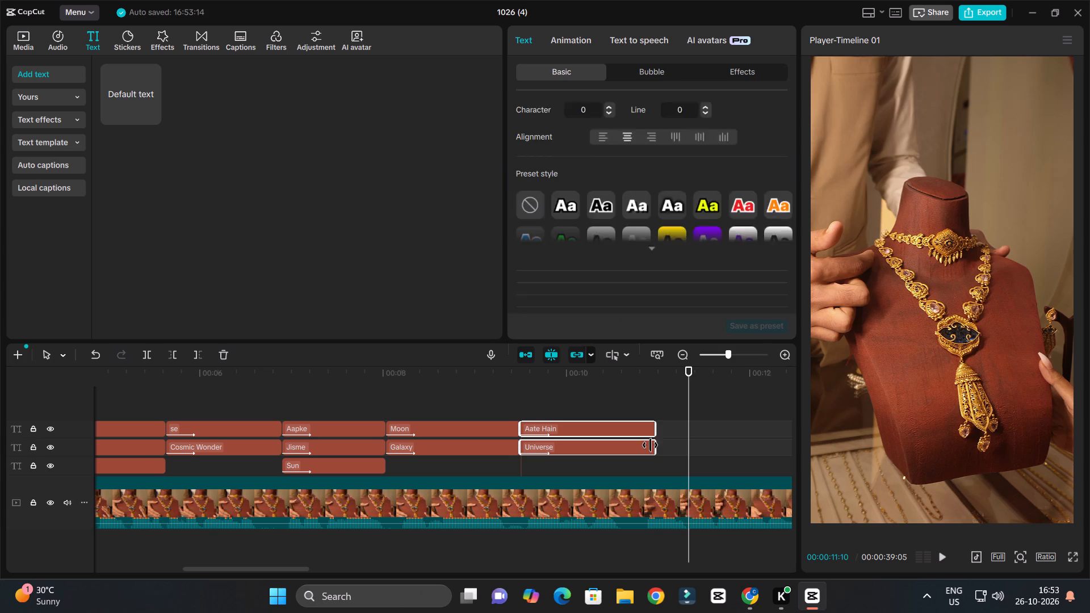
drag(655, 434, 640, 439)
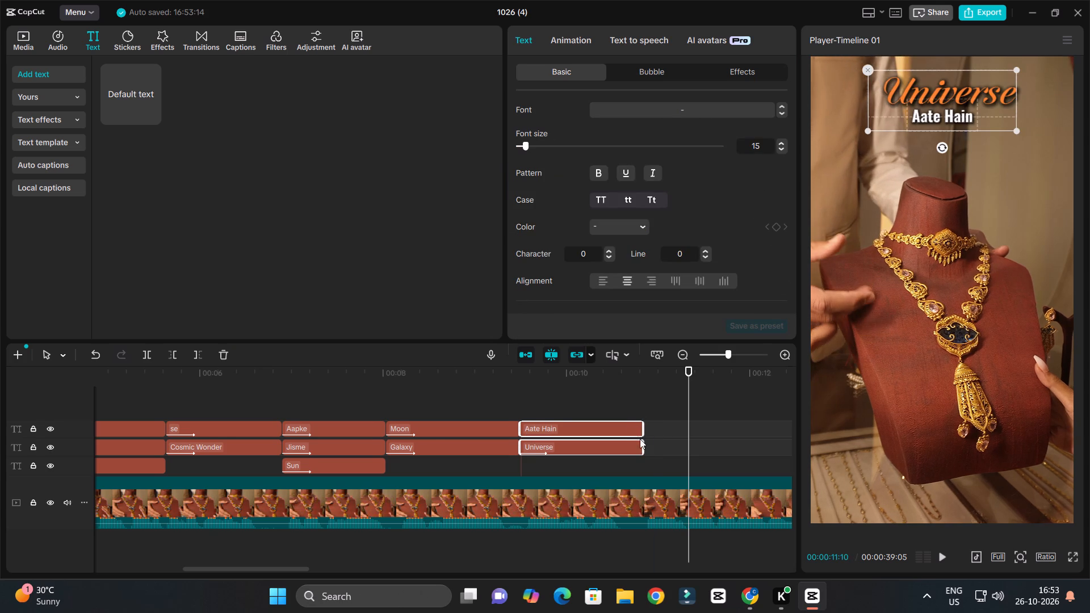
Duplicate the "Aate Hain" and "Universe" captions just after the originals on the same tracks.
ctrl+scroll(661, 417, down, 3)
drag(670, 420, 628, 457)
alt+drag(614, 455, 716, 436)
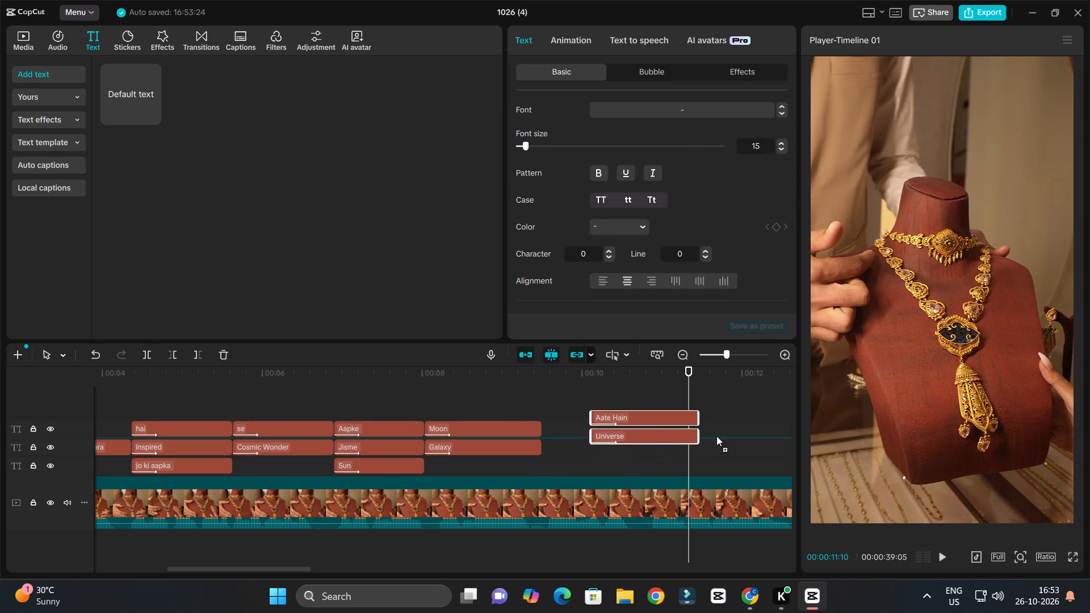
alt+drag(716, 436, 723, 452)
Replay the speech from about 10.8 s and shift both copied captions earlier so they directly follow the originals.
click(647, 377)
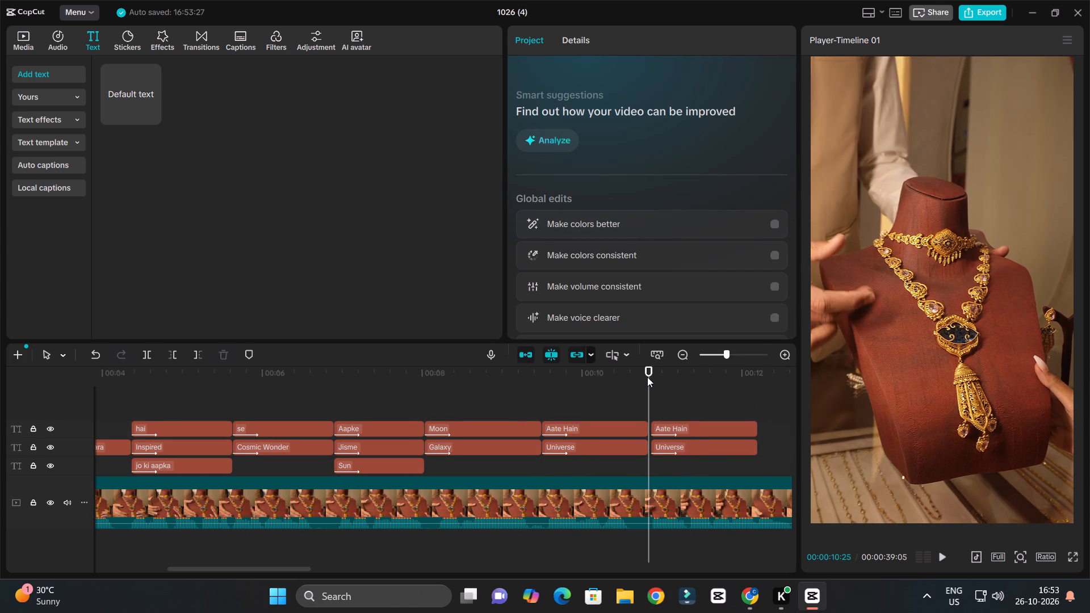
key(space)
ctrl+scroll(743, 409, up, 3)
key(space)
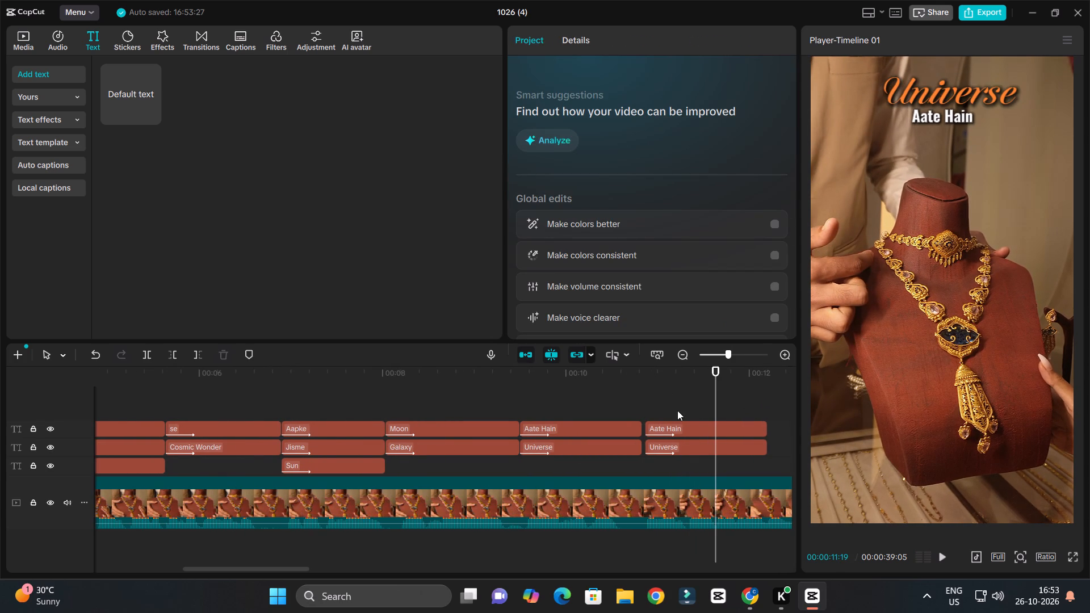
drag(678, 413, 694, 449)
drag(694, 447, 689, 447)
Select the second "Universe" and "Aate Hain" captions together and lower them slightly in the frame.
click(686, 447)
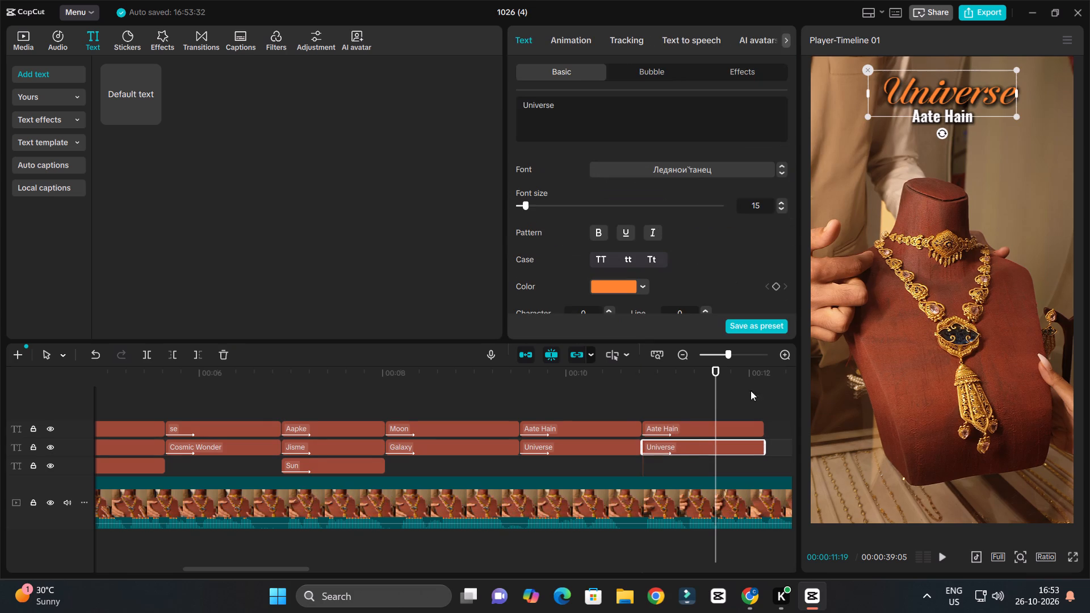
click(917, 120)
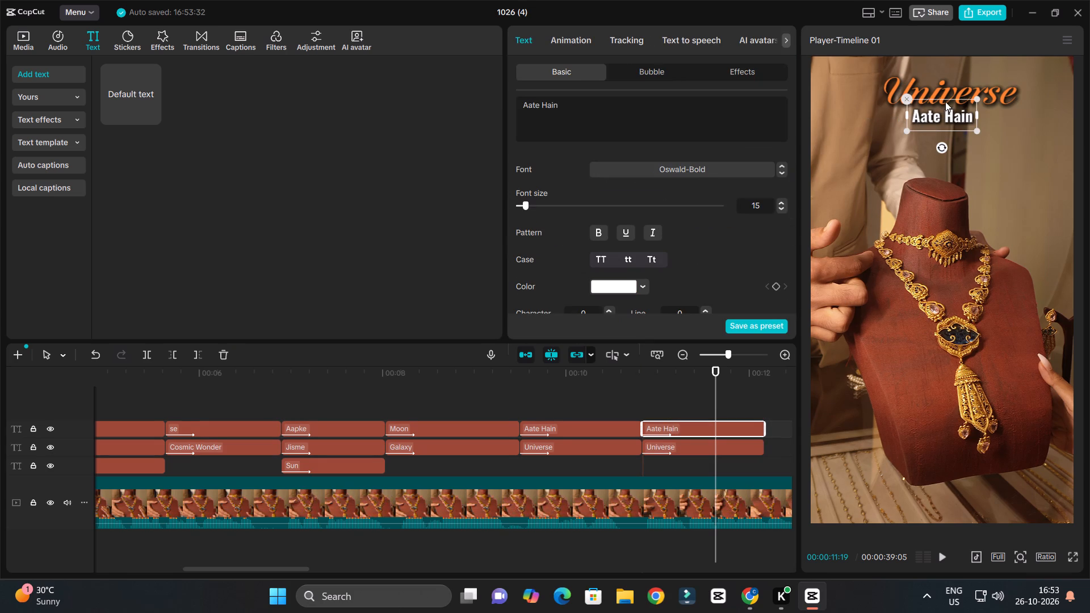
drag(773, 408, 745, 448)
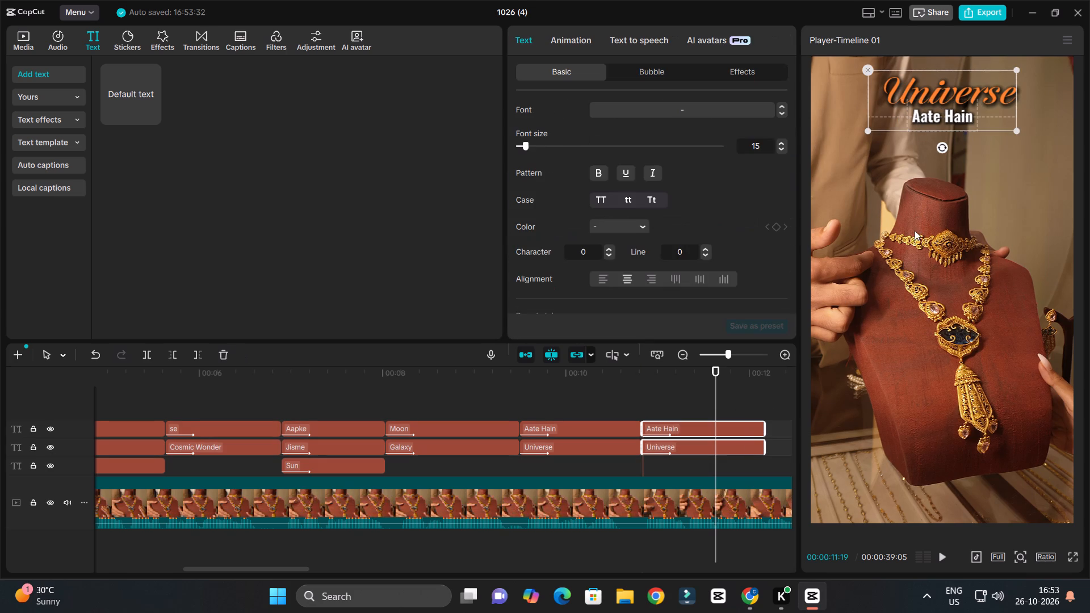
drag(971, 114, 975, 134)
Duplicate the second "Aate Hain" caption onto a new track above and centre the copy over "Universe" in the frame.
click(717, 426)
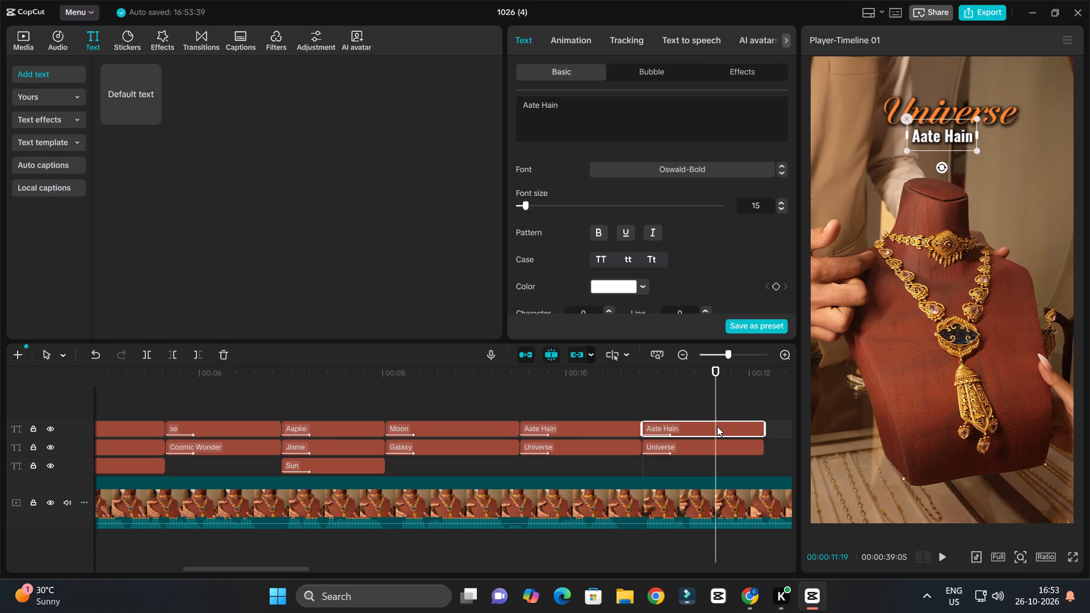
alt+click(946, 141)
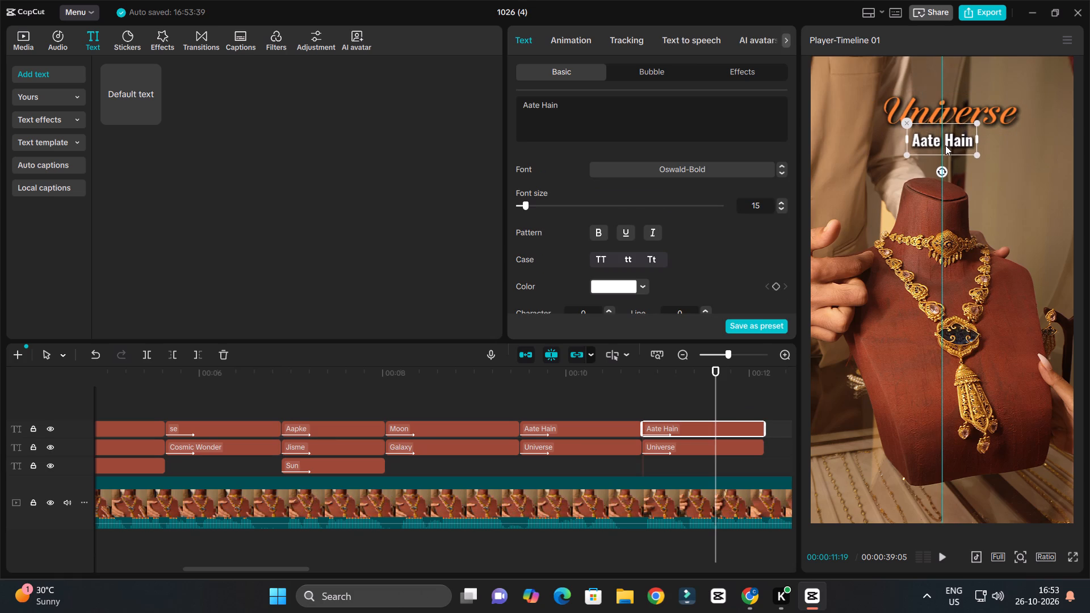
alt+drag(731, 430, 731, 409)
click(718, 433)
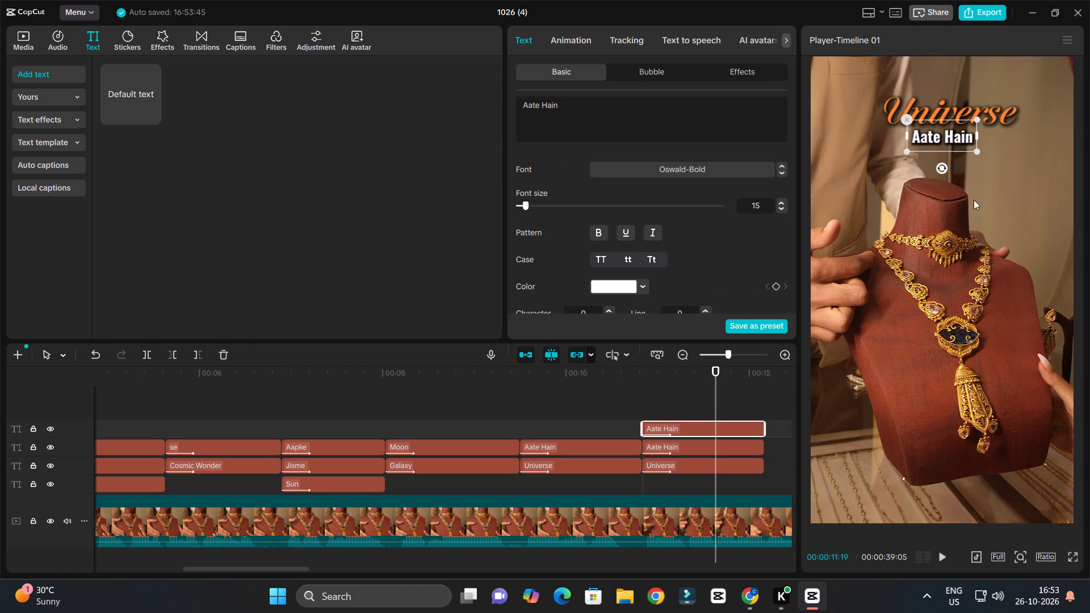
drag(948, 140, 951, 91)
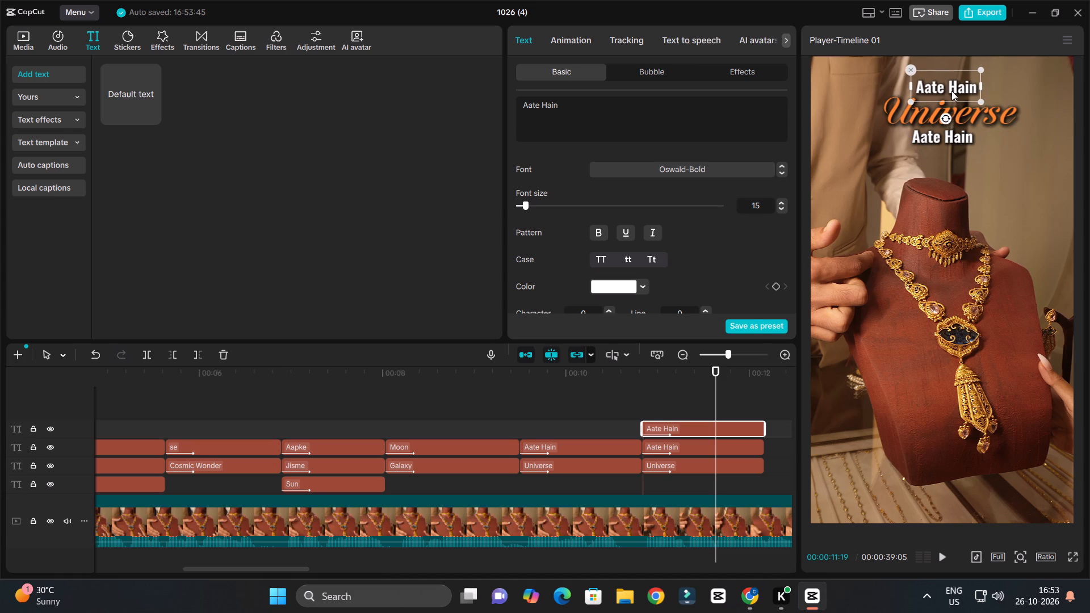
drag(951, 91, 949, 90)
Replace the text of the new upper caption with "usse" in title case.
drag(610, 112, 497, 103)
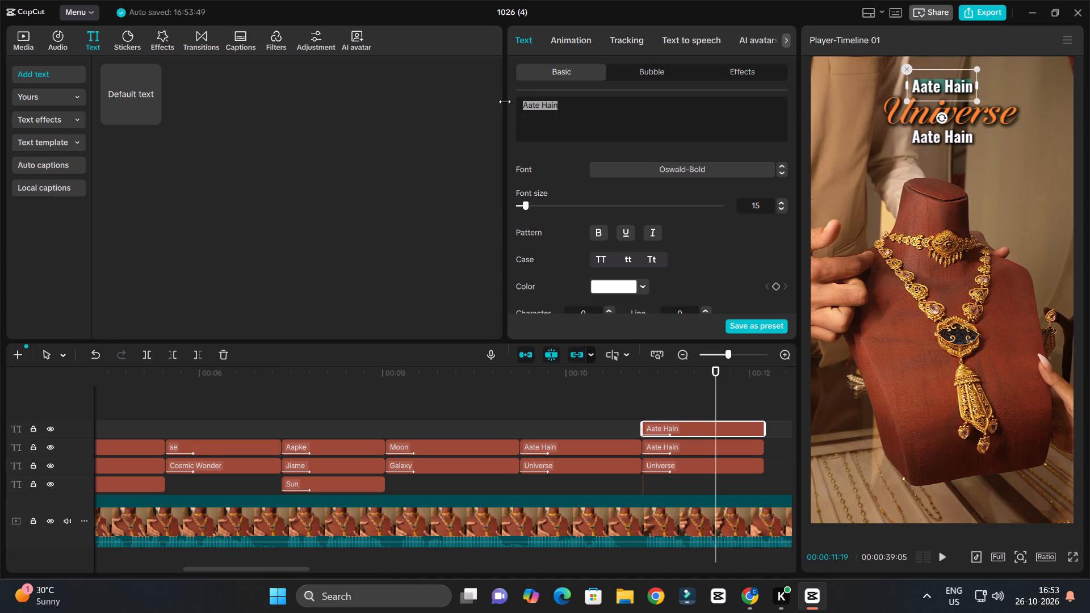
text(usse)
key(space)
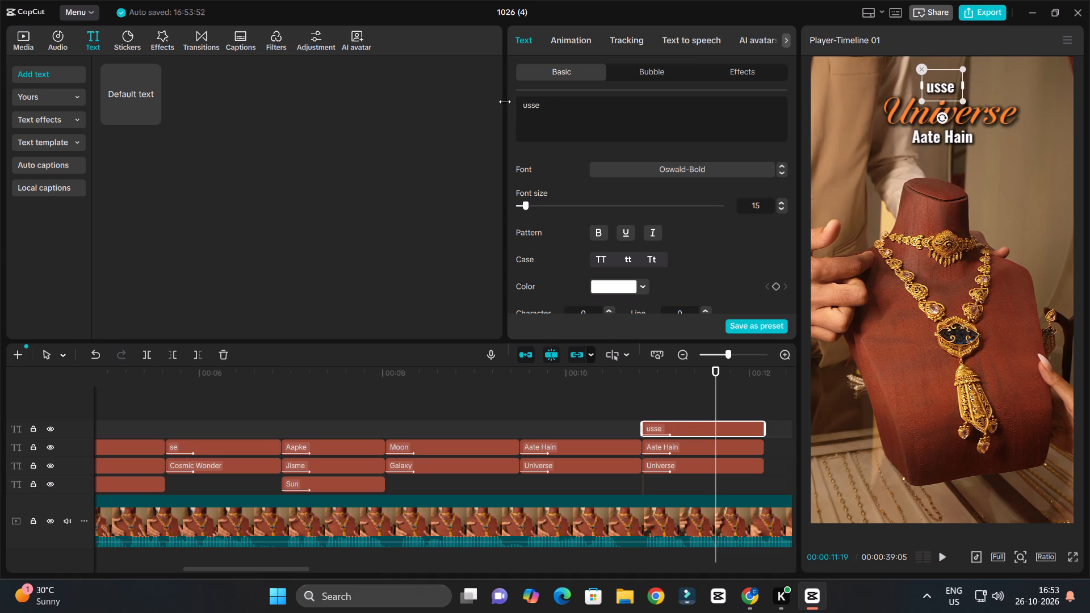
click(657, 263)
Replace the second orange "Universe" caption with "inspired" in title case.
click(980, 118)
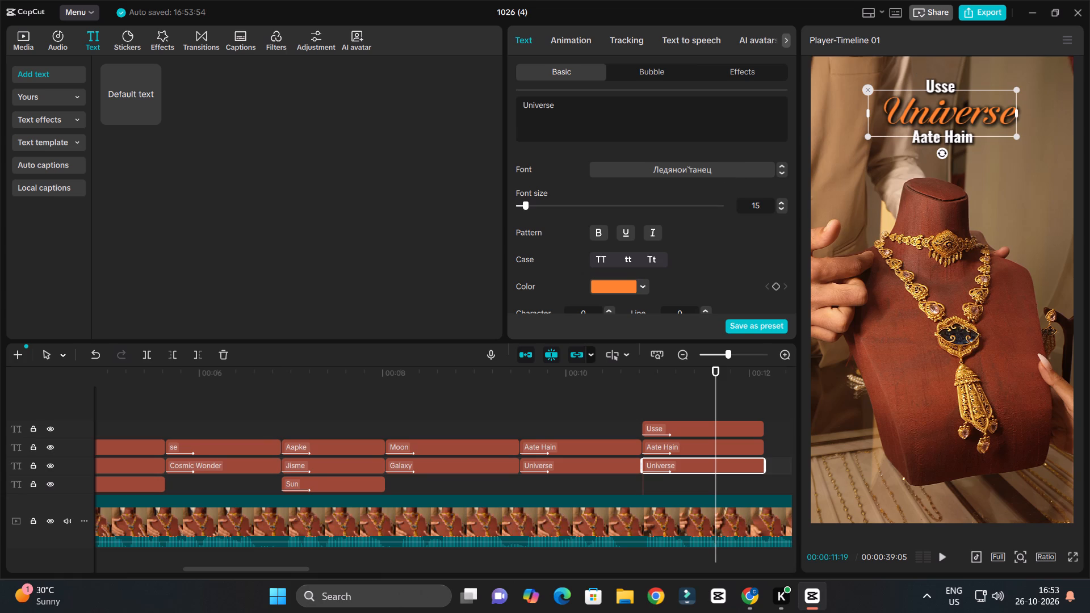
drag(592, 111, 433, 98)
text(ins)
key(p)
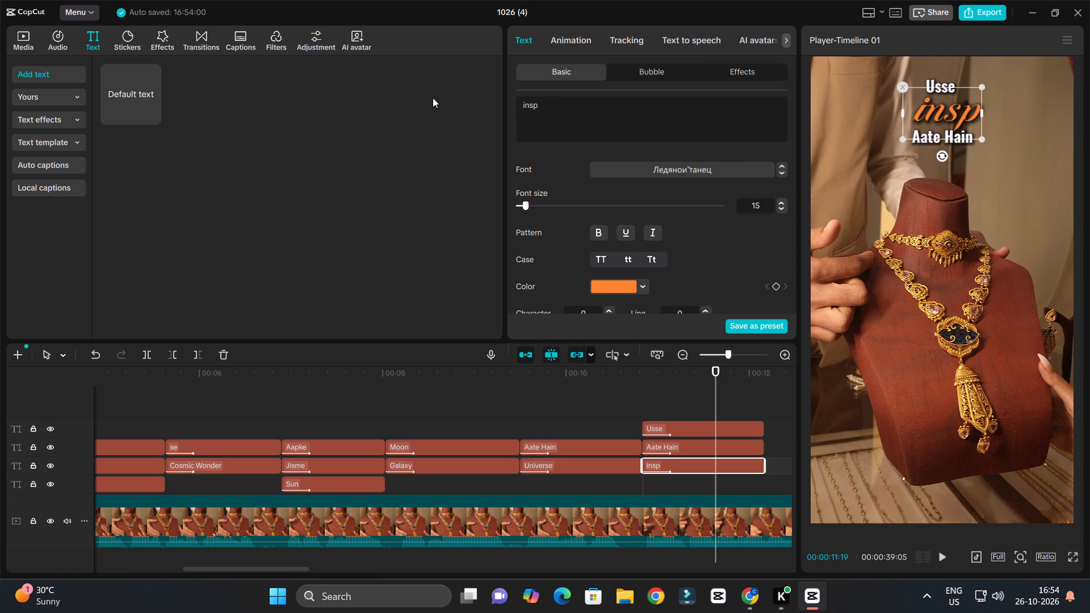
text(ired)
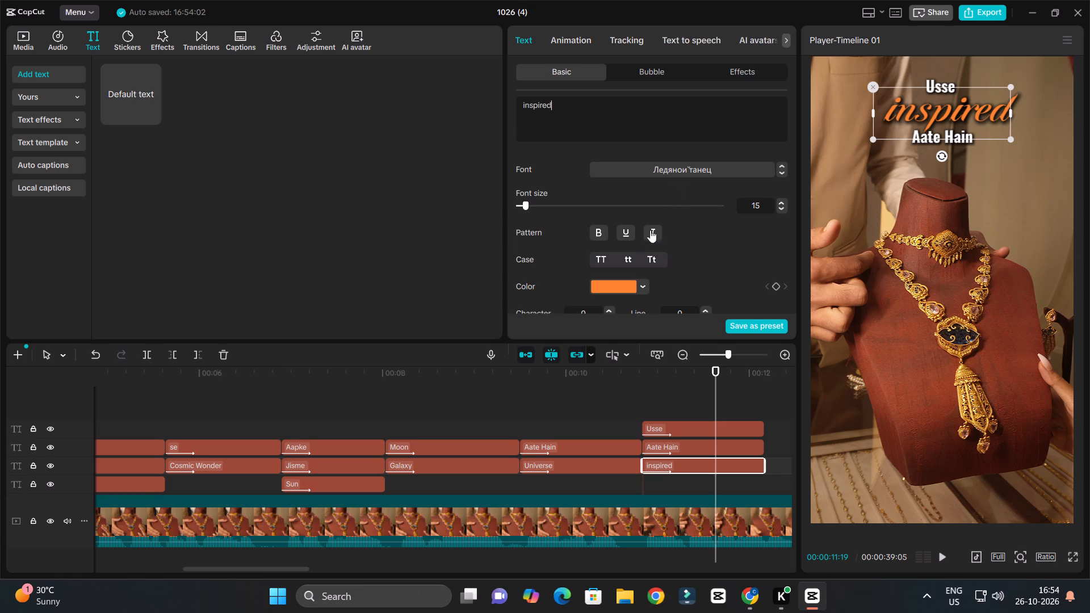
click(649, 254)
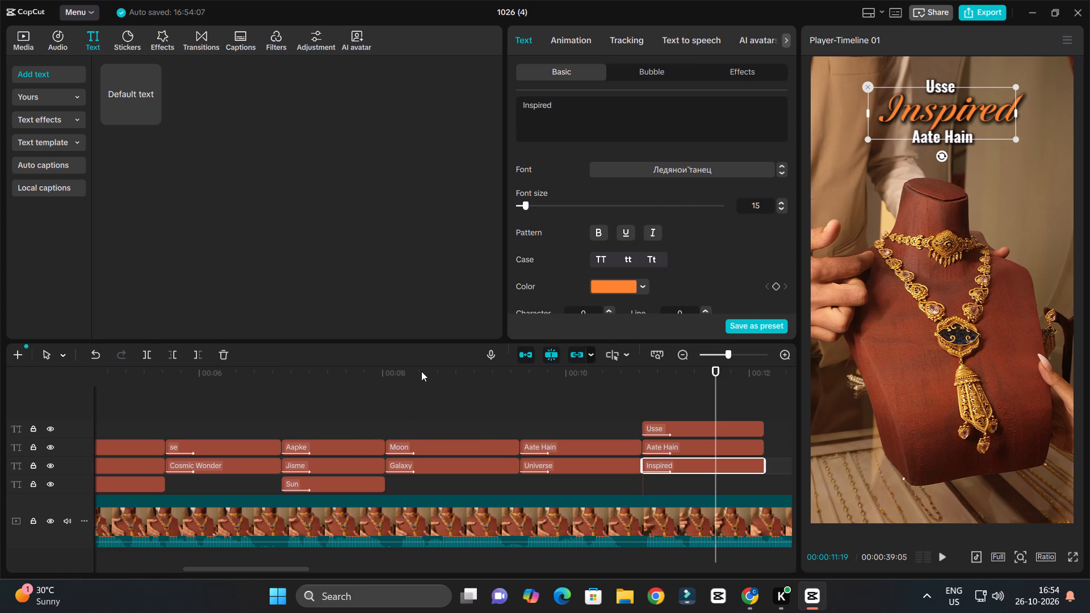
Review the earlier "Inspired" captions and replay the speech from about 10.8 s to hear the words that follow.
drag(422, 369, 252, 457)
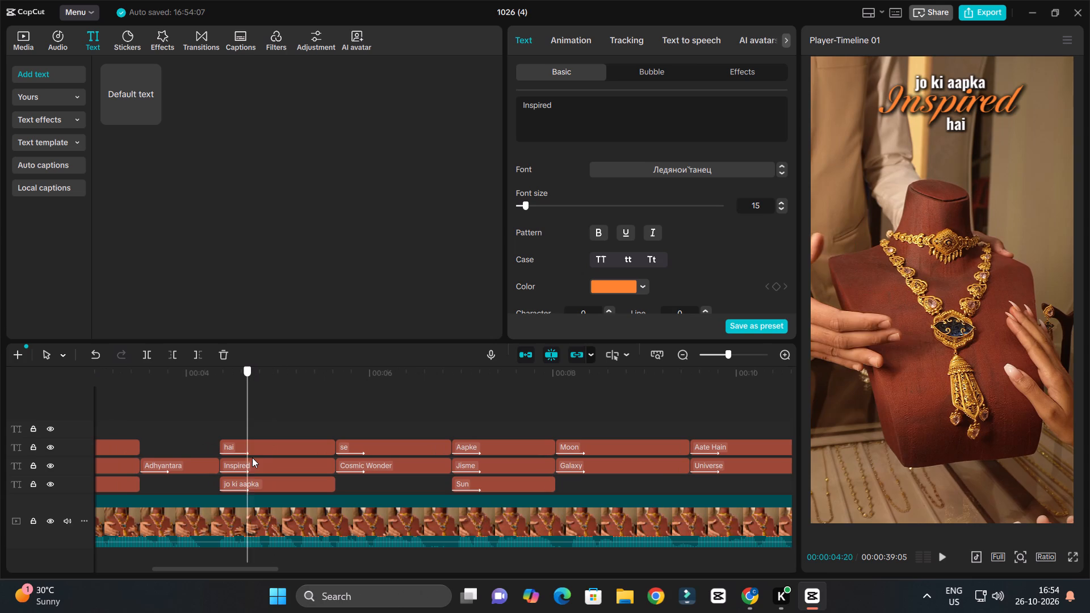
drag(252, 457, 258, 460)
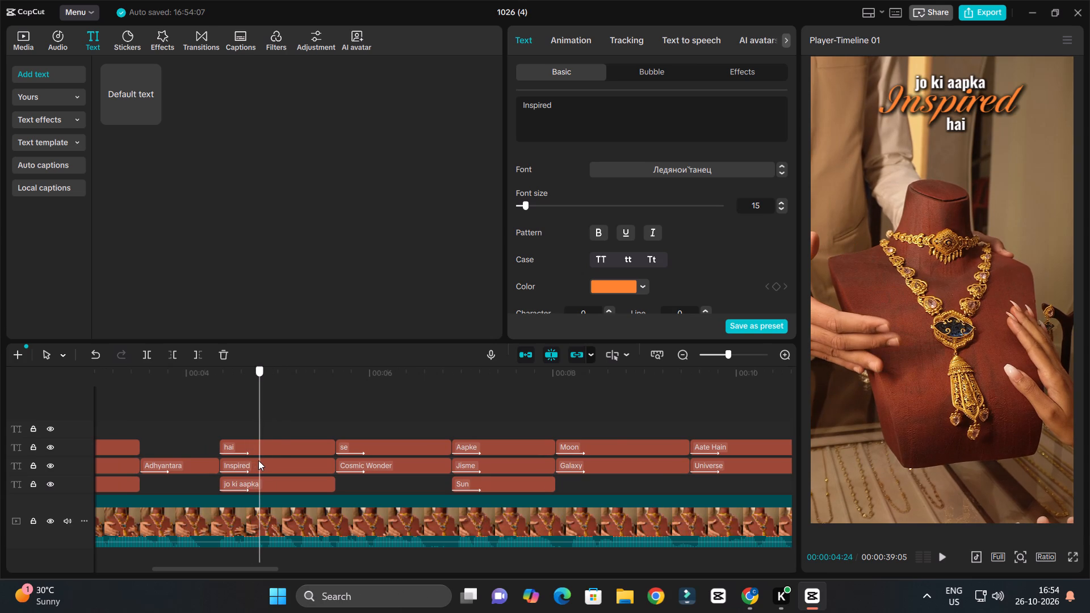
drag(258, 460, 777, 492)
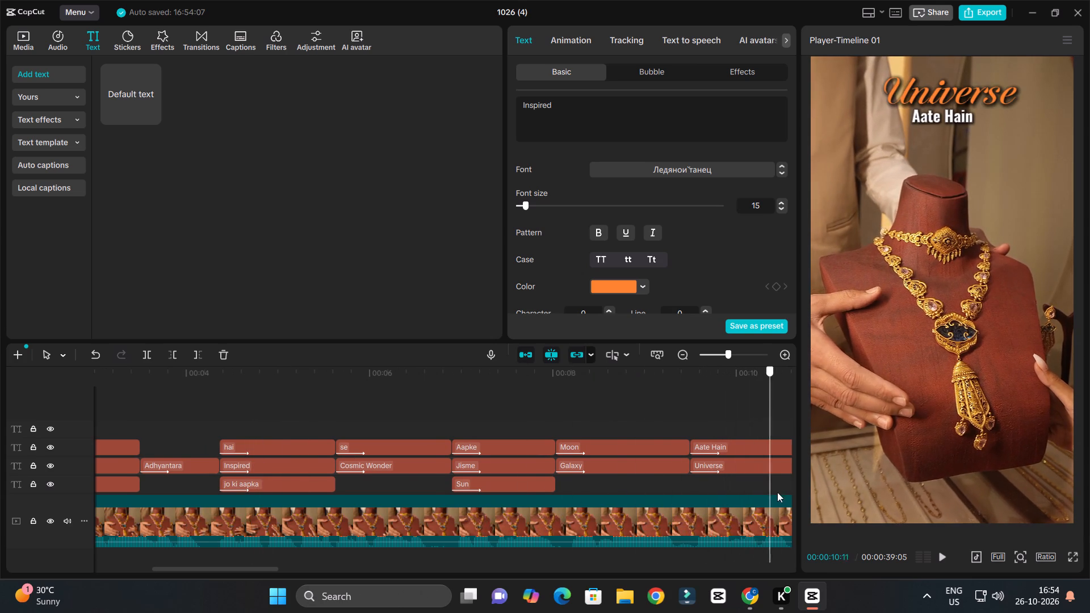
drag(777, 492, 710, 489)
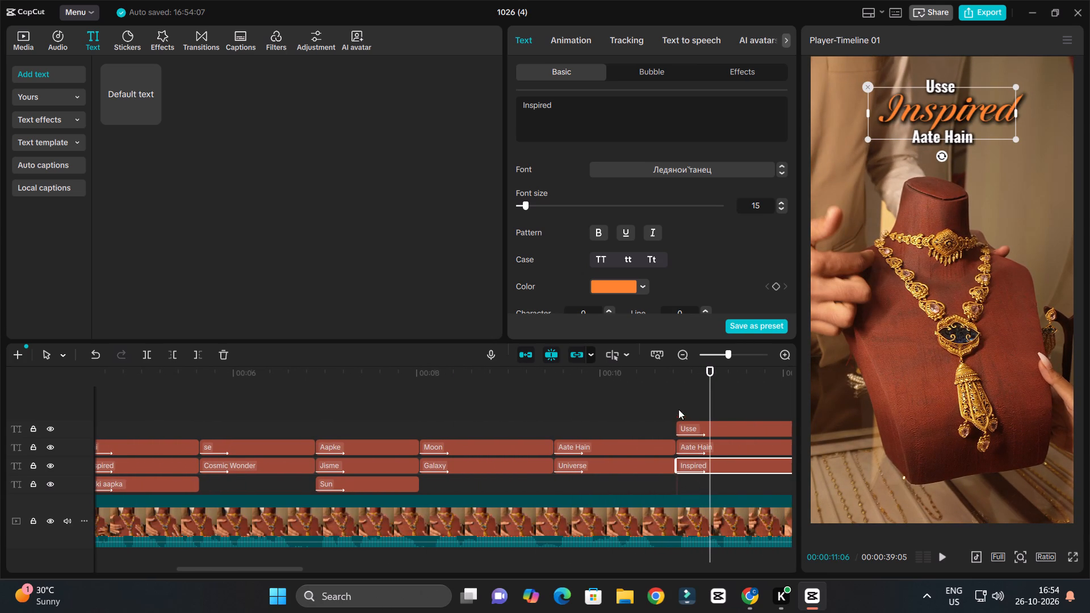
click(674, 381)
key(space)
ctrl+scroll(733, 426, up, 4)
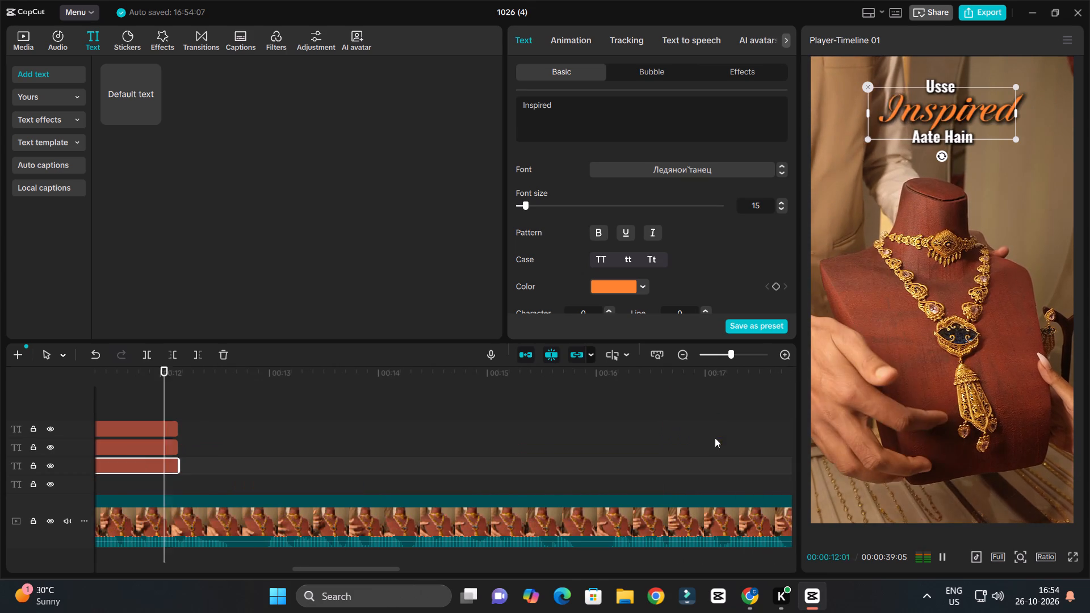
key(space)
ctrl+scroll(254, 408, down, 8)
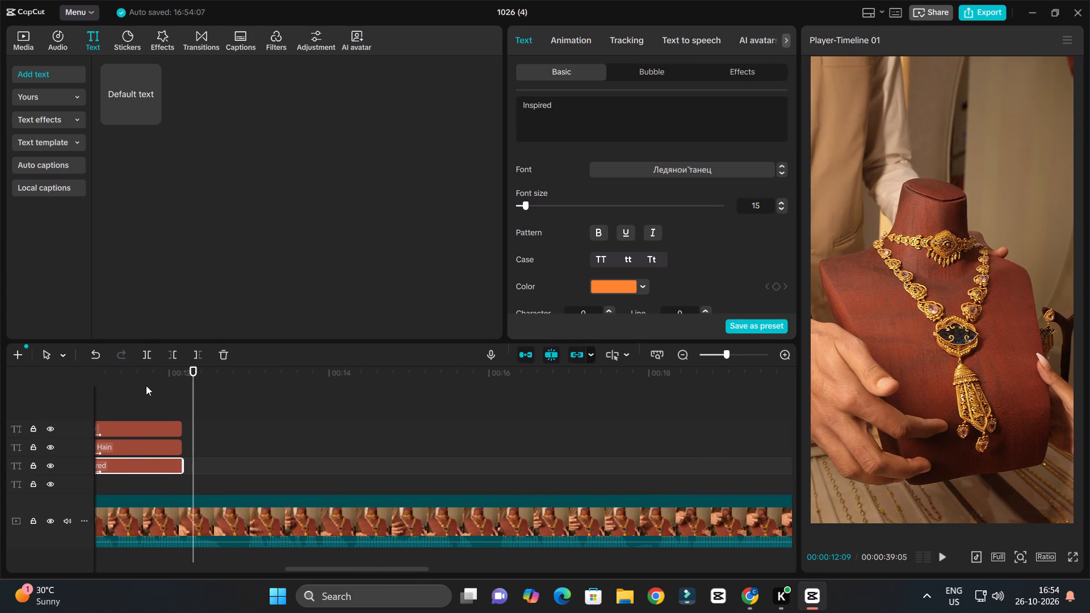
drag(143, 374, 232, 434)
key(space)
ctrl+scroll(405, 435, up, 3)
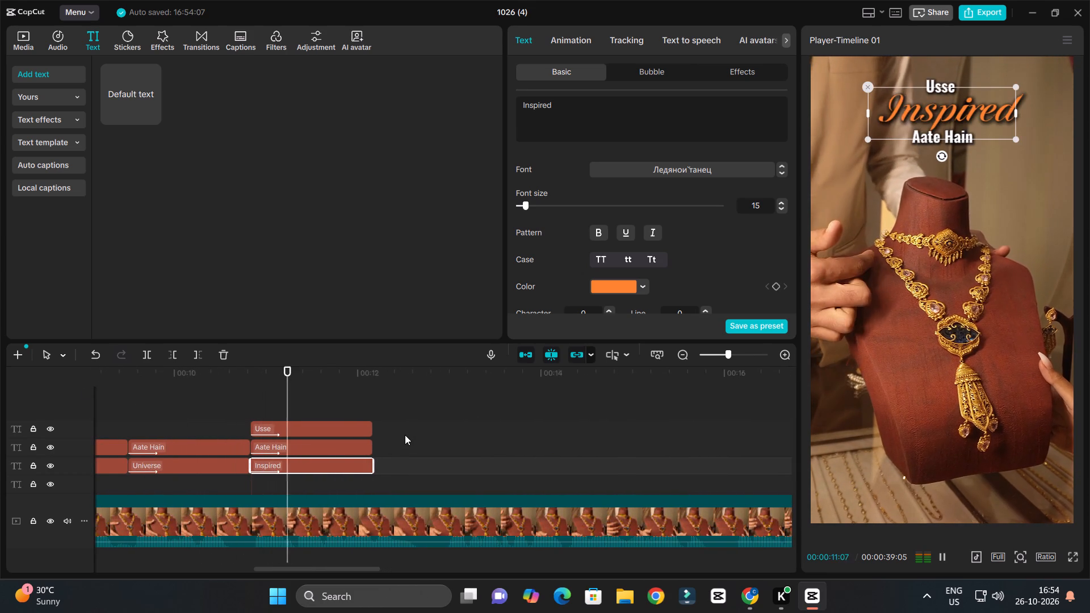
ctrl+scroll(405, 435, up, 2)
key(space)
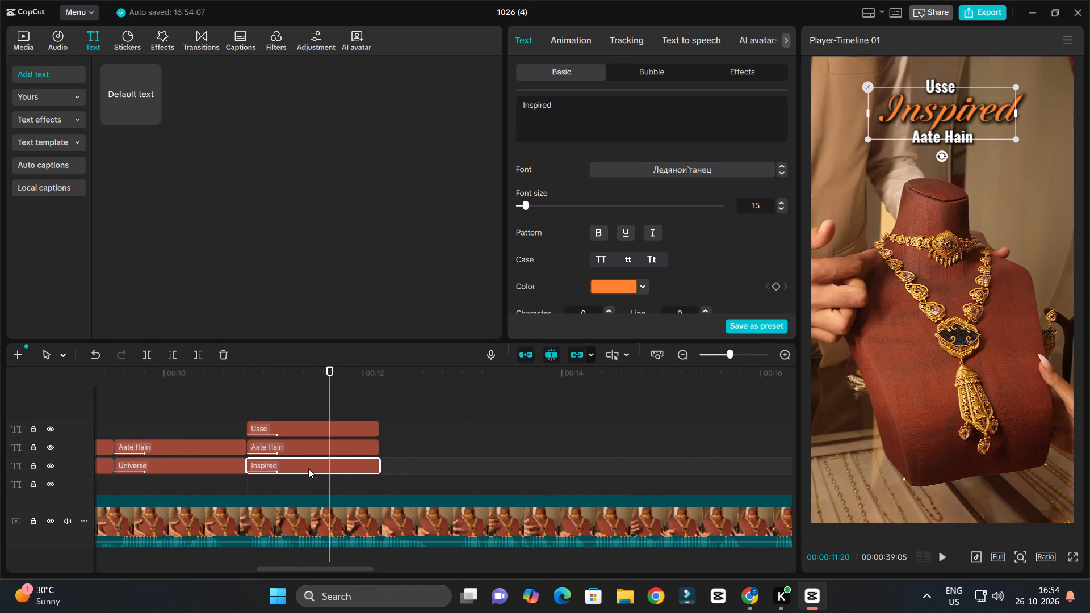
Replace the "Aate Hain" caption below "Inspired" with "ho kar" in title case and shift it slightly off-centre to the right.
click(313, 443)
drag(585, 110, 492, 102)
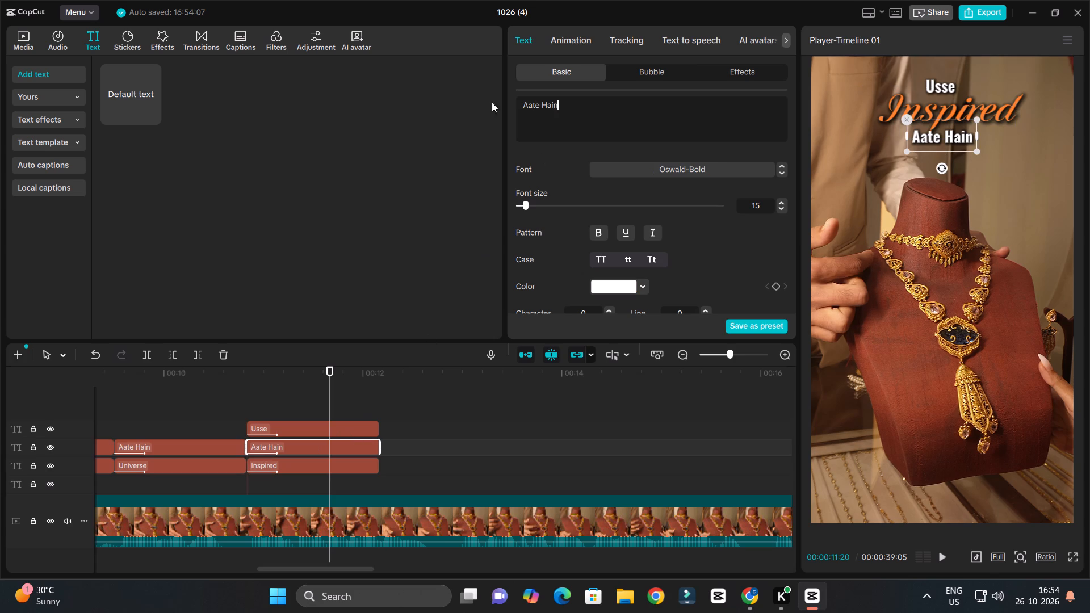
drag(492, 102, 473, 99)
text(ho kar)
key(space)
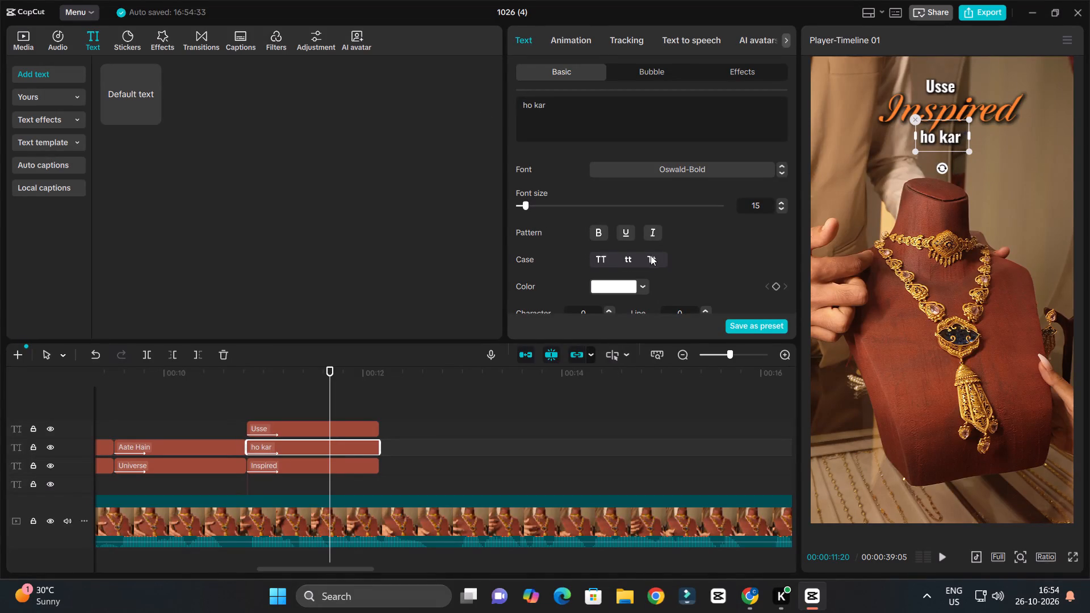
click(653, 255)
drag(951, 142, 975, 140)
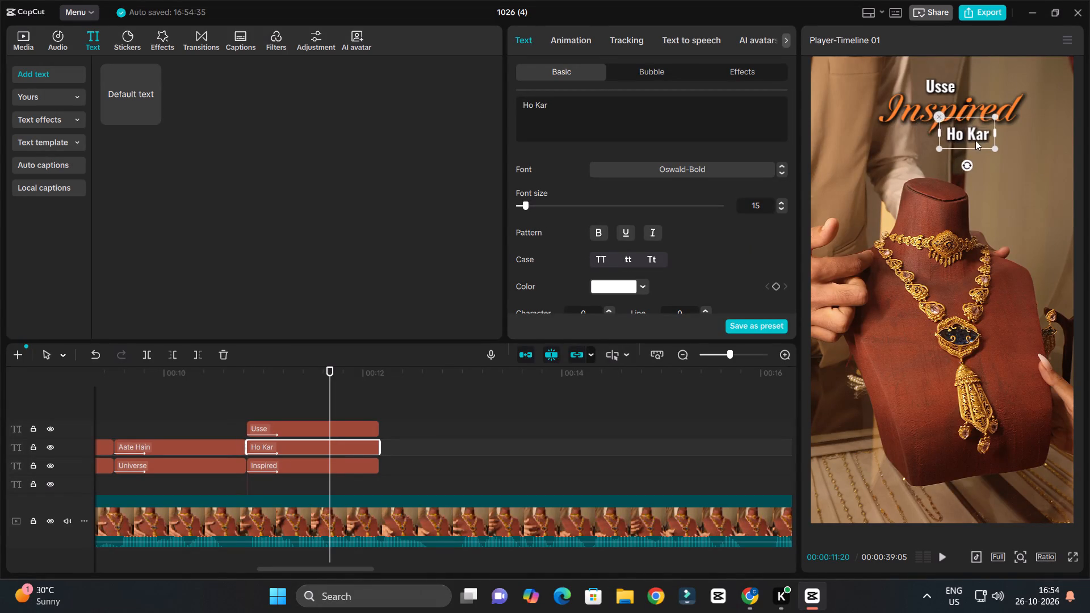
drag(975, 140, 975, 138)
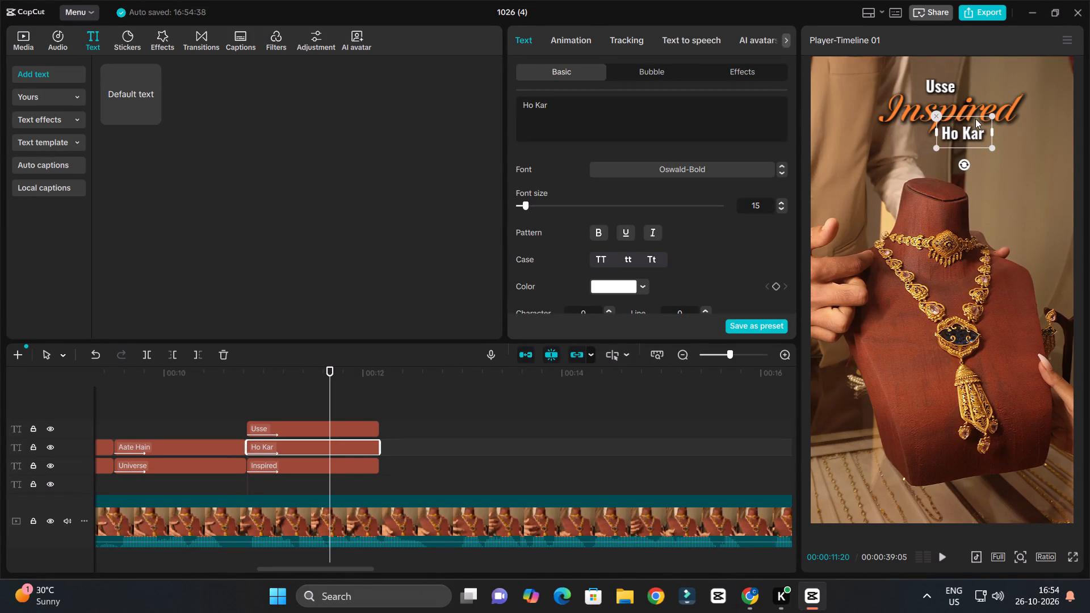
Raise "Inspired" closer to "Usse" and move "Ho Kar" up beneath it to tighten the caption stack.
click(975, 107)
drag(985, 110, 984, 100)
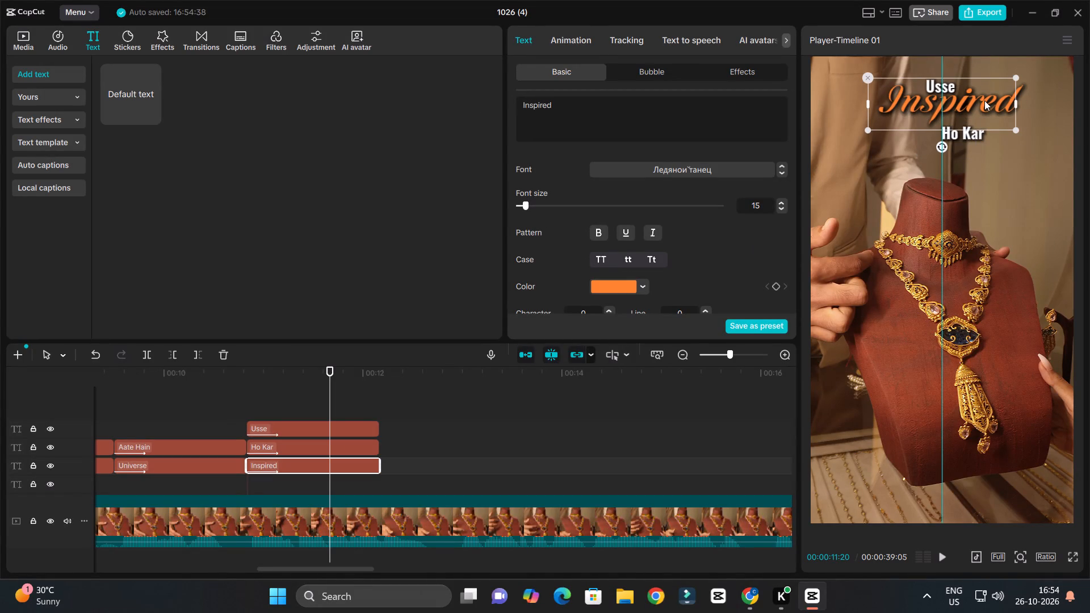
drag(984, 100, 984, 102)
click(973, 141)
drag(973, 136, 973, 128)
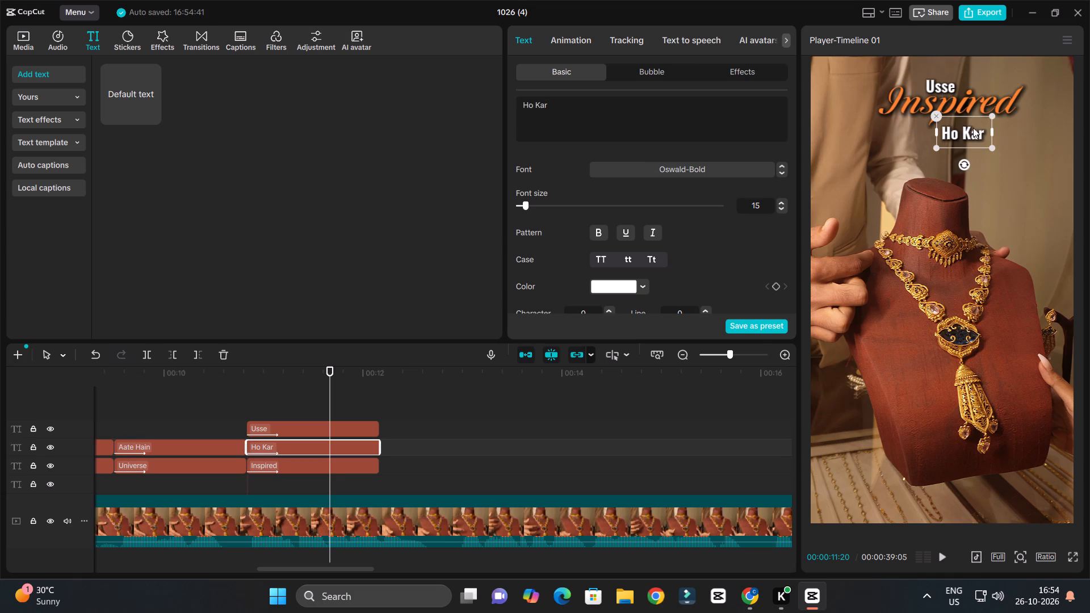
drag(973, 128, 973, 119)
drag(973, 129, 974, 119)
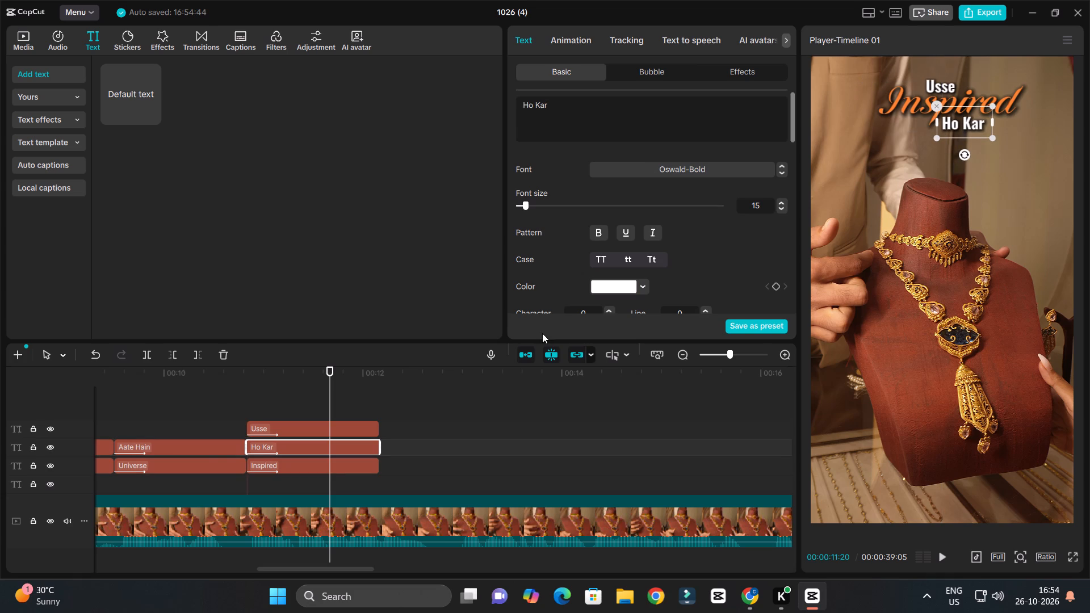
Replay the speech around the stack and trim "Usse", "Ho Kar" and "Inspired" together to end at 00:00:11:20.
click(240, 379)
key(space)
ctrl+scroll(381, 426, up, 4)
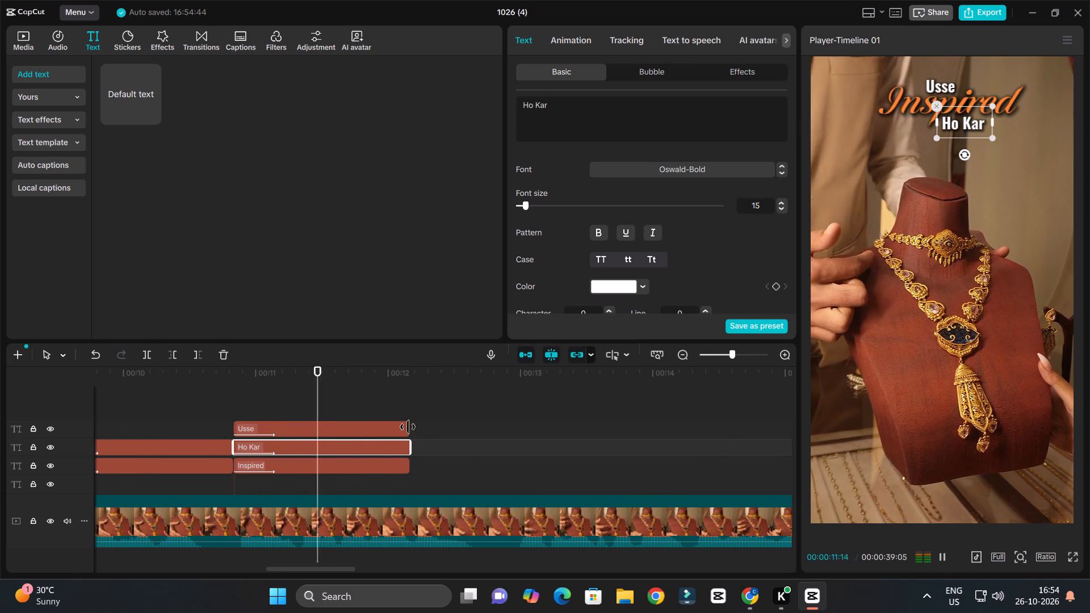
key(space)
drag(347, 379, 302, 400)
key(space)
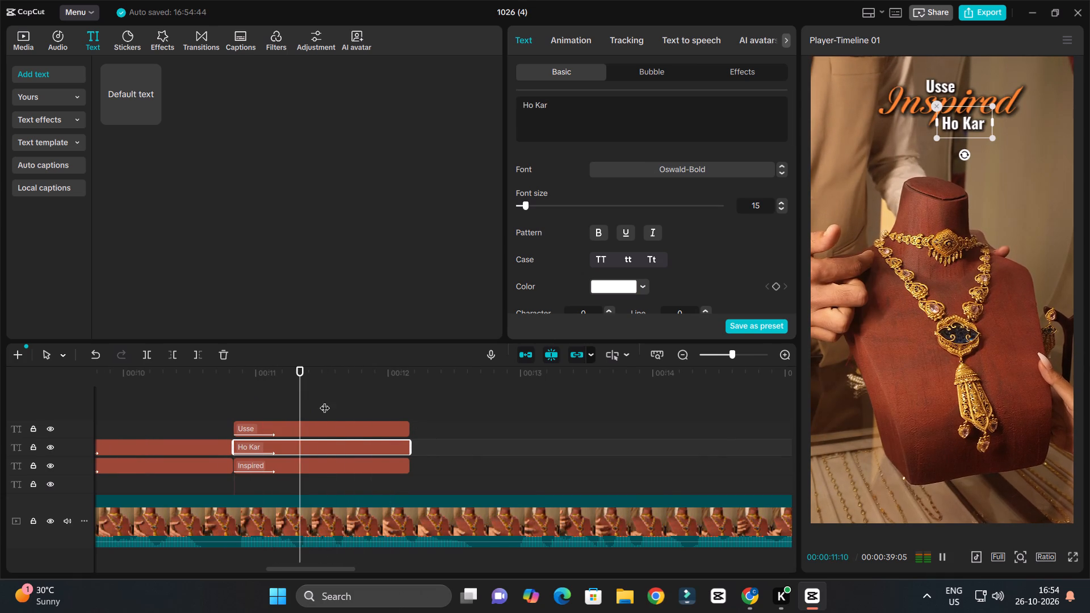
key(space)
drag(346, 375, 346, 405)
drag(364, 403, 366, 412)
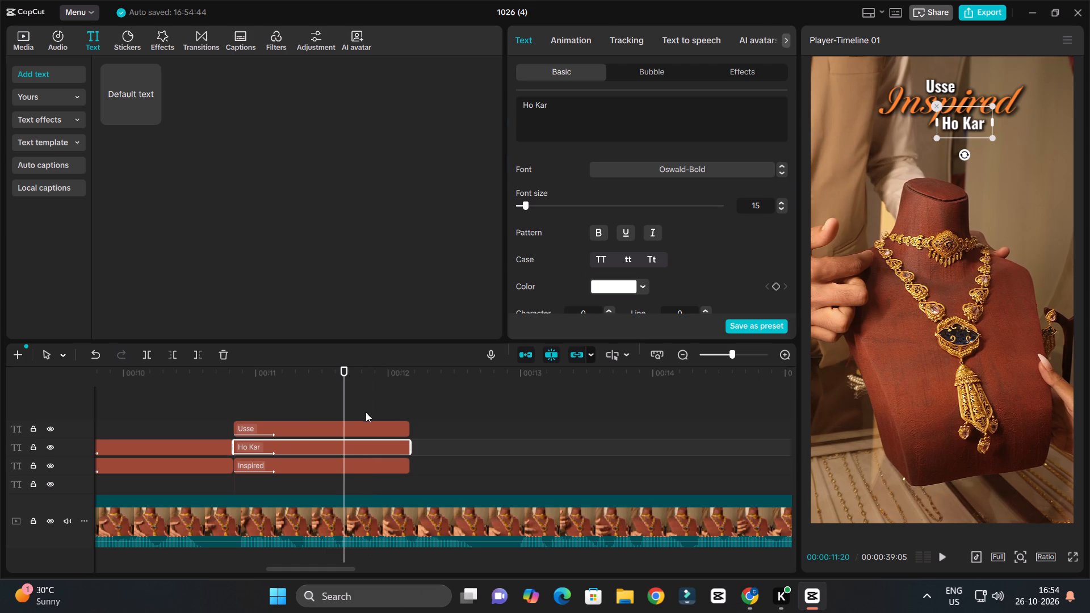
drag(366, 412, 371, 472)
key(w)
Duplicate the "Usse", "Ho Kar" and "Inspired" captions directly after the originals, one track lower.
ctrl+scroll(301, 406, down, 3)
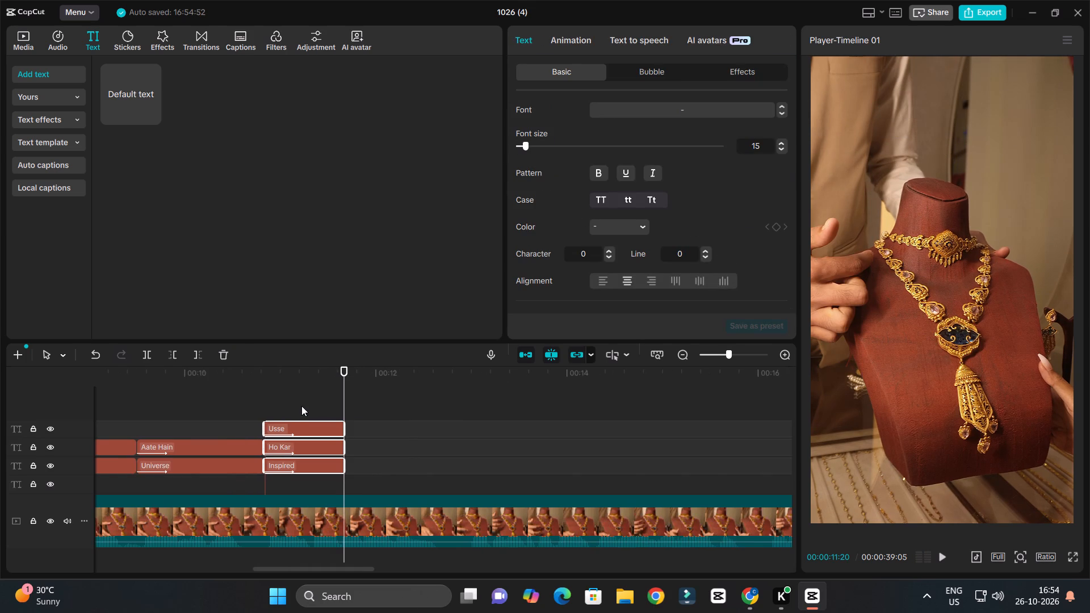
ctrl+scroll(301, 406, down, 3)
drag(374, 409, 328, 471)
alt+drag(305, 472, 385, 467)
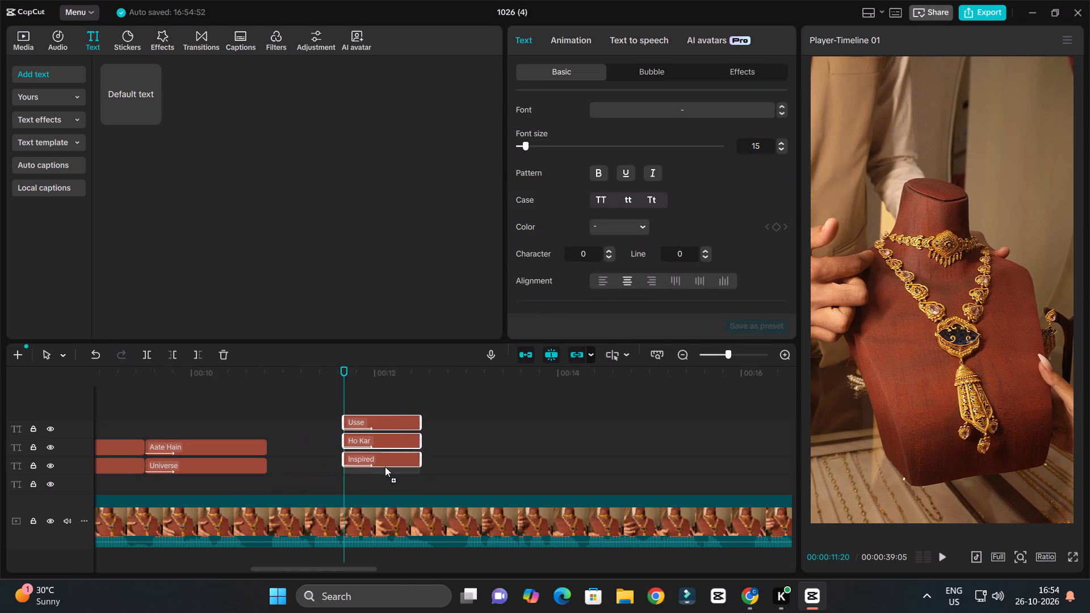
alt+drag(385, 467, 384, 475)
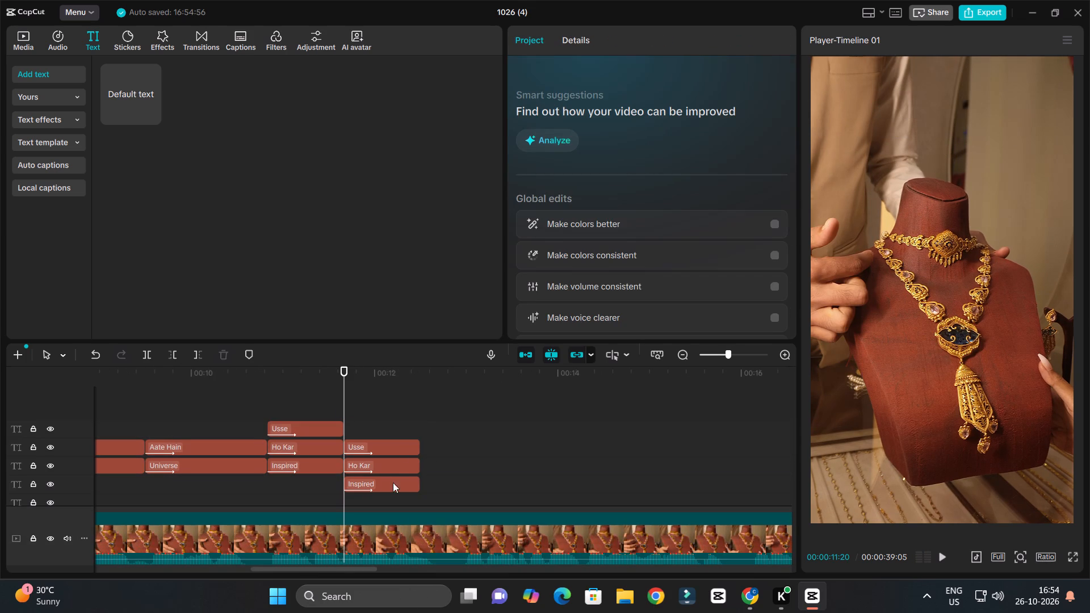
Move the duplicated "Usse", "Ho Kar" and "Inspired" captions up one track, level with and directly after the originals.
drag(448, 431, 389, 499)
drag(391, 484, 393, 459)
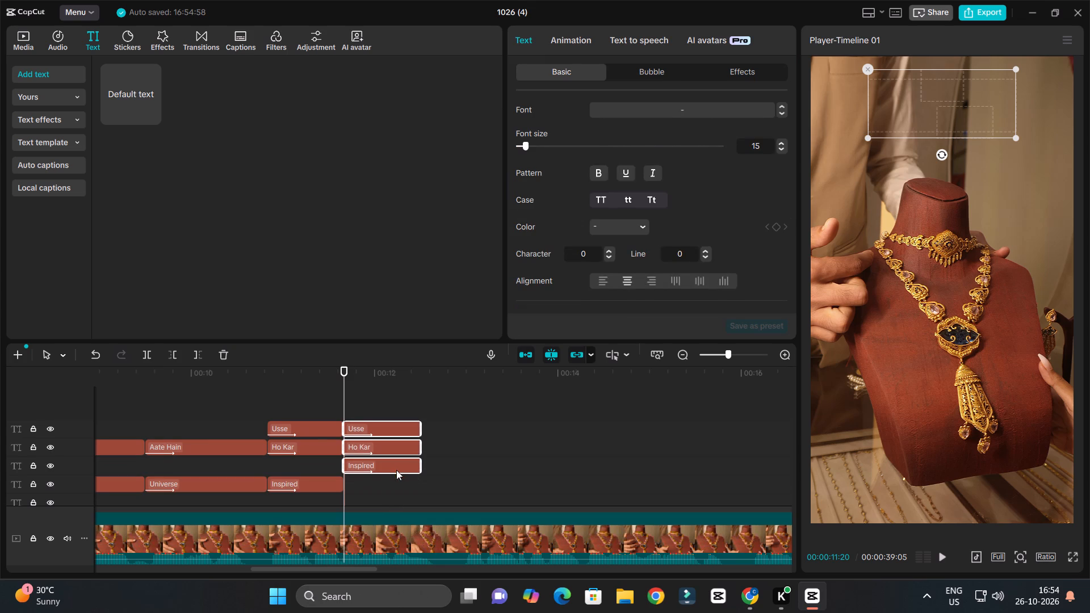
key(ctrl+z)
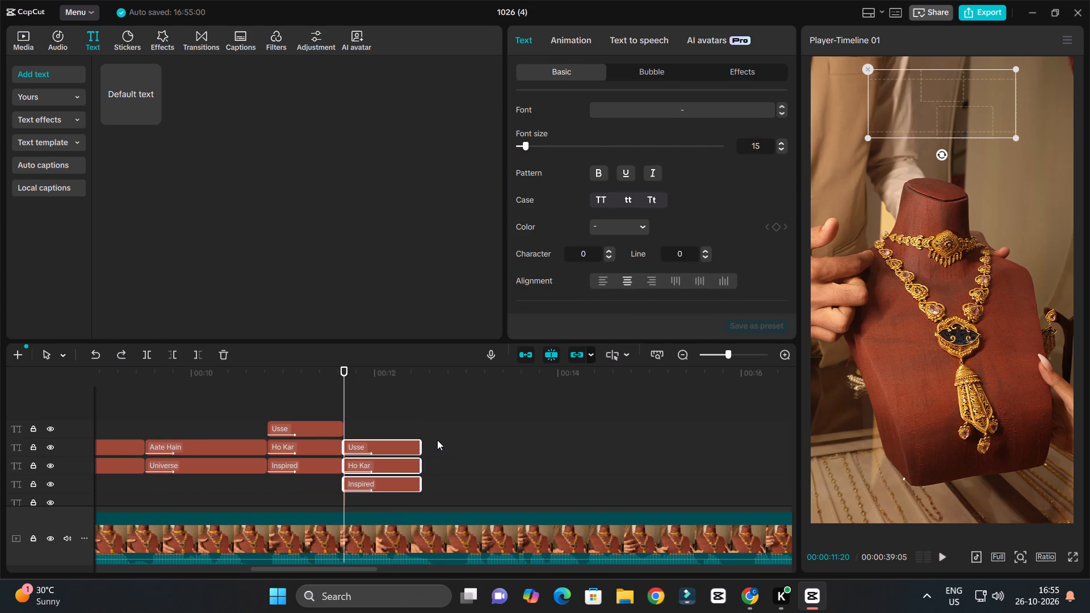
drag(401, 471, 400, 458)
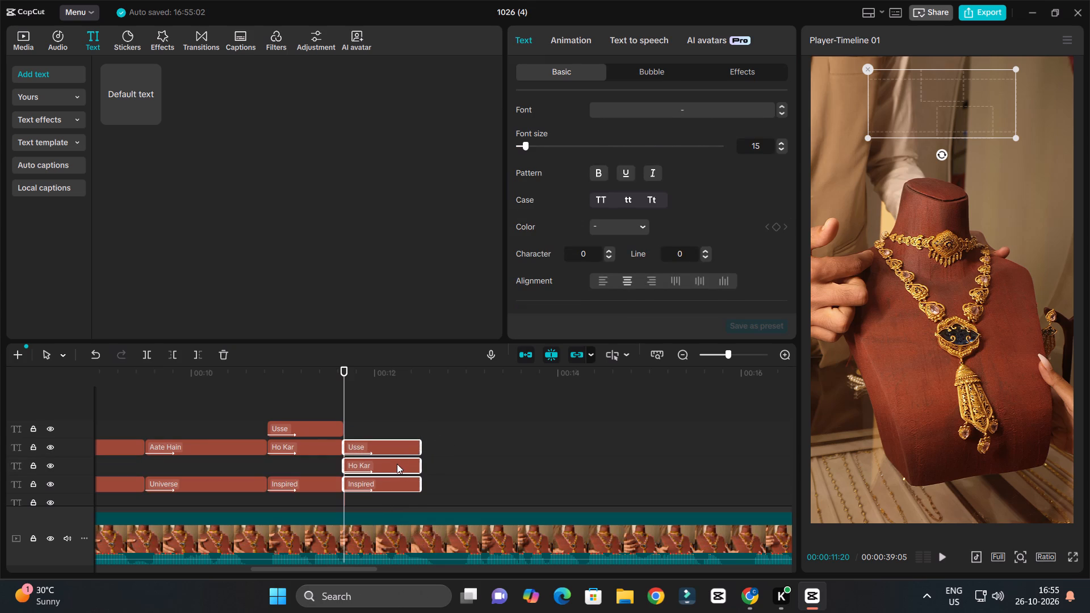
key(ctrl+z)
drag(396, 465, 401, 445)
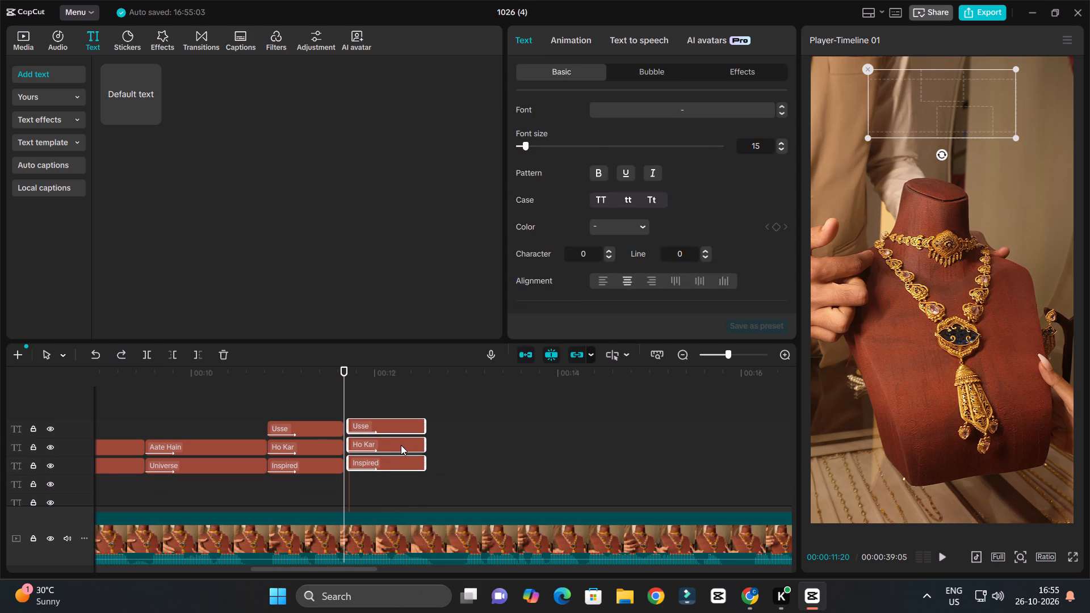
drag(401, 445, 399, 445)
Play the speech over the duplicated captions and replace the second "Usse" caption's text with "yeh".
key(space)
ctrl+scroll(400, 445, up, 3)
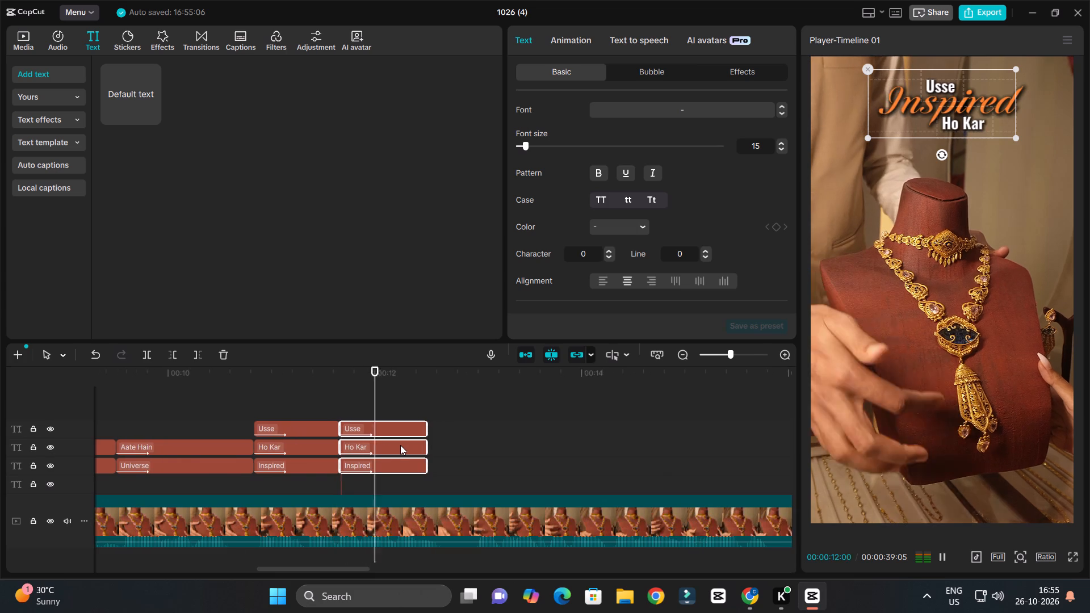
ctrl+scroll(400, 445, up, 3)
key(space)
click(337, 379)
key(space)
key(space)
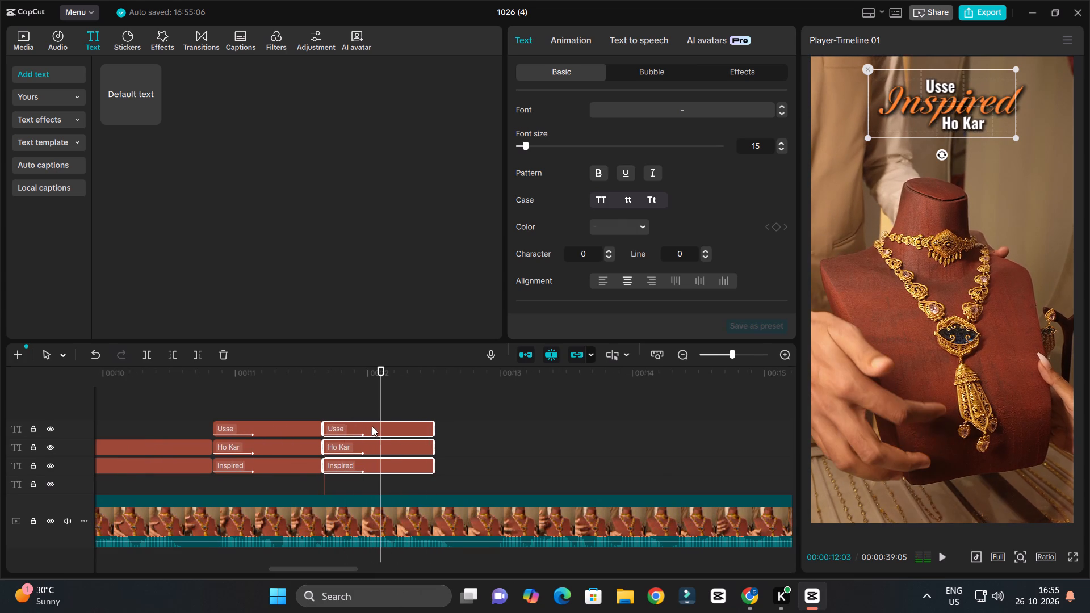
click(375, 427)
drag(561, 108, 483, 91)
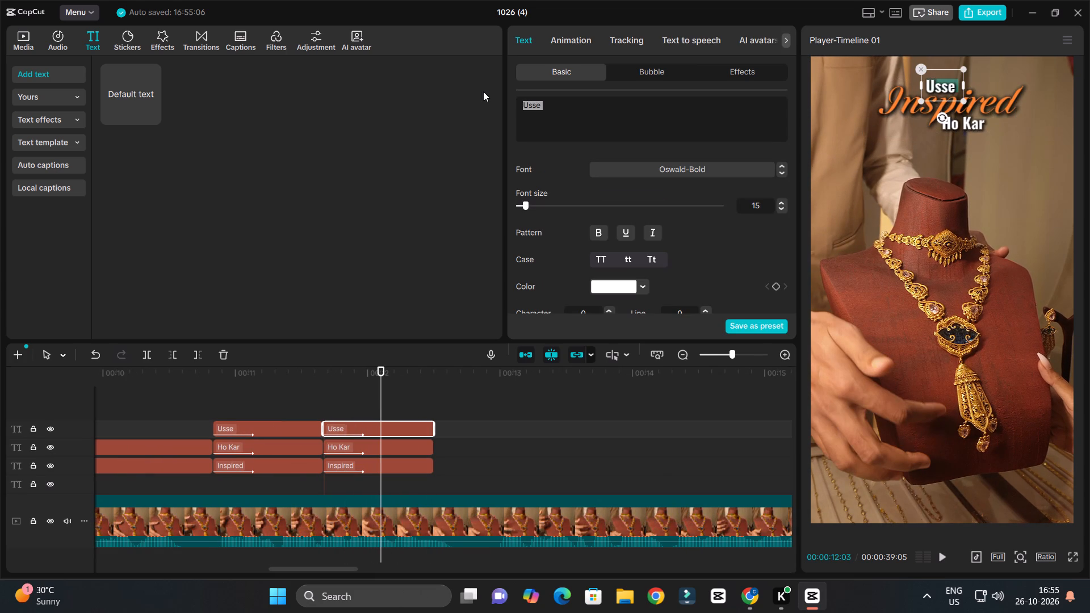
text(yeh)
key(space)
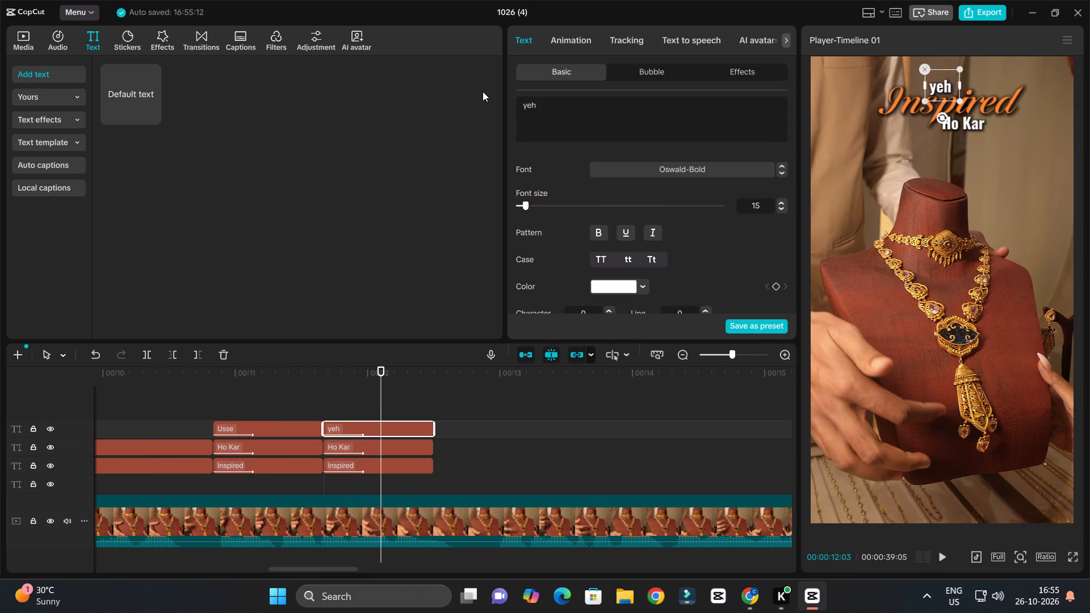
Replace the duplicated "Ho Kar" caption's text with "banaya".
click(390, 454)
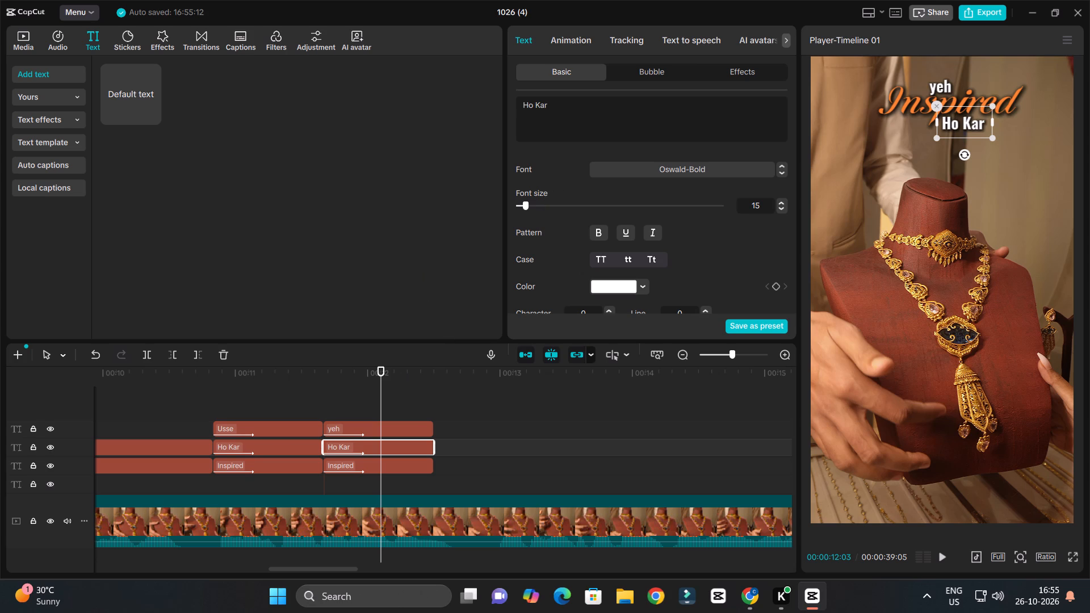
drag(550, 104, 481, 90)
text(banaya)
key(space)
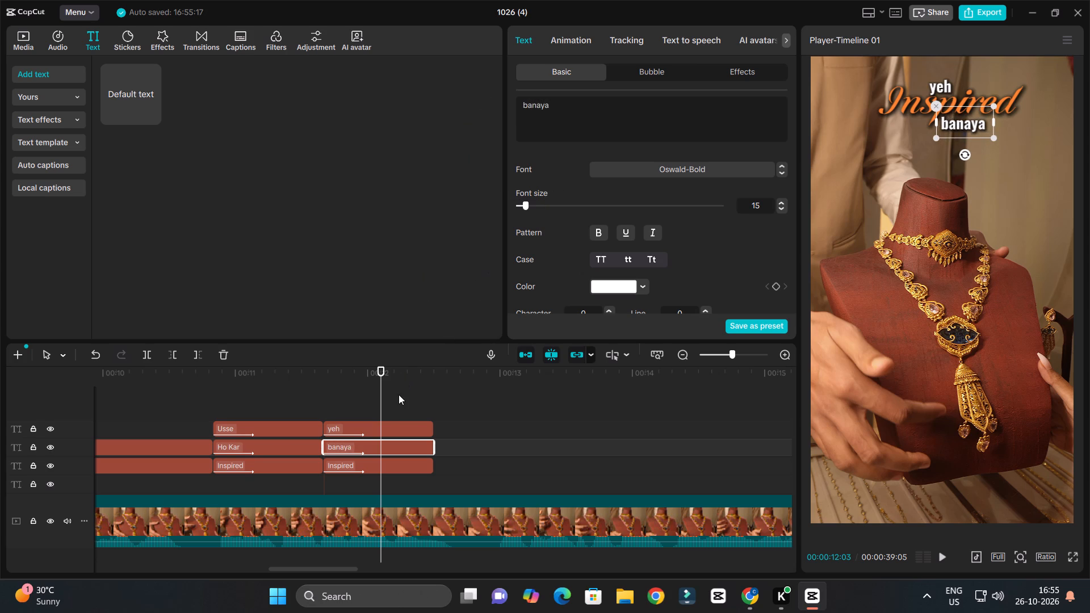
Replace the duplicated orange "Inspired" caption's text with "banaya" in title case.
click(367, 464)
drag(576, 118, 516, 99)
text(banaya)
key(space)
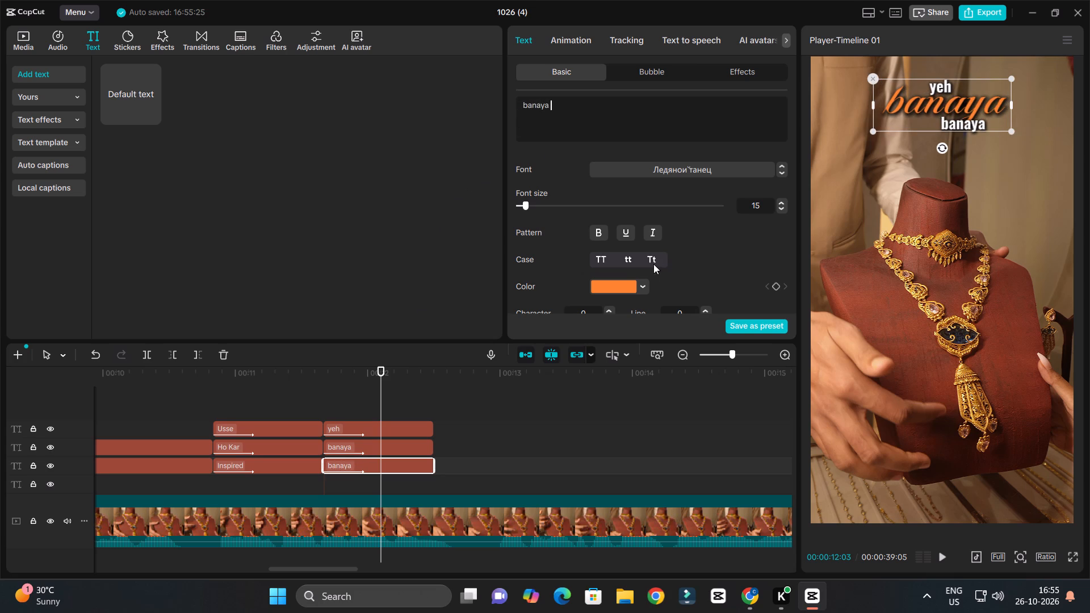
click(653, 264)
Replace the white "banaya" caption's text with "gaya hai" in title case.
click(979, 128)
click(966, 139)
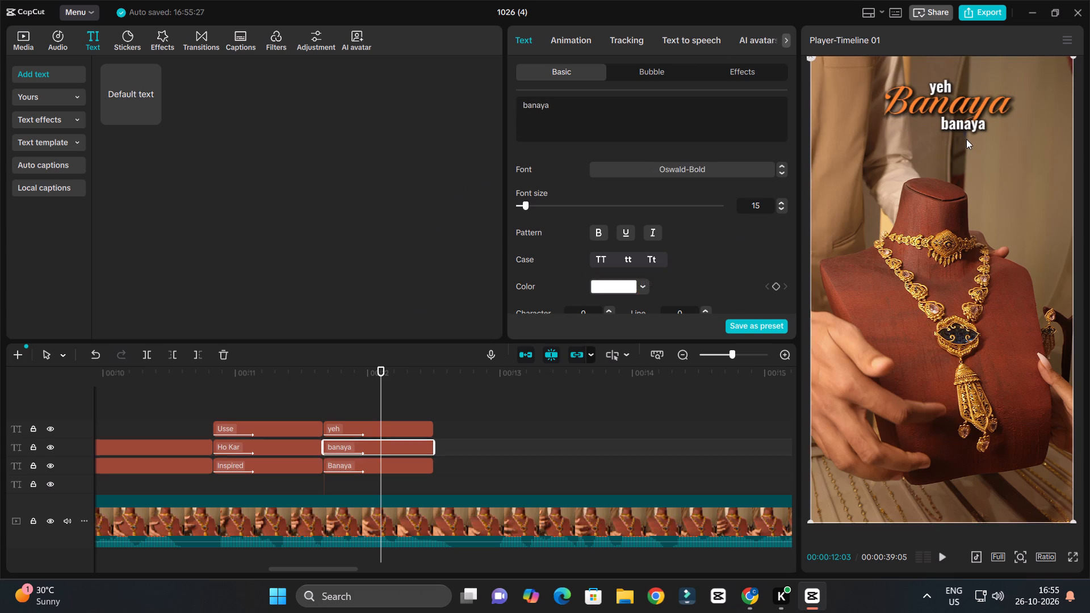
click(348, 461)
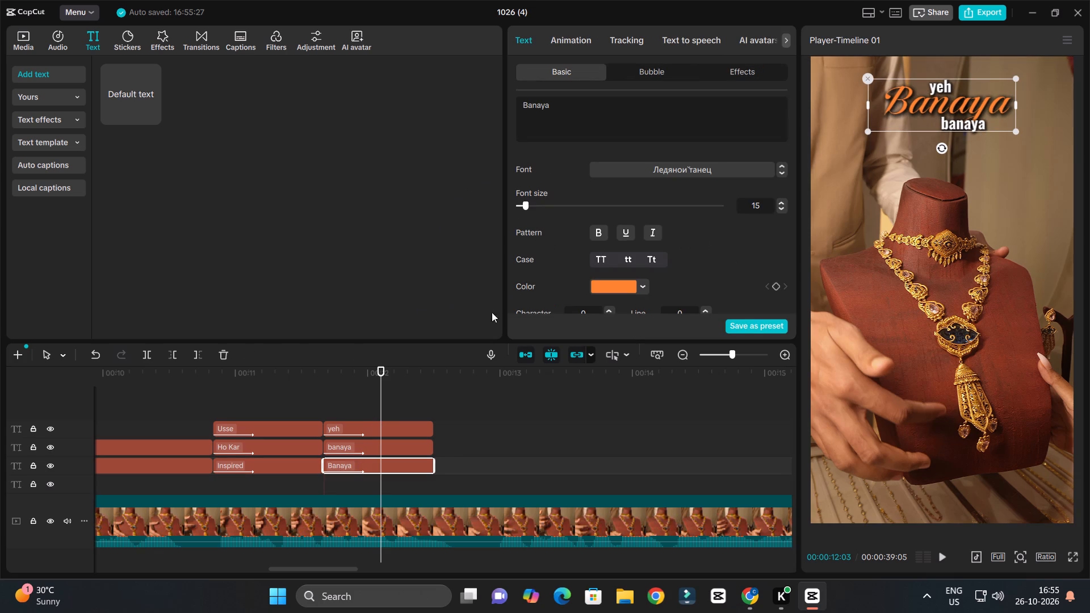
click(373, 444)
drag(571, 107, 454, 96)
text(gaya)
key(space)
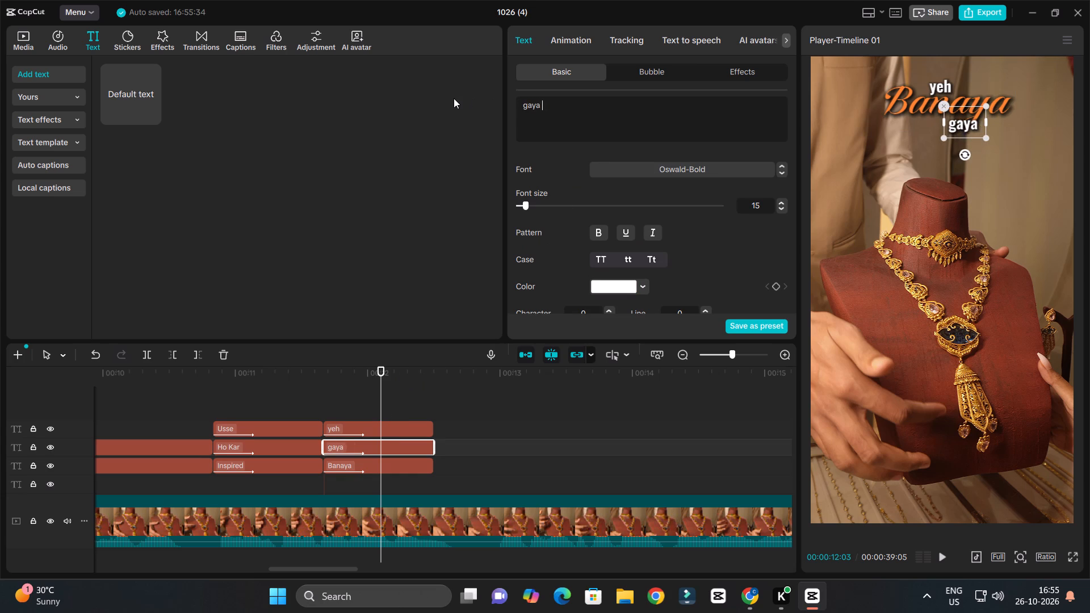
text(hai)
key(space)
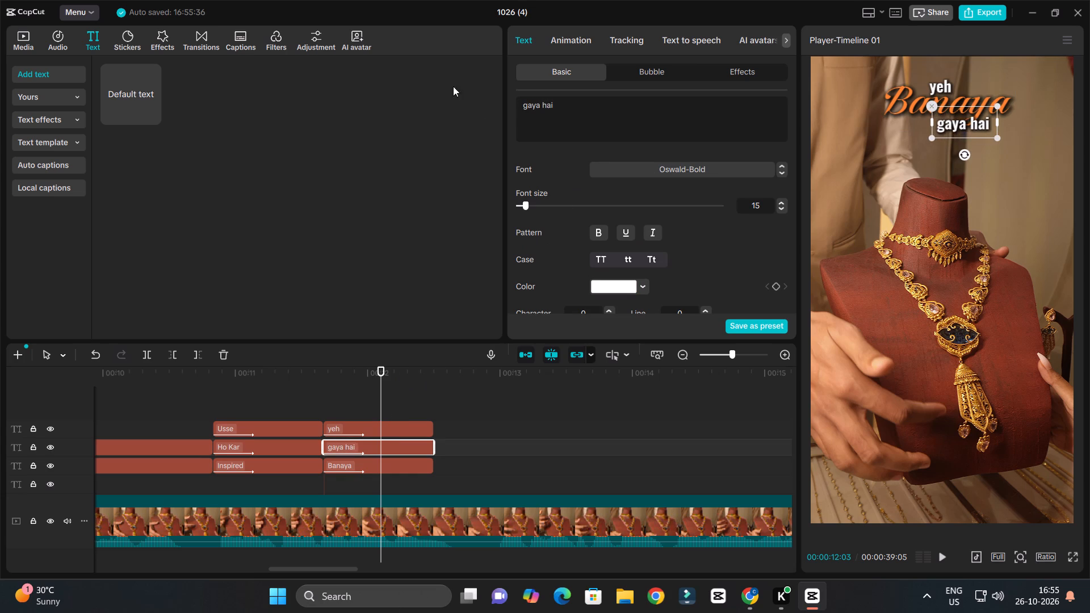
click(654, 261)
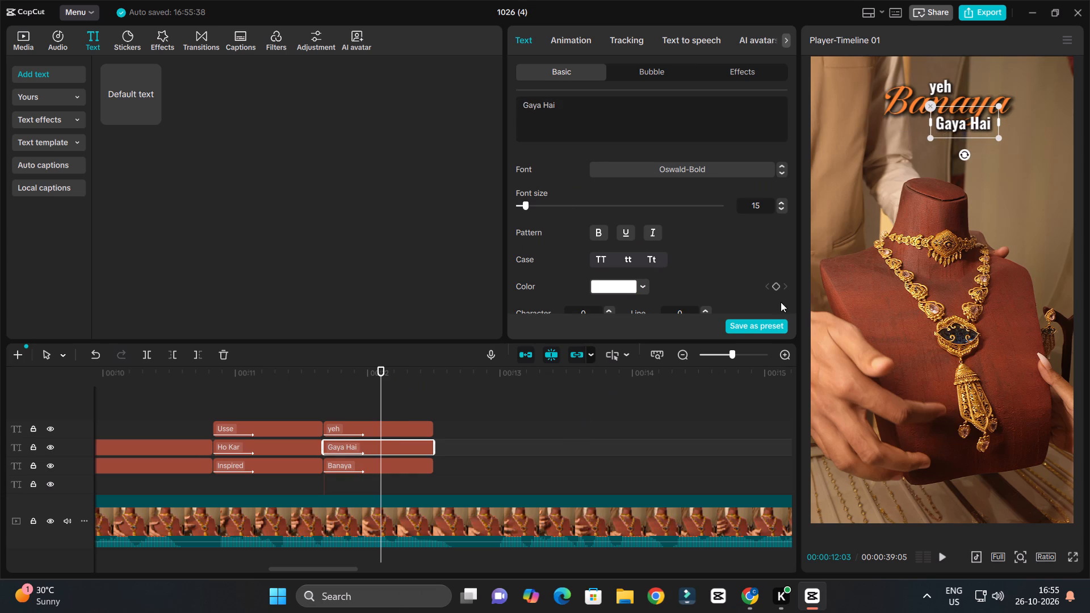
Shift "Gaya Hai" left so it sits slightly left of centre beneath "Banaya".
drag(974, 131, 946, 133)
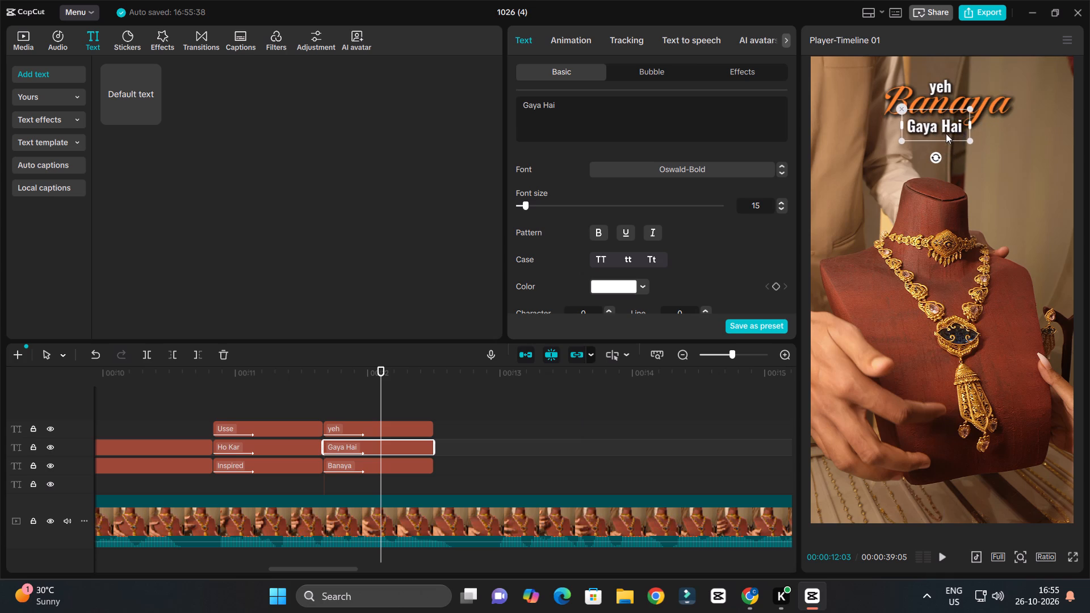
drag(946, 133, 950, 132)
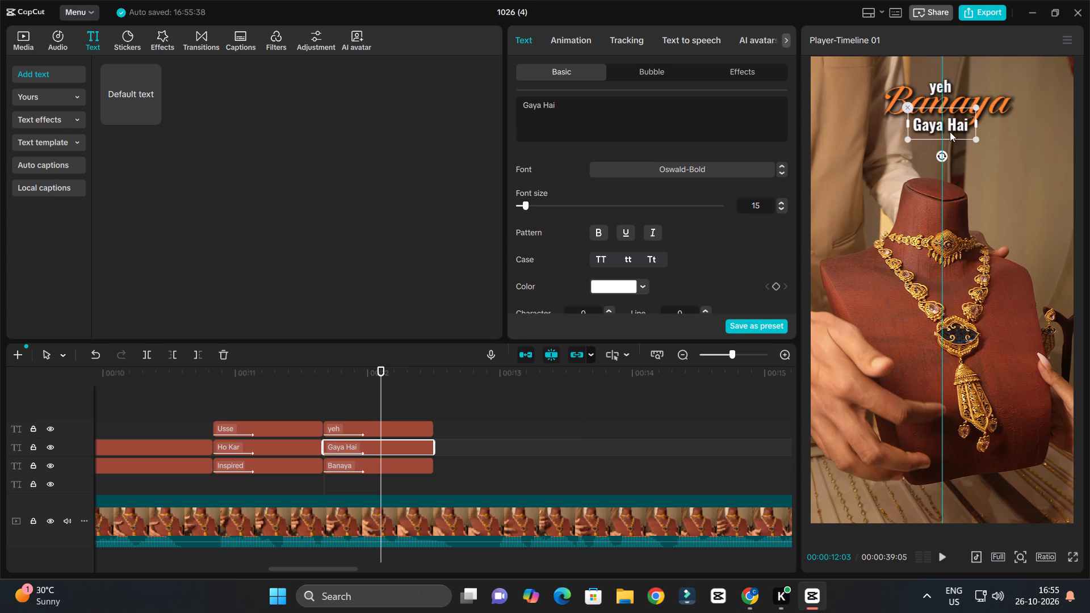
drag(950, 132, 945, 130)
drag(945, 130, 942, 129)
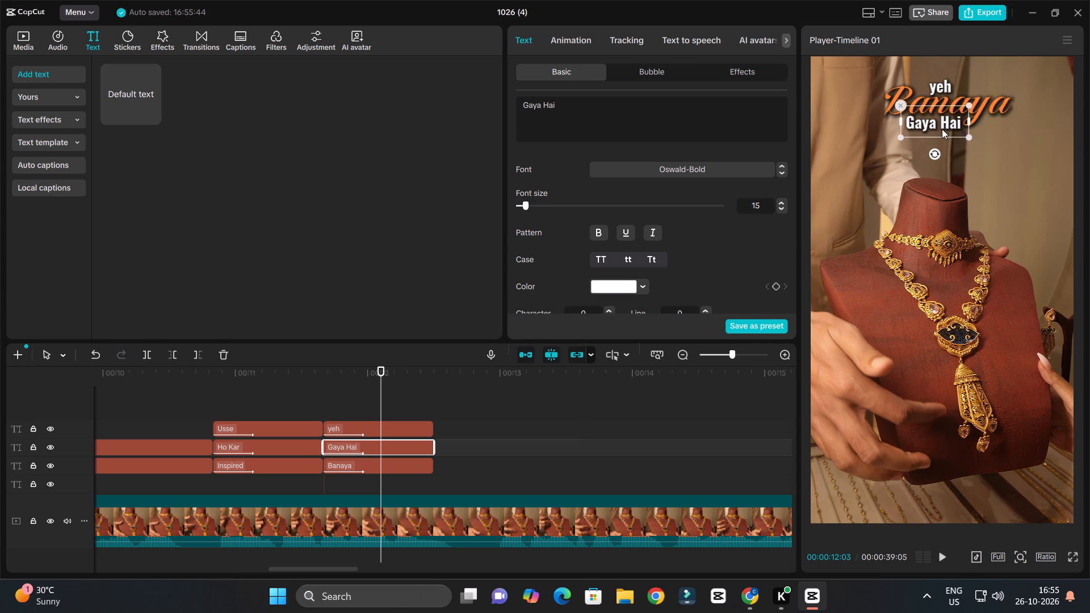
drag(942, 129, 938, 129)
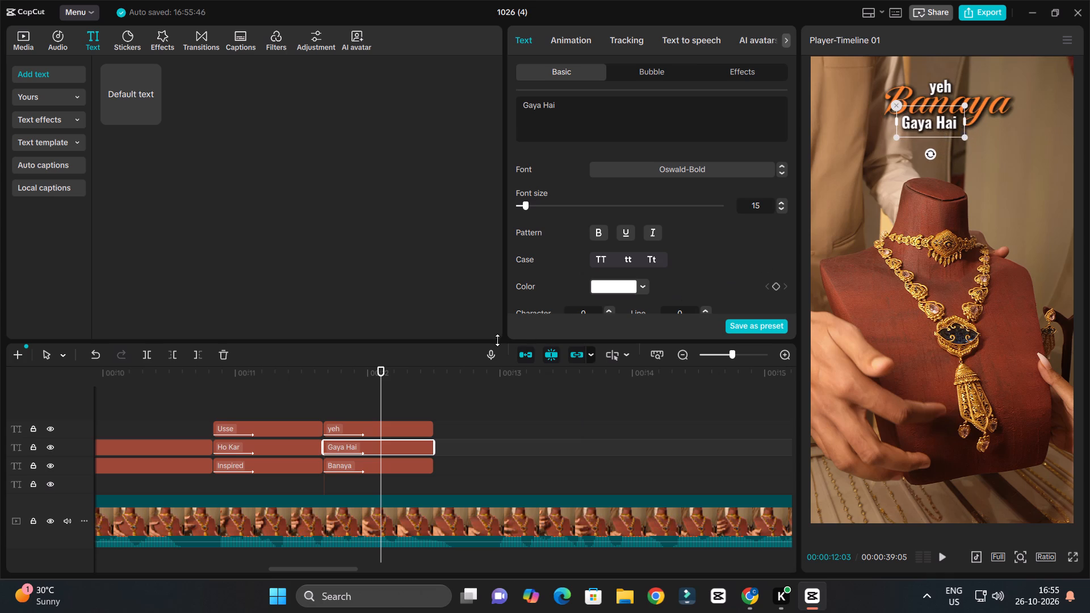
Replay the speech over the new stack and extend "yeh", "Gaya Hai" and "Banaya" together by about a quarter second.
click(316, 384)
key(space)
ctrl+scroll(540, 400, up, 4)
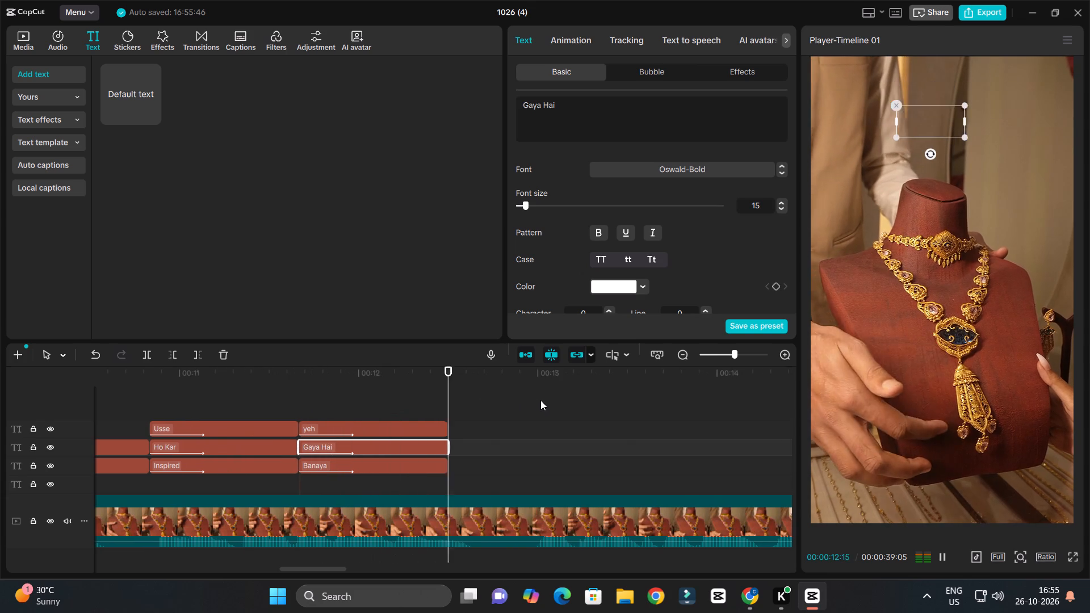
key(space)
drag(308, 373, 303, 374)
key(space)
ctrl+scroll(501, 392, up, 2)
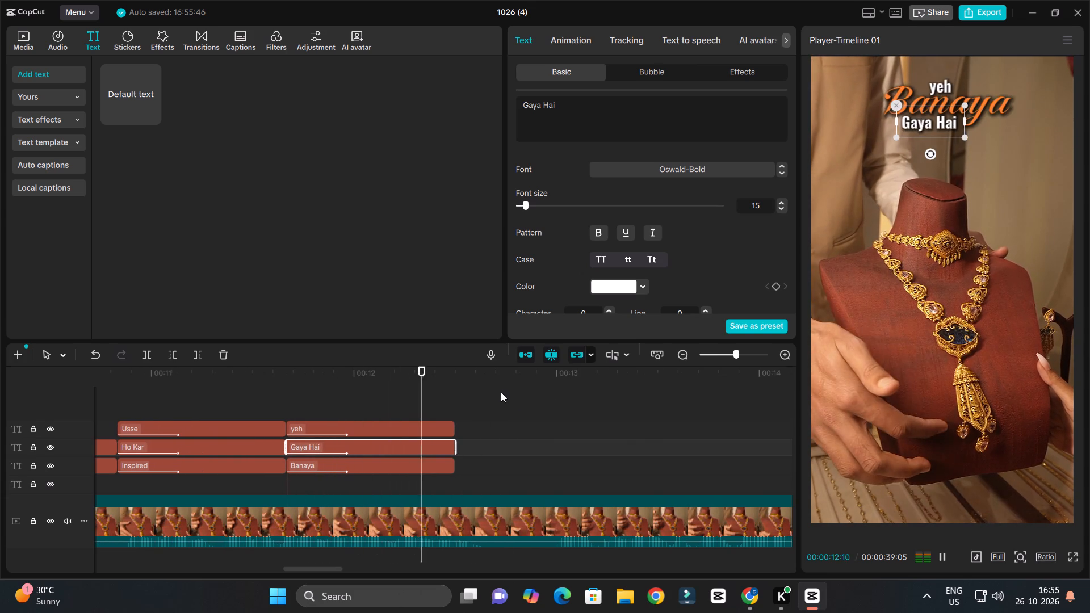
key(space)
scroll(486, 402, down, 2)
key(space)
ctrl+scroll(486, 402, down, 3)
key(space)
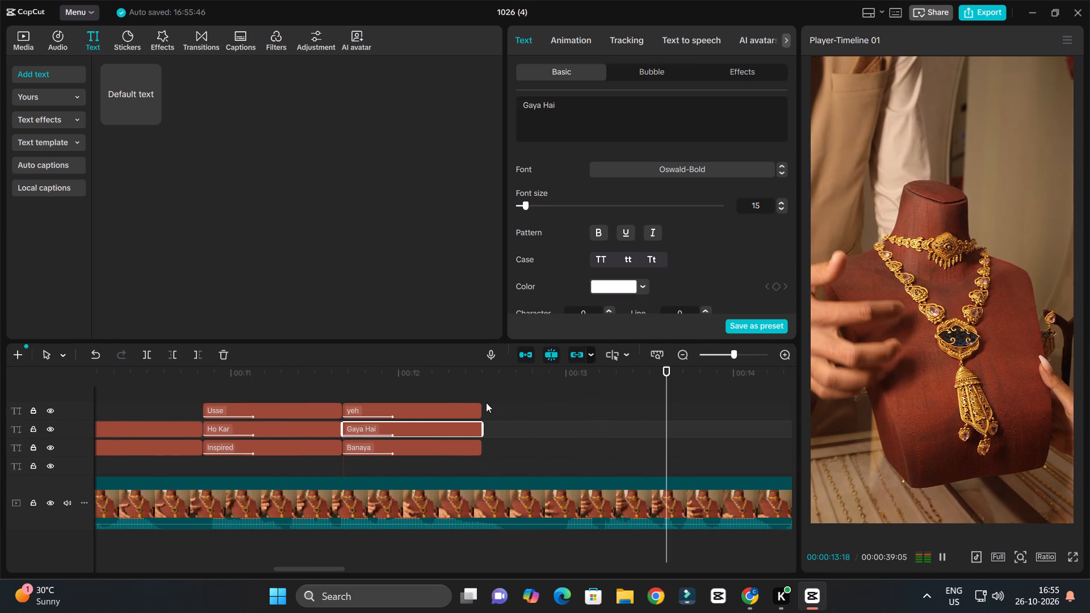
drag(493, 400, 466, 443)
drag(483, 431, 487, 431)
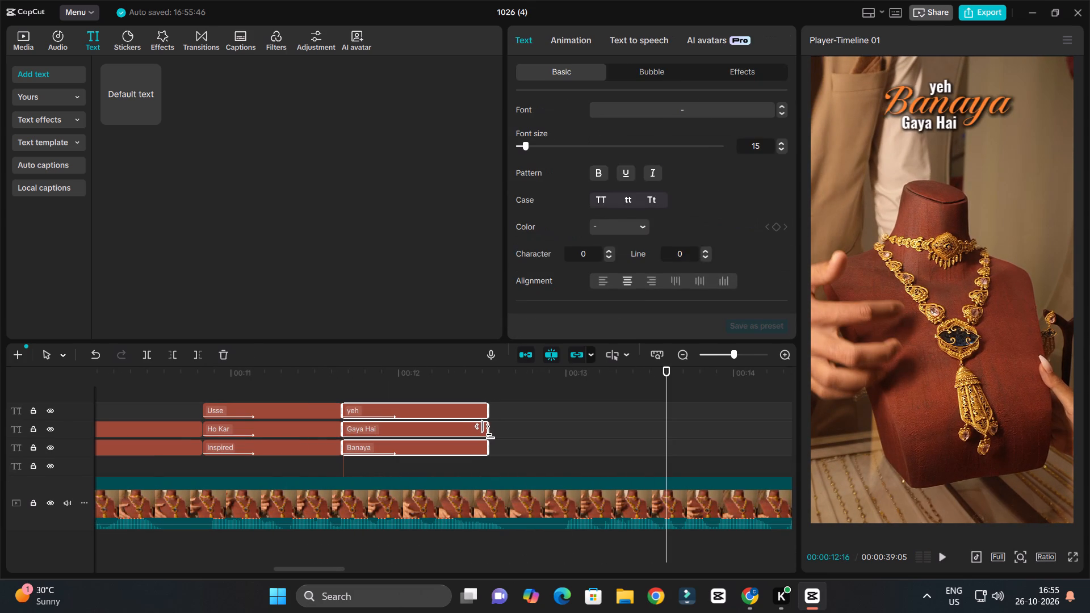
drag(487, 431, 523, 442)
Replay the speech again and extend "yeh", "Gaya Hai" and "Banaya" together to end at 00:00:12:26.
click(313, 369)
key(space)
ctrl+scroll(417, 384, down, 3)
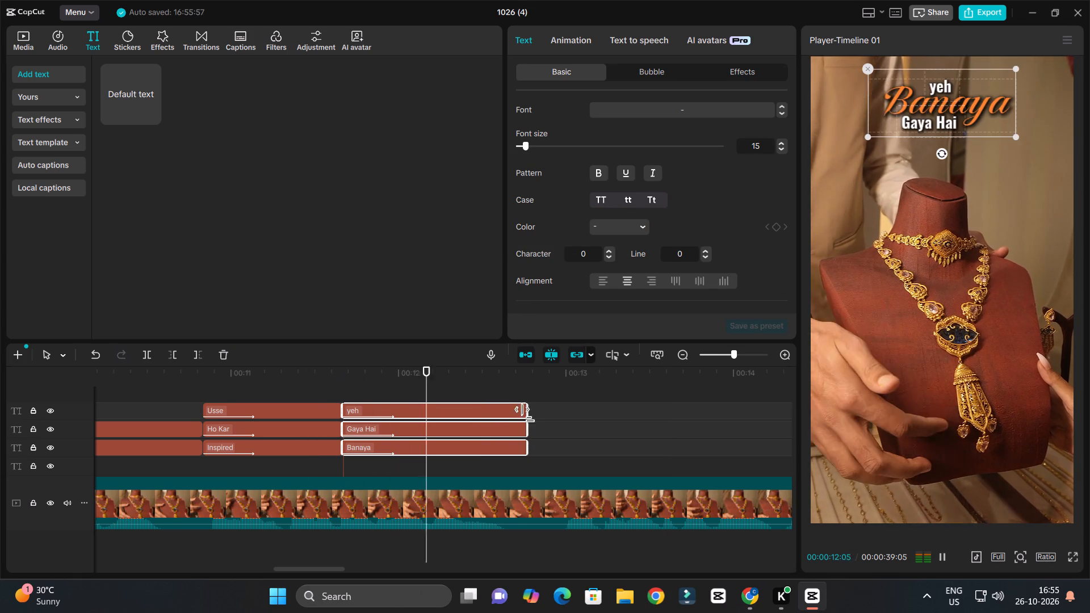
ctrl+scroll(533, 415, up, 3)
ctrl+scroll(534, 415, down, 4)
ctrl+scroll(603, 407, down, 3)
key(space)
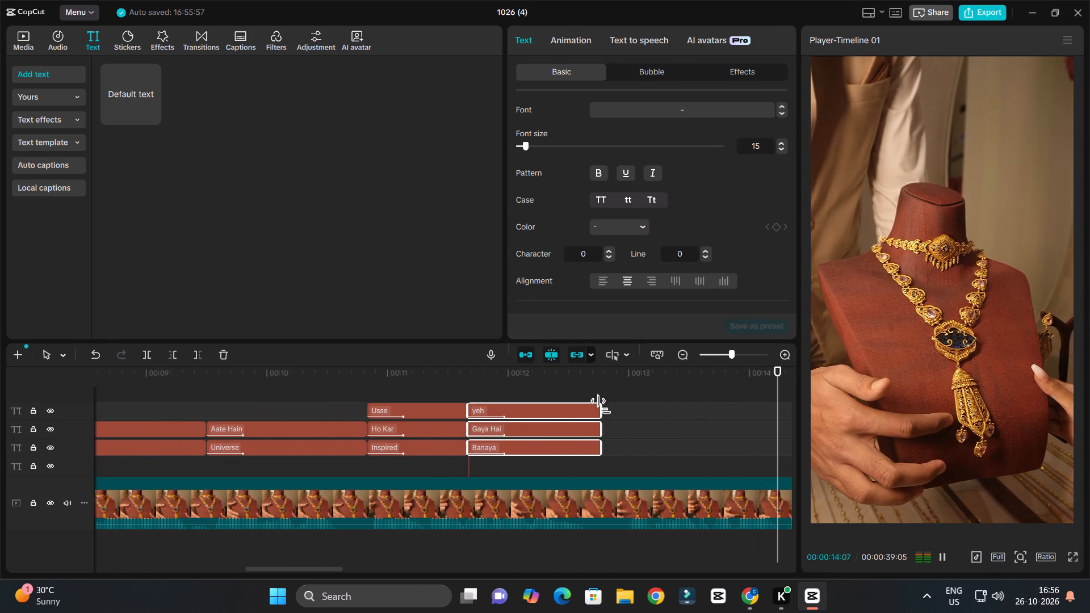
drag(611, 376, 606, 386)
key(space)
key(space)
drag(619, 380, 613, 394)
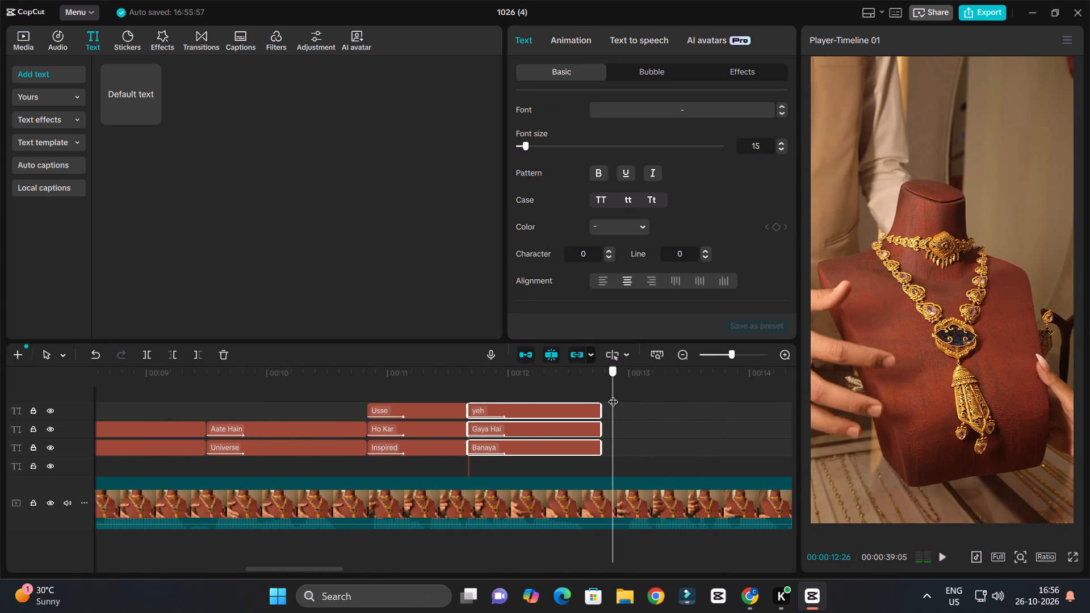
drag(613, 394, 613, 396)
drag(604, 410, 608, 415)
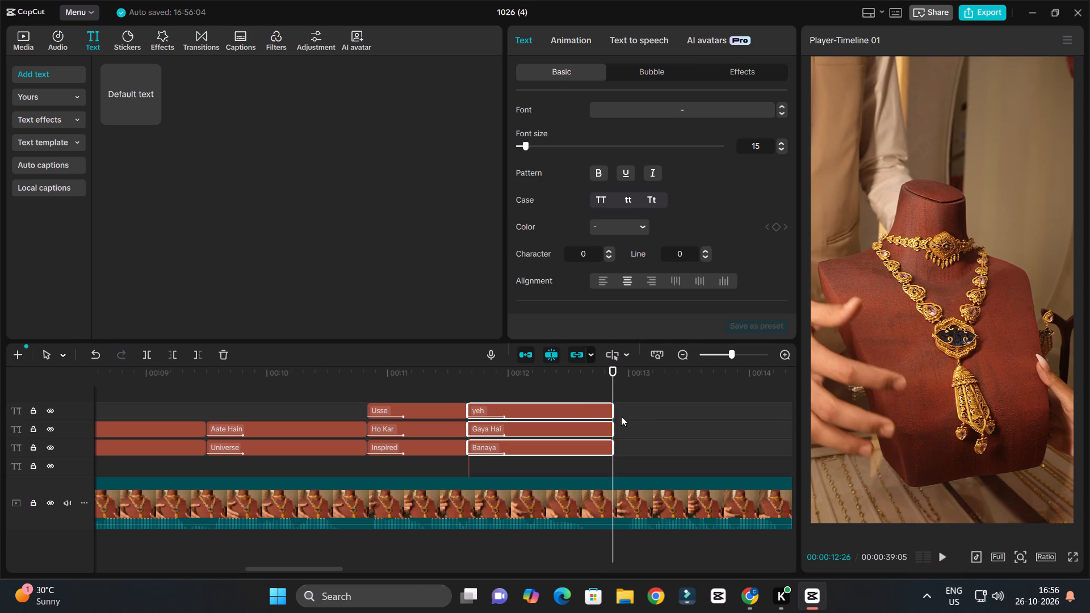
Duplicate the "yeh", "Gaya Hai" and "Banaya" captions directly after the originals on the same tracks.
drag(638, 398, 567, 451)
alt+drag(556, 451, 708, 451)
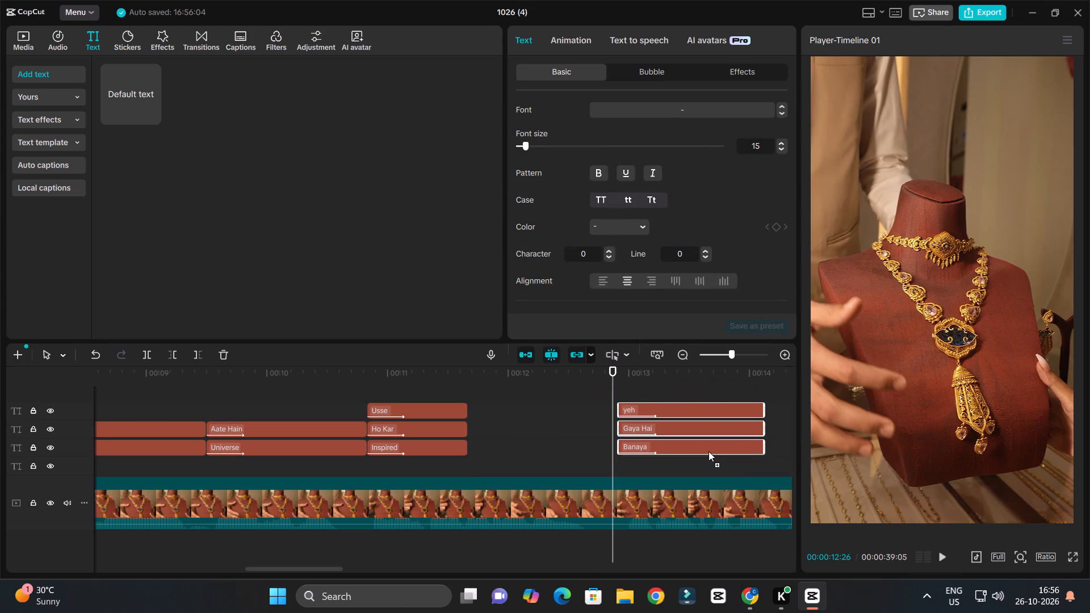
alt+drag(708, 451, 703, 451)
Play the speech over the new duplicates and extend the second "yeh" caption's text to "yeh aapka" in title case.
key(space)
ctrl+scroll(694, 434, up, 3)
key(space)
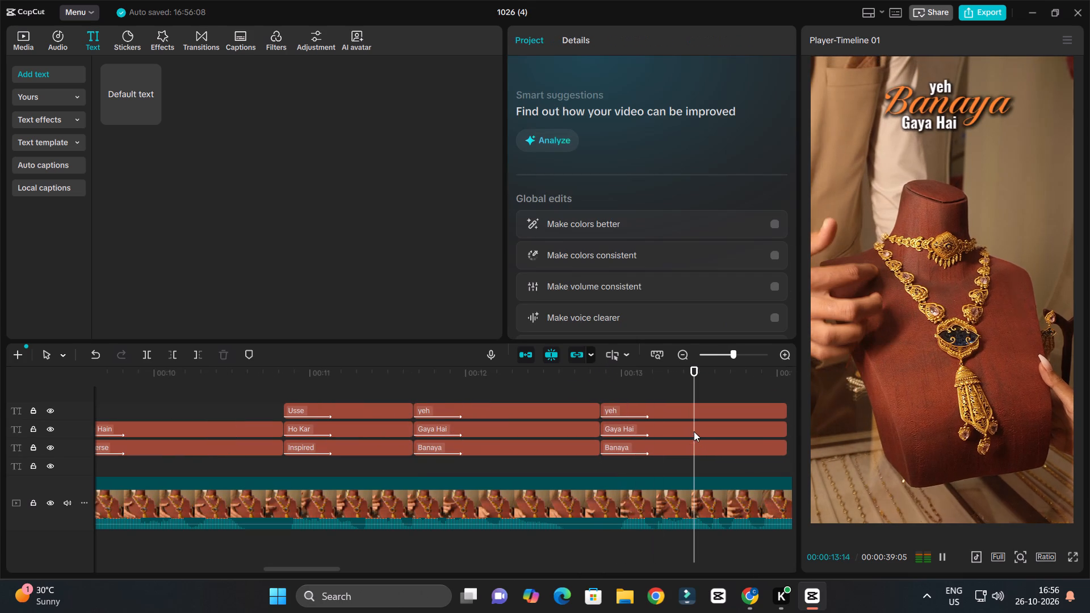
click(687, 410)
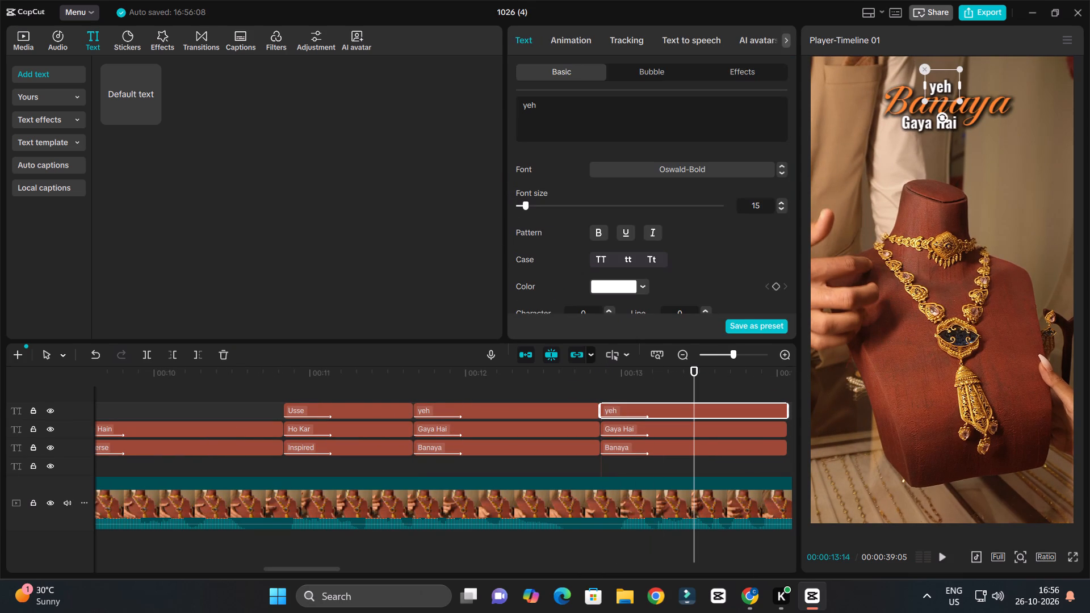
click(552, 108)
text(aapka)
key(space)
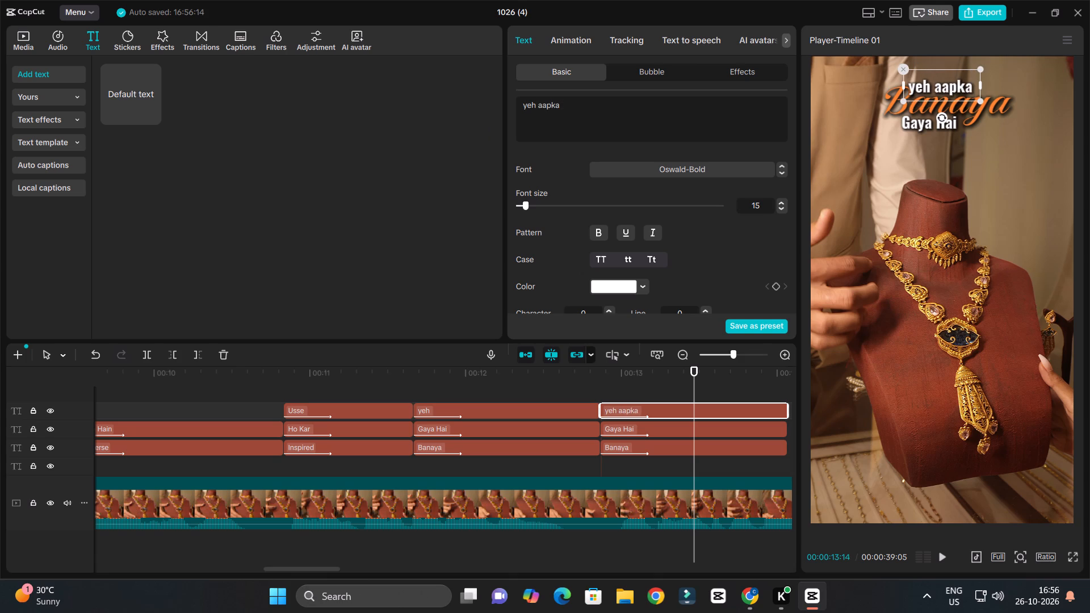
click(650, 257)
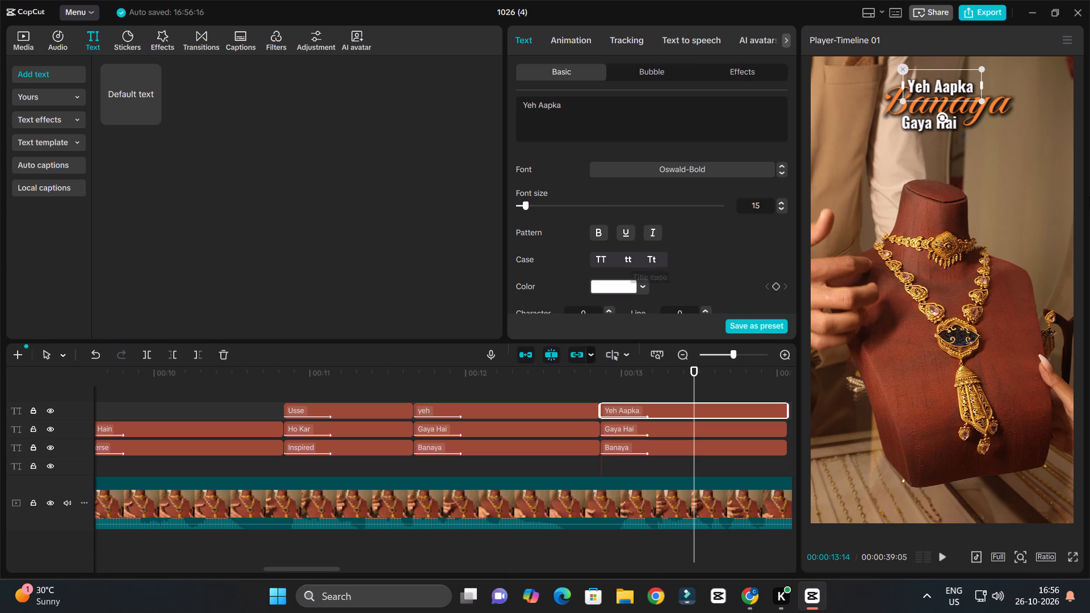
Select the second "Banaya" caption, switch to Chrome and search Google for "antic meaning".
click(988, 111)
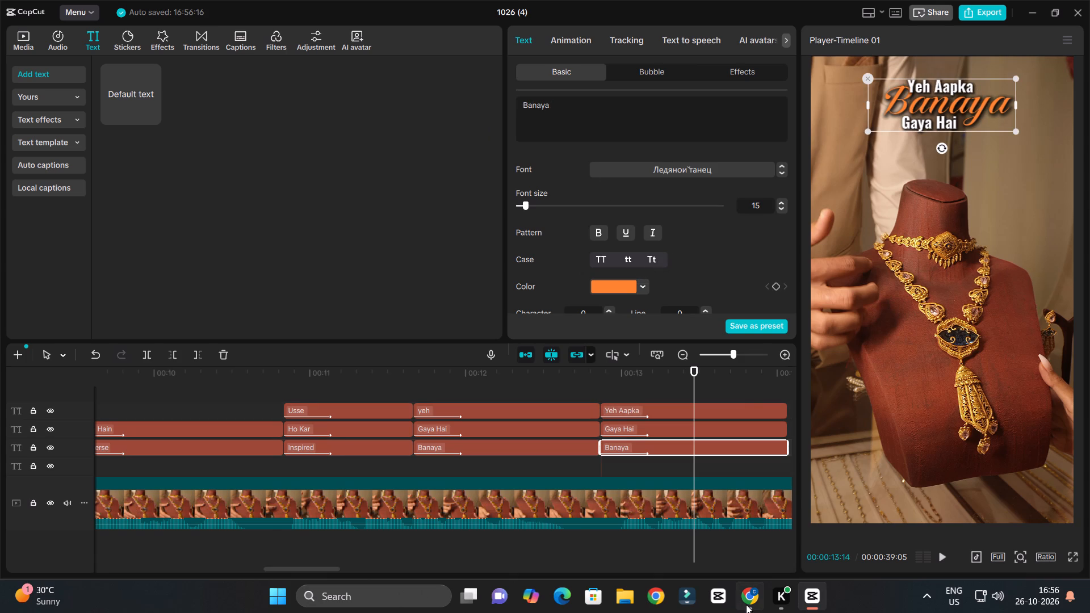
click(746, 604)
drag(305, 104, 86, 90)
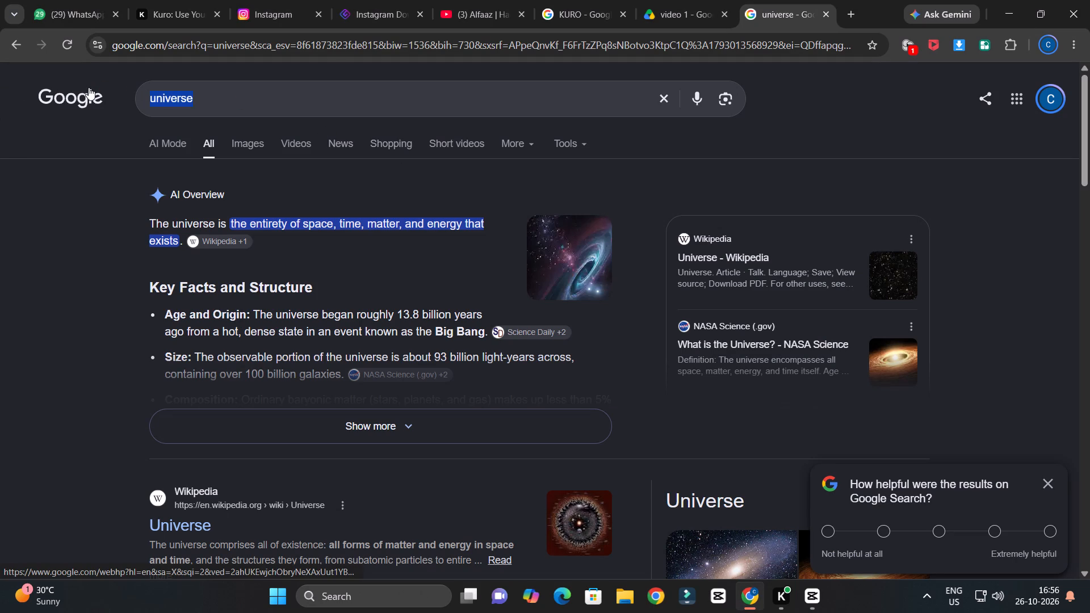
text(an)
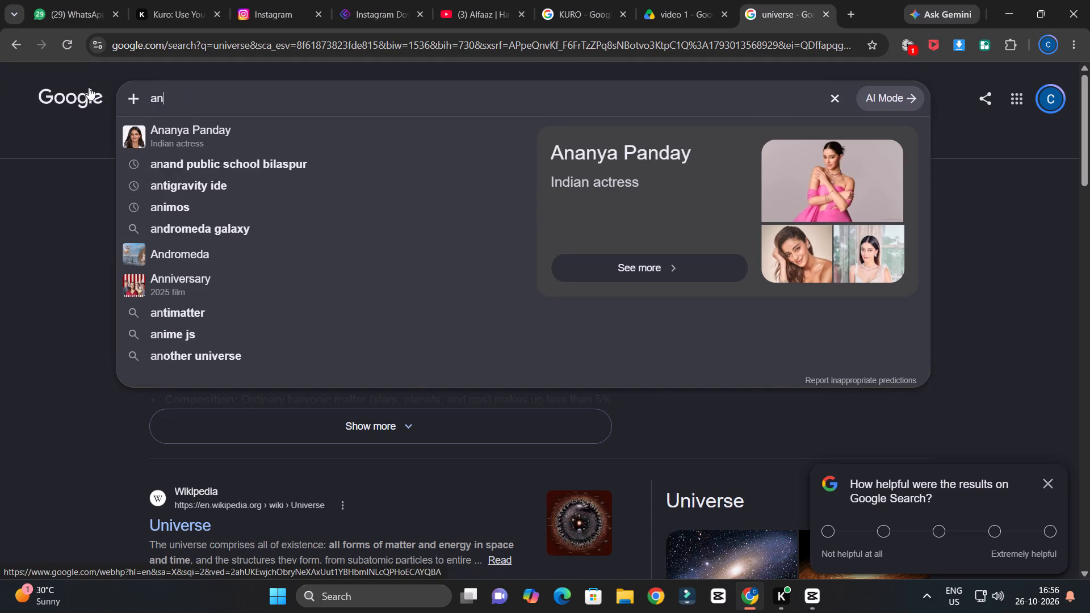
text(tic)
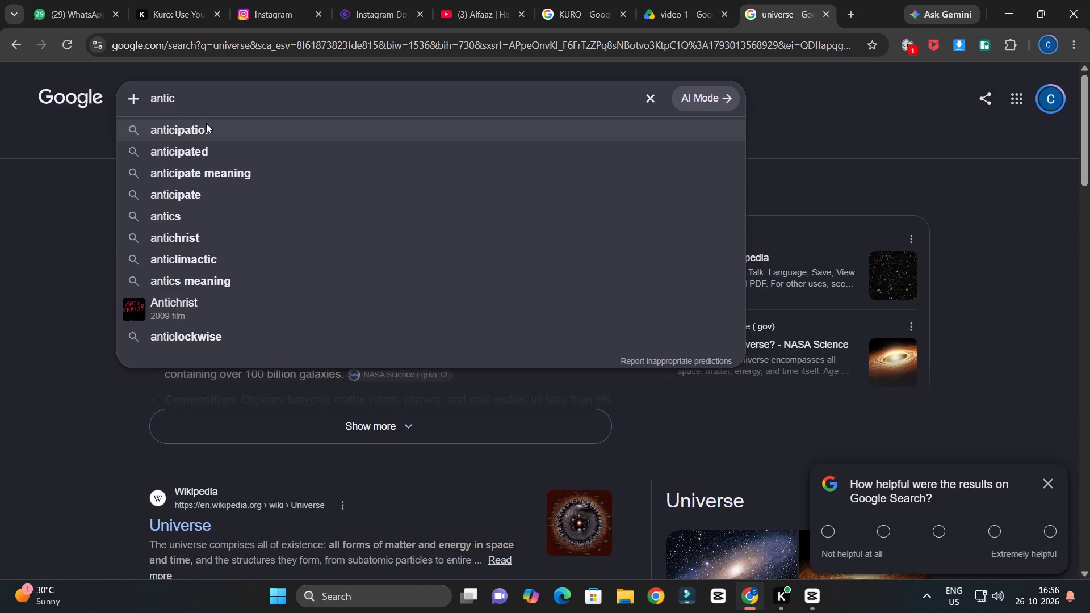
key(space)
text(l)
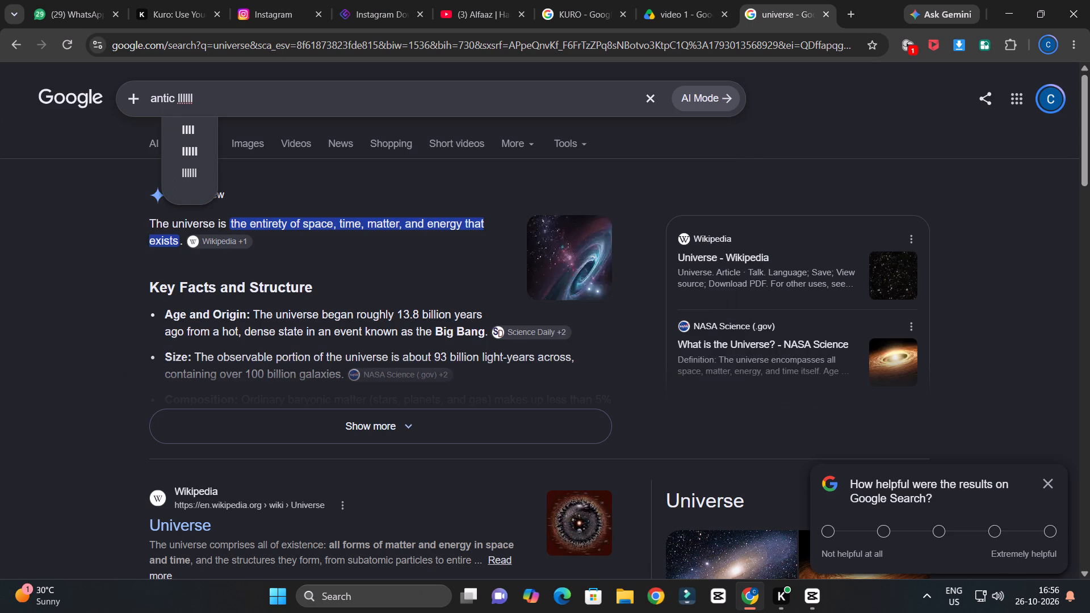
key(BackSpace)
key(BackSpace)
key(BackSpace)
key(BackSpace)
key(BackSpace)
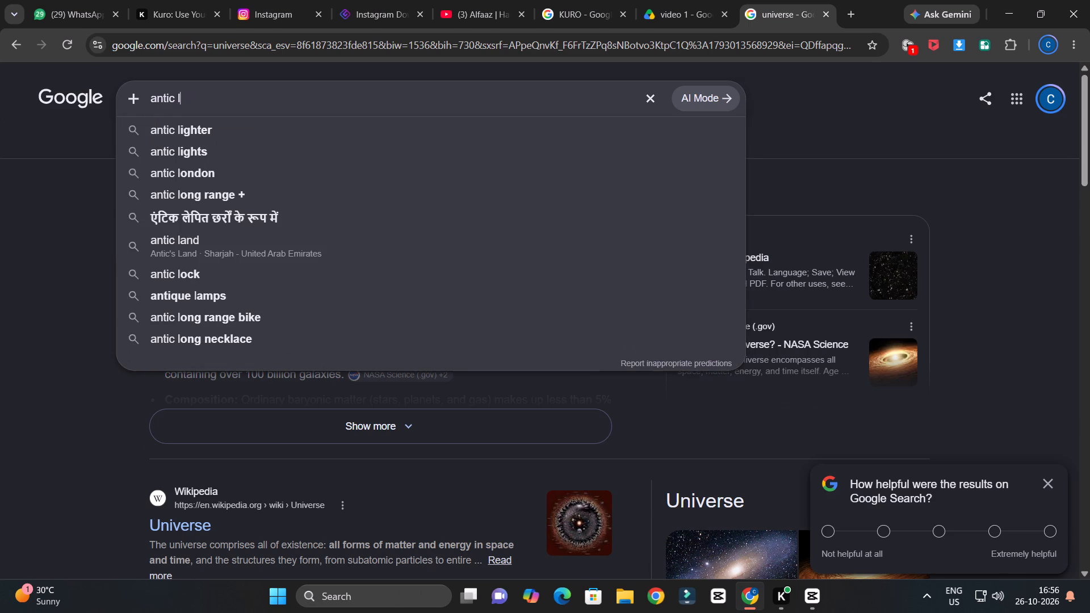
key(BackSpace)
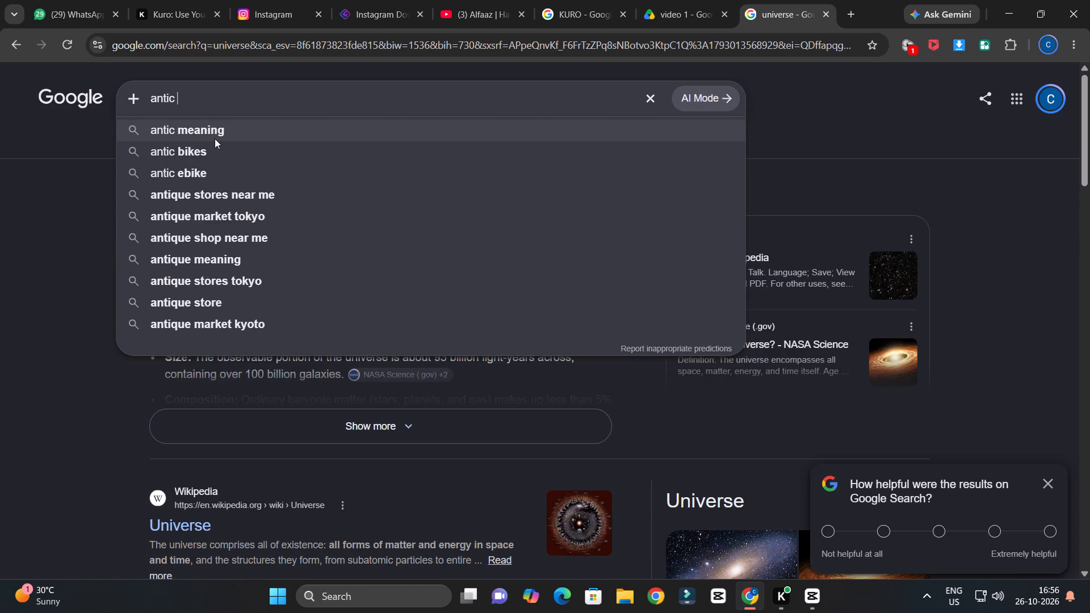
click(317, 135)
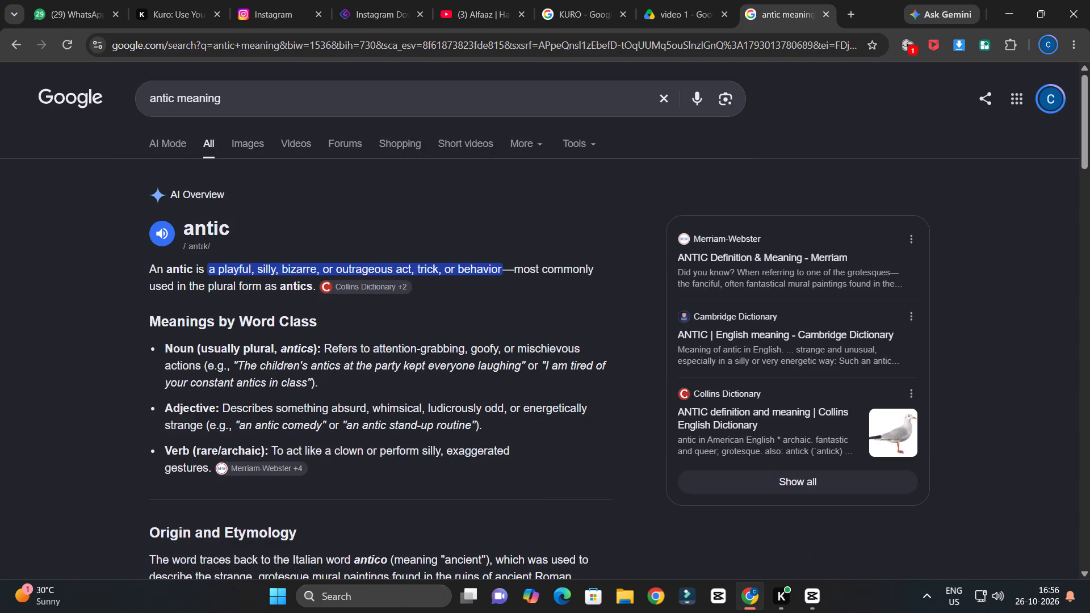
Copy the word "antic" from the search result and replace the second "Banaya" caption's text in CapCut with it in title case.
drag(187, 228, 225, 224)
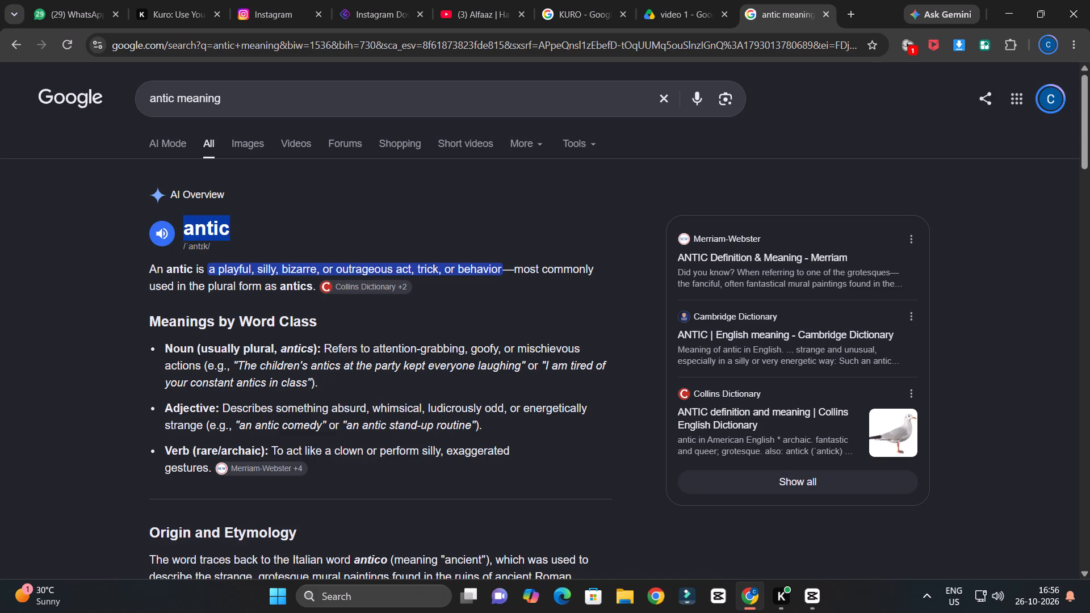
key(ctrl+c)
click(1003, 4)
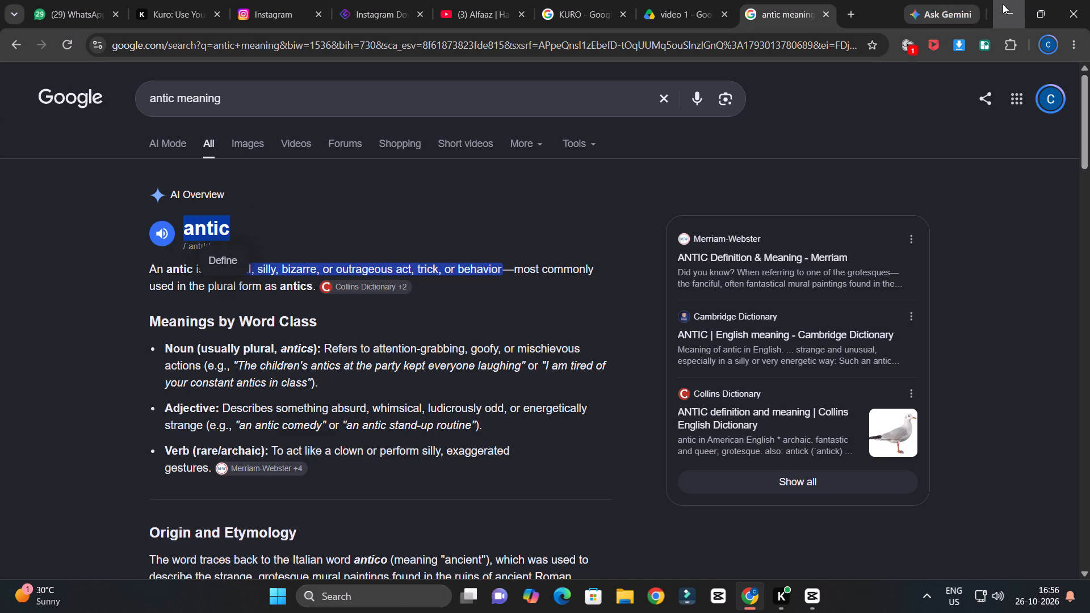
drag(574, 104, 506, 103)
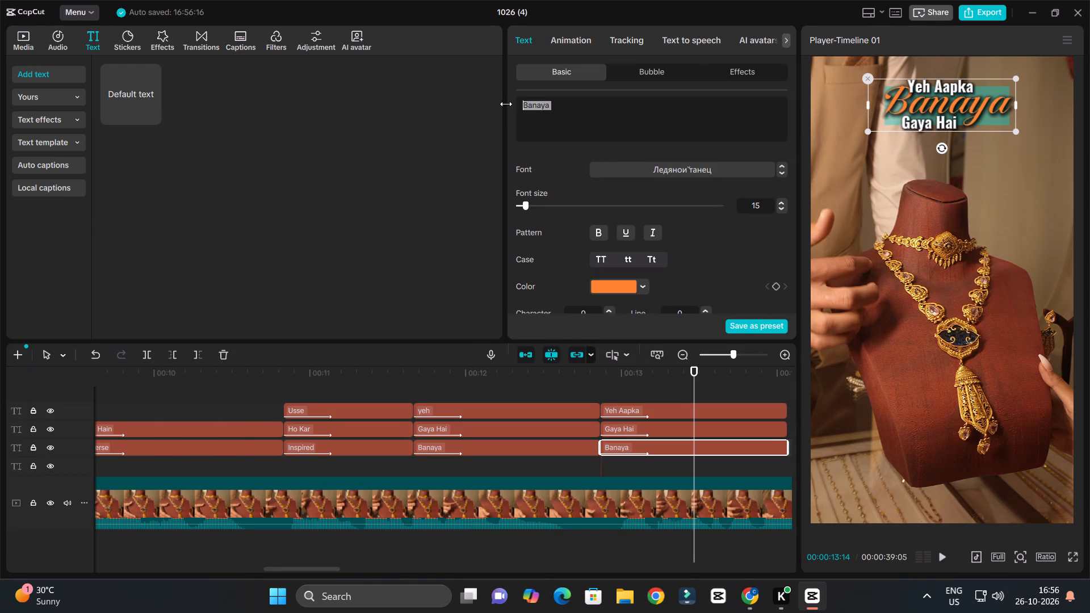
key(ctrl+v)
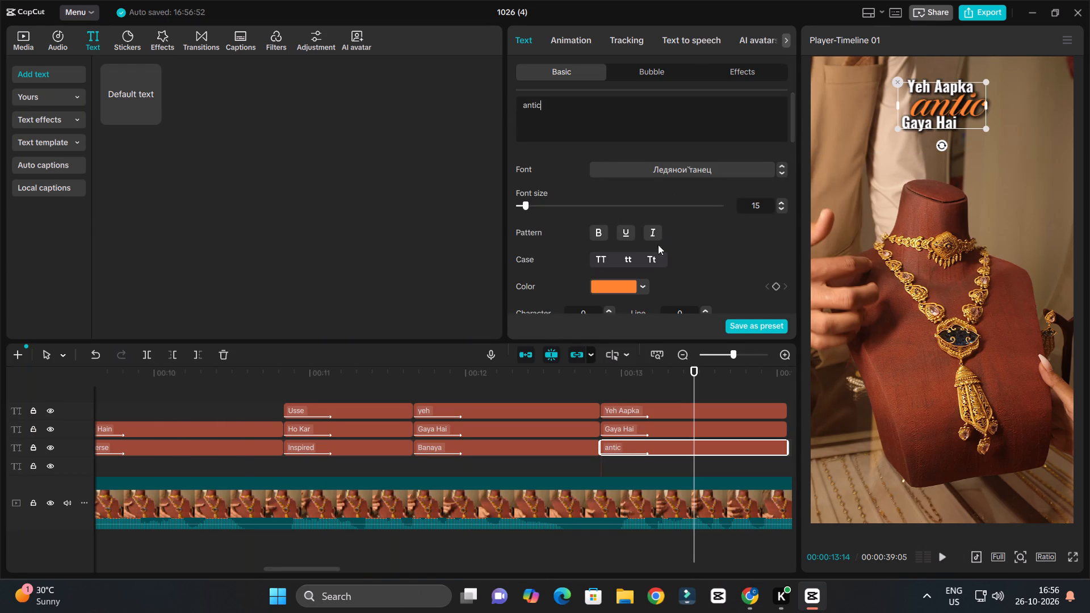
click(647, 261)
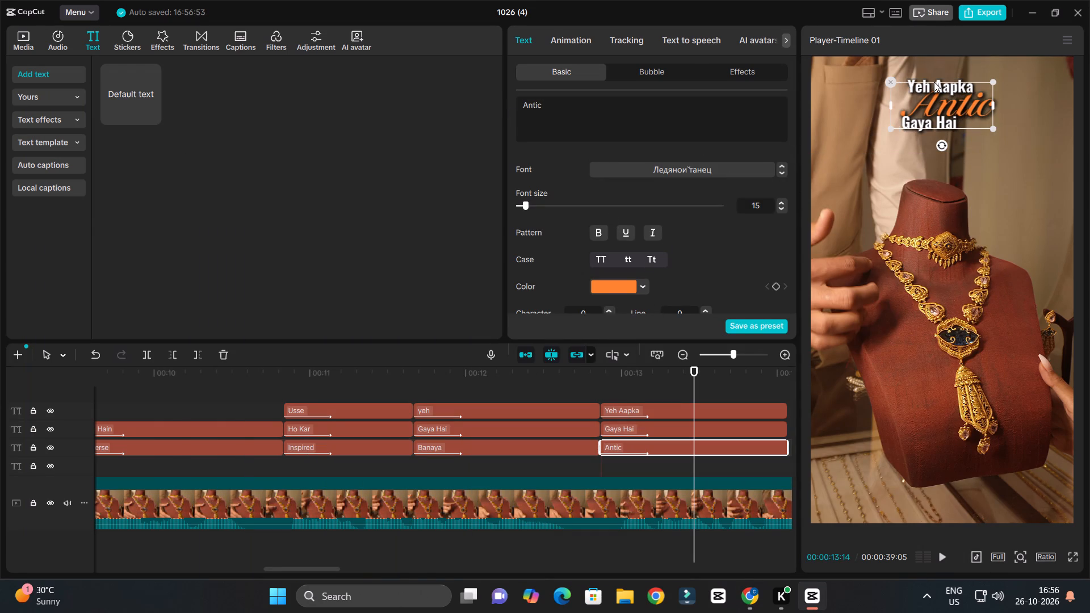
Raise the "Yeh Aapka" caption slightly, then enlarge the "Antic" caption and shift it to the left in the frame.
click(934, 82)
drag(934, 80, 932, 73)
click(963, 108)
click(979, 104)
click(982, 104)
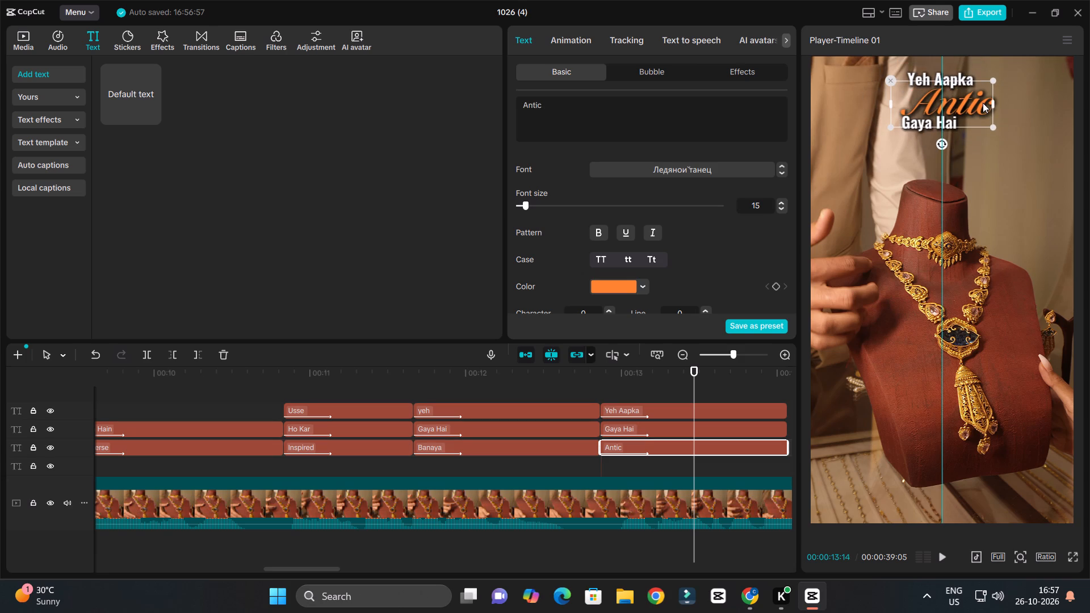
drag(992, 132, 1032, 142)
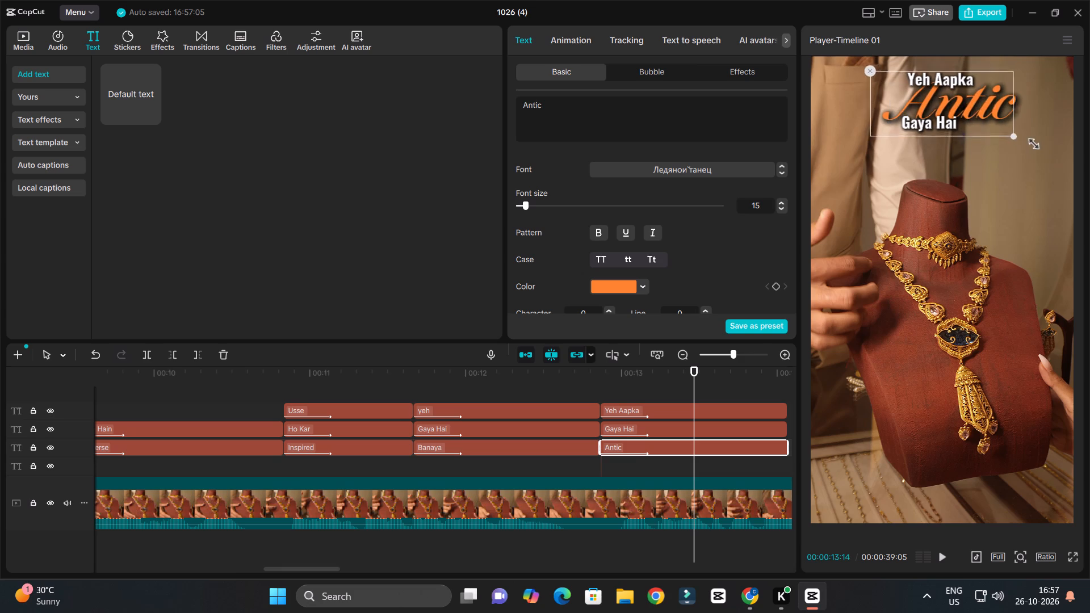
drag(1032, 142, 1034, 144)
drag(982, 119, 960, 116)
Nudge "Yeh Aapka" down and to the right, and shrink and lower "Antic" slightly to sit between the two white captions.
click(945, 82)
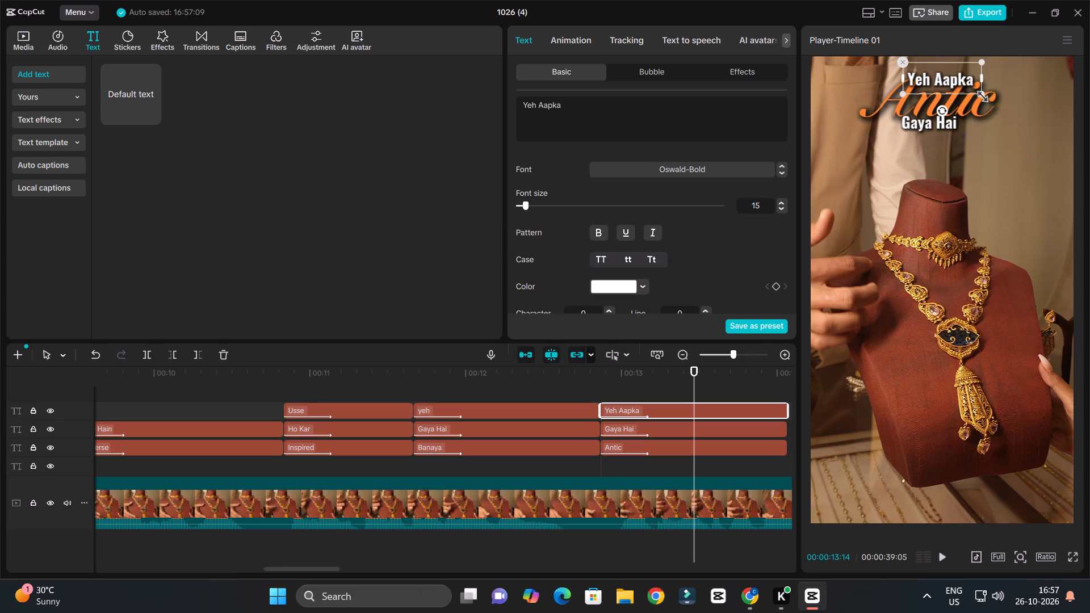
drag(960, 84, 965, 82)
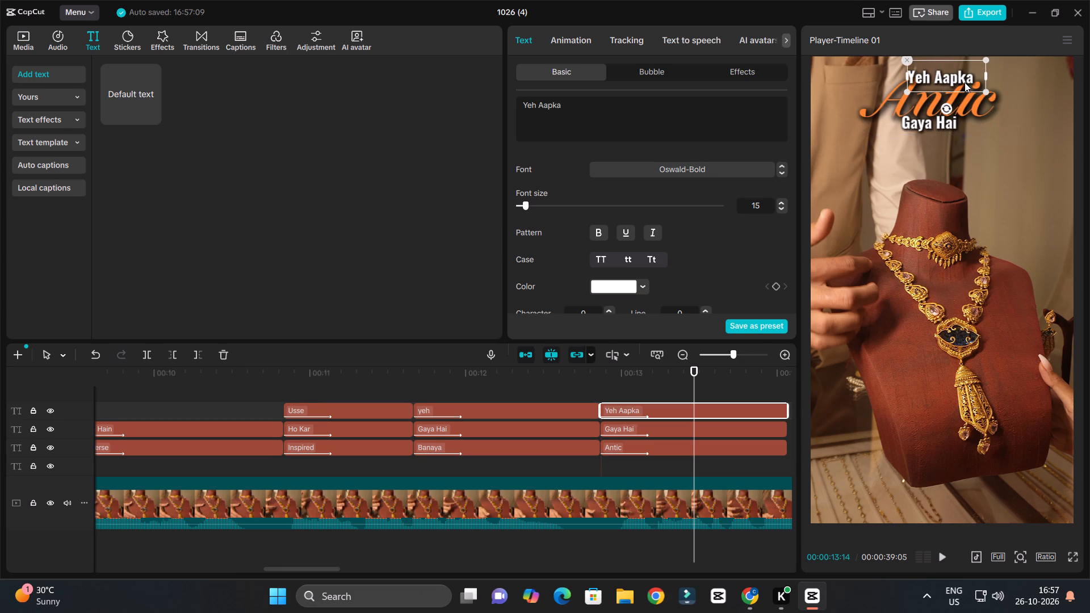
drag(965, 82, 965, 89)
click(969, 112)
drag(972, 112, 973, 130)
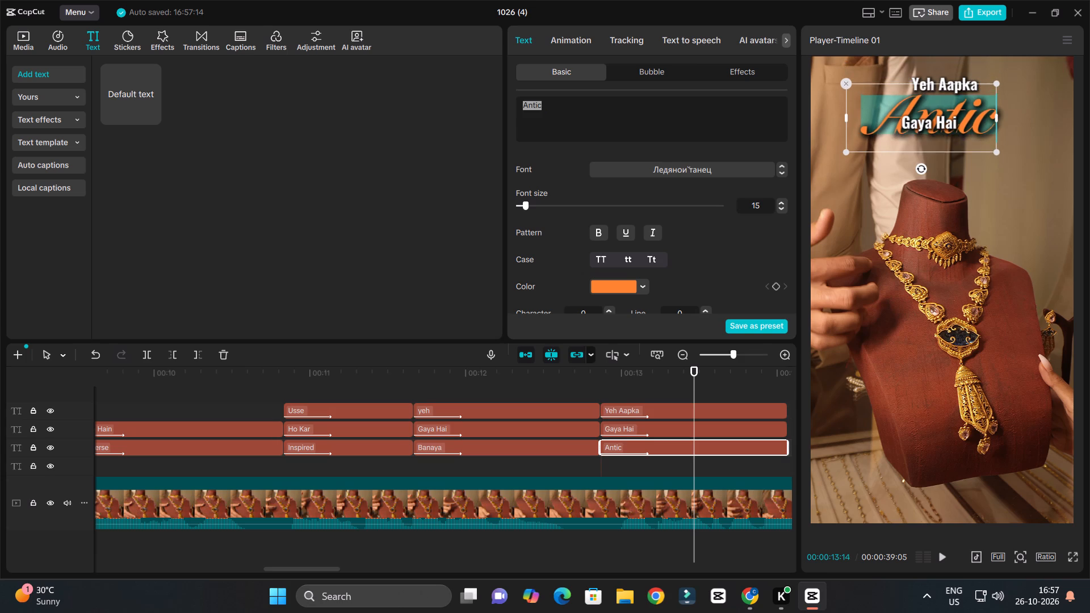
drag(973, 130, 973, 121)
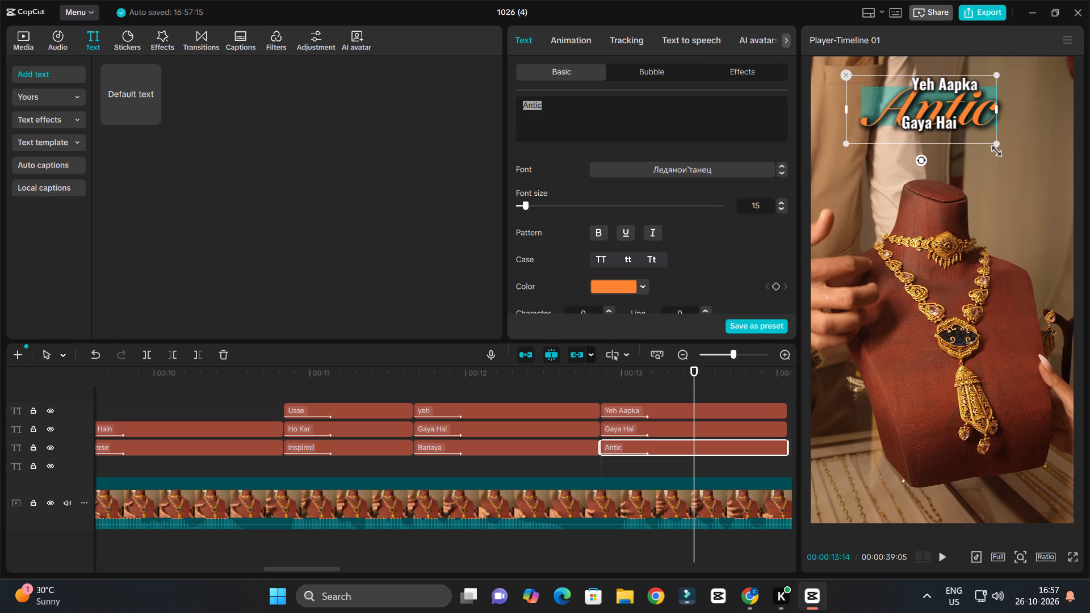
drag(993, 149, 980, 134)
drag(972, 115, 972, 110)
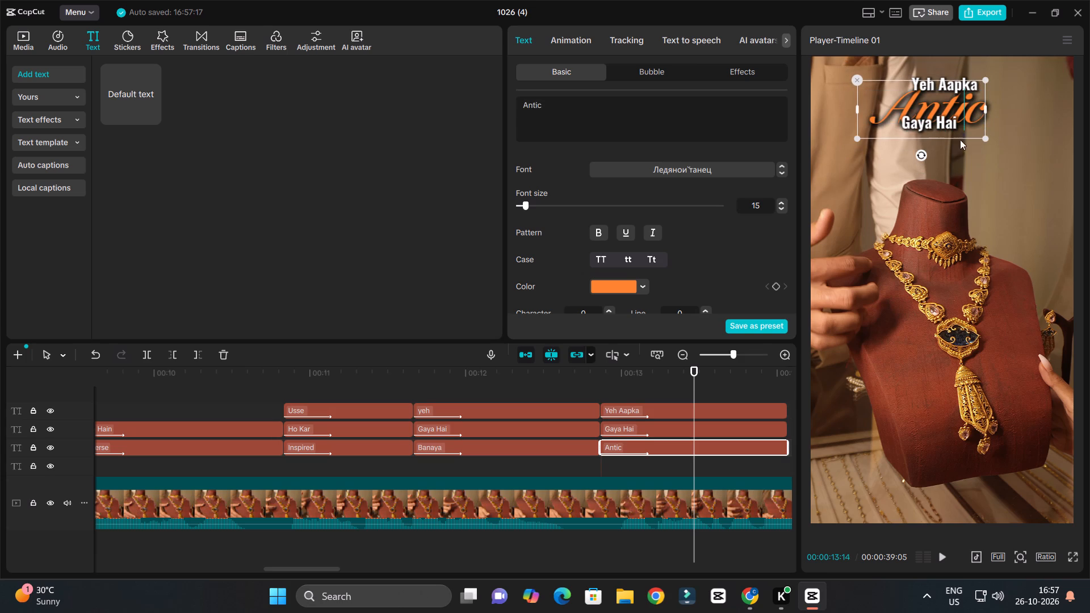
click(933, 127)
Play the speech from 00:00:12:14 to past the end of the "Yeh Aapka" and "Antic" captions to check their wording.
click(539, 379)
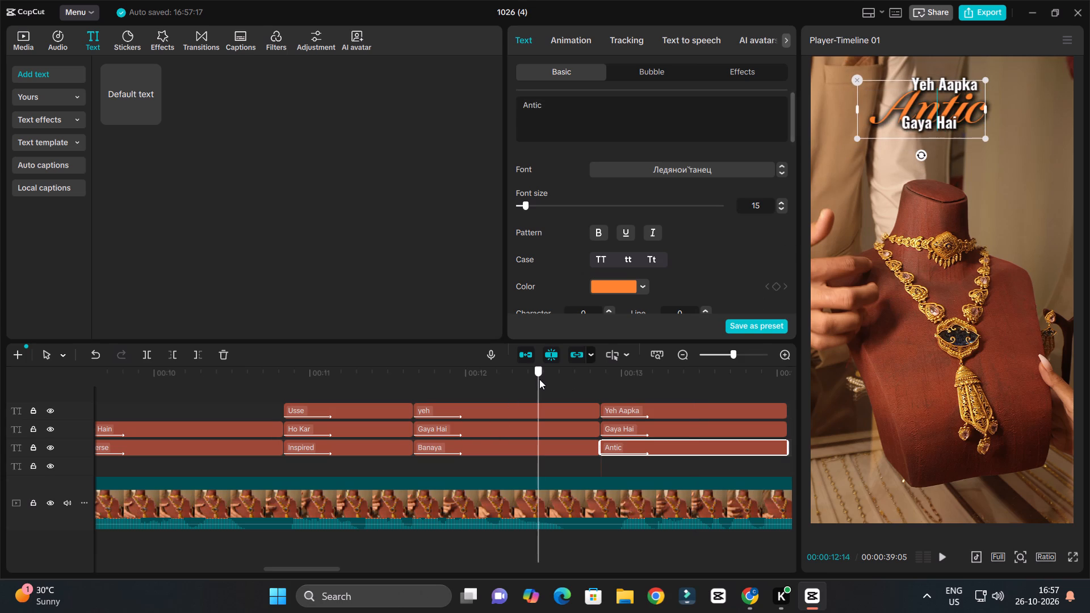
key(space)
ctrl+scroll(632, 383, down, 3)
ctrl+scroll(642, 387, up, 3)
key(space)
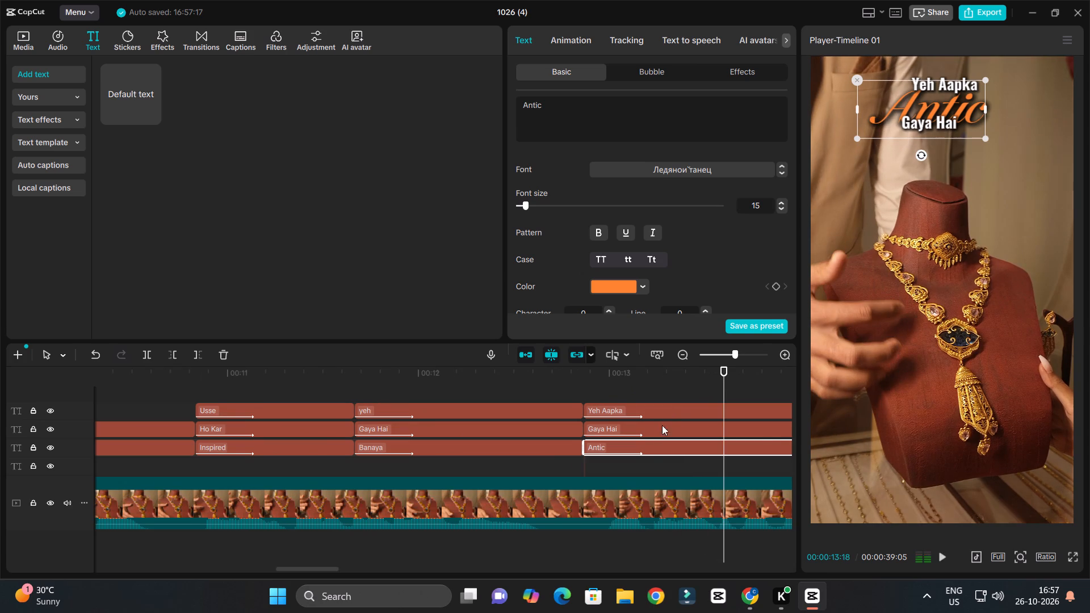
key(space)
key(space)
key(space)
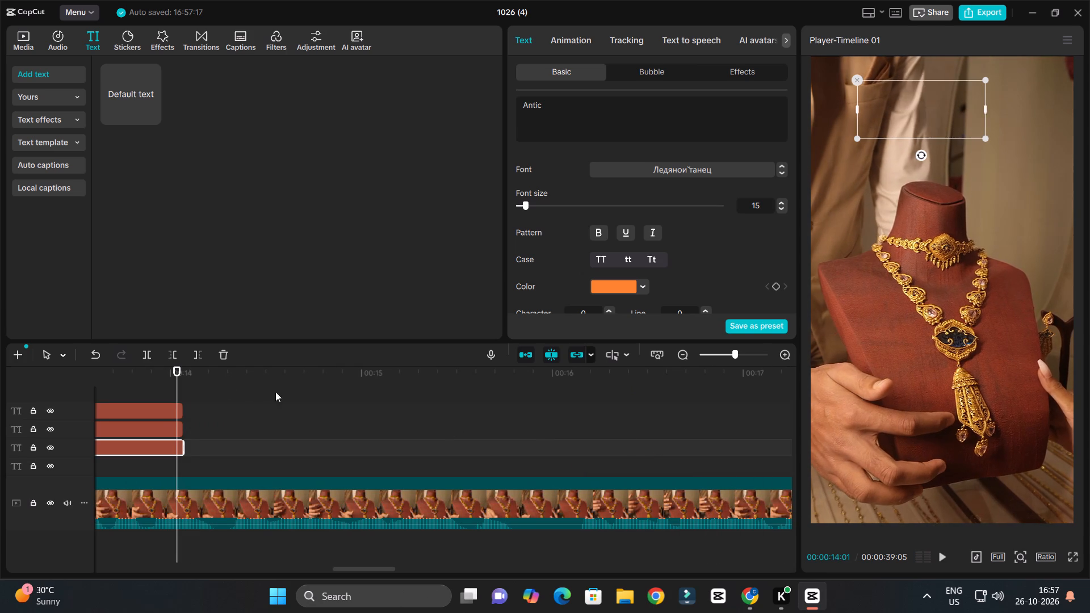
key(space)
key(space)
key(space)
Replace the "Gaya Hai" caption under "Antic" with "me hai" in title case.
drag(212, 373, 117, 410)
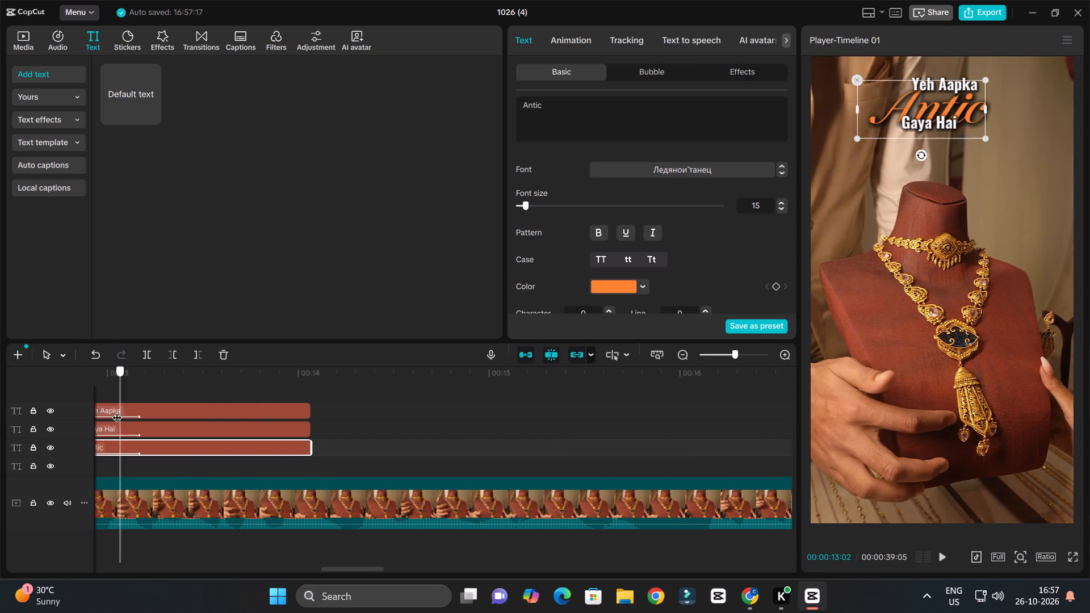
drag(117, 410, 223, 427)
click(225, 427)
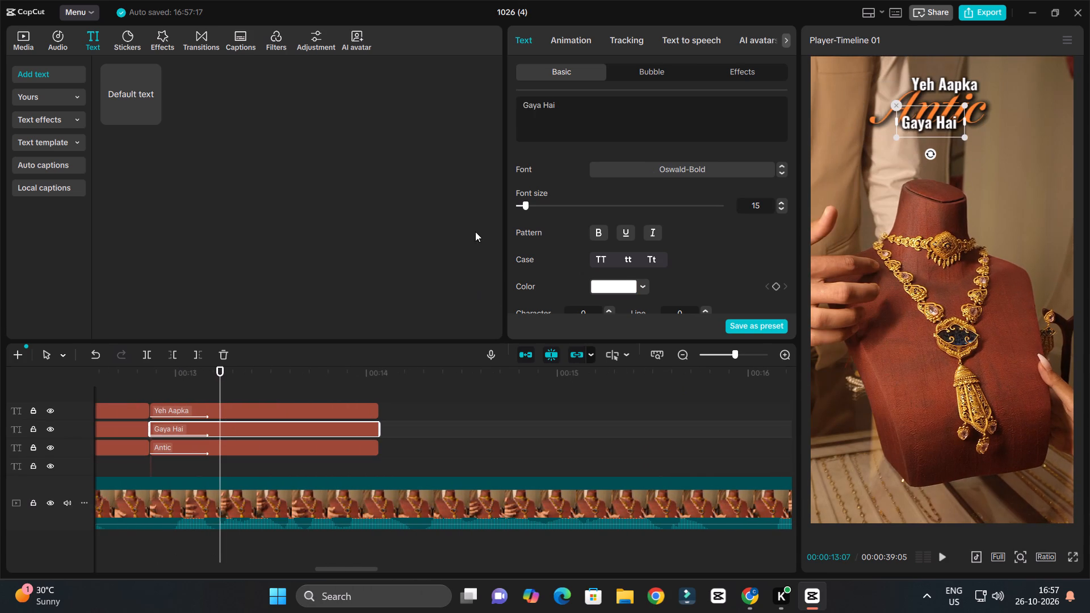
drag(575, 104, 493, 99)
text(mne)
key(BackSpace)
key(BackSpace)
text(e hain)
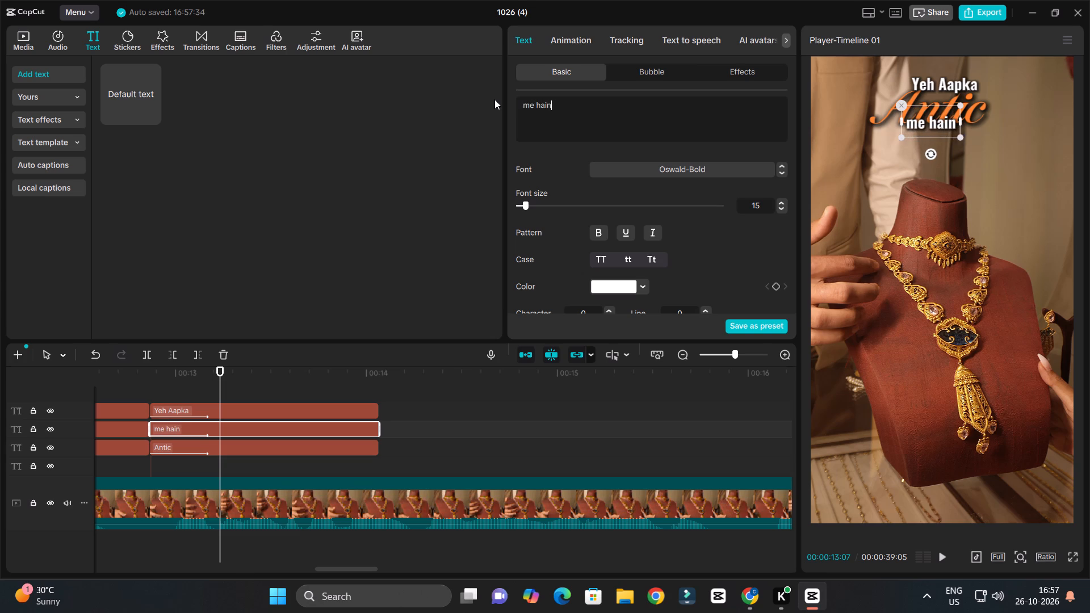
key(BackSpace)
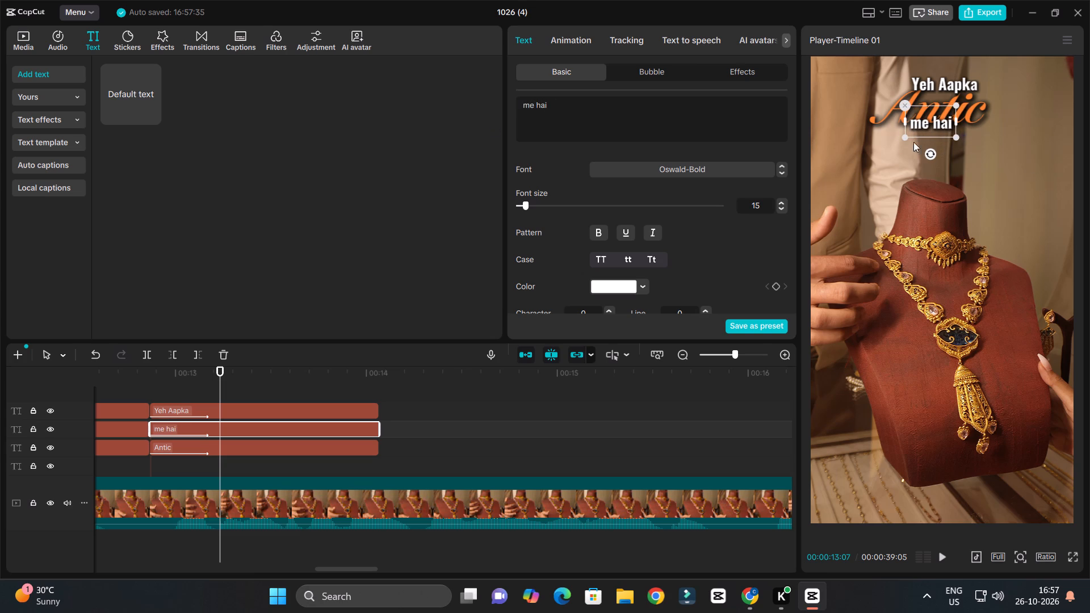
click(655, 259)
Centre "Me Hai" horizontally just below "Antic" and move "Yeh Aapka" to the right above it.
drag(940, 121, 954, 132)
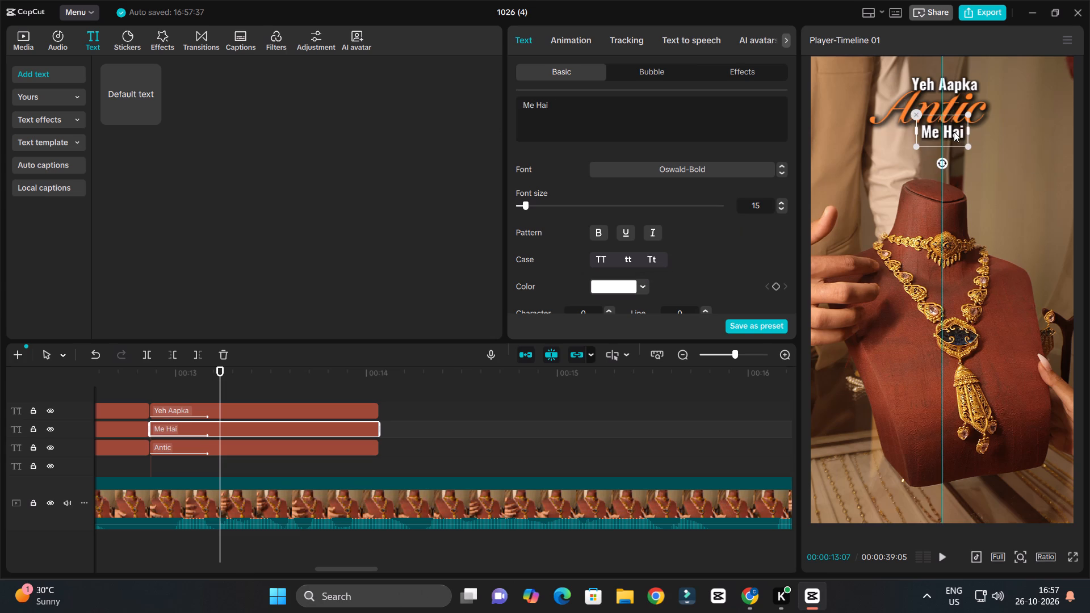
drag(954, 132, 950, 127)
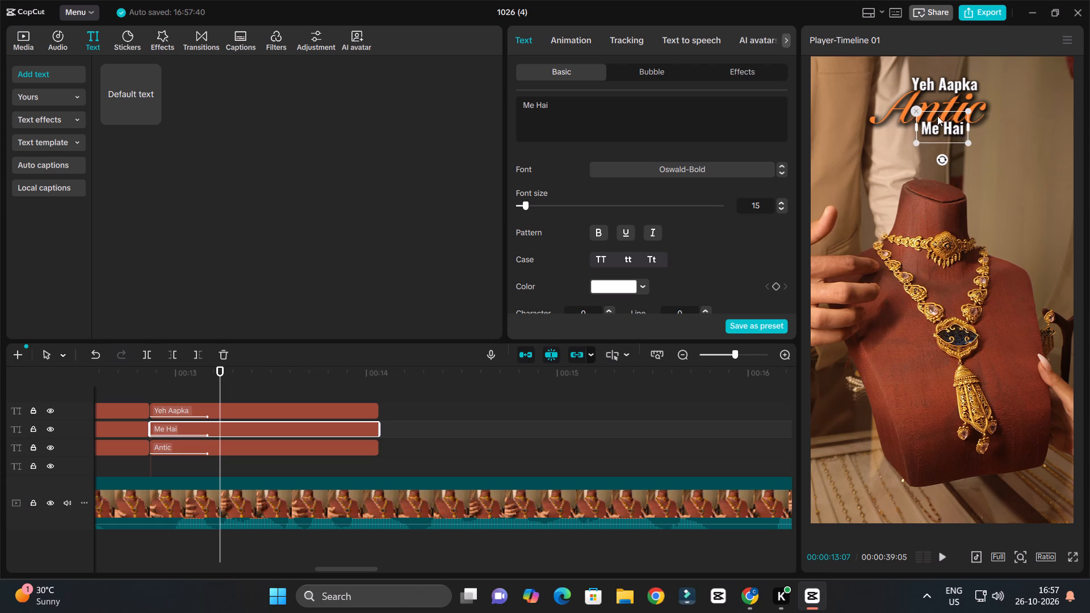
drag(949, 83, 962, 85)
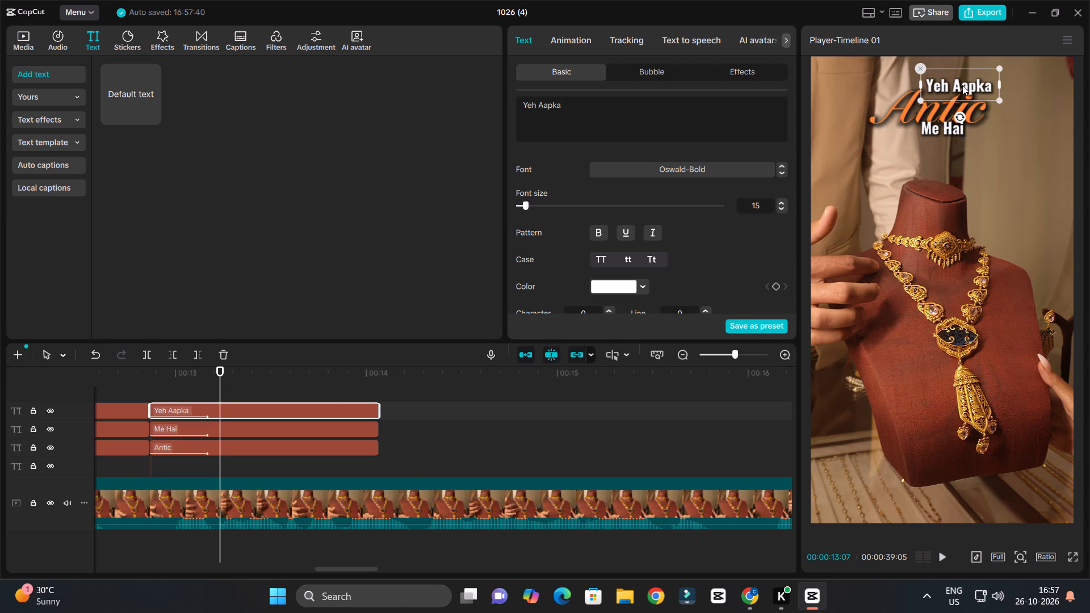
drag(962, 85, 969, 83)
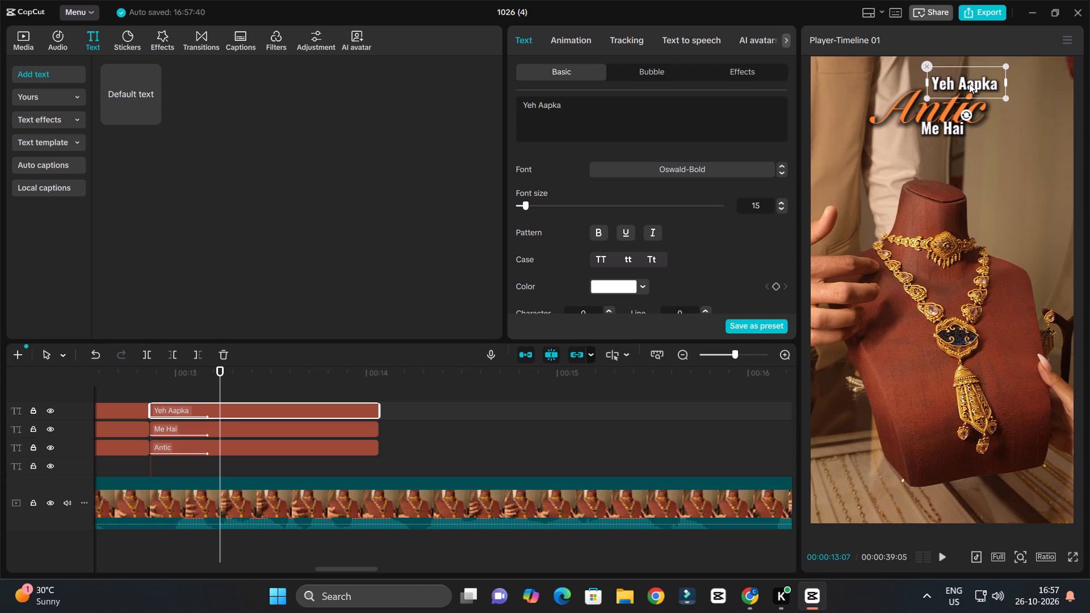
drag(969, 83, 970, 83)
Replay the speech over the "Yeh Aapka Antic Me Hai" stack and nudge "Yeh Aapka" slightly closer to "Antic".
click(338, 376)
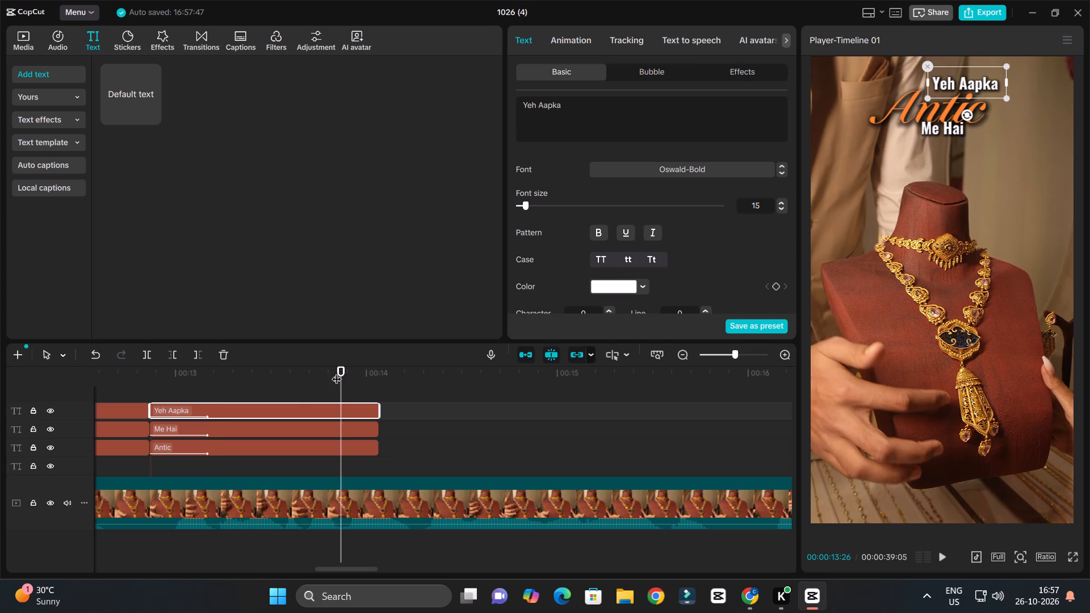
drag(150, 376, 128, 389)
key(space)
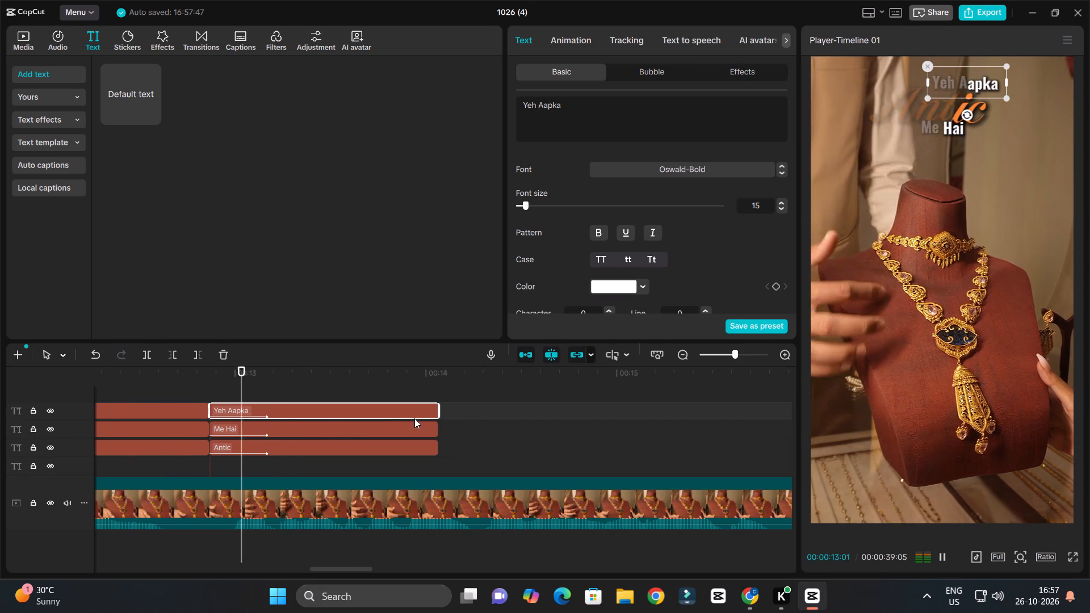
ctrl+scroll(414, 418, down, 3)
ctrl+scroll(441, 423, up, 1)
key(space)
click(974, 71)
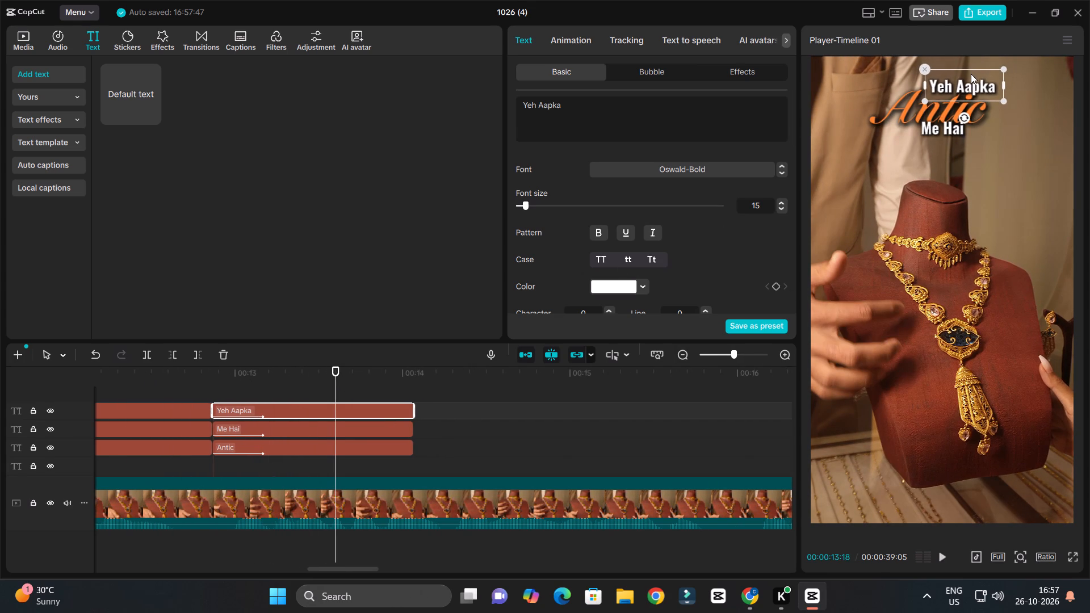
Replay the speech over the "Antic" stack and extend the lower "Me Hai" caption to read "Look Me Hai" in title case.
click(198, 372)
key(space)
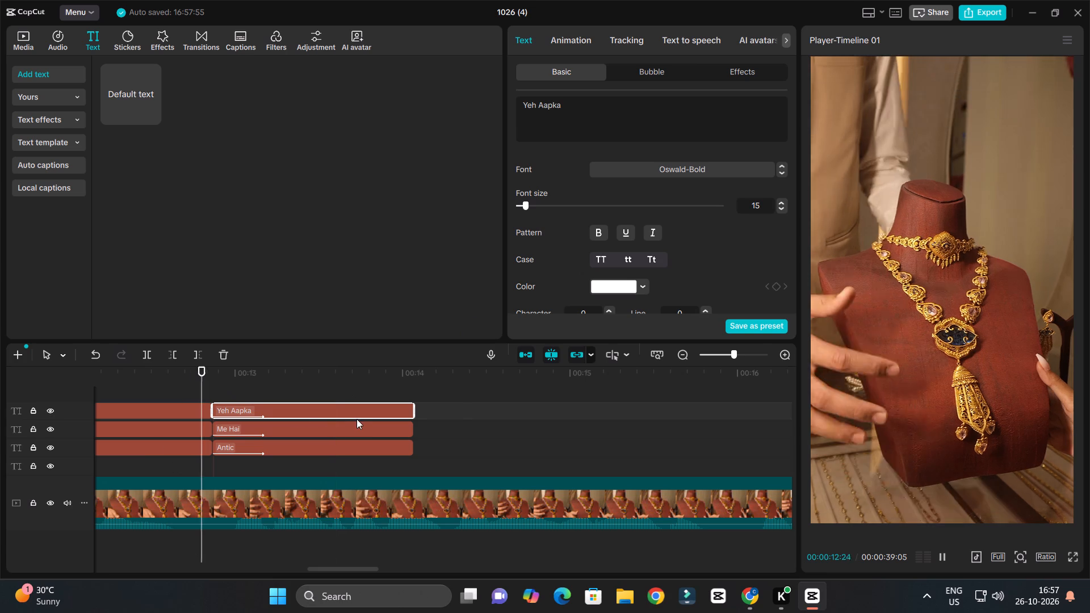
ctrl+scroll(360, 419, up, 4)
key(space)
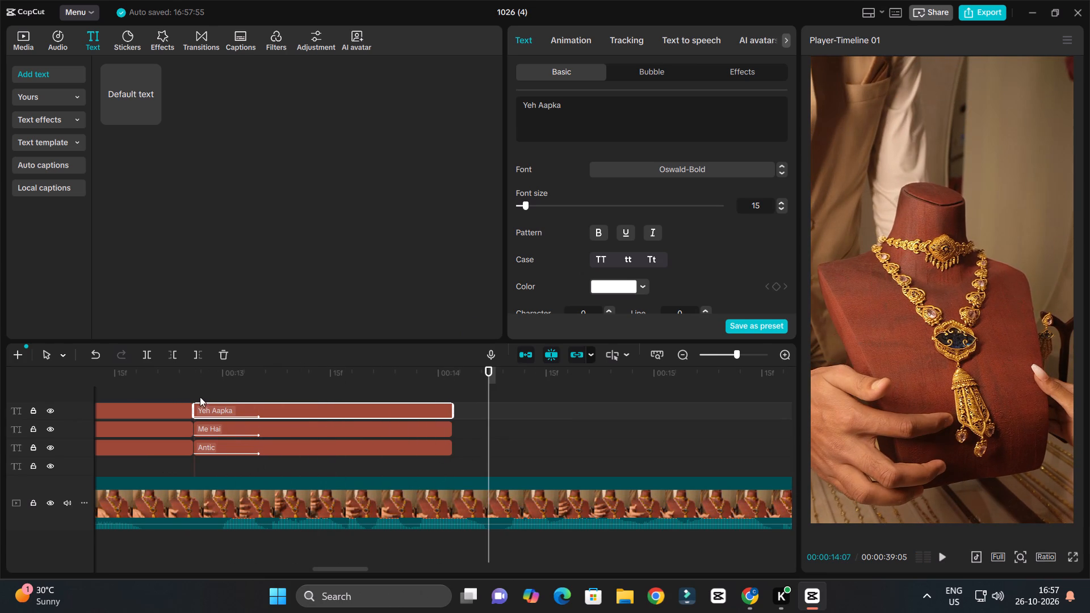
click(186, 371)
key(space)
key(space)
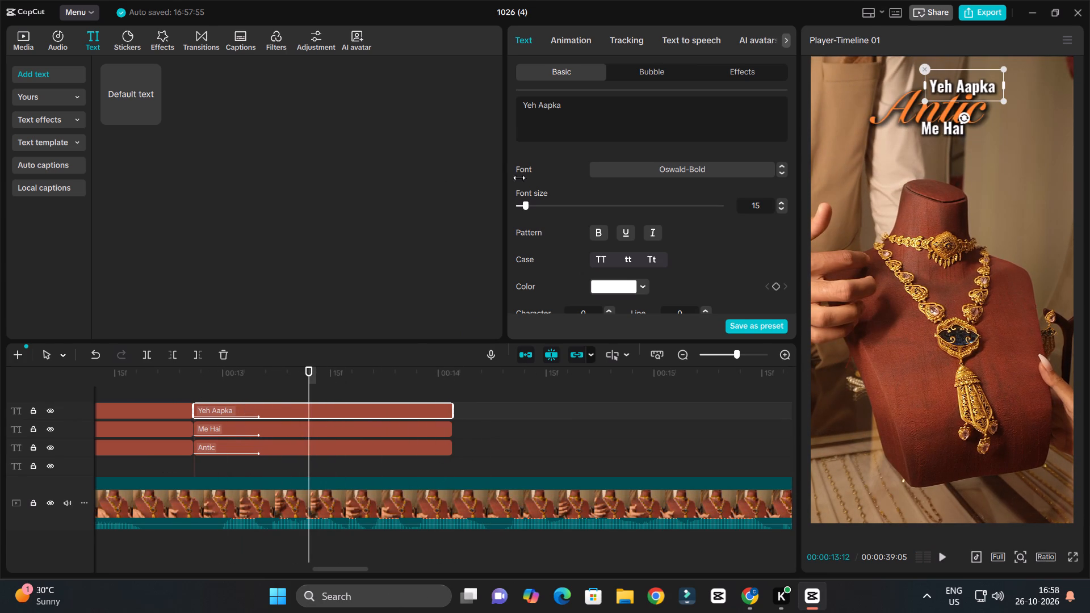
click(320, 427)
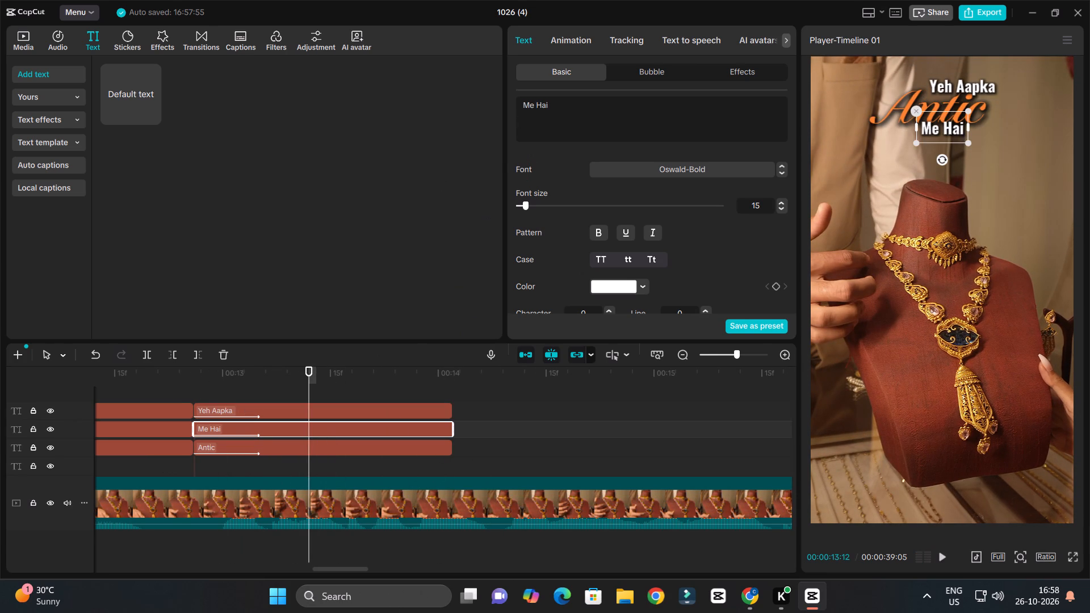
click(524, 110)
click(522, 104)
text(look)
key(space)
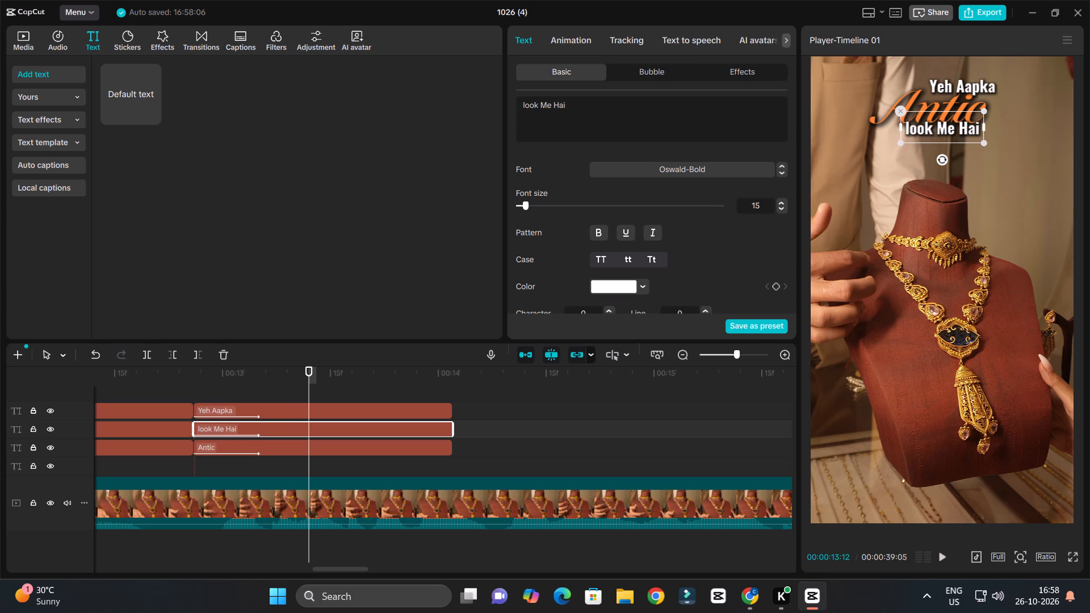
click(656, 253)
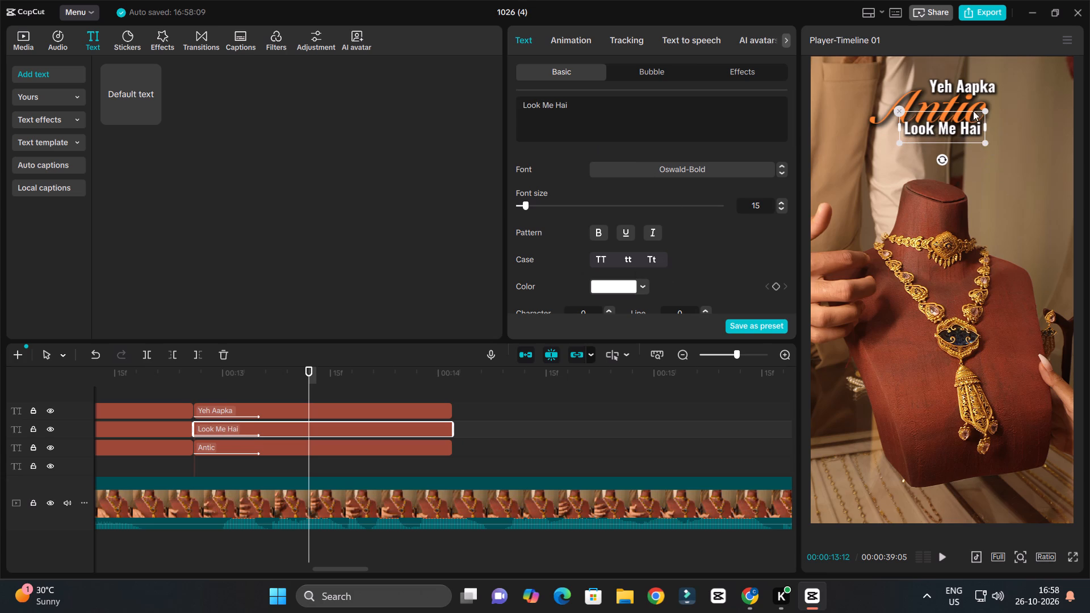
Enlarge "Yeh Aapka" slightly and shift it a little up and right above "Antic".
drag(953, 82, 948, 74)
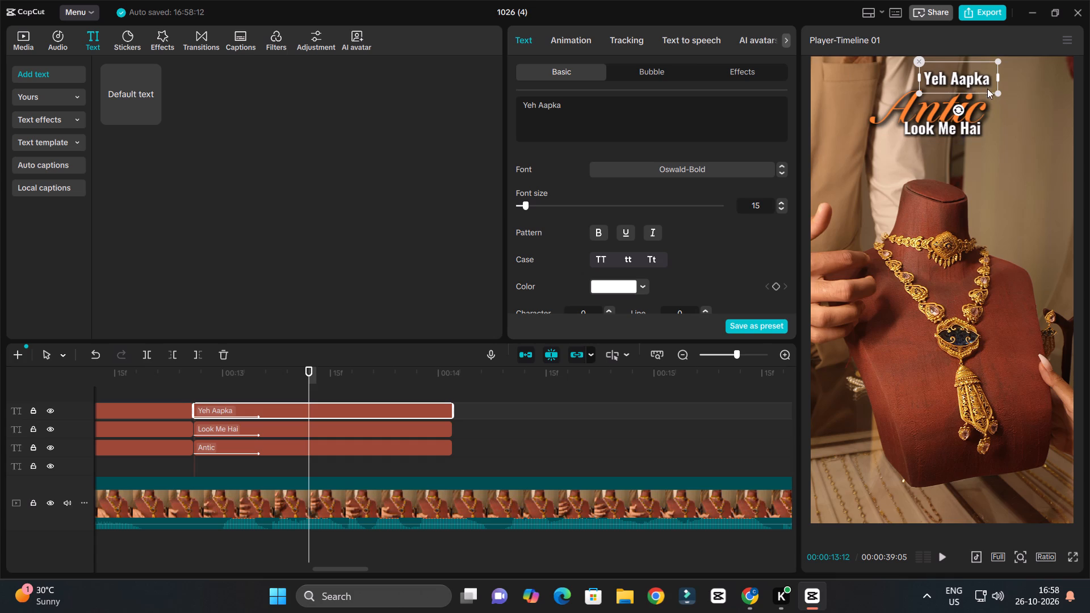
drag(995, 91, 997, 96)
drag(979, 85, 989, 91)
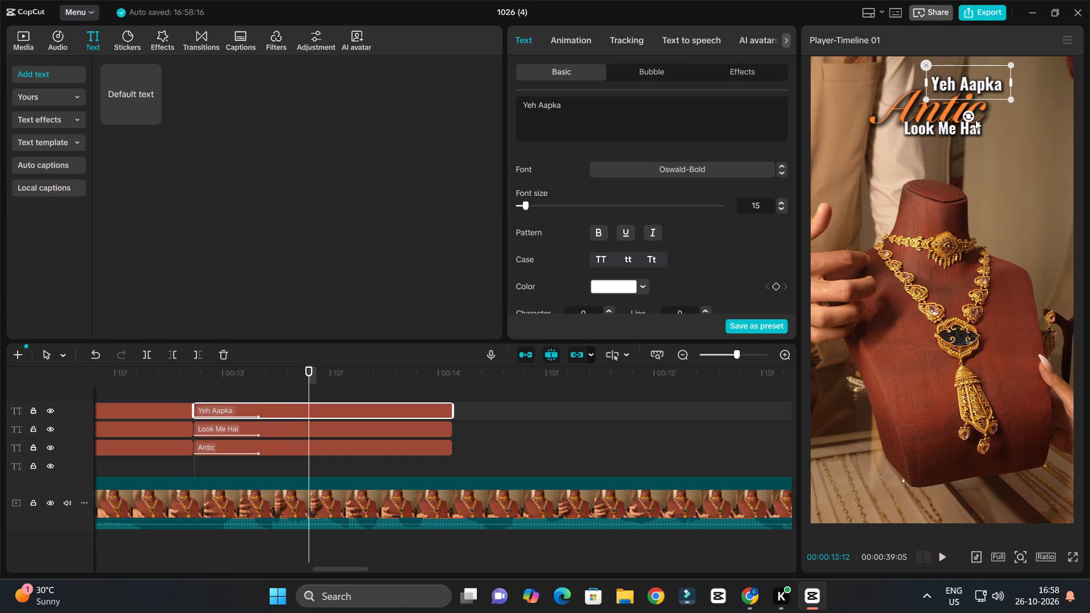
click(968, 129)
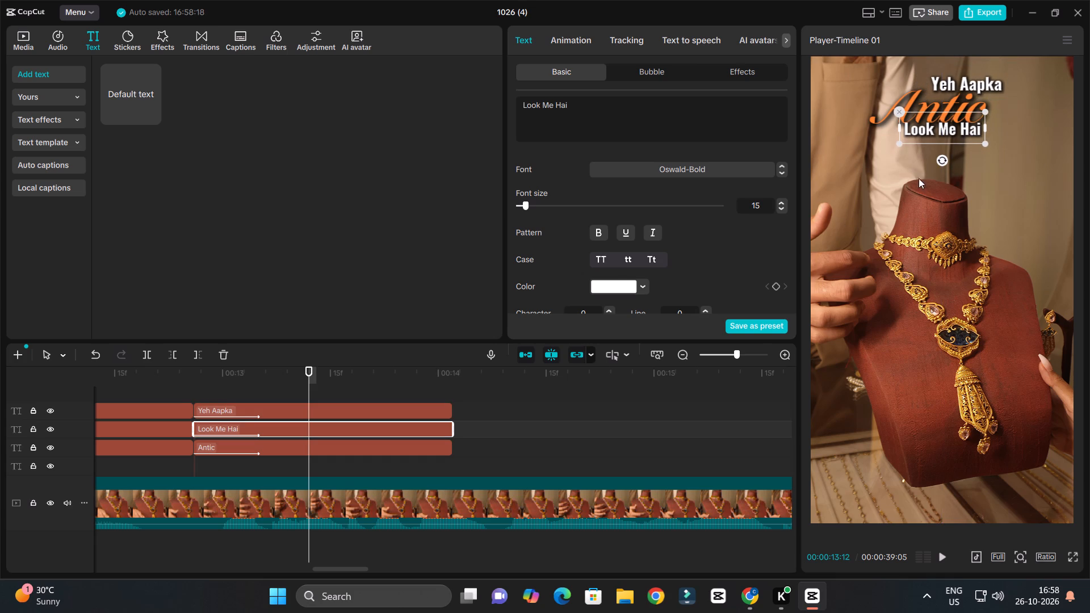
Replay the speech from 00:00:12:23 to past the "Yeh Aapka Antic Look Me Hai" stack to check its timing and layout.
drag(171, 376, 173, 381)
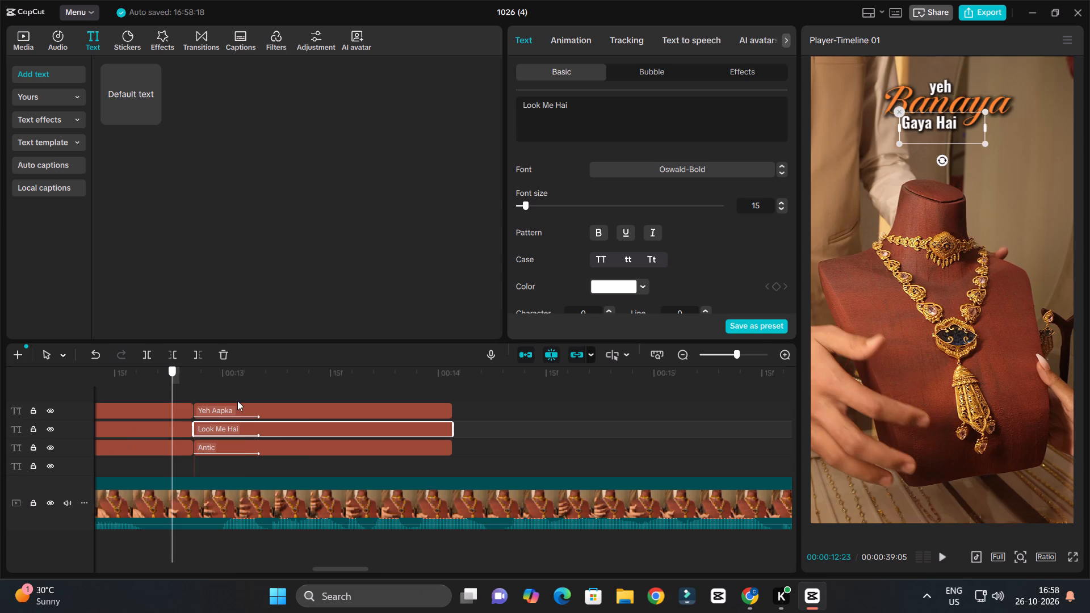
key(space)
key(space)
click(484, 419)
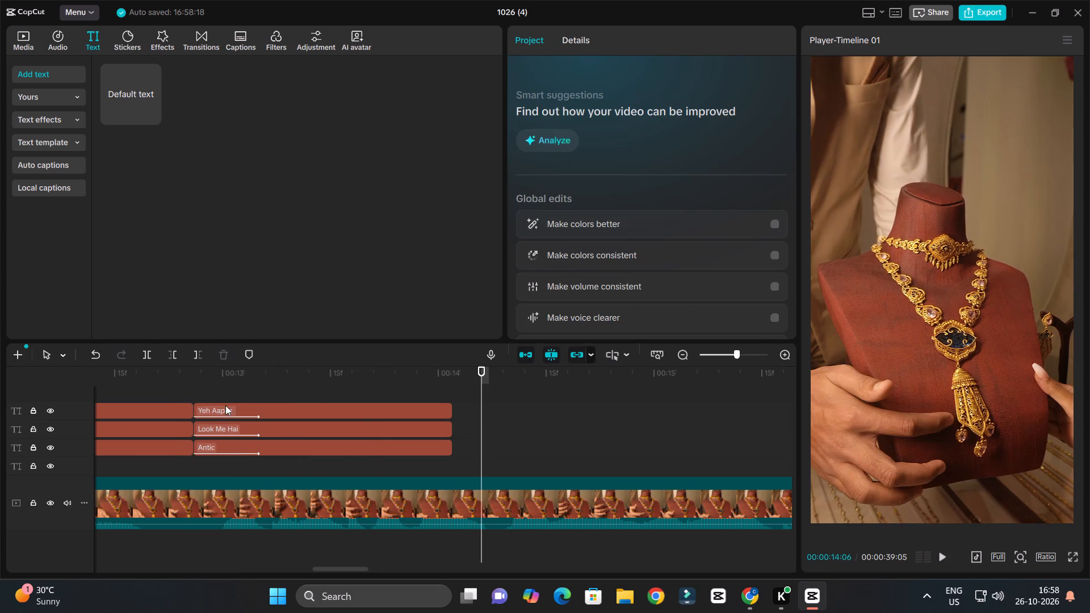
click(174, 380)
key(space)
ctrl+scroll(255, 381, down, 2)
ctrl+scroll(391, 400, up, 2)
key(space)
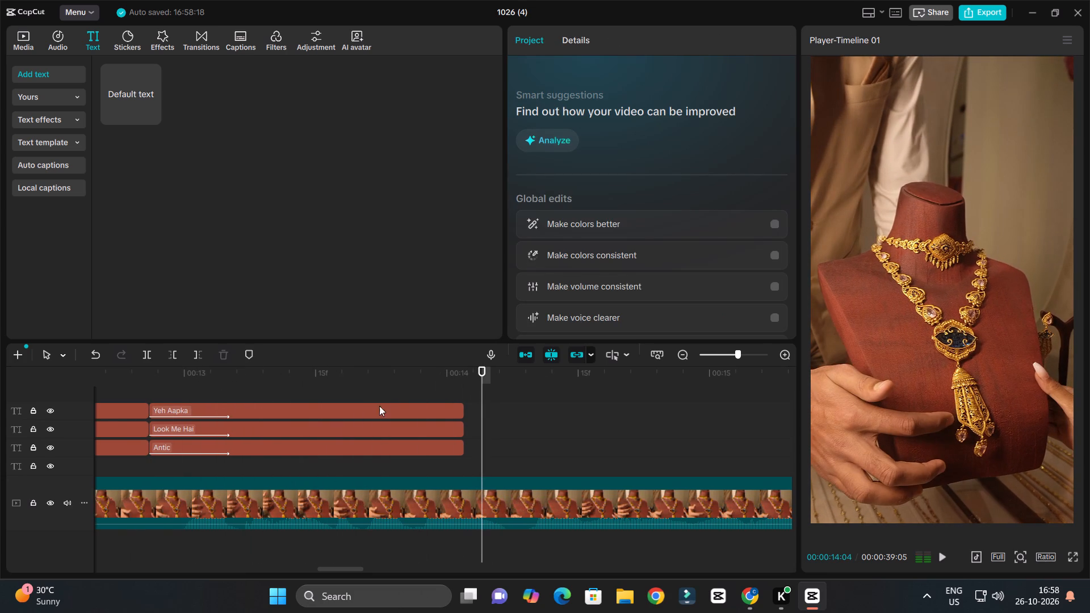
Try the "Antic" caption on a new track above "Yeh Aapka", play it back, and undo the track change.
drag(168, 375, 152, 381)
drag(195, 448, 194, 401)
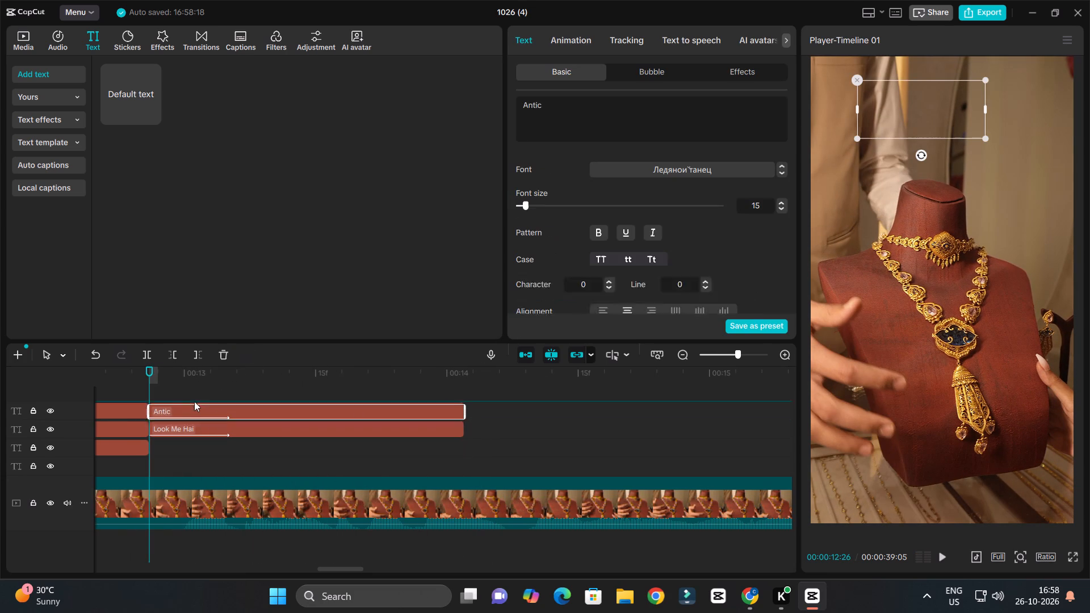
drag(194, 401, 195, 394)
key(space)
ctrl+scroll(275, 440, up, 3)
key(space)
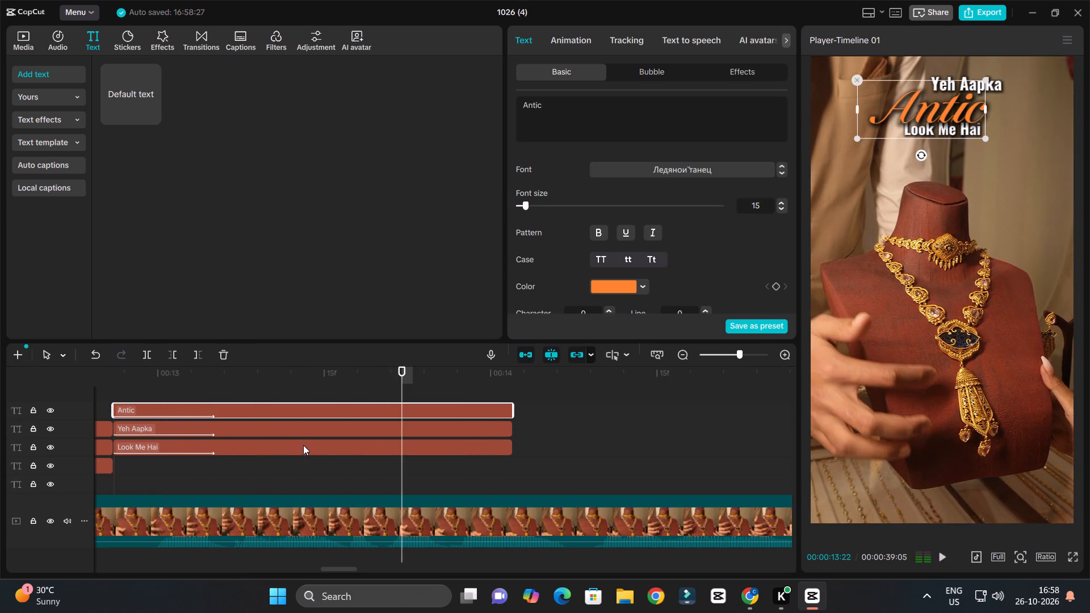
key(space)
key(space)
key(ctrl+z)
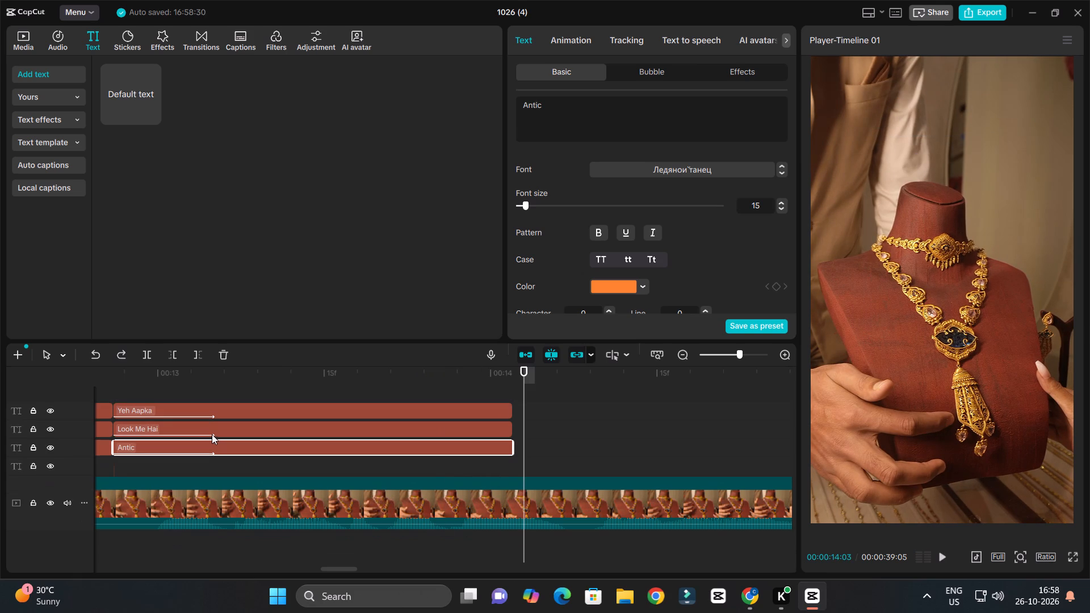
Replay the caption stack, shrink "Look Me Hai" slightly, and shift it a little down and right under "Antic".
drag(115, 372, 104, 378)
key(space)
ctrl+scroll(399, 414, up, 3)
key(space)
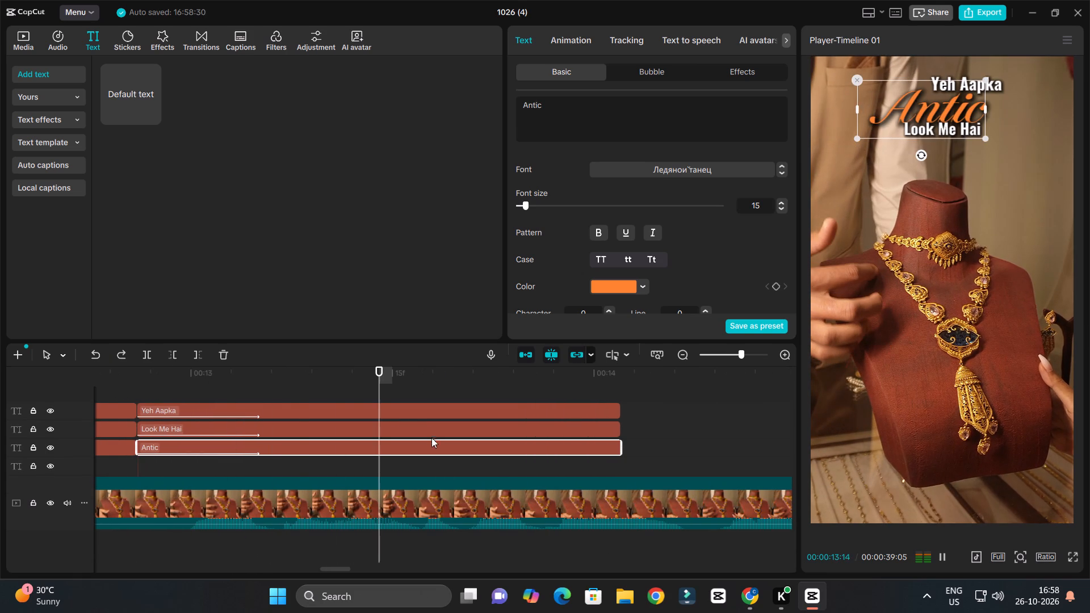
click(938, 129)
click(942, 131)
click(944, 134)
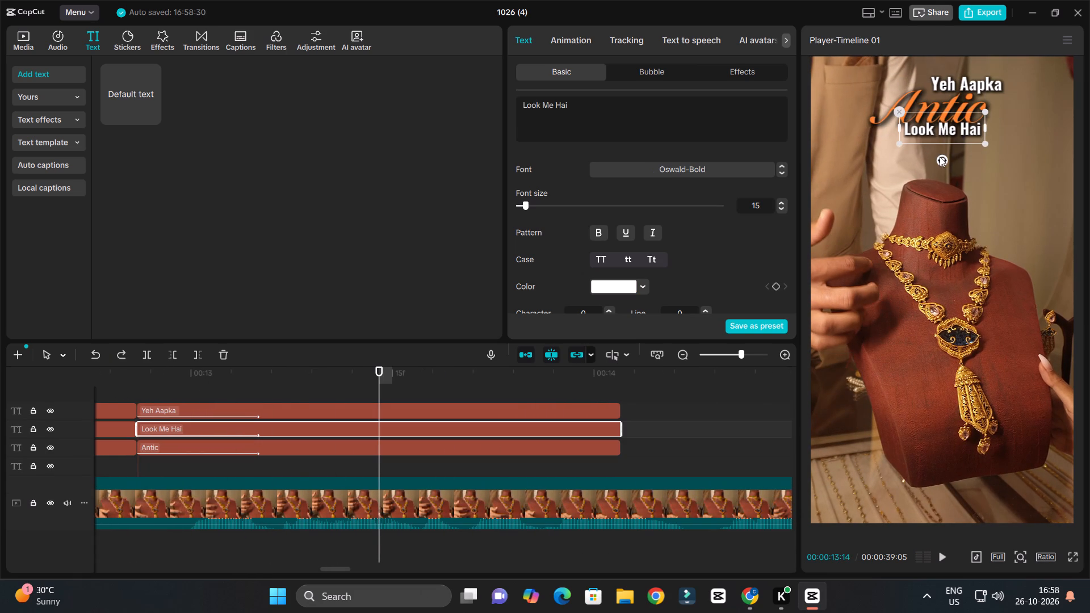
drag(986, 147, 983, 141)
drag(954, 127, 959, 131)
Replay the speech past the "Yeh Aapka Antic Look Me Hai" stack and extend the ends of all three captions slightly together.
key(space)
key(space)
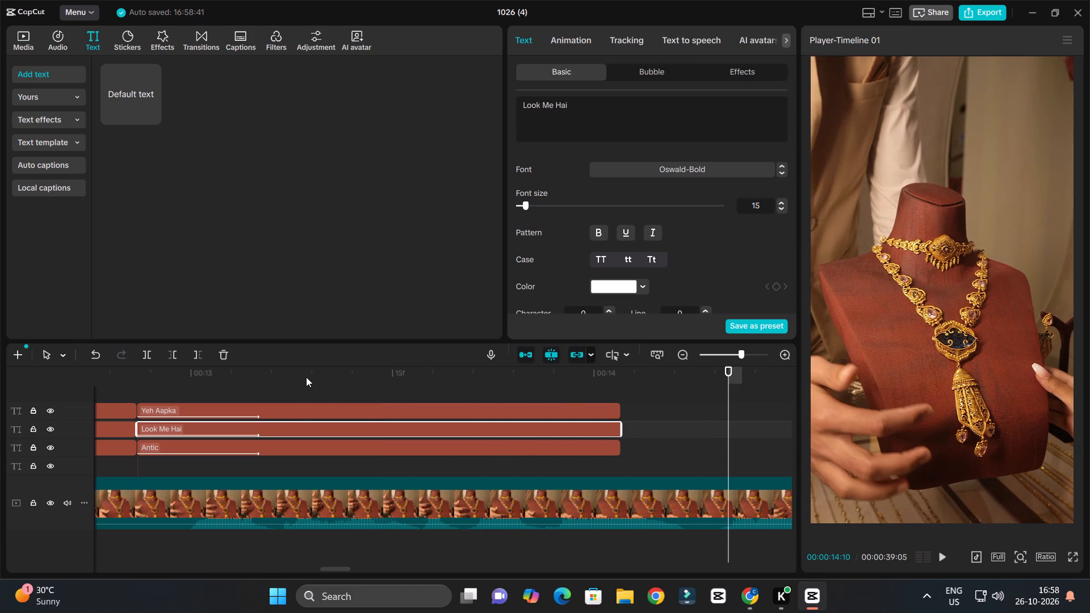
click(301, 374)
click(399, 400)
key(space)
ctrl+scroll(400, 400, down, 3)
ctrl+scroll(503, 416, up, 2)
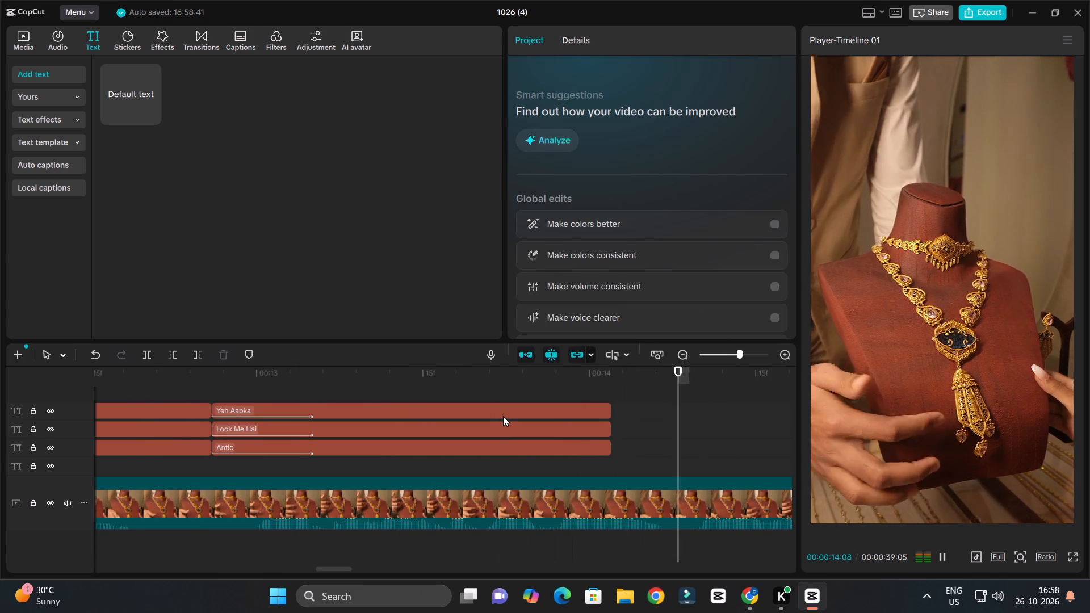
key(space)
scroll(492, 415, down, 20)
scroll(492, 415, down, 1)
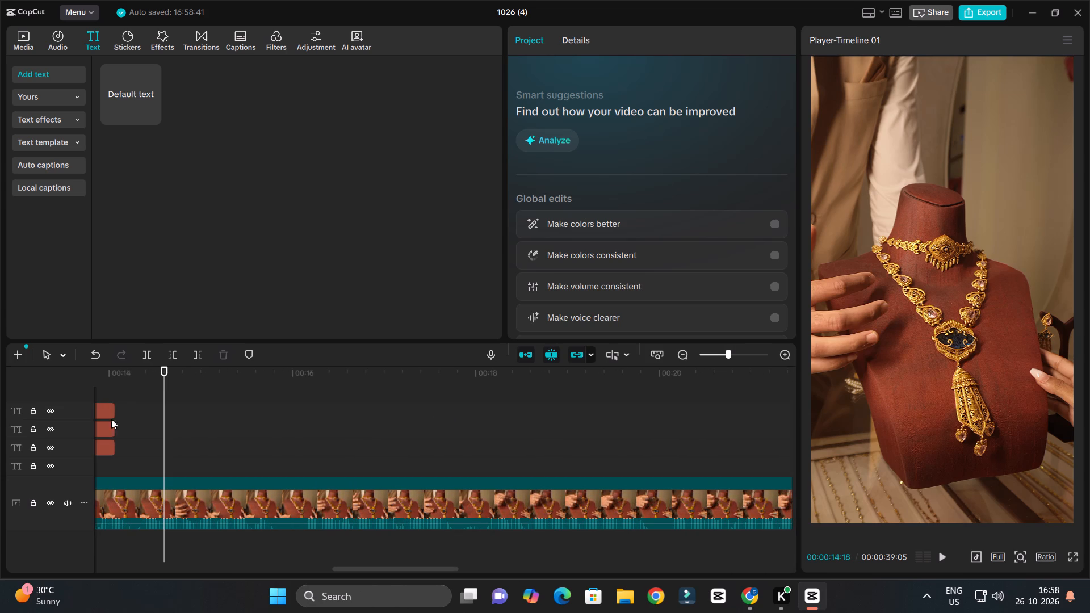
drag(123, 404, 112, 446)
drag(115, 432, 131, 446)
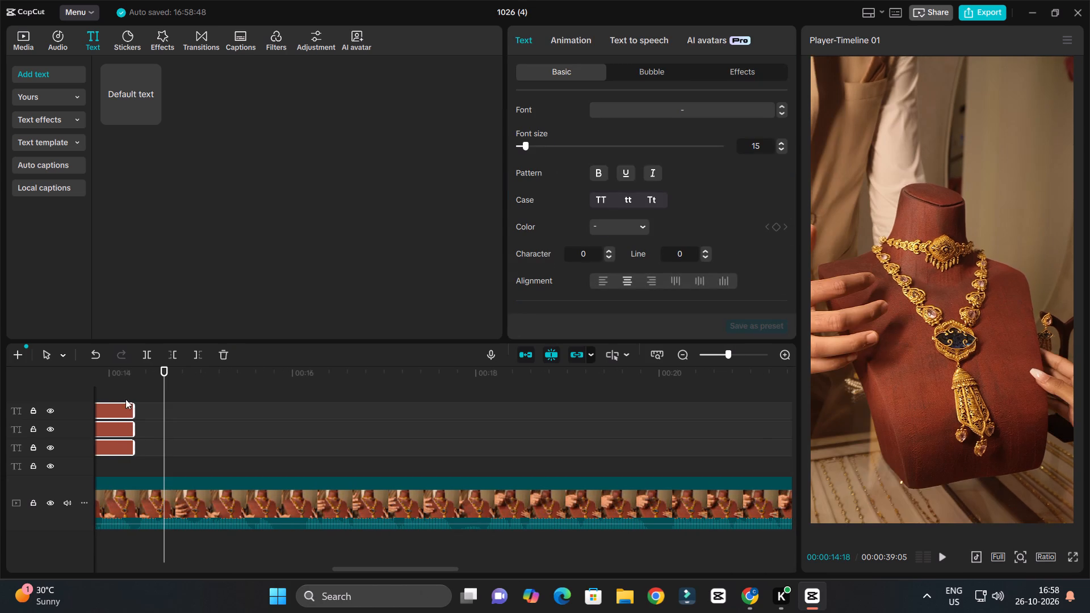
Play the following speech and duplicate the "Yeh Aapka", "Look Me Hai" and "Antic" captions directly after the originals on their tracks.
click(101, 379)
key(space)
ctrl+scroll(170, 410, up, 2)
ctrl+scroll(171, 410, down, 5)
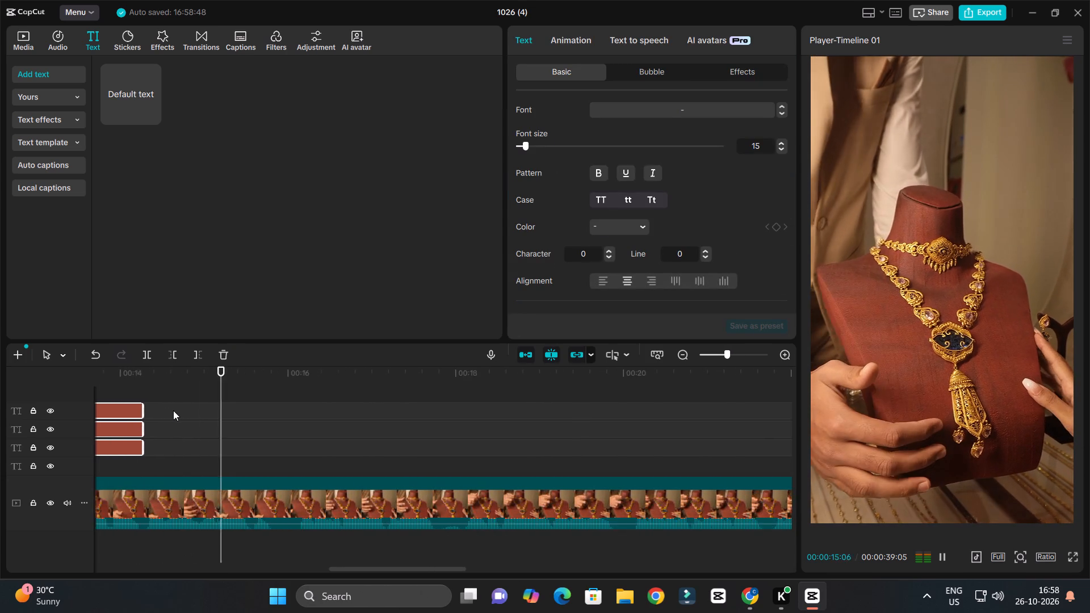
ctrl+scroll(173, 410, down, 6)
key(space)
drag(184, 378, 228, 434)
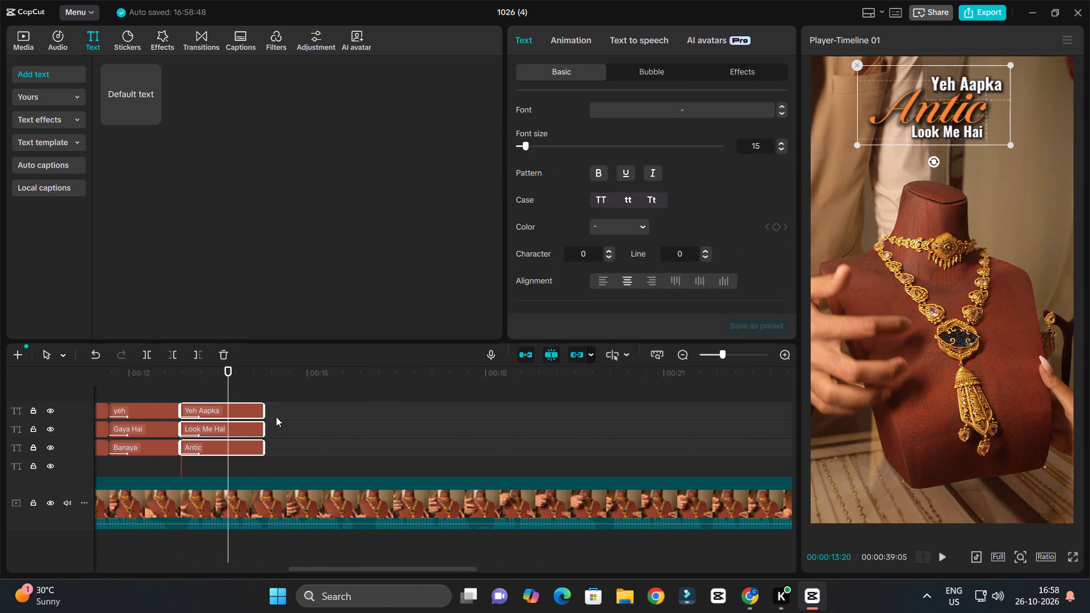
drag(277, 410, 236, 444)
alt+drag(231, 430, 315, 434)
Listen to the speech up to 00:00:15:00 and replace the duplicated "Yeh Aapka" caption's text with "pura".
key(space)
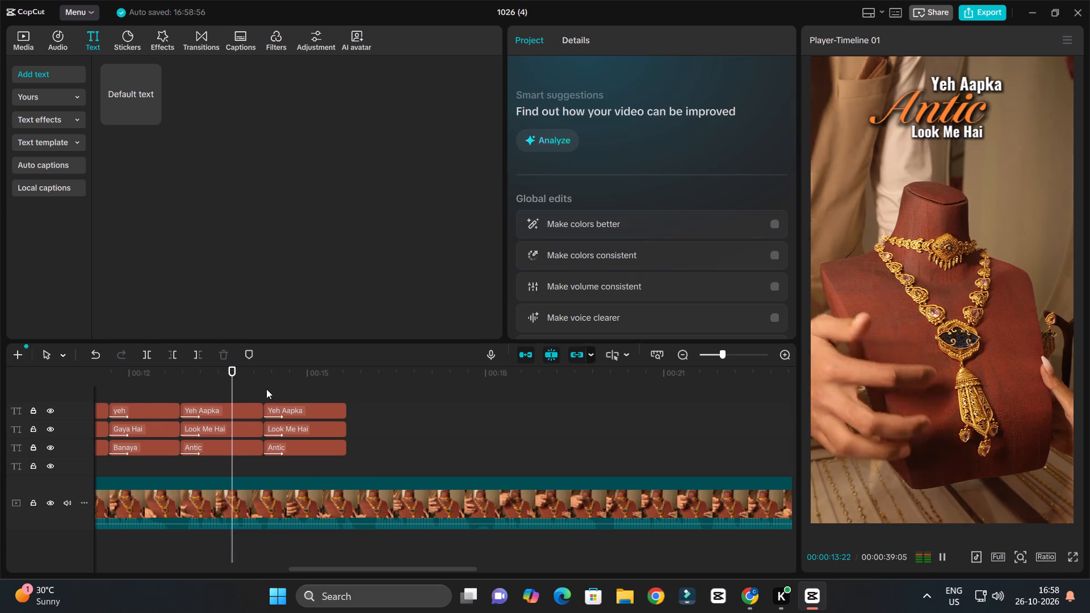
ctrl+scroll(343, 405, up, 6)
key(space)
click(349, 417)
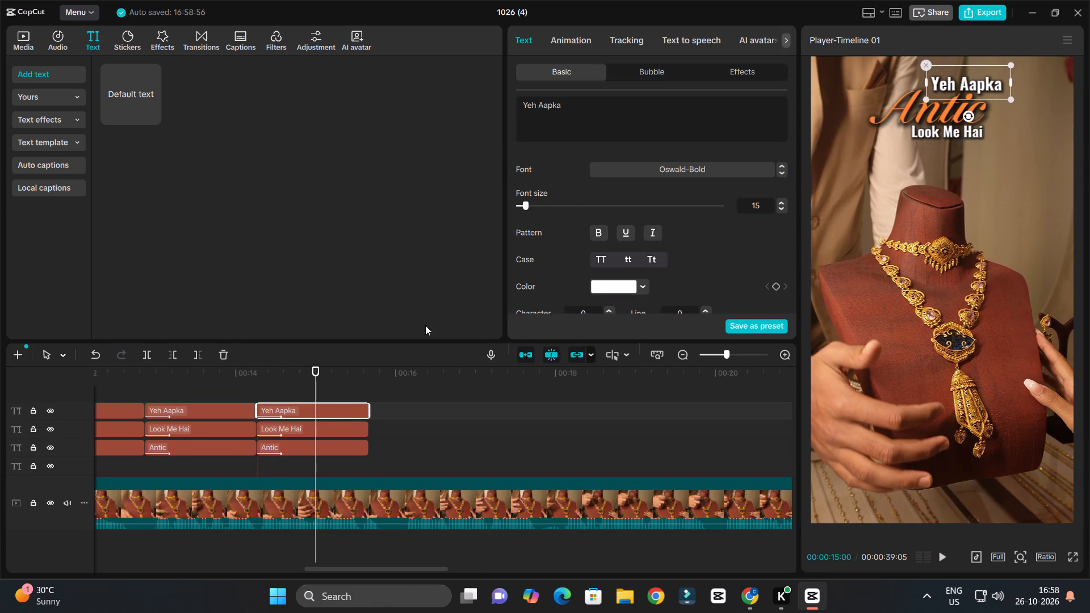
drag(600, 99, 503, 106)
click(609, 110)
key(ctrl+a)
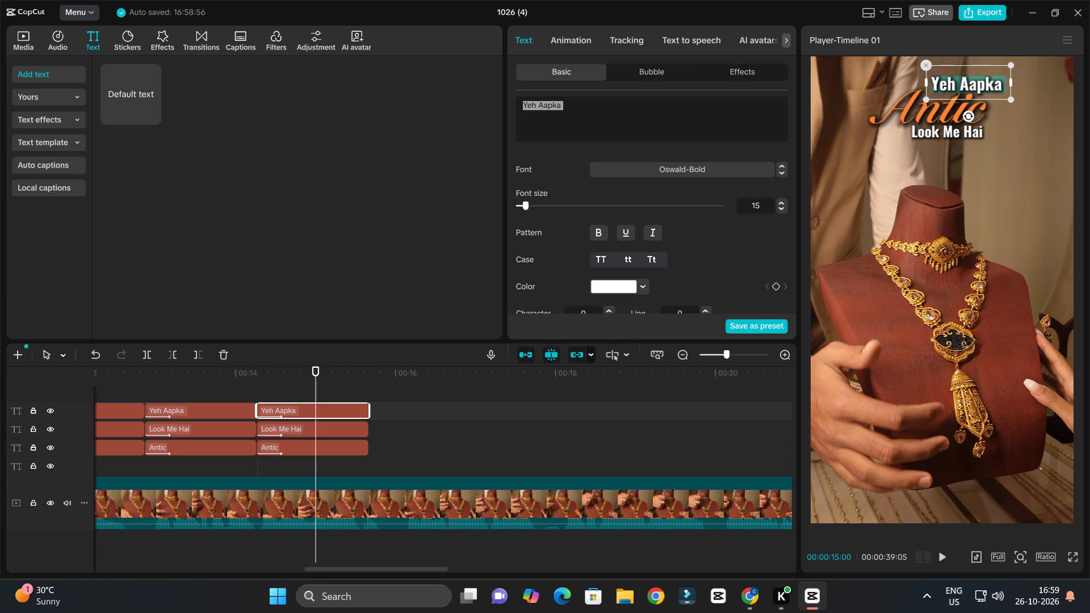
text(pura)
key(space)
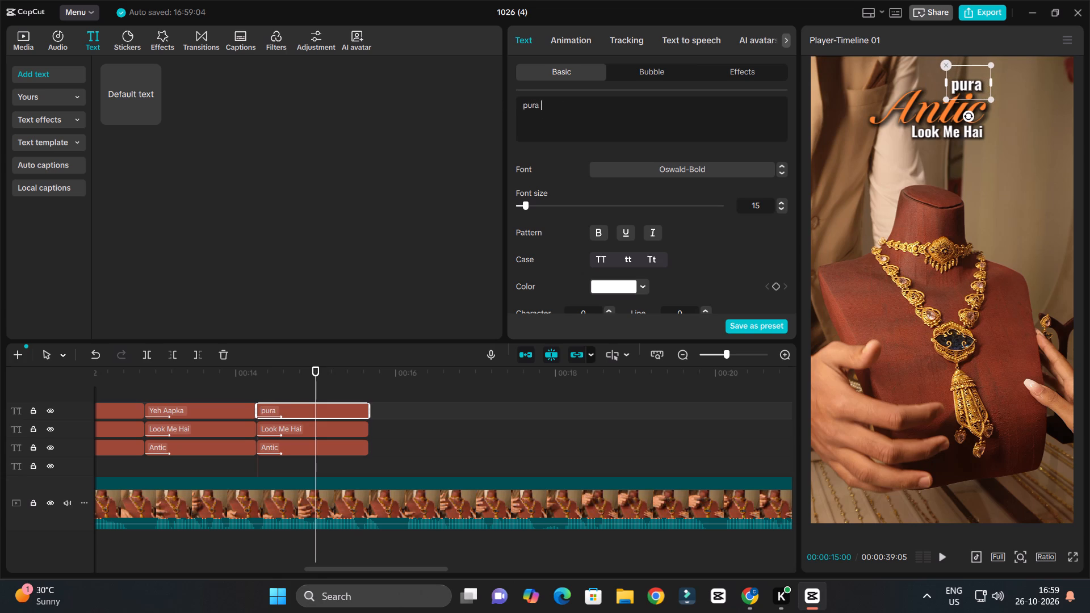
Replace the duplicated "Look Me Hai" caption's text with "handmade".
click(336, 433)
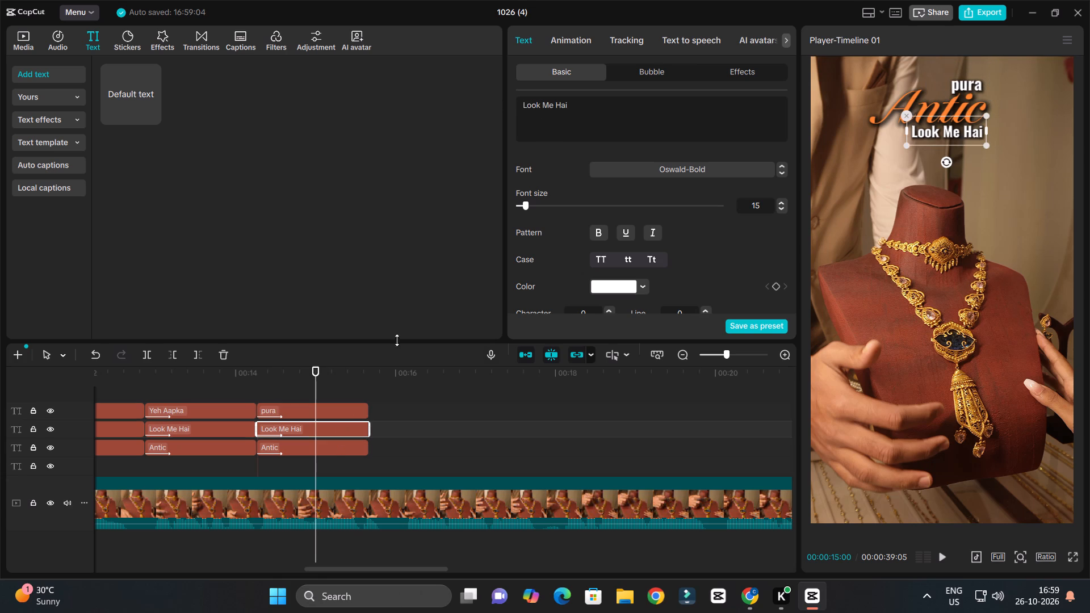
drag(587, 108, 489, 103)
text(handmade)
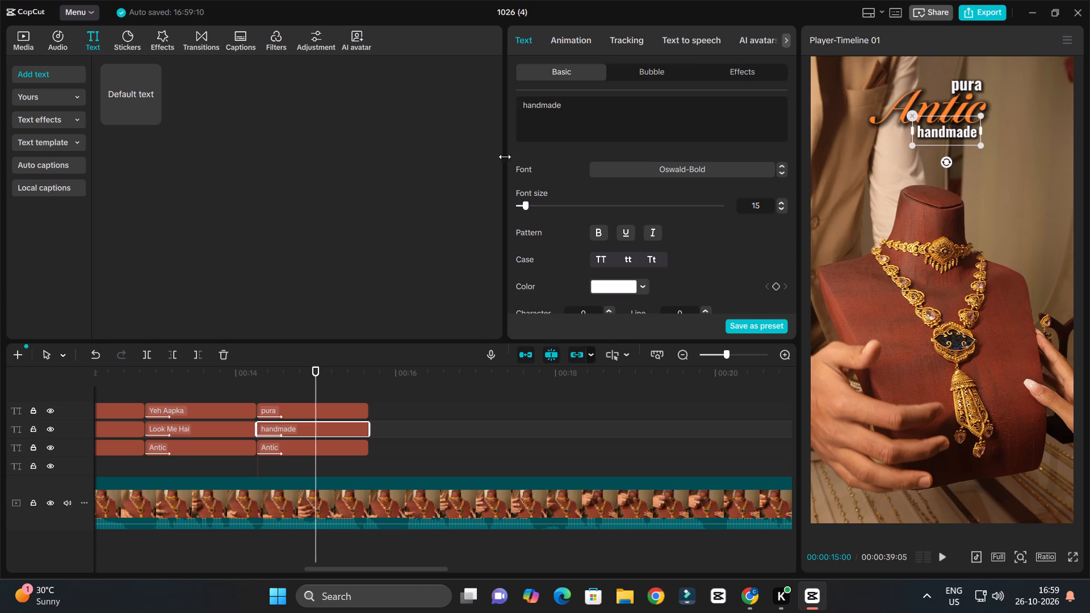
Replace the duplicated orange "Antic" caption's text with "handmede".
click(320, 451)
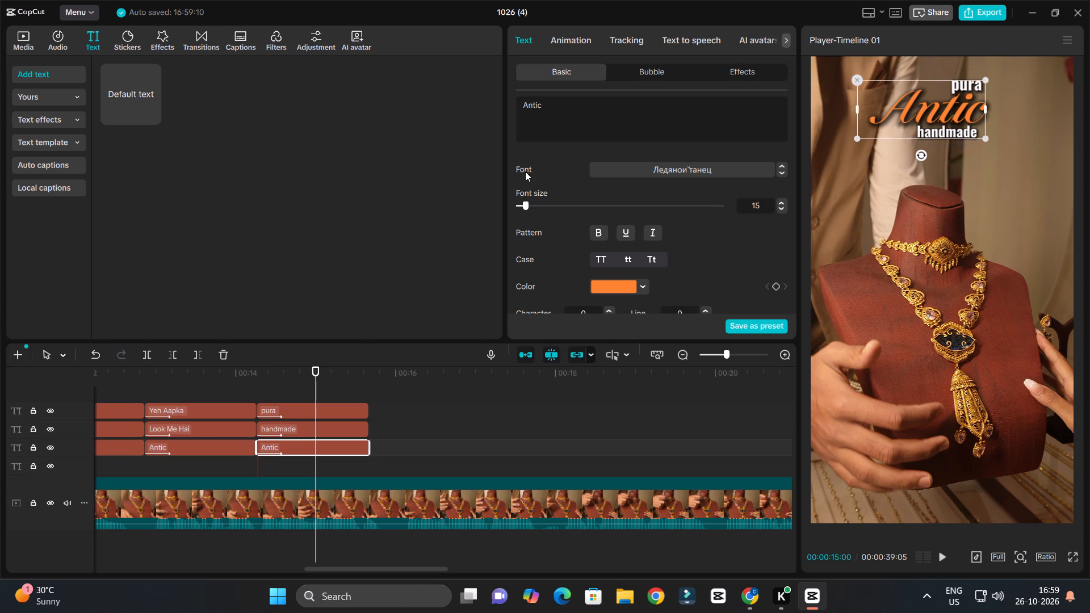
drag(564, 105, 504, 102)
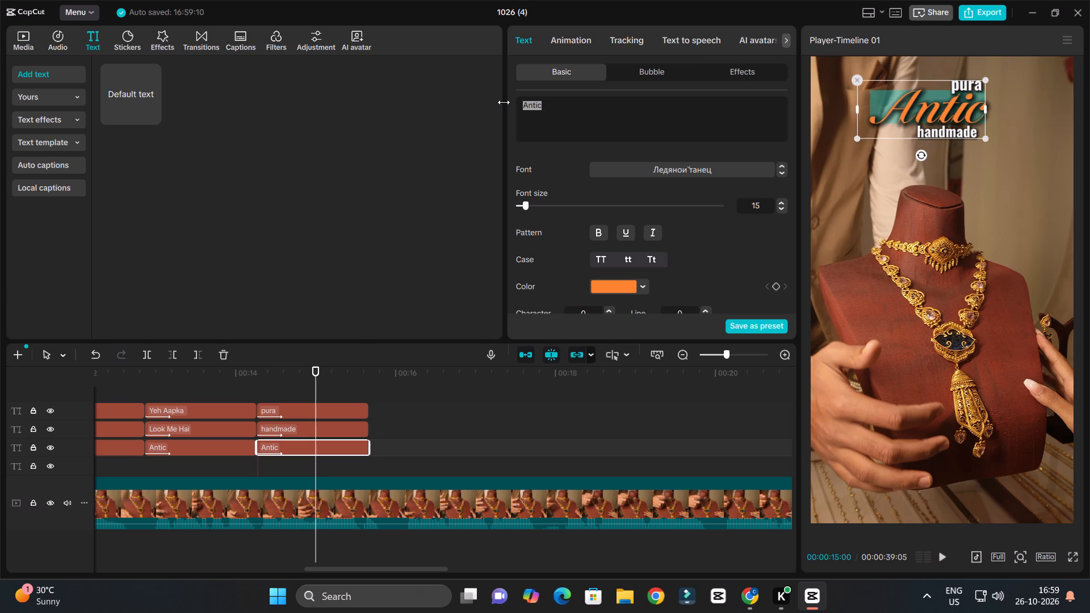
text(handmede)
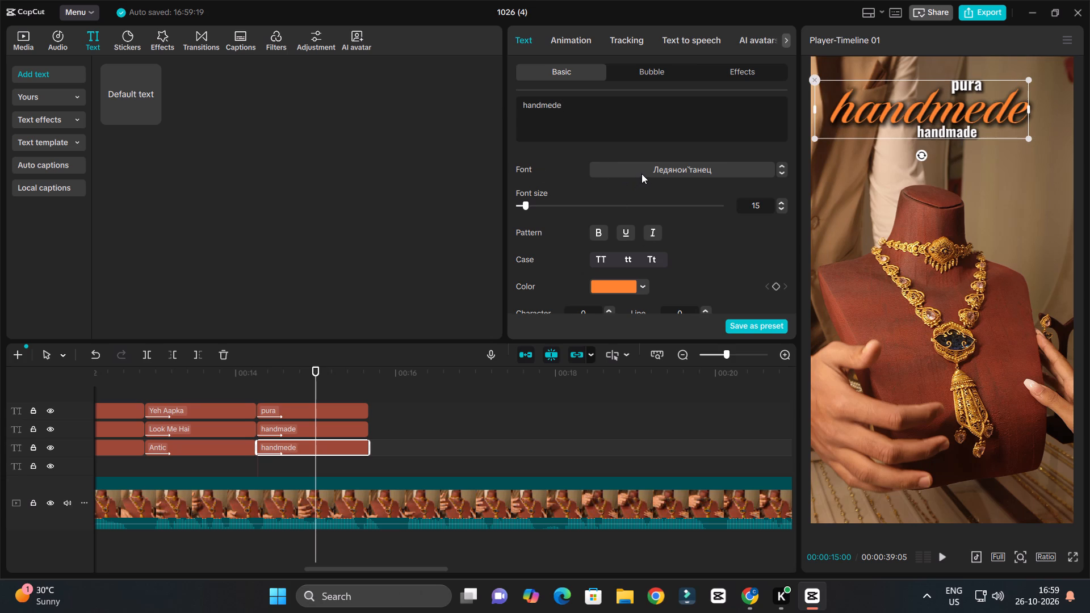
Correct the orange caption's spelling to "handmade" and set it to title case.
click(552, 108)
key(BackSpace)
key(a)
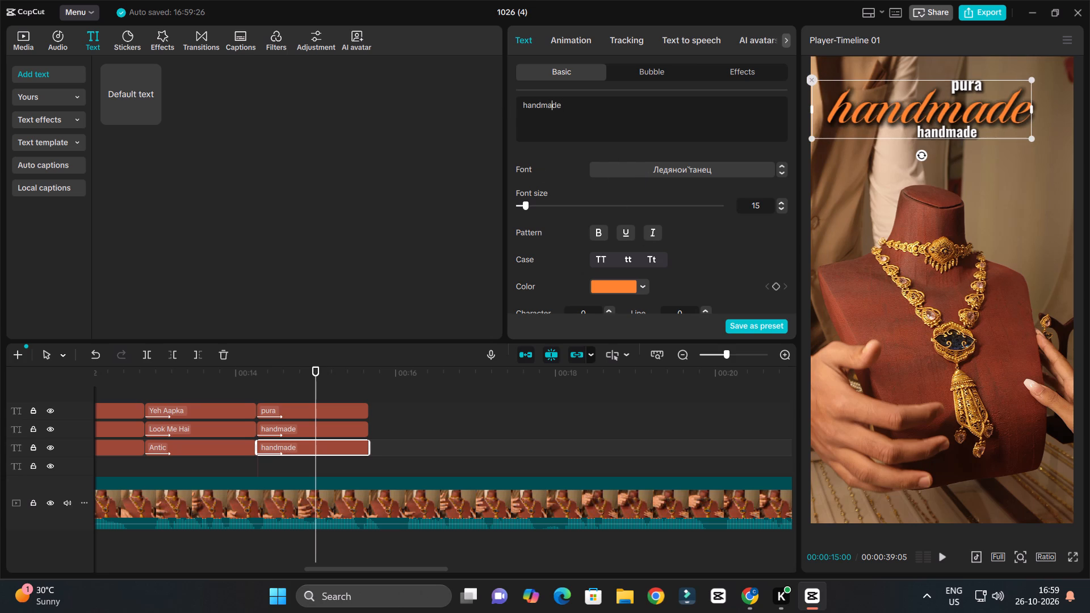
click(685, 172)
scroll(671, 202, up, 2)
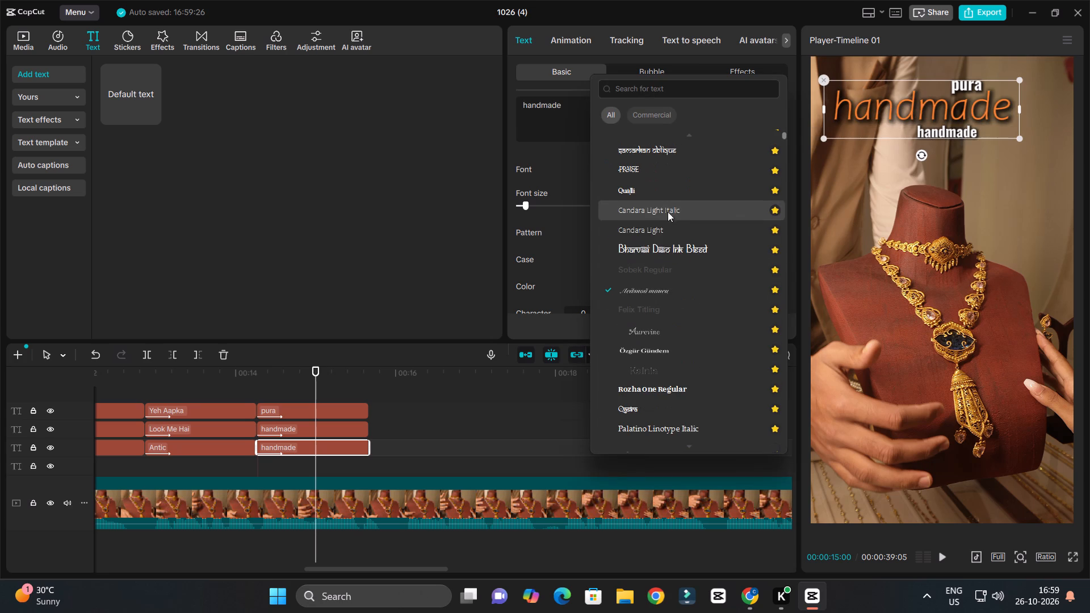
click(445, 221)
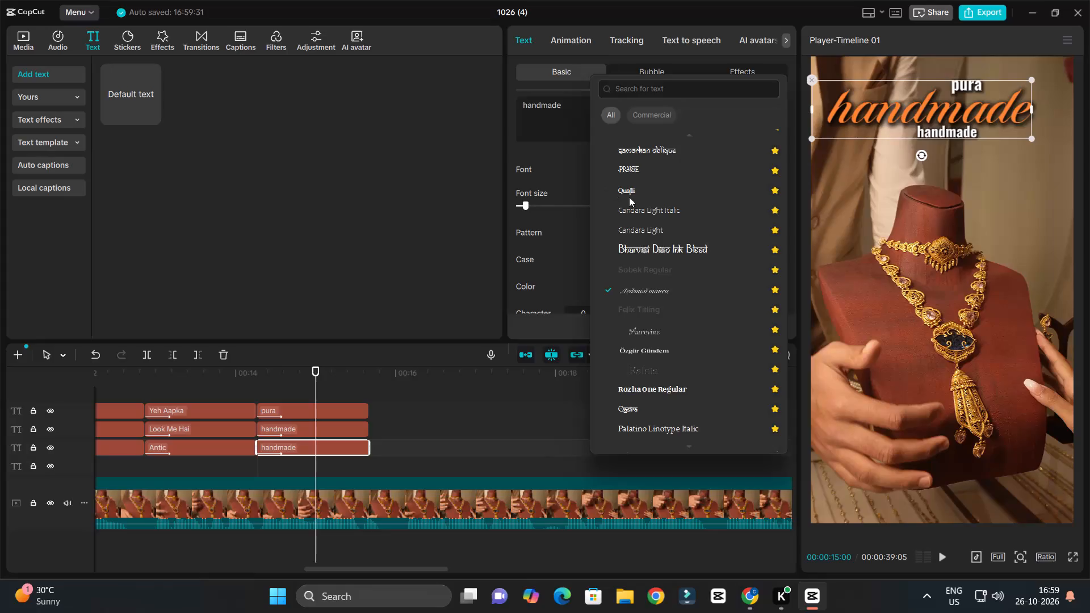
click(646, 259)
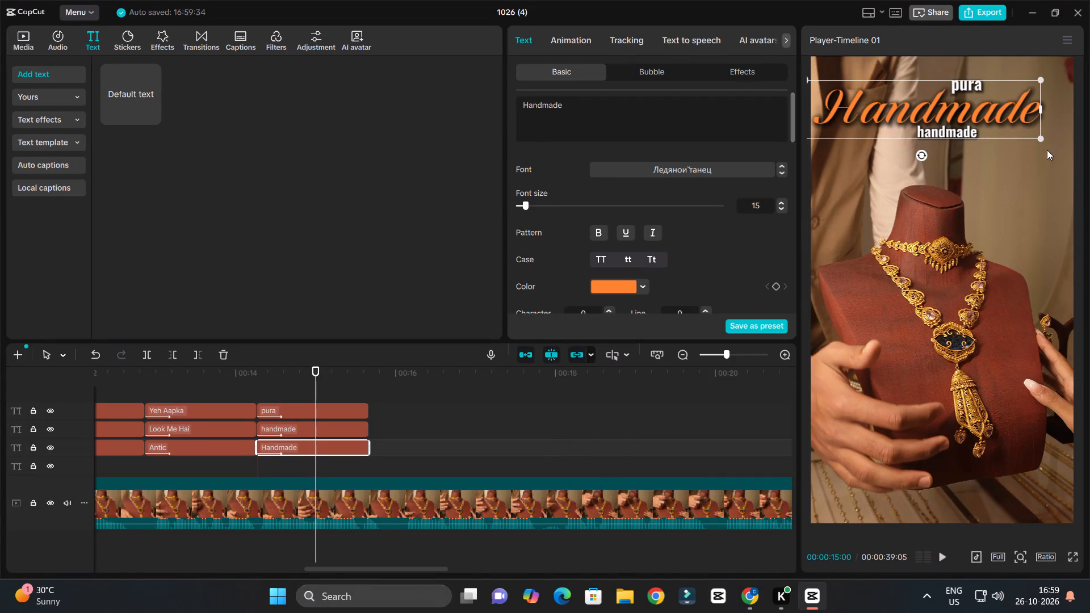
Shrink the orange "Handmade" caption in the preview and move "pura" inward above the middle of it.
drag(1041, 135, 988, 107)
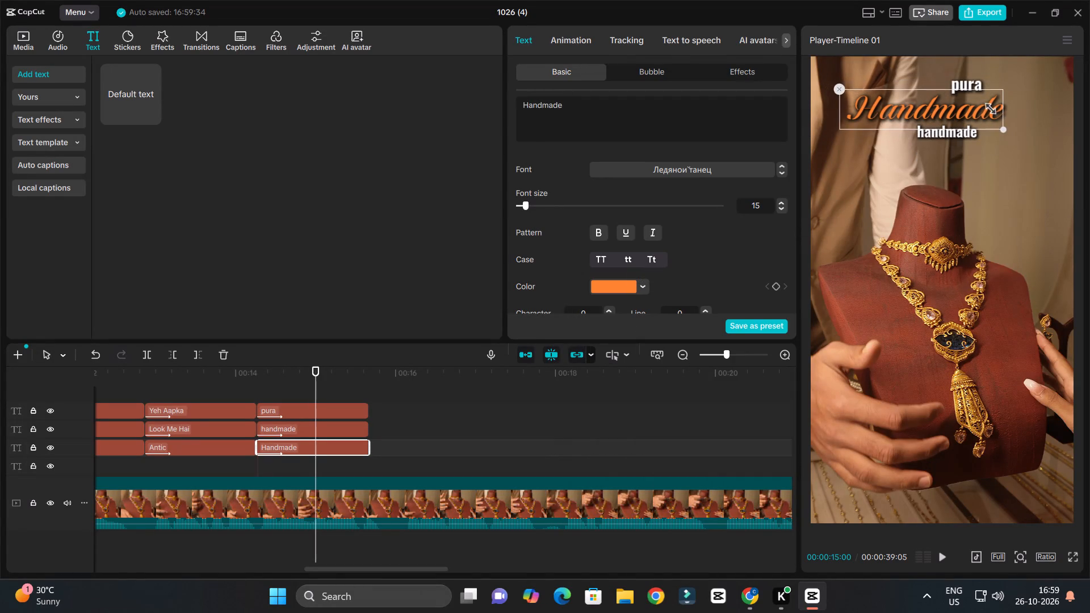
drag(988, 107, 987, 106)
click(974, 84)
drag(974, 82, 944, 86)
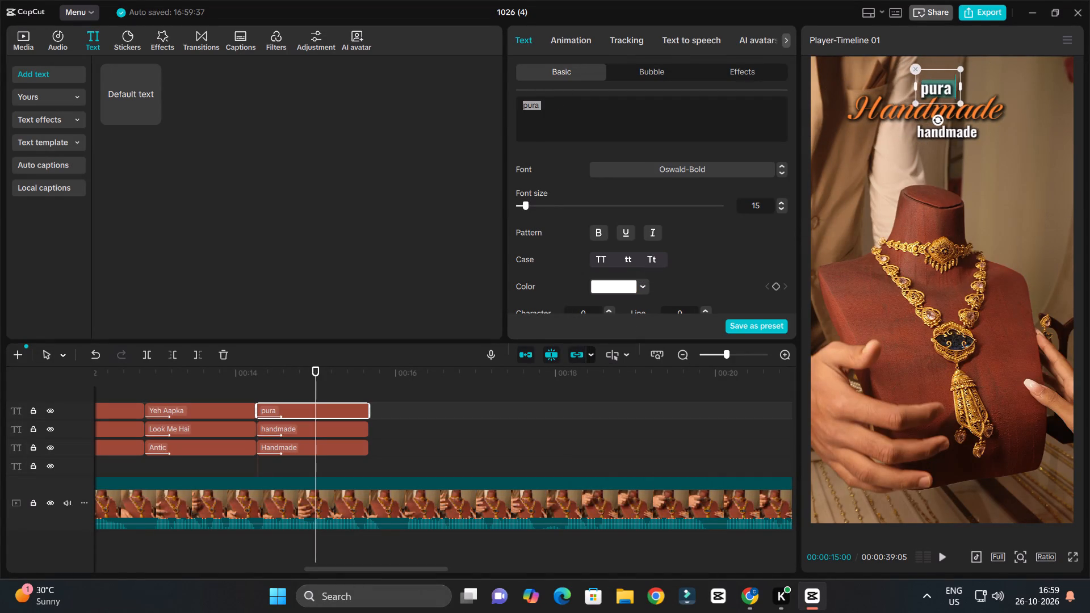
drag(944, 86, 943, 84)
click(997, 87)
click(935, 83)
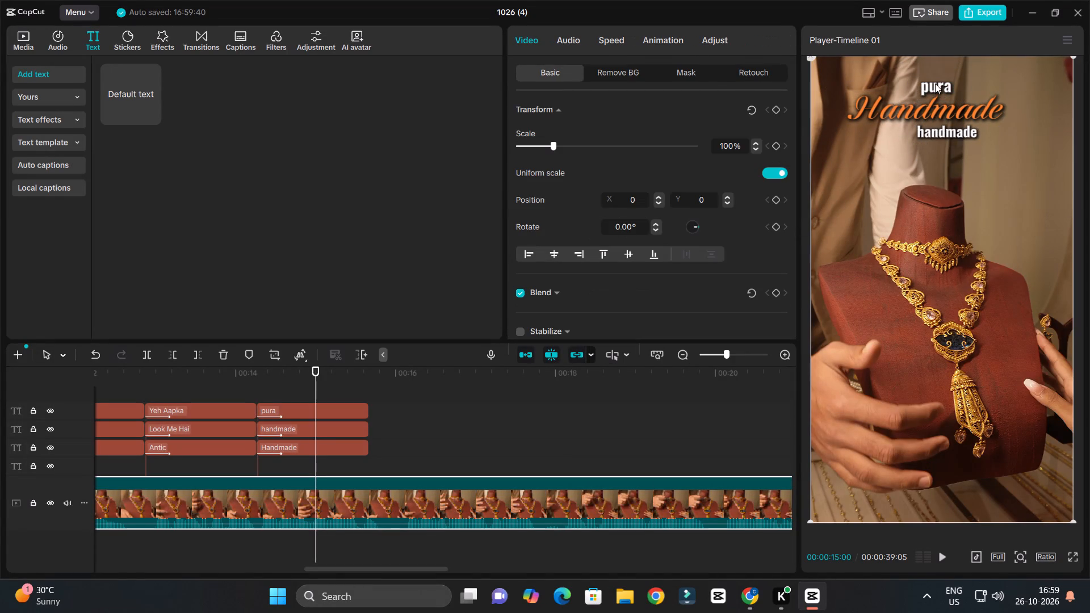
drag(941, 87, 949, 89)
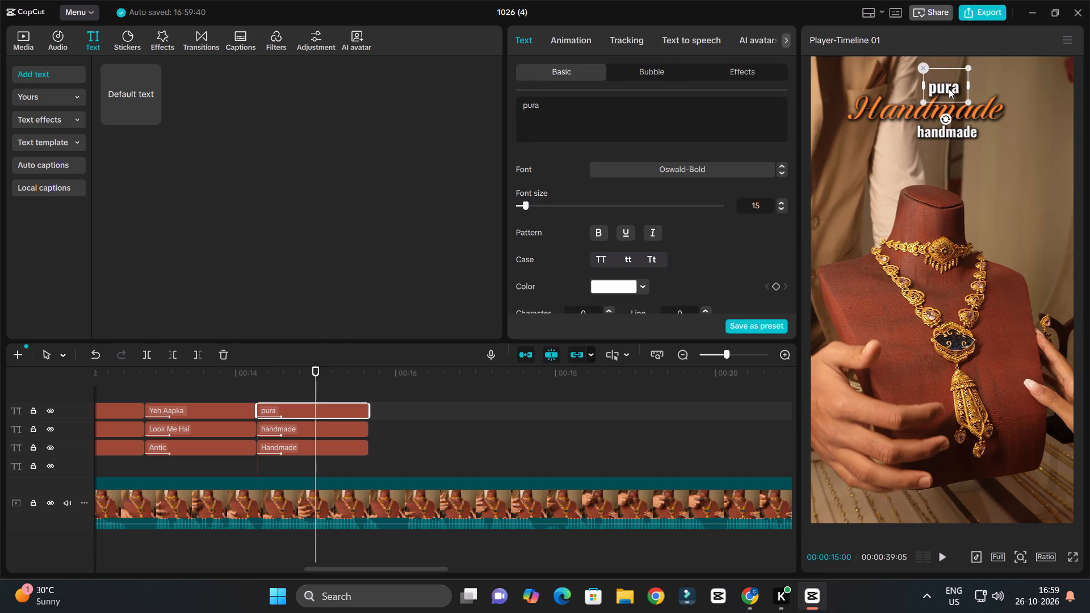
drag(949, 89, 946, 89)
Centre and slightly shrink the orange "Handmade", then fit "pura" closely above it and the white "handmade" centred closely below.
drag(978, 112, 1001, 113)
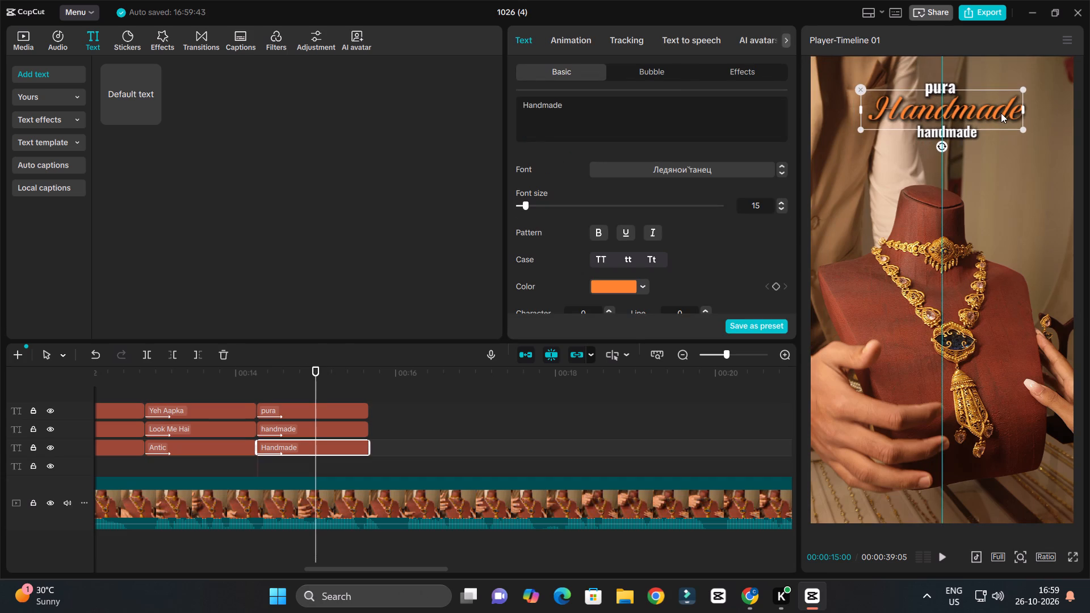
drag(1001, 113, 999, 110)
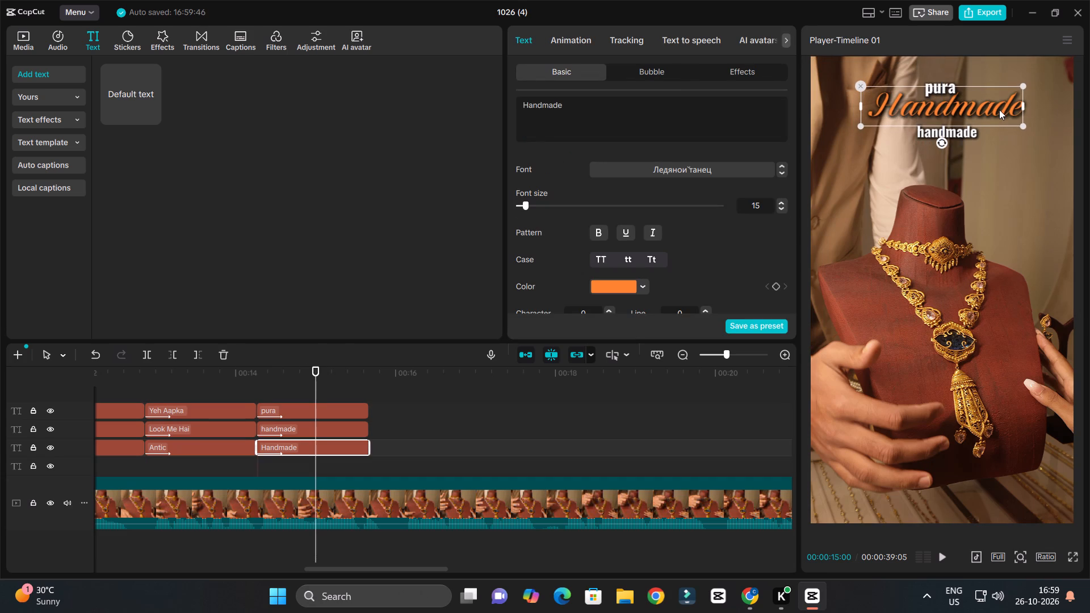
drag(1021, 124, 1007, 115)
click(946, 83)
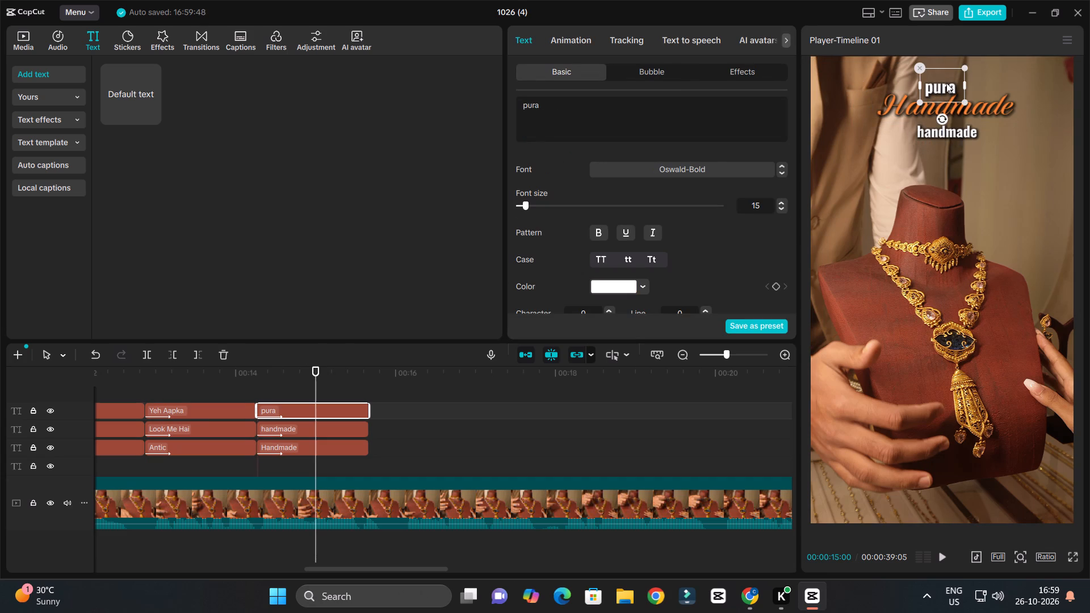
drag(946, 83, 938, 84)
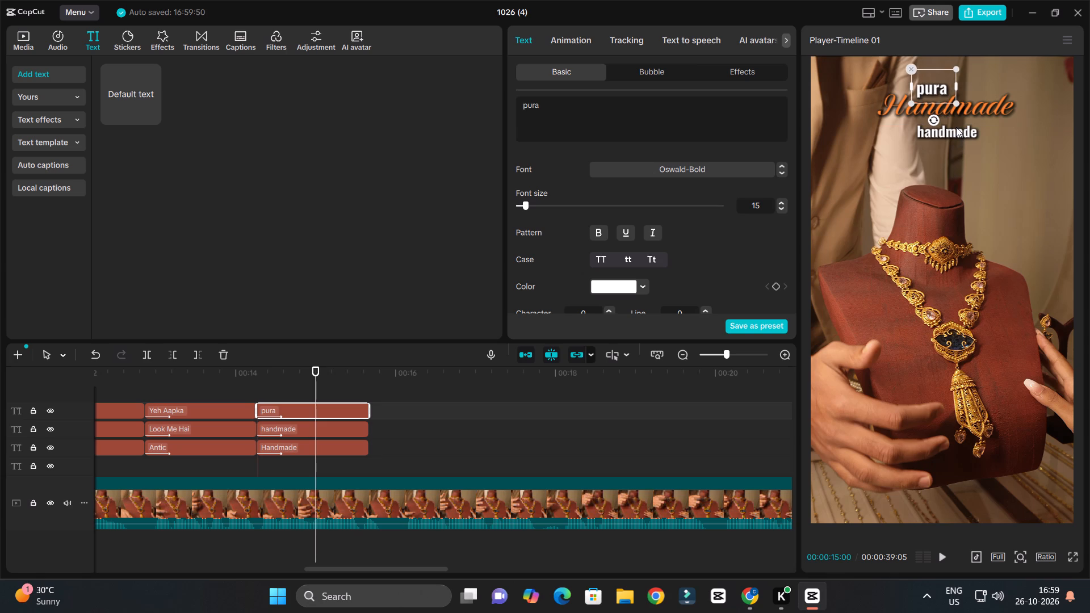
click(957, 132)
drag(959, 135, 955, 127)
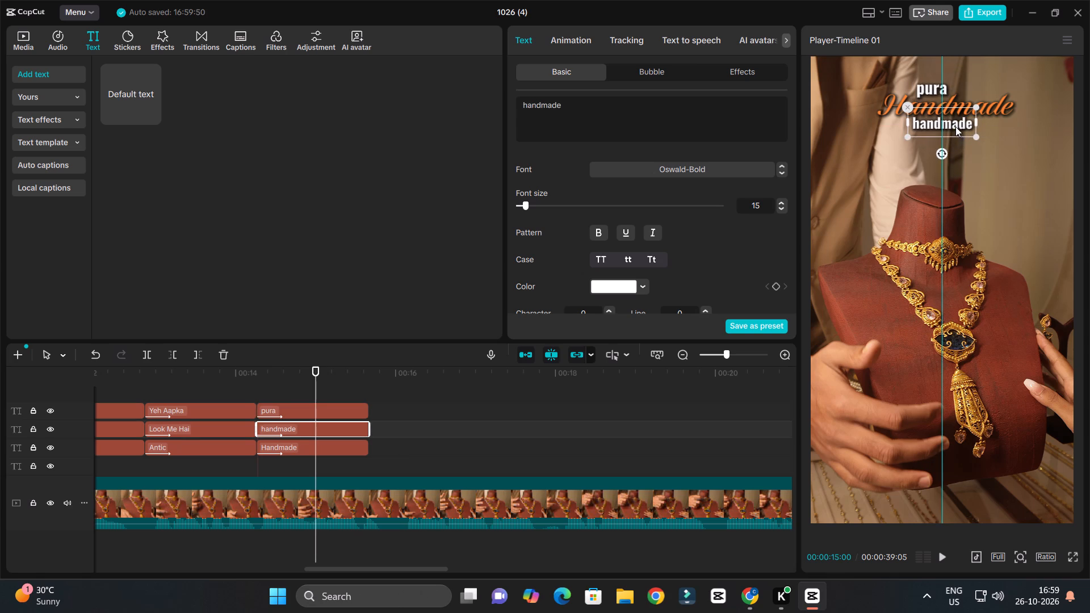
drag(955, 127, 956, 126)
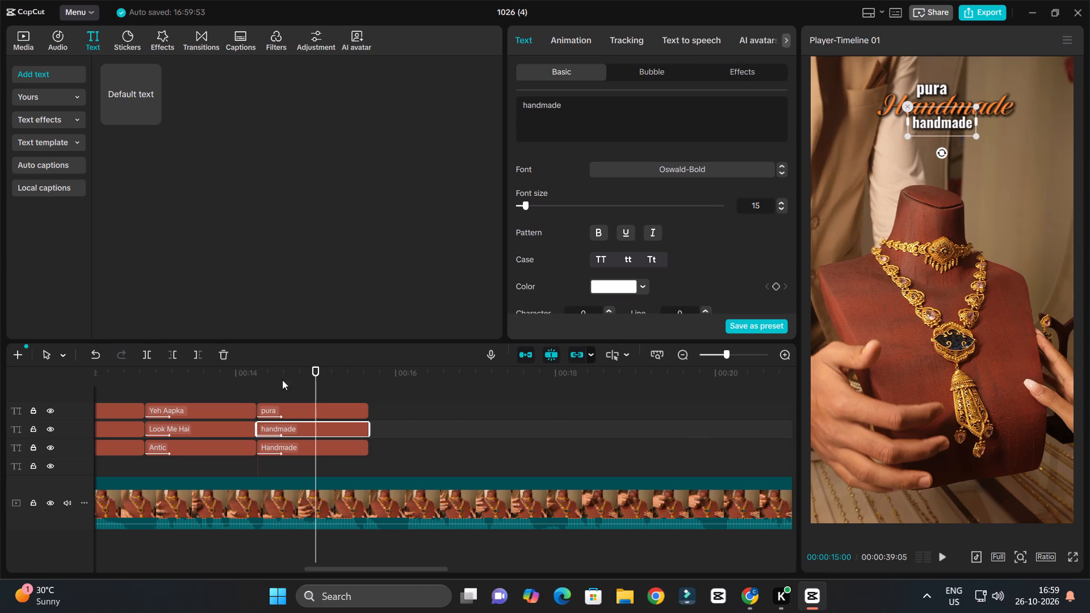
Replay the speech under the "pura" caption group from about 00:00:14:08 to catch the exact words spoken.
drag(274, 373, 269, 375)
key(space)
key(space)
key(space)
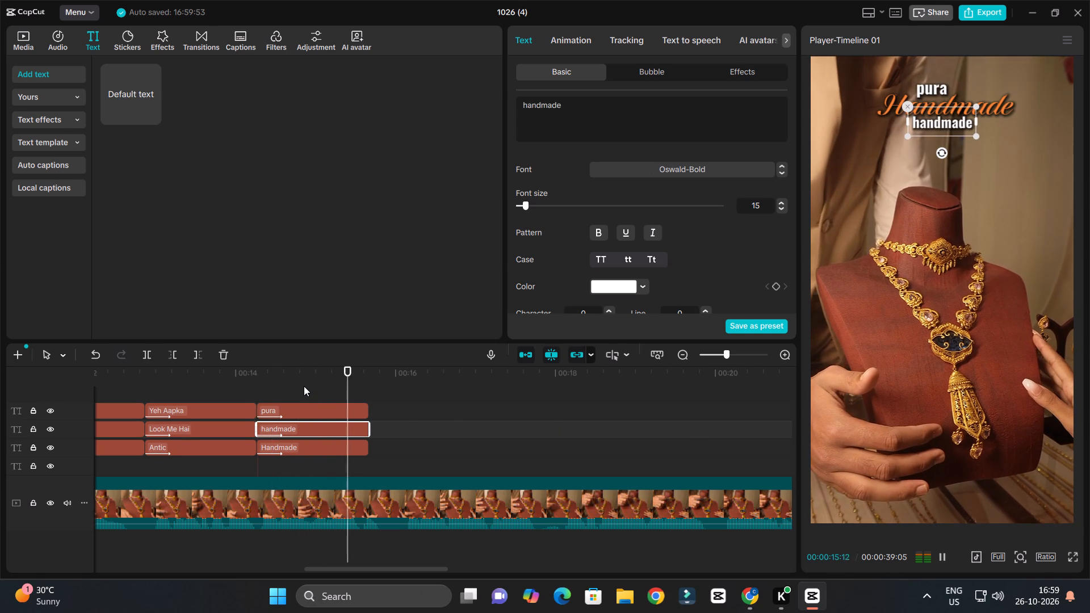
key(space)
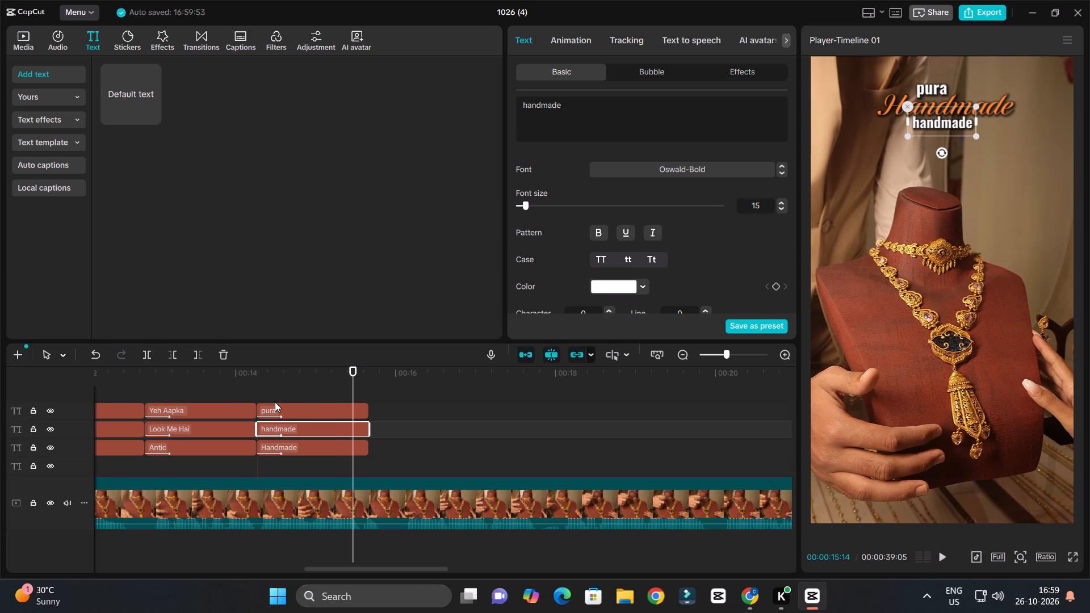
click(262, 377)
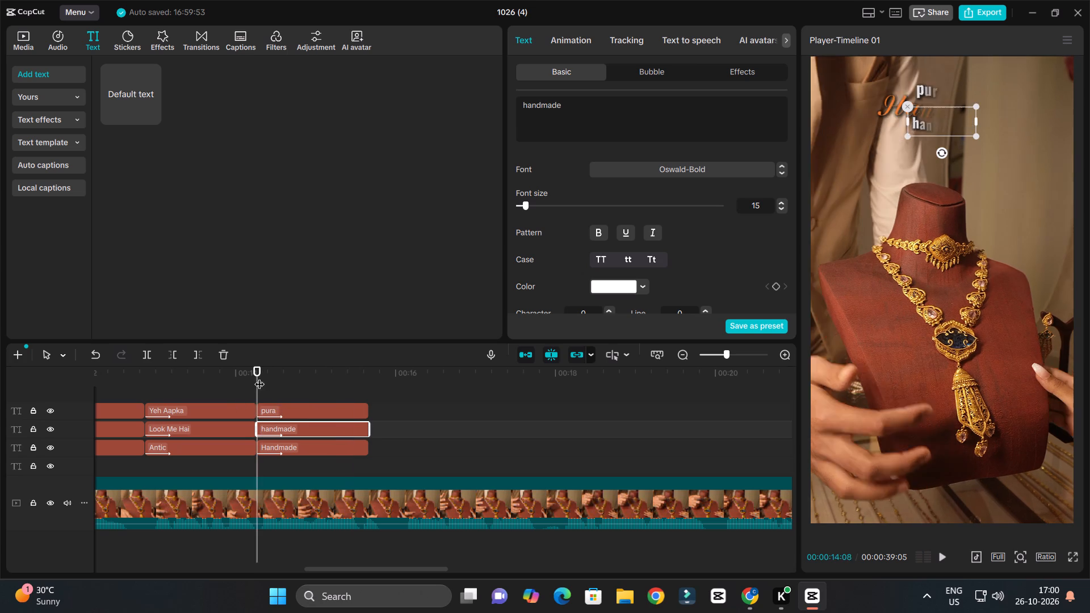
key(space)
key(space)
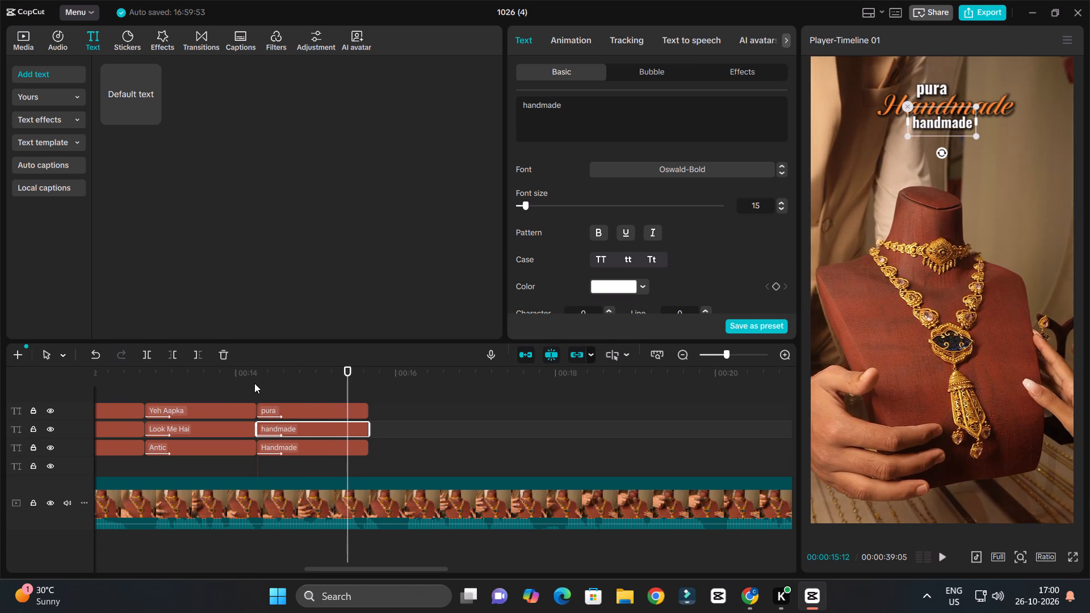
click(254, 383)
key(space)
key(space)
key(space)
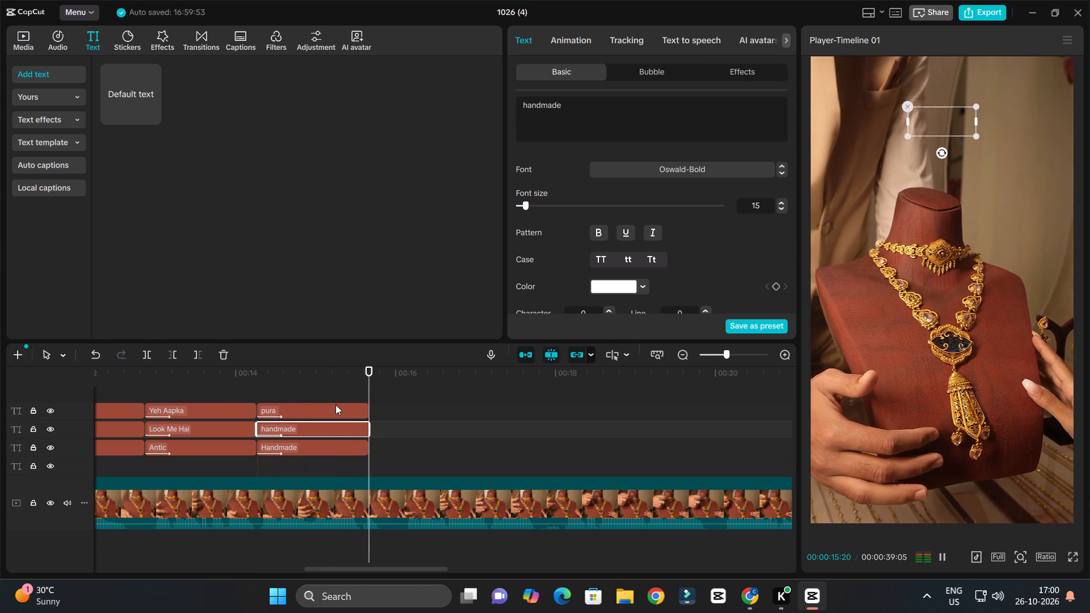
key(space)
click(311, 384)
key(space)
key(space)
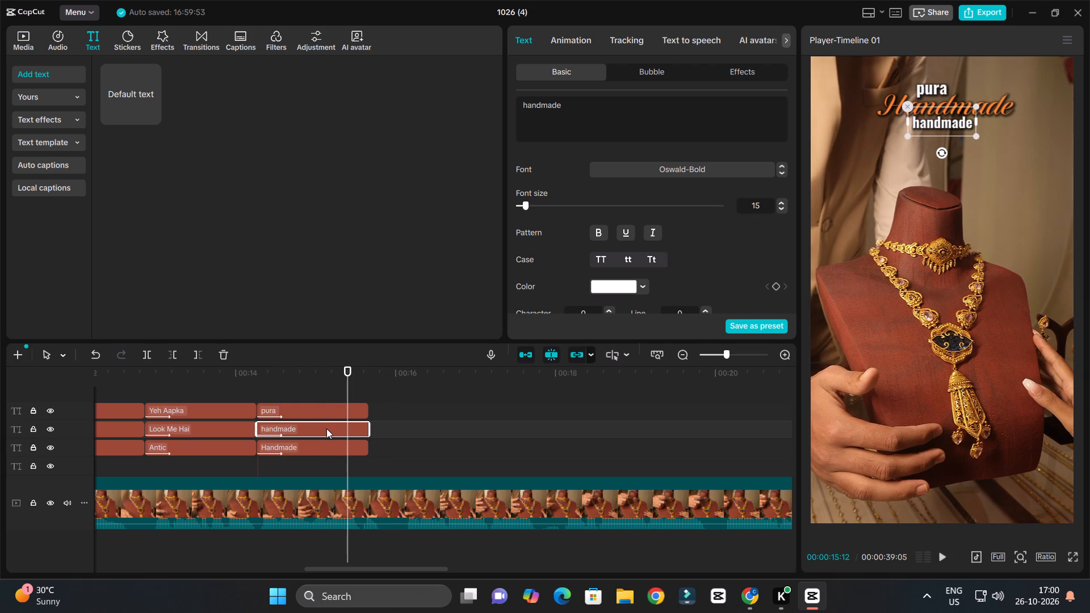
Replace the white "handmade" caption's text with "jewellery hai aapka" and set it to title case.
click(321, 447)
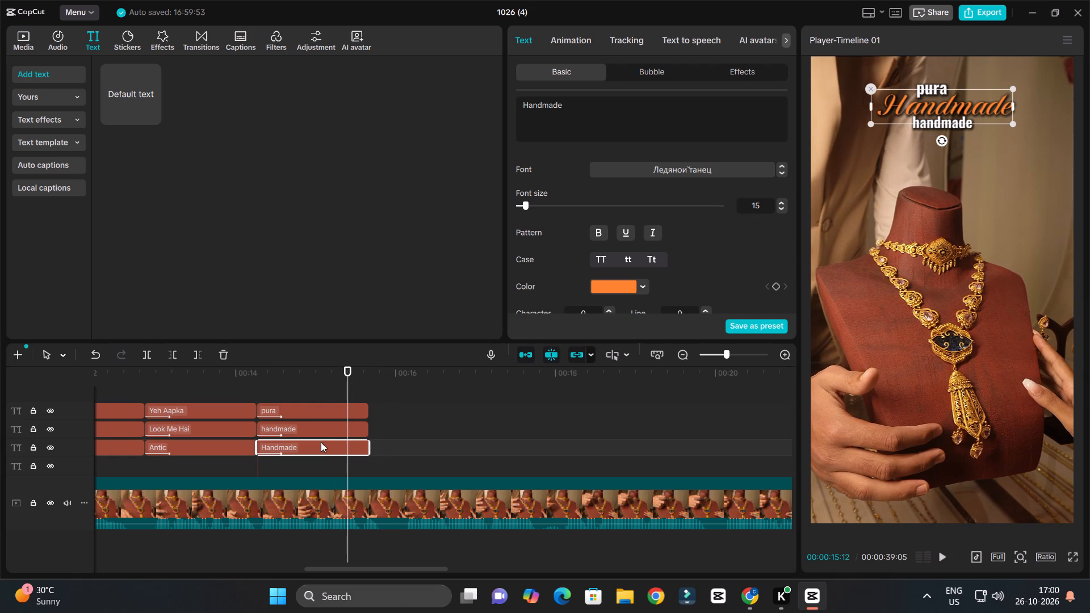
click(321, 429)
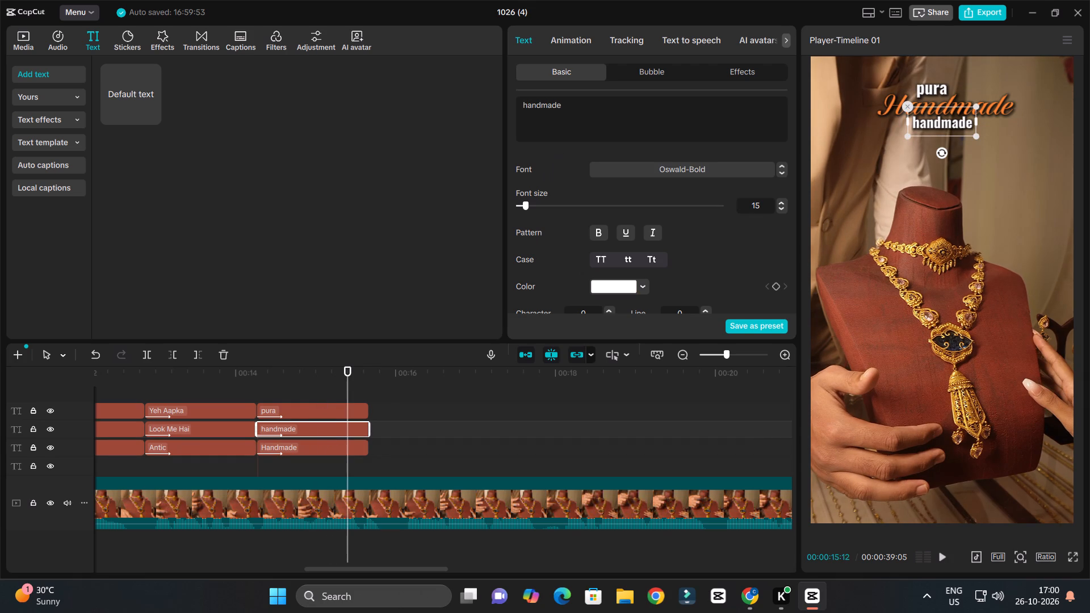
drag(573, 112, 510, 98)
text(jewellery hai aapka)
key(space)
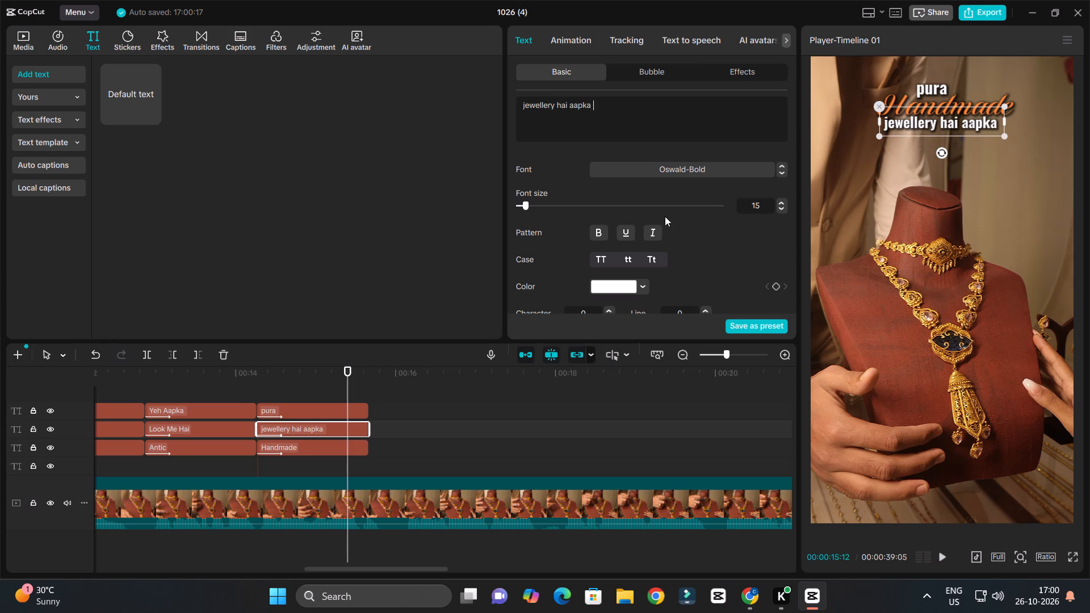
click(651, 257)
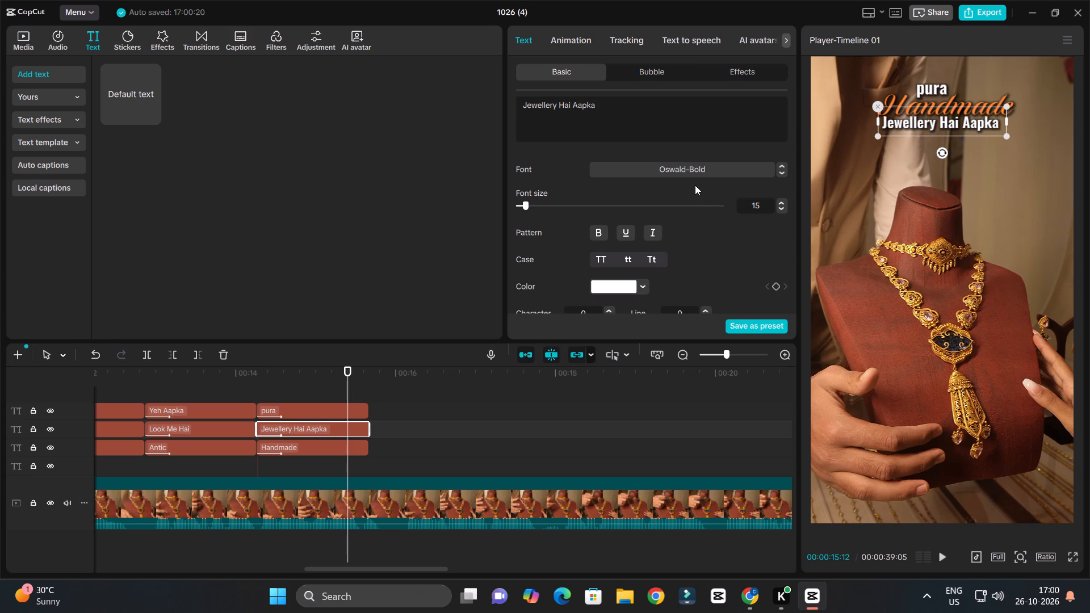
Shrink the "Jewellery Hai Aapka" caption slightly in the preview.
drag(1008, 133, 993, 129)
click(959, 122)
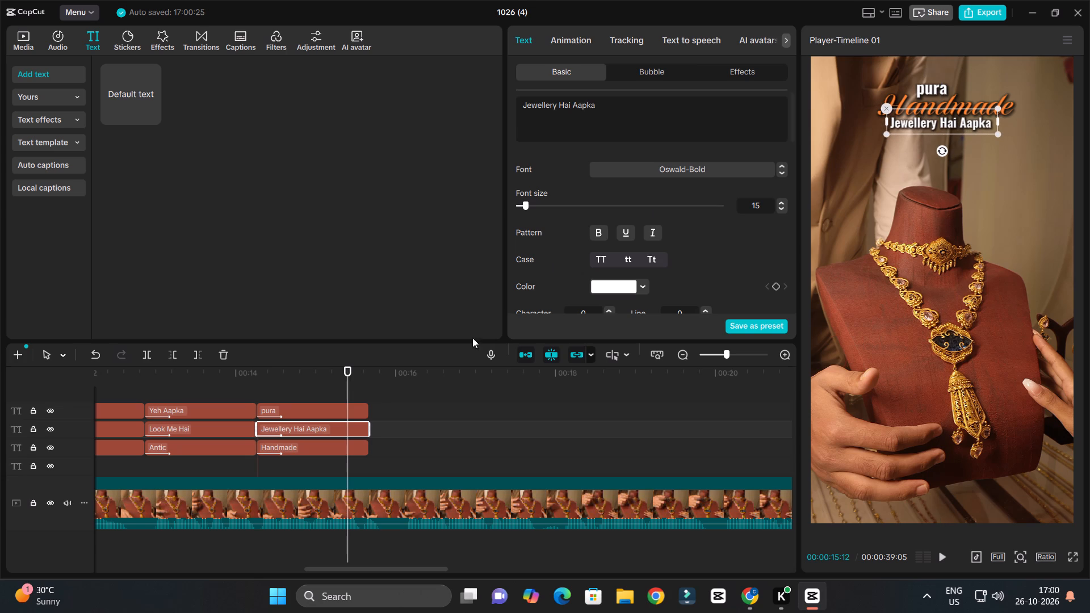
Play back the "pura", "Handmade" and "Jewellery Hai Aapka" captions against the speech to check their timing.
drag(265, 379, 251, 375)
key(space)
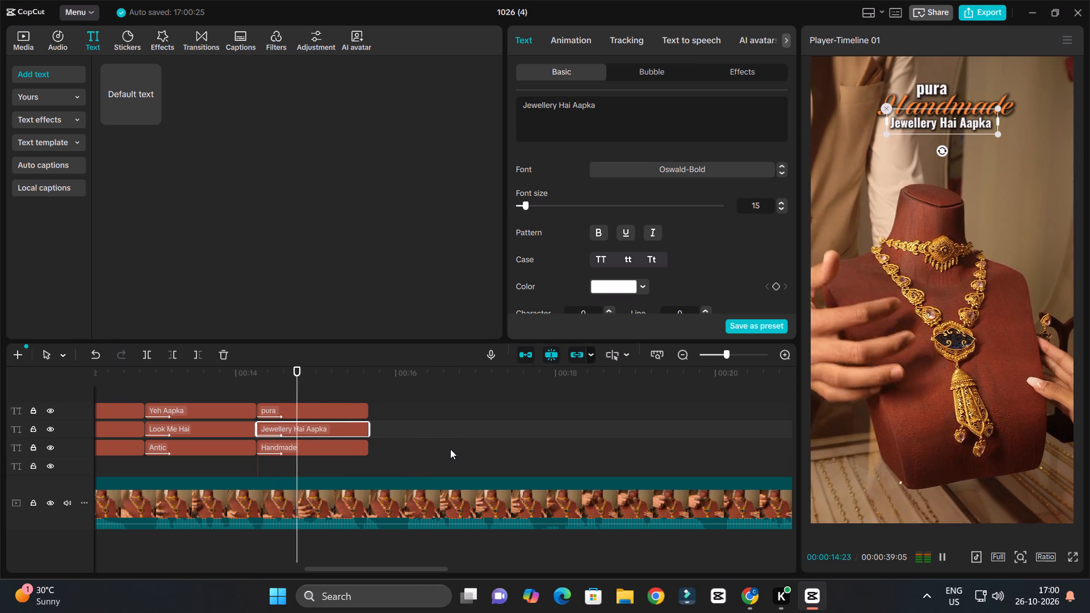
key(space)
click(452, 456)
click(249, 369)
key(space)
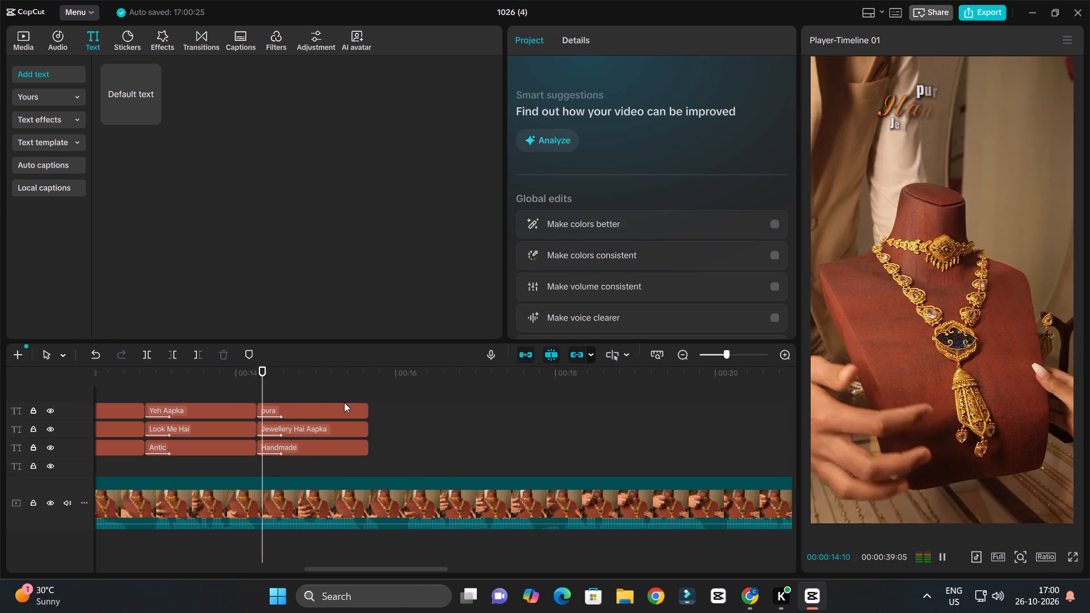
ctrl+scroll(459, 428, up, 2)
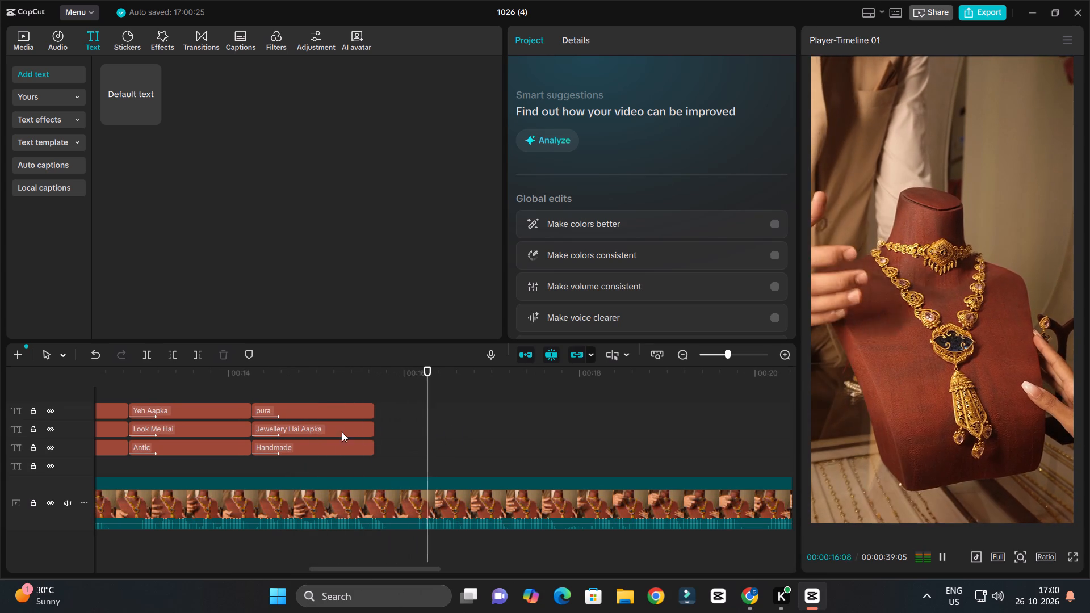
key(space)
click(255, 377)
key(space)
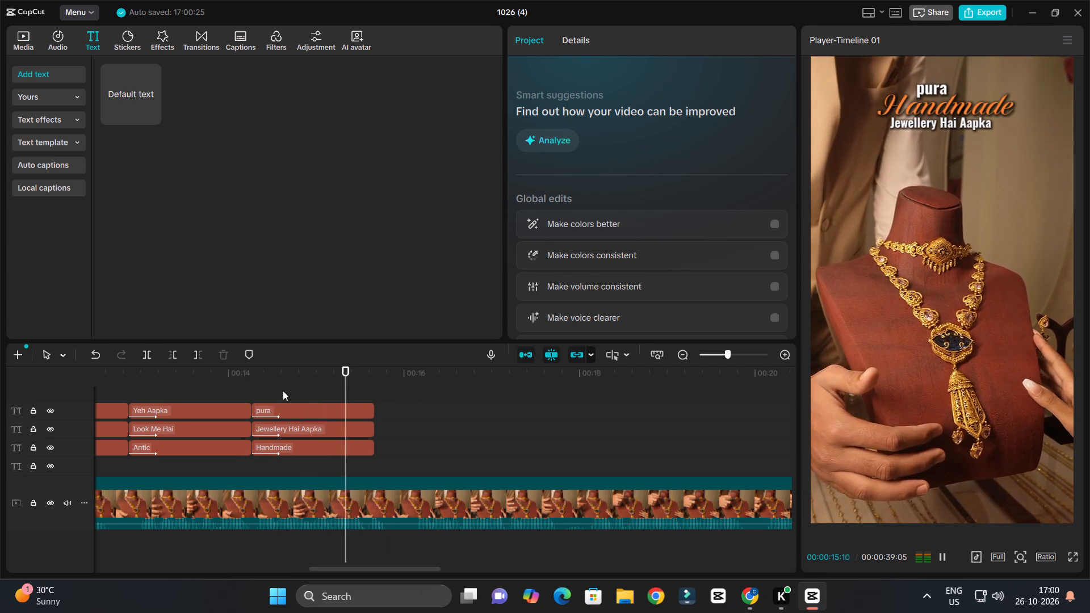
key(space)
Extend the "pura", "Jewellery Hai Aapka" and "Handmade" captions together to end at about 00:00:16:00.
drag(396, 406, 368, 447)
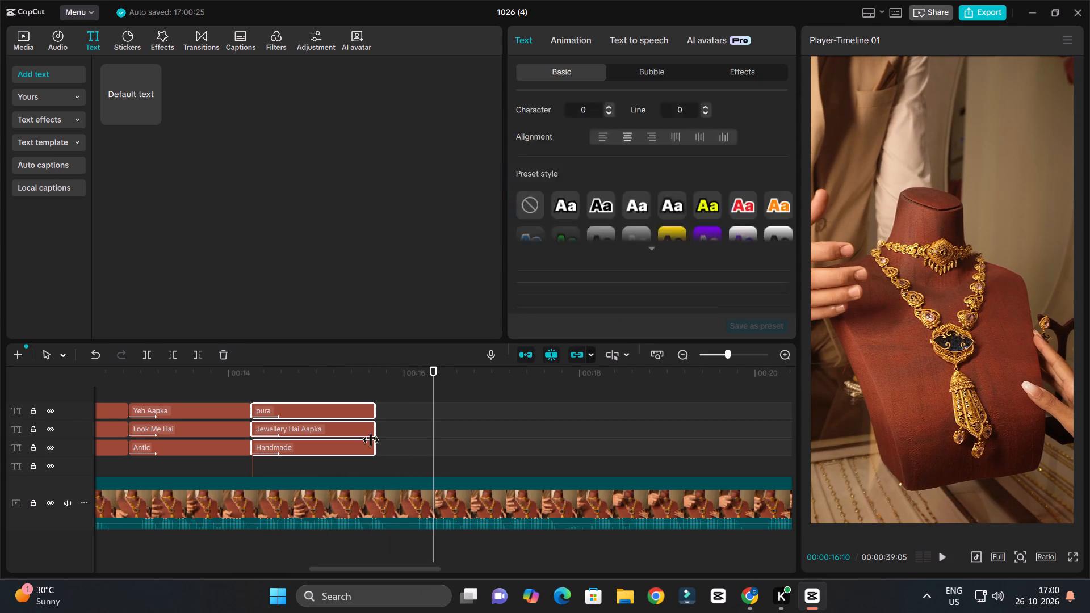
drag(377, 431, 403, 447)
Listen to the speech following the extended captions, up to 00:00:18:05.
click(365, 384)
key(space)
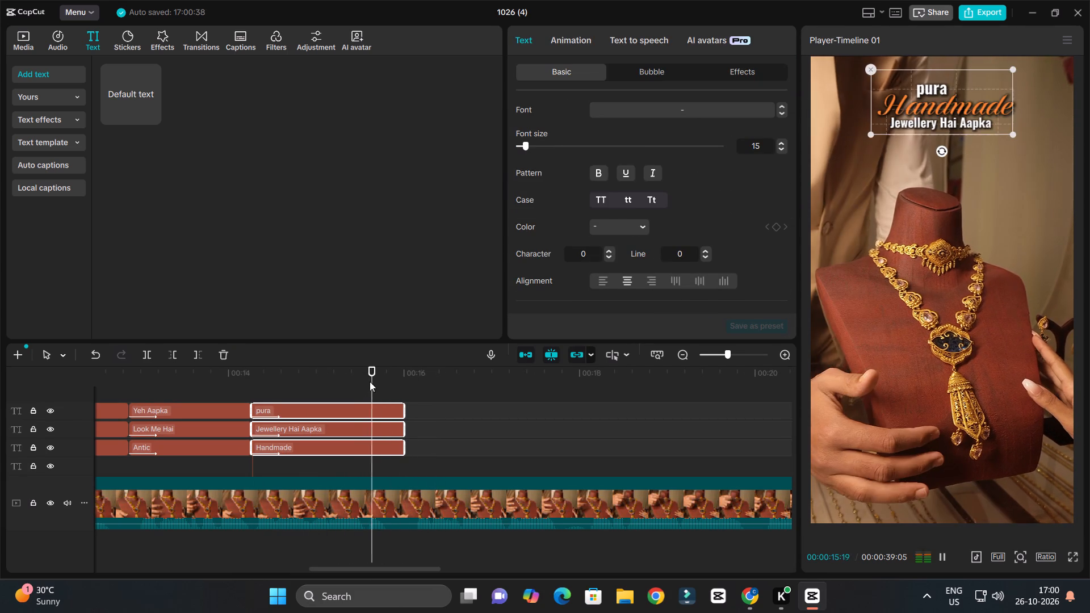
key(space)
click(409, 375)
key(space)
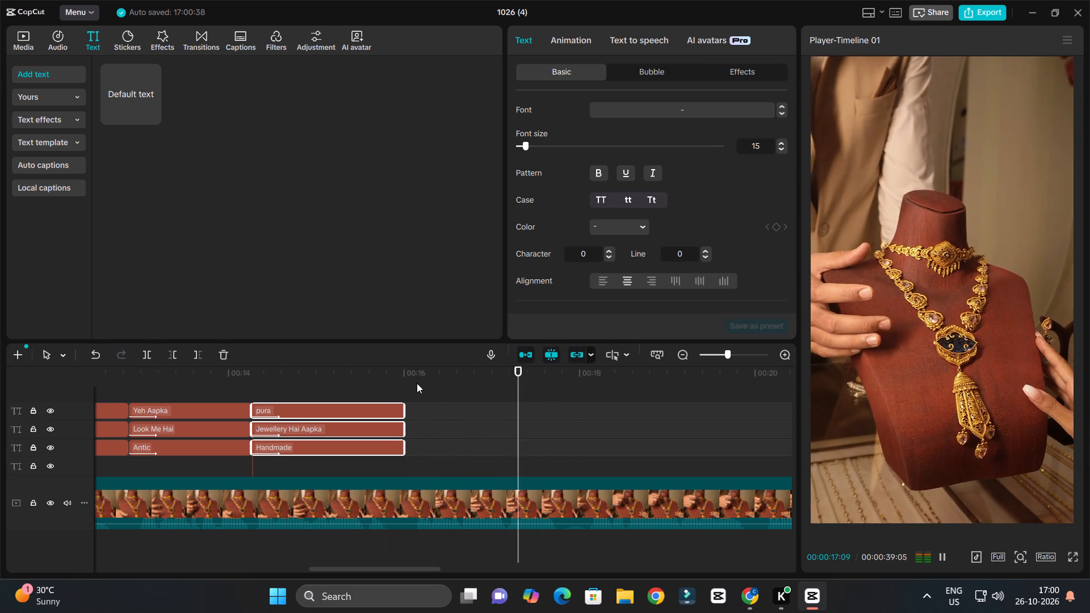
key(space)
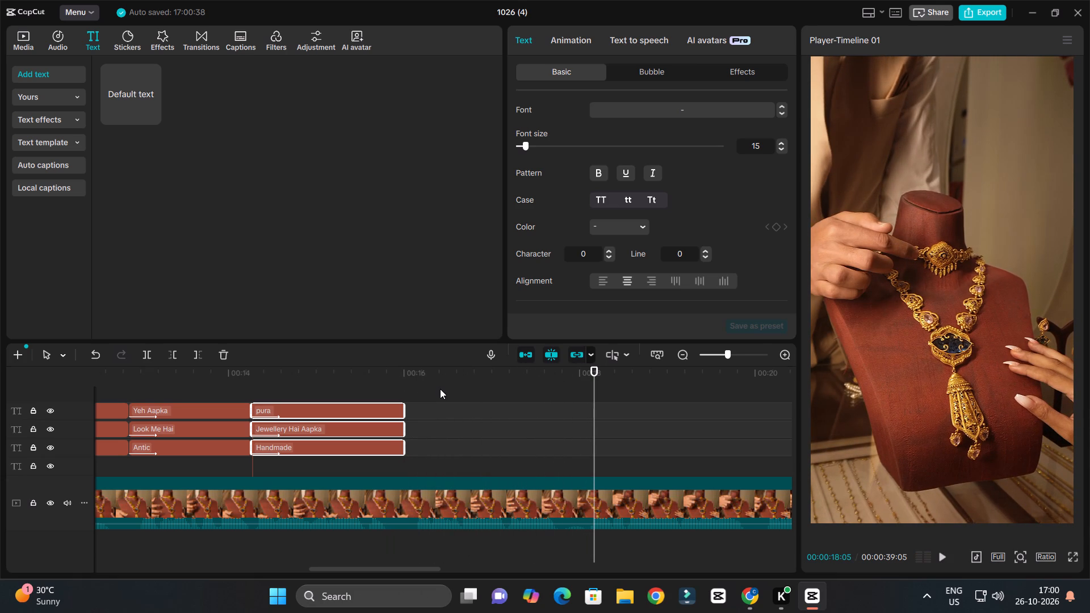
Save the project.
key(ctrl+s)
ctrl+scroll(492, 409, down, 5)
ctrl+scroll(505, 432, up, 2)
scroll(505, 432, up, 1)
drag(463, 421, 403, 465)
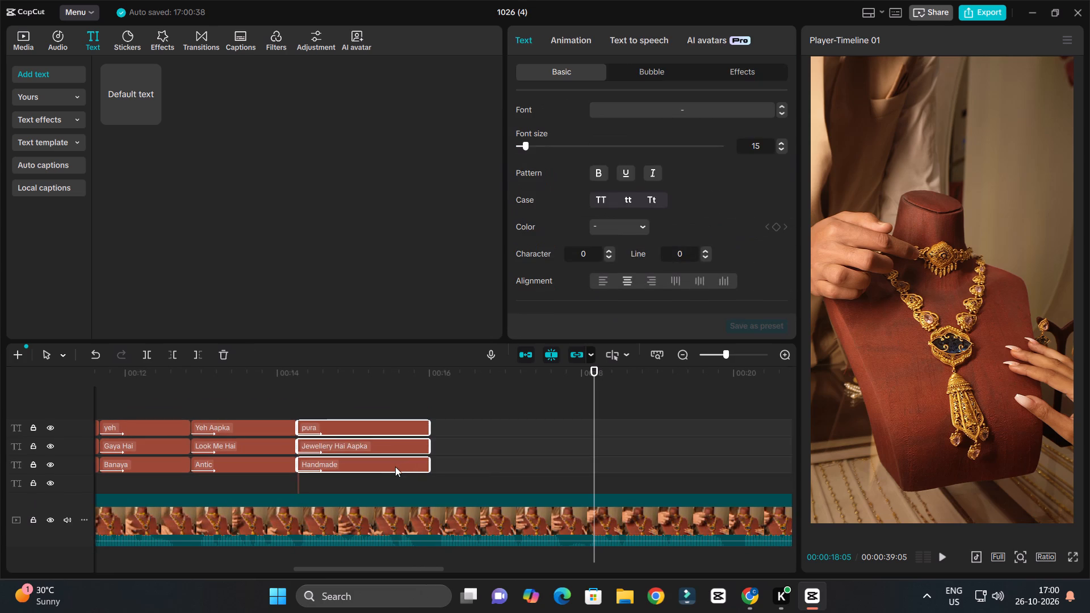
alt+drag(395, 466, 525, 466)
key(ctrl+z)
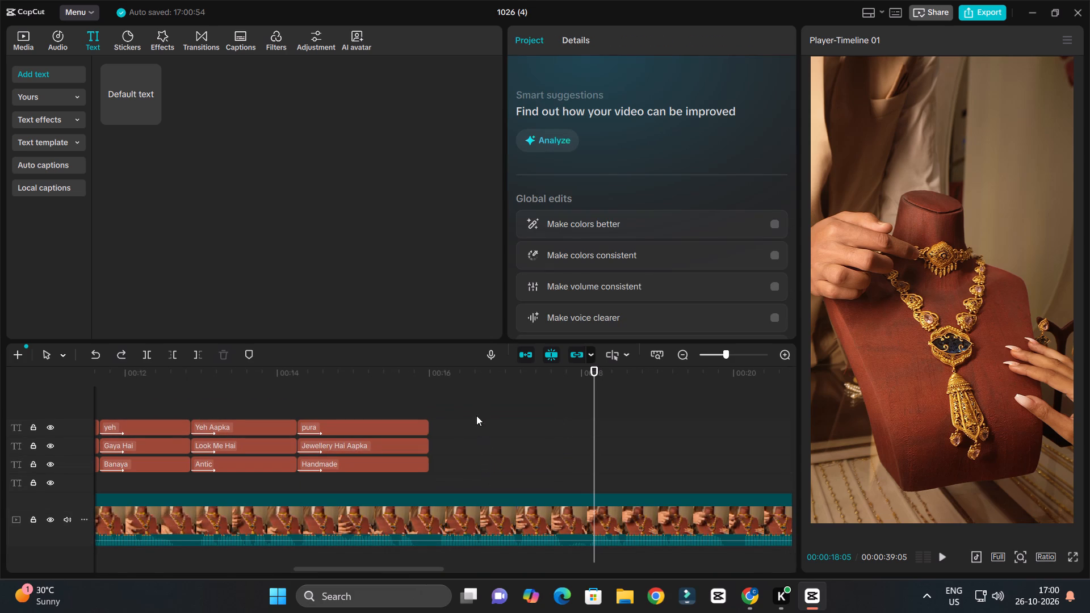
Duplicate the "pura", "Jewellery Hai Aapka" and "Handmade" captions together and butt the copies against the originals' end at about 00:00:16:00.
drag(476, 415, 404, 468)
alt+drag(403, 468, 561, 470)
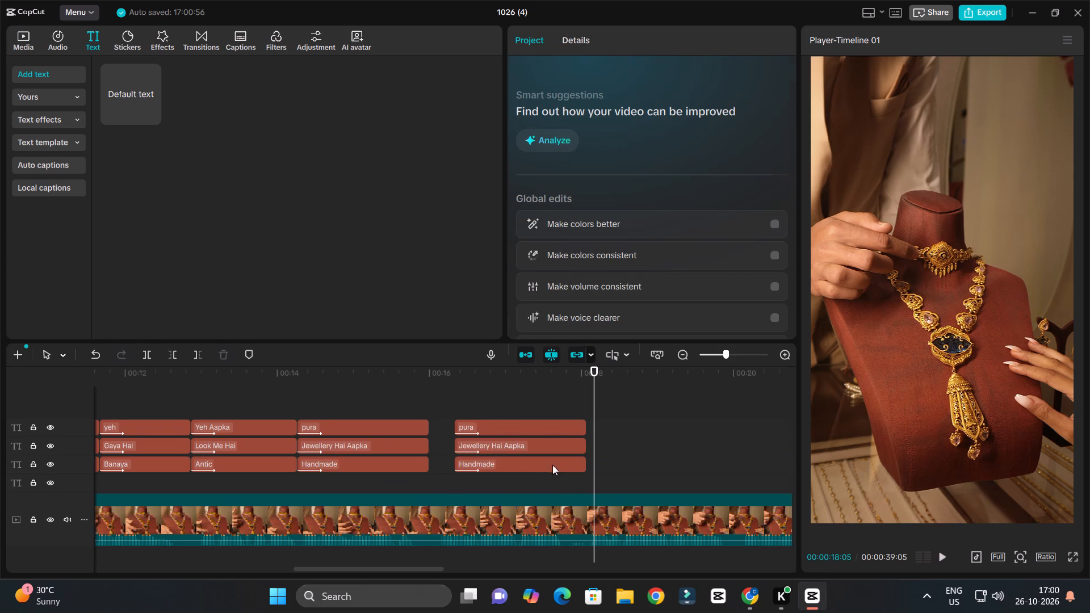
drag(460, 412, 514, 473)
drag(512, 466, 507, 466)
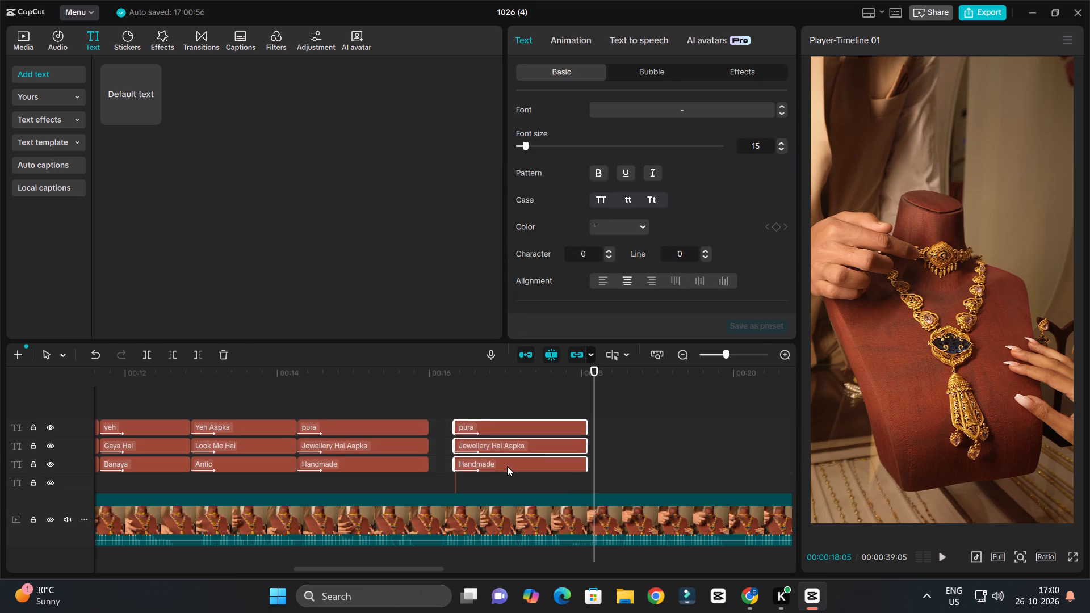
drag(507, 466, 489, 467)
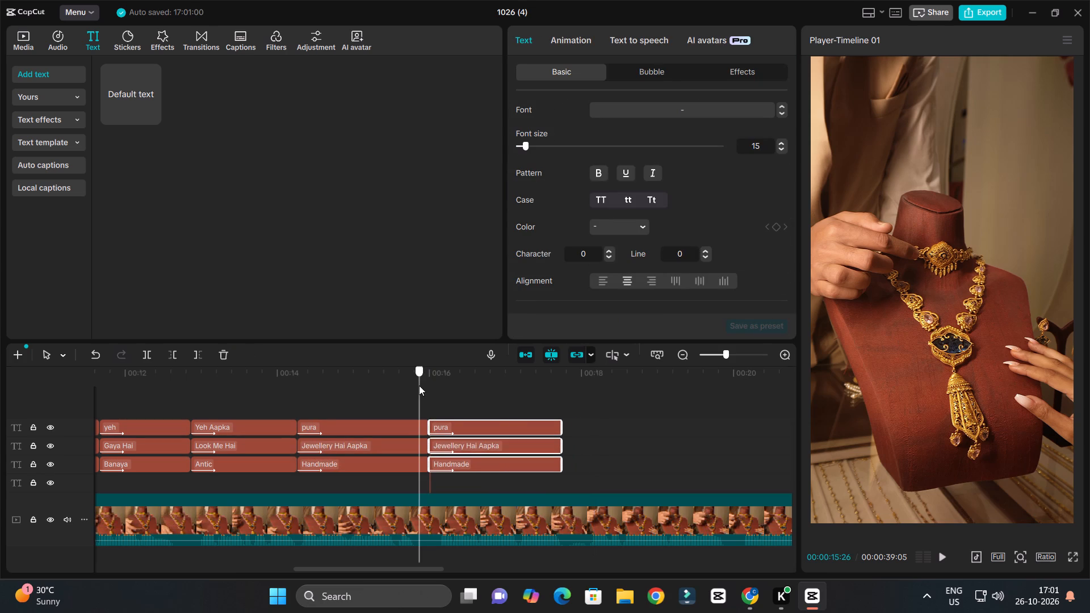
Listen to the speech from 00:00:15:26 to 00:00:17:01 and reword the copied "pura" caption as "isme".
click(419, 385)
key(space)
ctrl+scroll(501, 414, up, 6)
key(space)
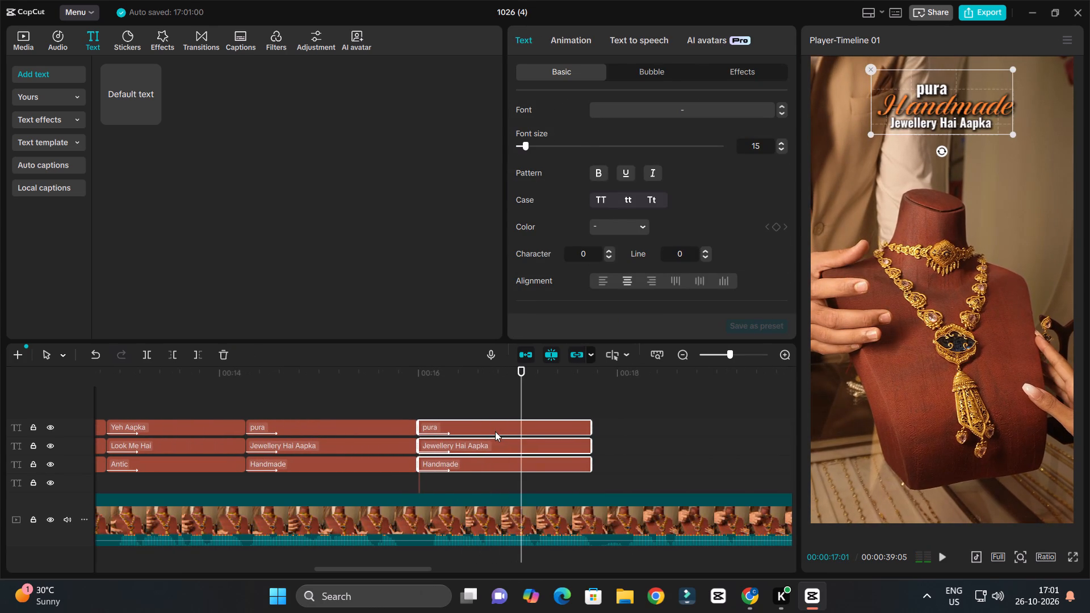
click(495, 431)
drag(562, 107, 506, 104)
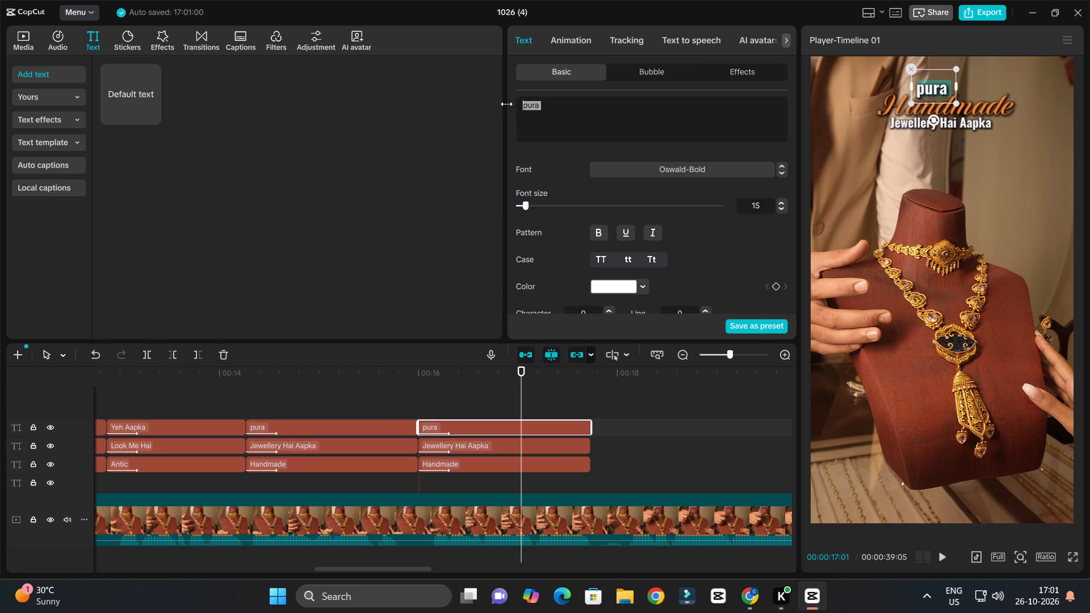
text(ismw)
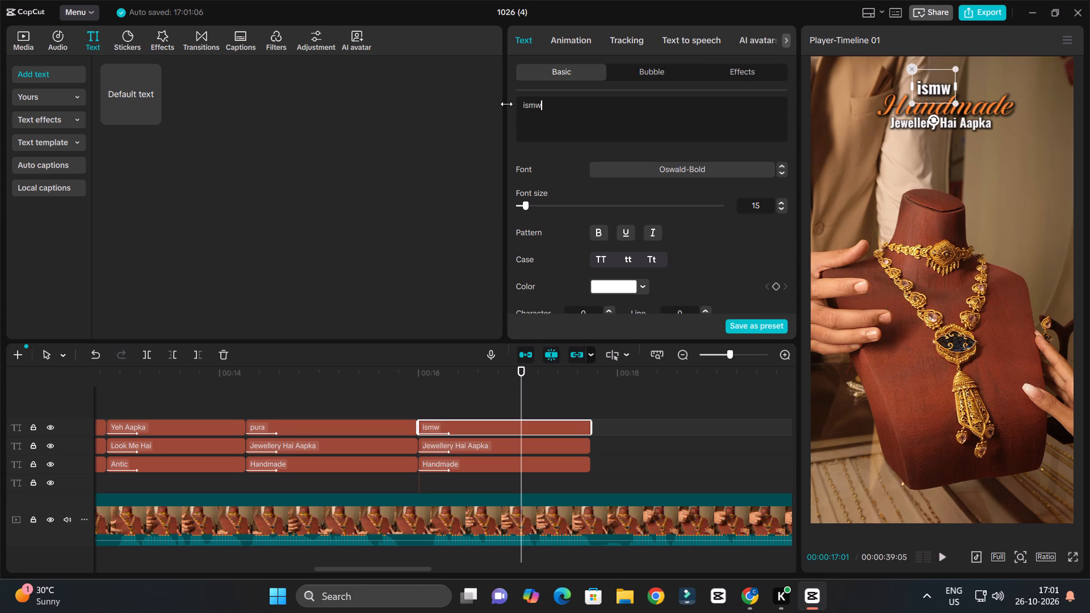
key(BackSpace)
key(e)
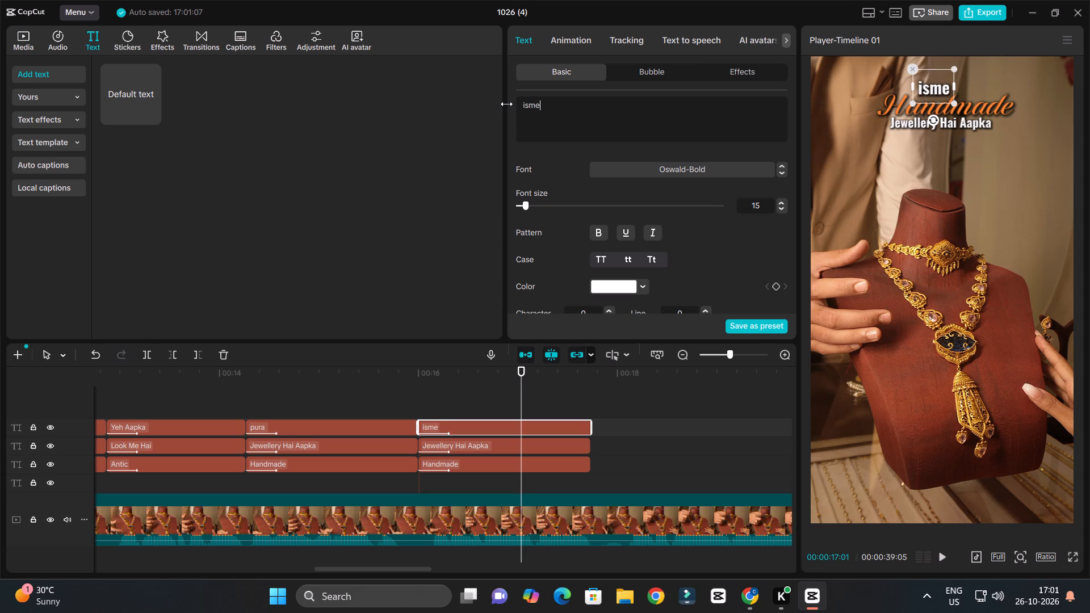
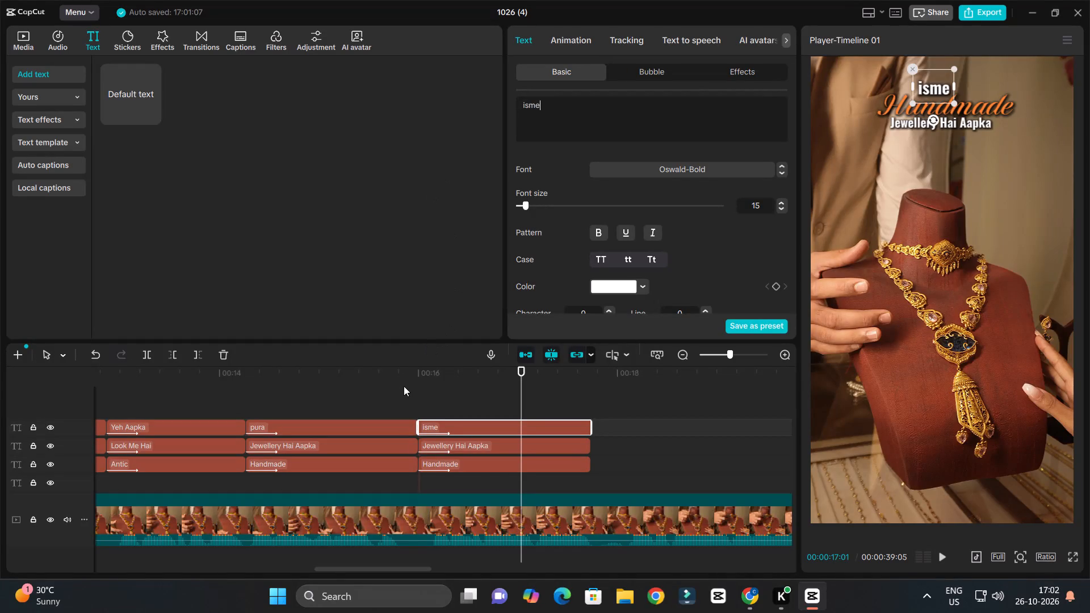
Replay the speech around 00:00:16 and extend the "isme" caption to read "Isme Aap" in title case.
click(412, 380)
key(space)
ctrl+scroll(578, 414, up, 3)
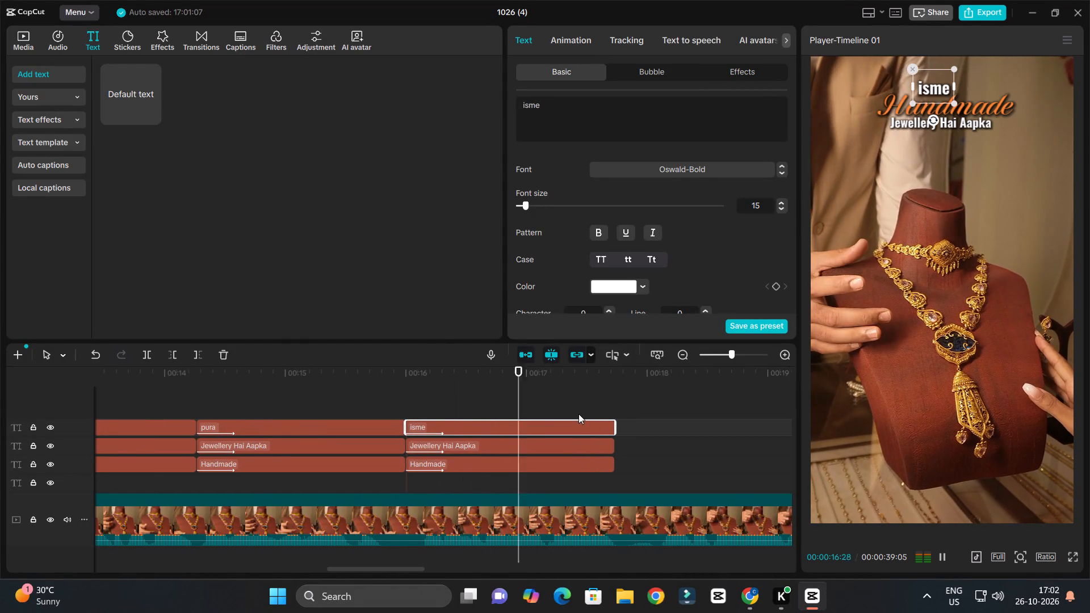
ctrl+scroll(578, 414, down, 3)
key(space)
click(427, 388)
key(space)
ctrl+scroll(515, 393, up, 1)
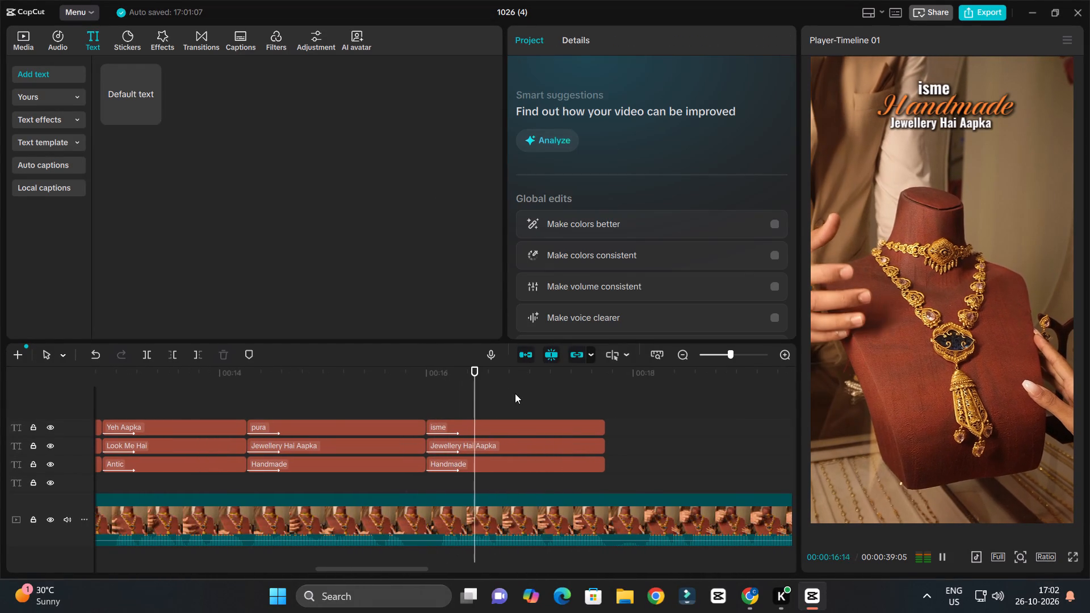
key(space)
click(517, 425)
click(555, 106)
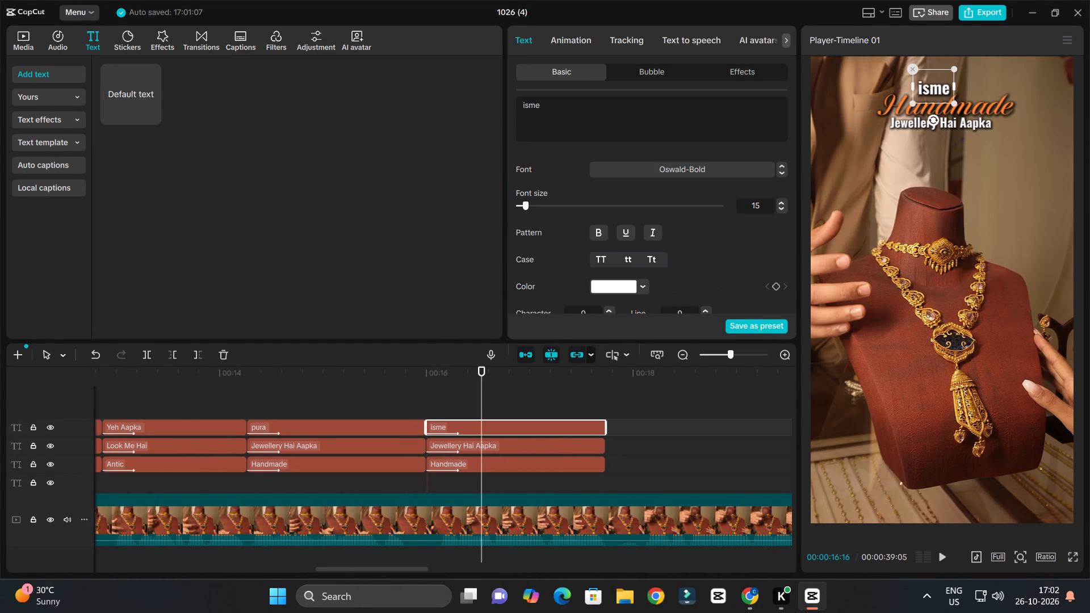
key(space)
text(aap)
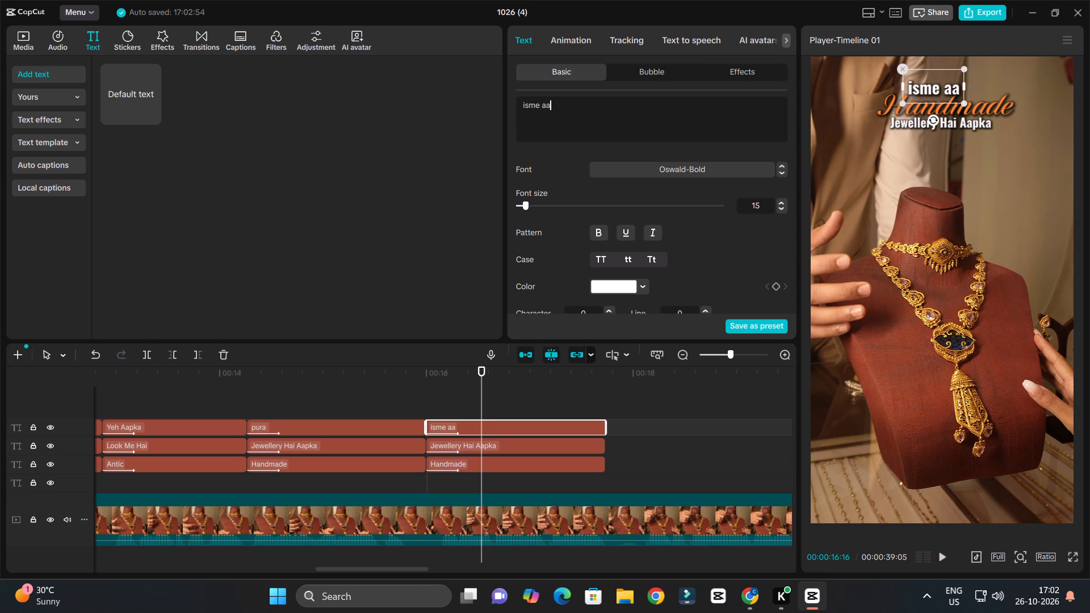
click(651, 253)
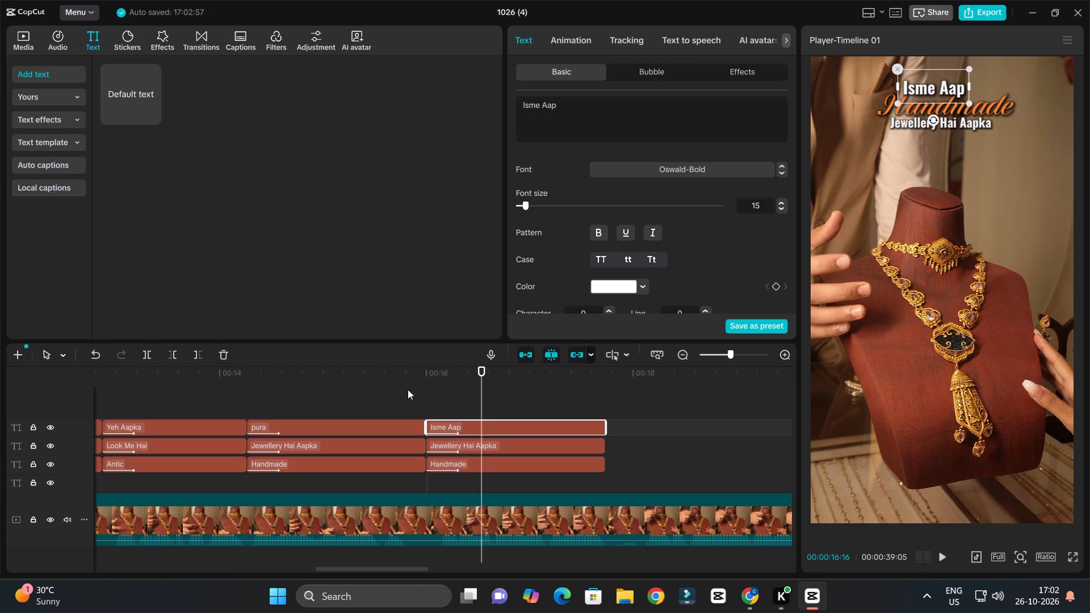
Listen repeatedly to the speech between about 00:00:16:00 and 00:00:17:10 to catch the words following "Isme Aap".
click(419, 380)
key(space)
ctrl+scroll(547, 389, up, 3)
ctrl+scroll(547, 389, down, 4)
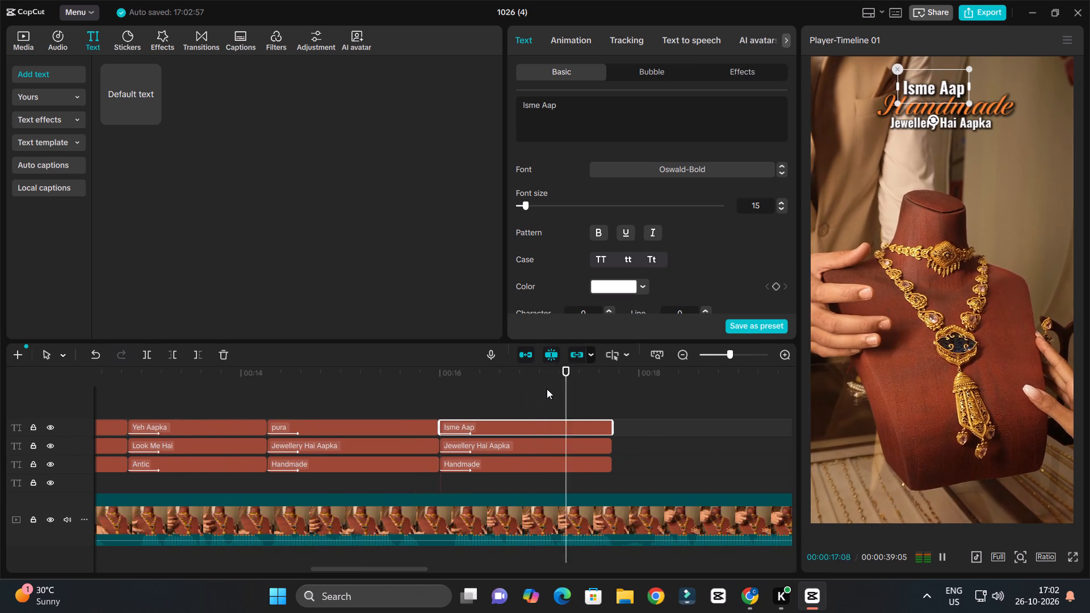
key(space)
click(441, 375)
key(space)
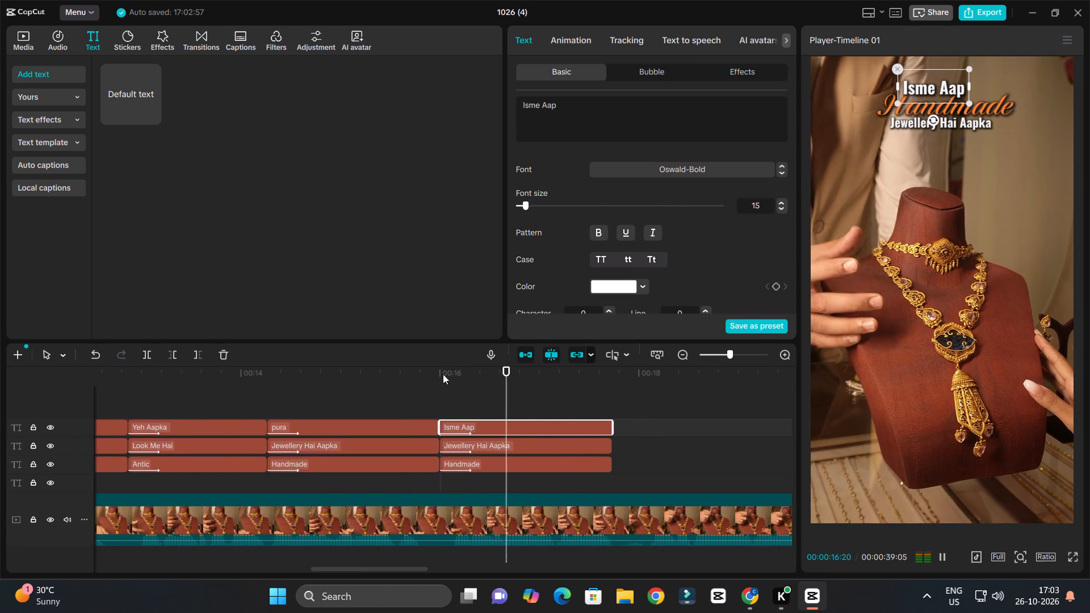
key(space)
key(space)
key(space)
key(space)
key(space)
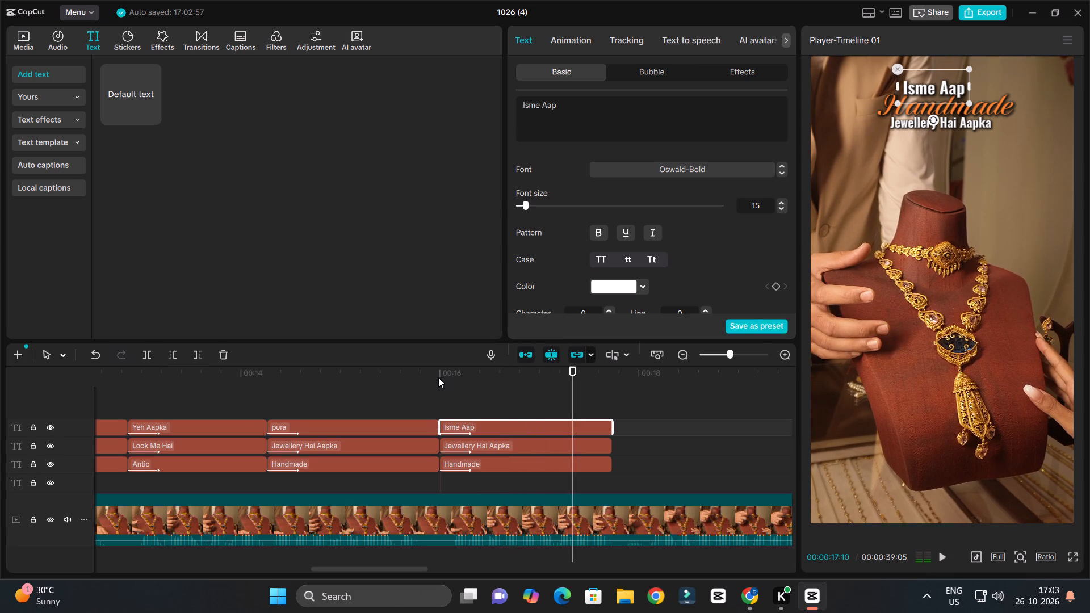
click(439, 377)
key(space)
key(space)
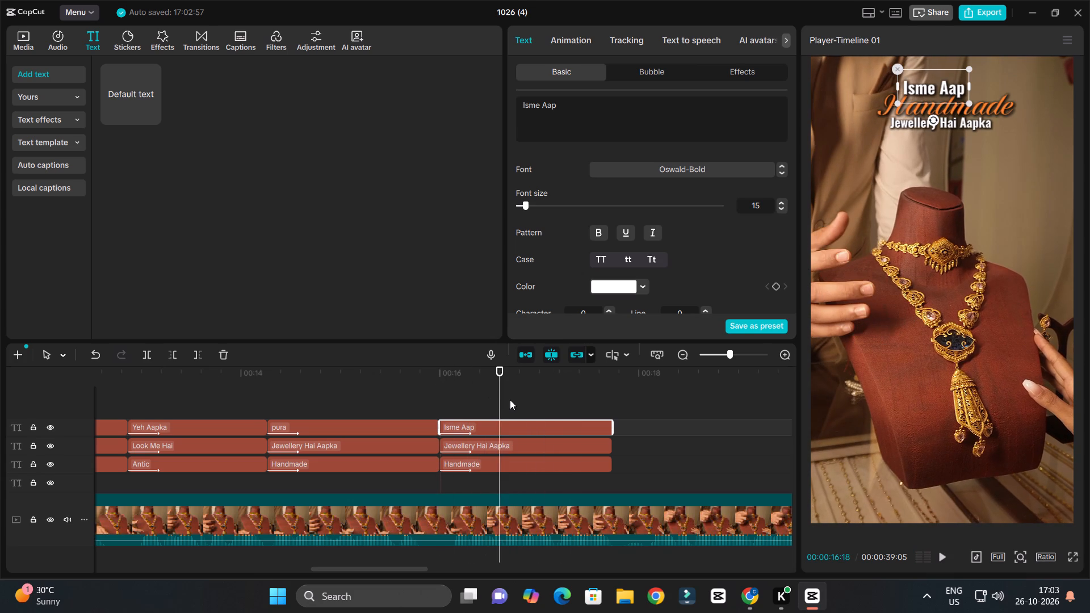
Extend the "Isme Aap" caption to read "Isme Aap Dekhengena" in title case.
click(567, 104)
key(space)
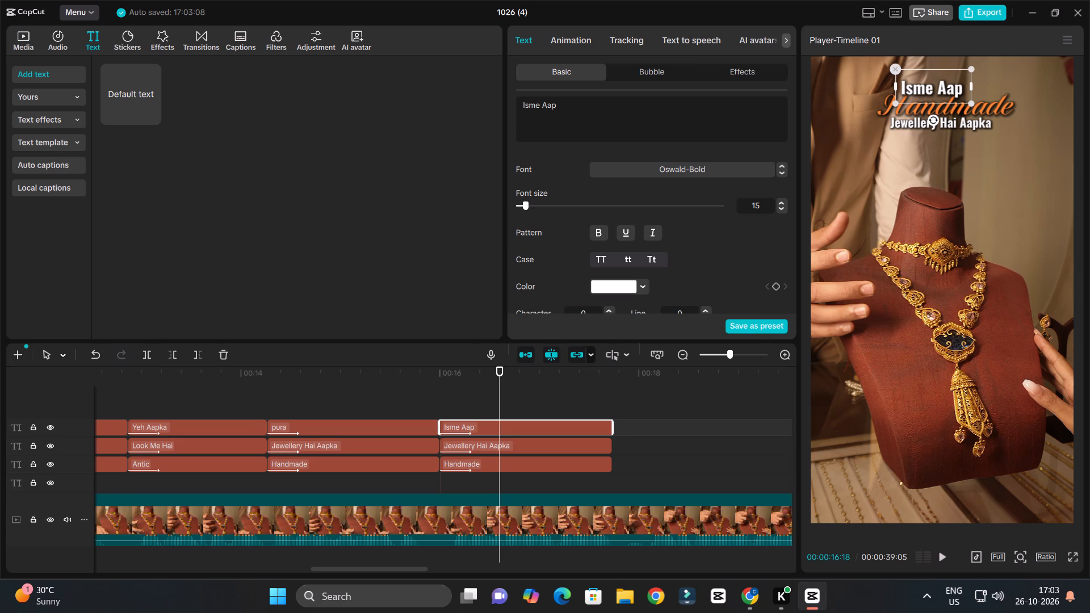
text(de)
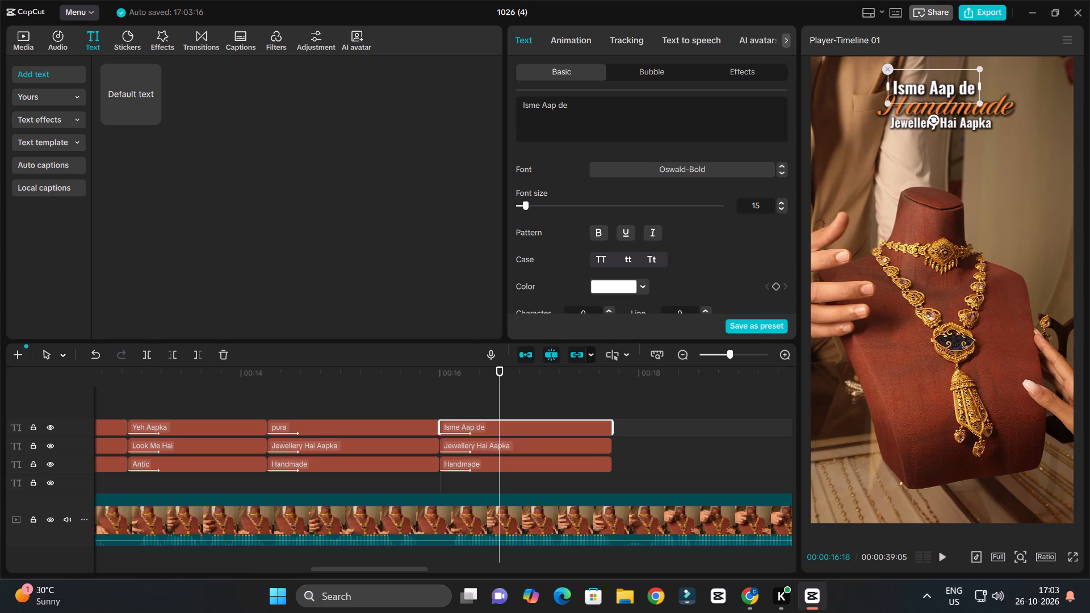
text(khenge a)
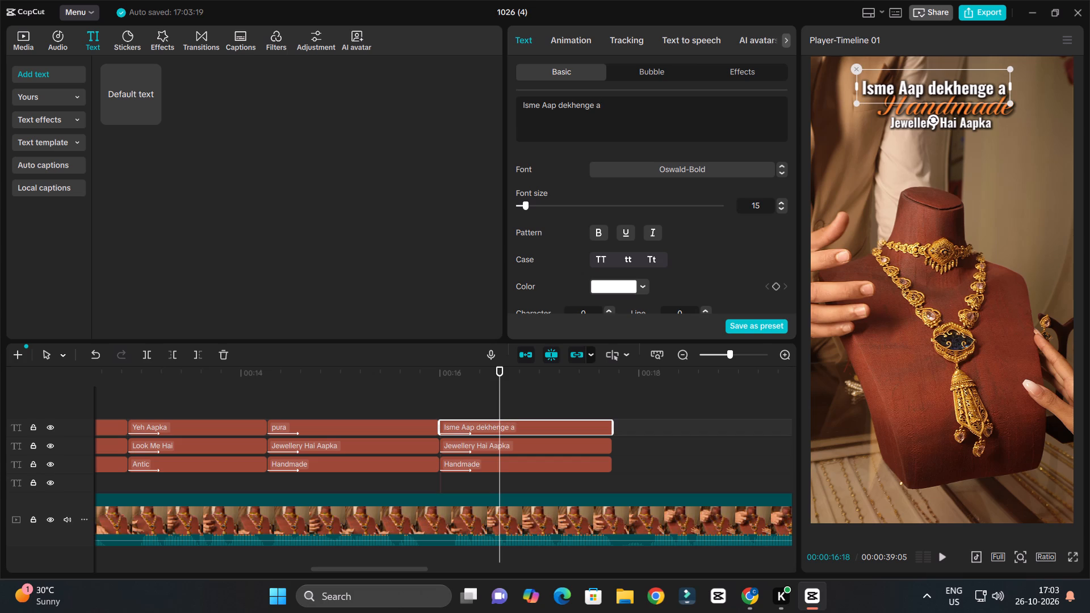
key(BackSpace)
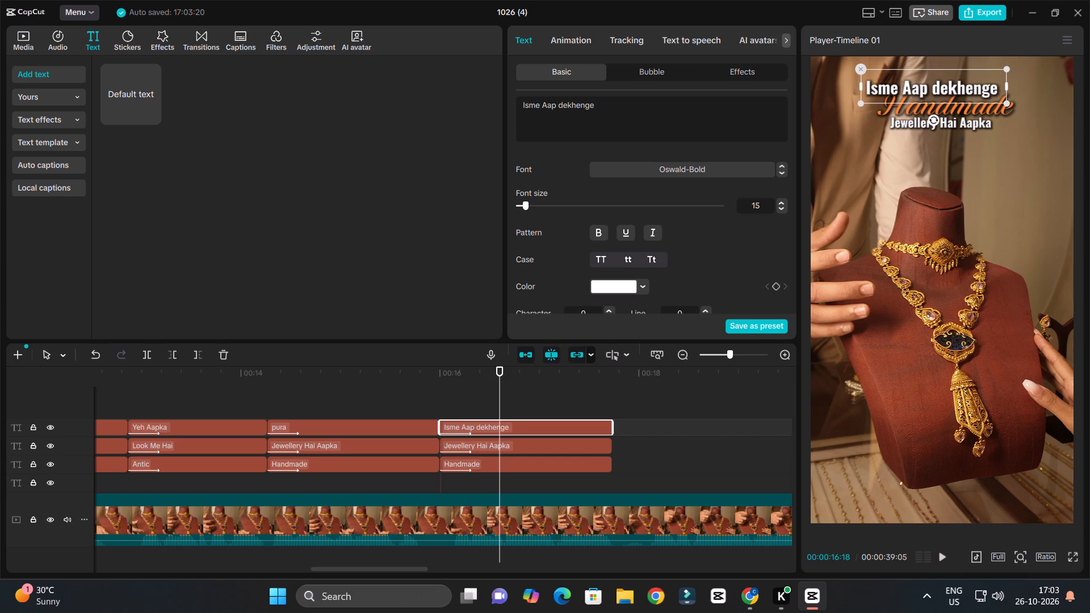
key(BackSpace)
text(na)
key(space)
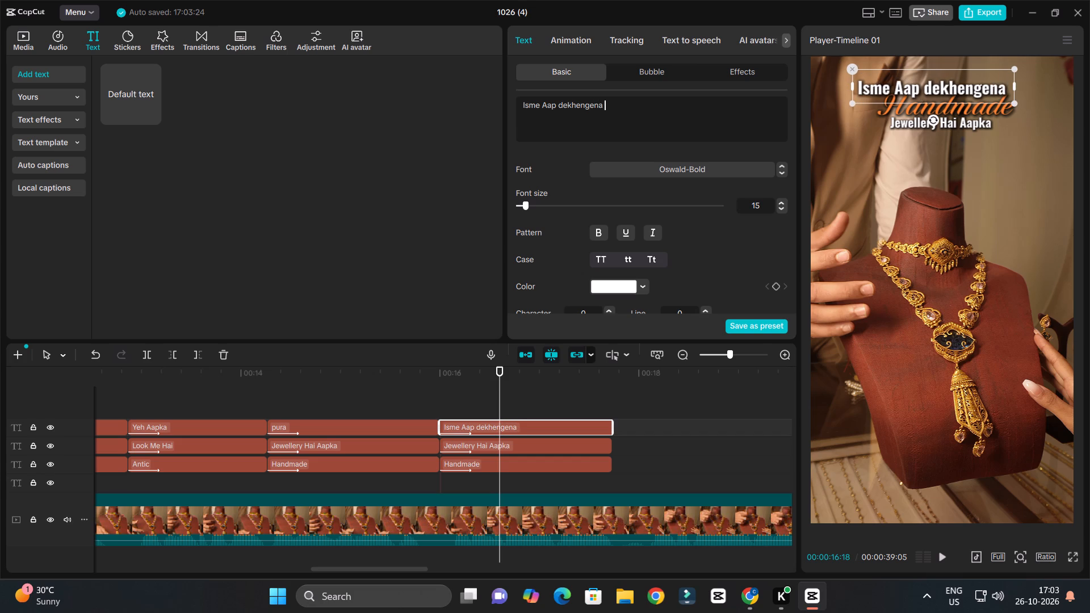
click(653, 261)
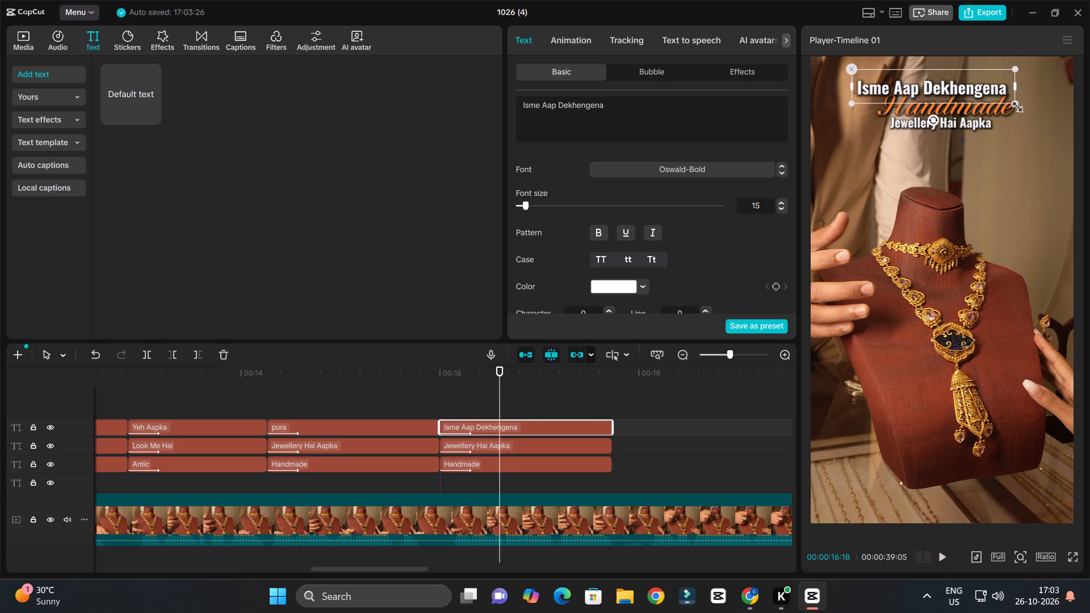
Shrink the "Isme Aap Dekhengena" caption slightly, remove its trailing space and place it just above "Handmade" in the frame.
drag(1014, 104, 1000, 98)
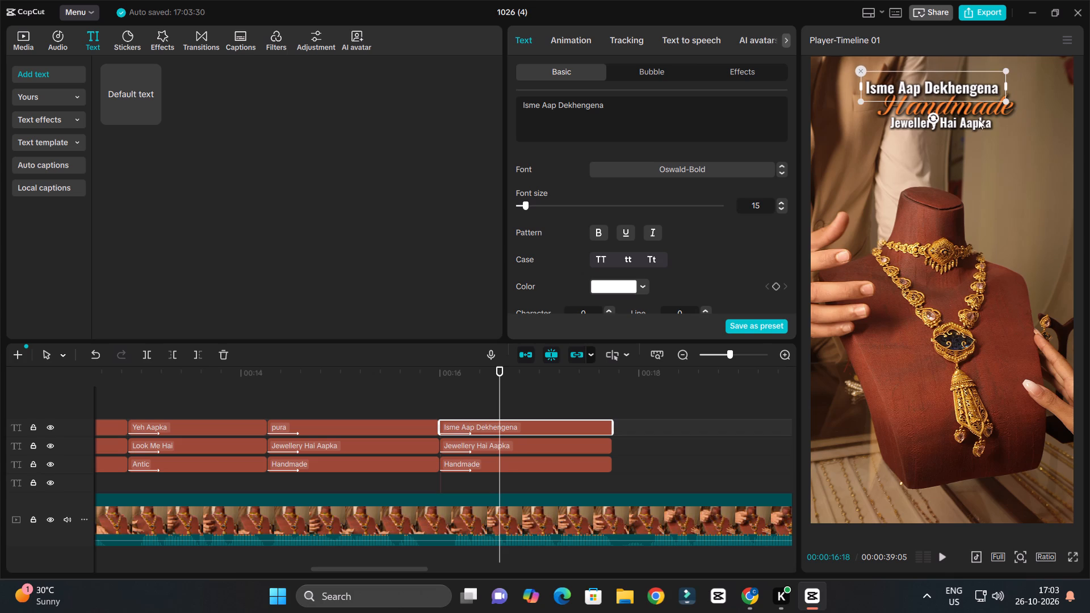
click(982, 115)
click(1013, 94)
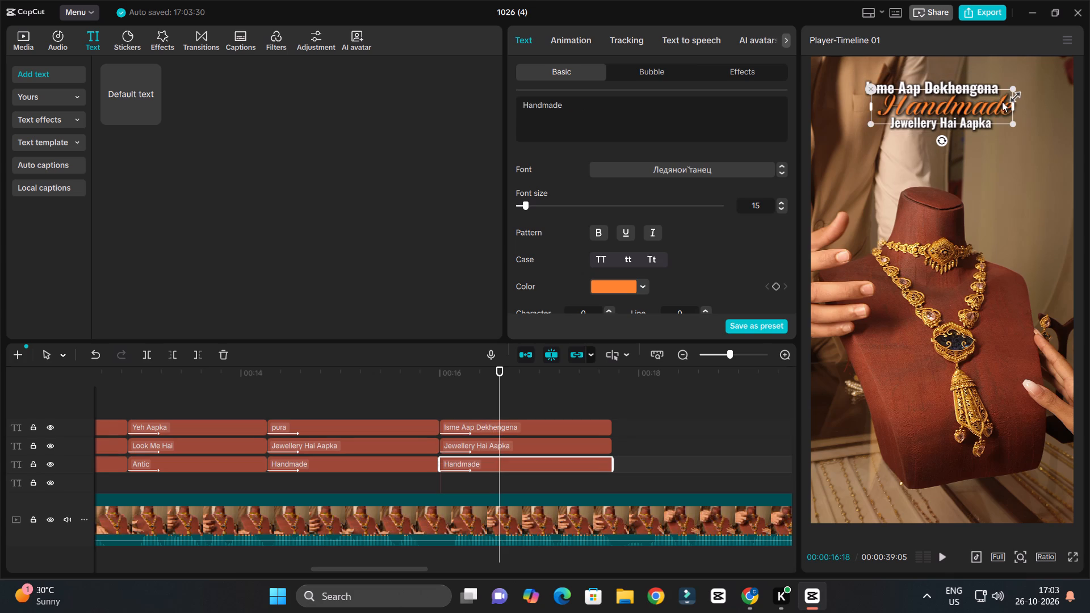
click(997, 104)
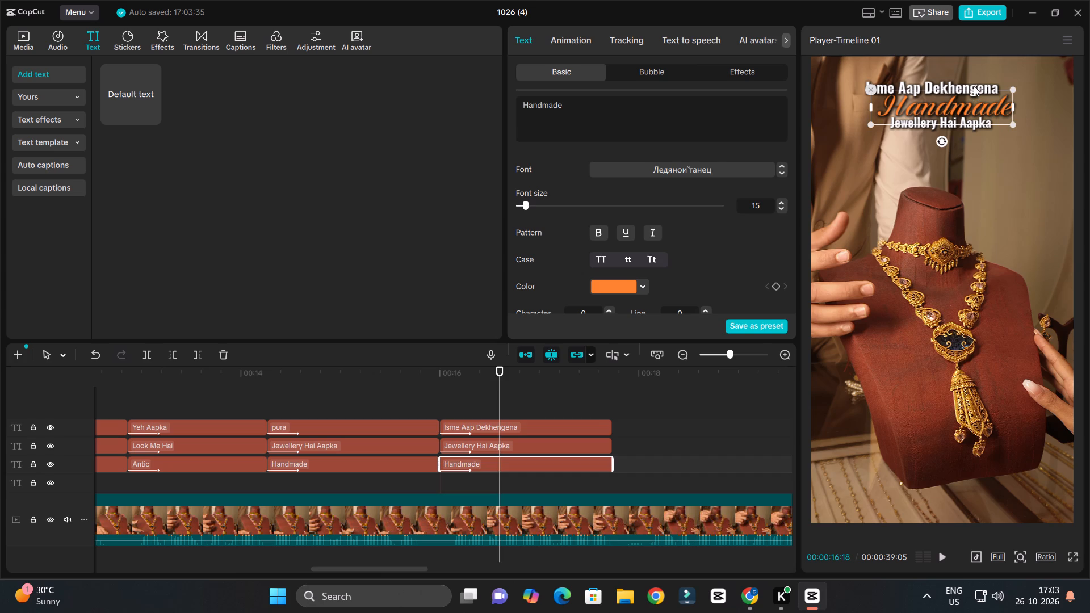
click(974, 86)
drag(974, 86, 1002, 84)
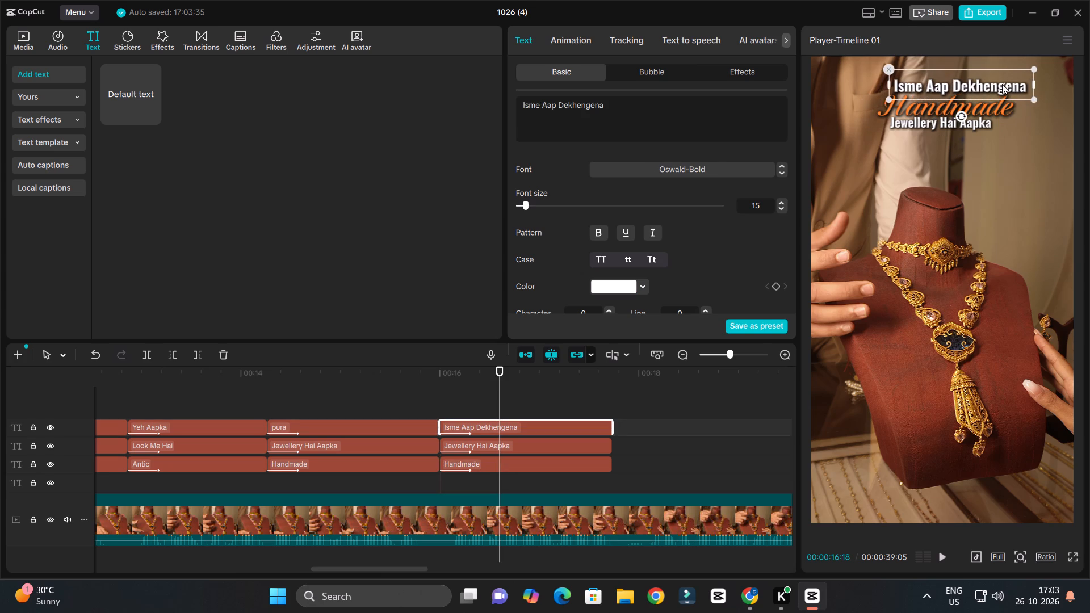
drag(1002, 84, 992, 84)
click(615, 106)
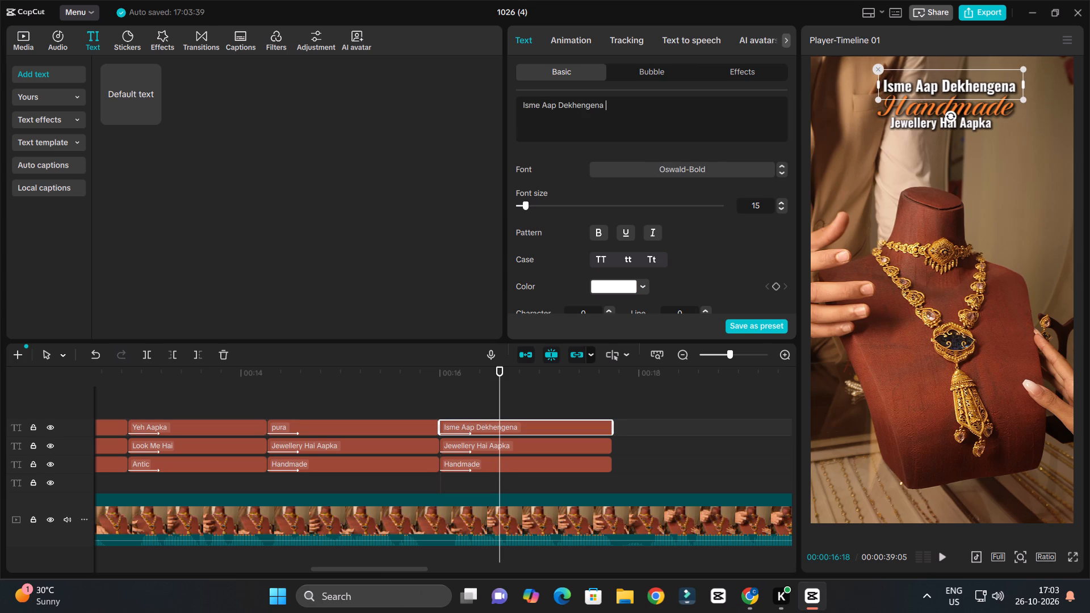
key(BackSpace)
drag(938, 89, 930, 89)
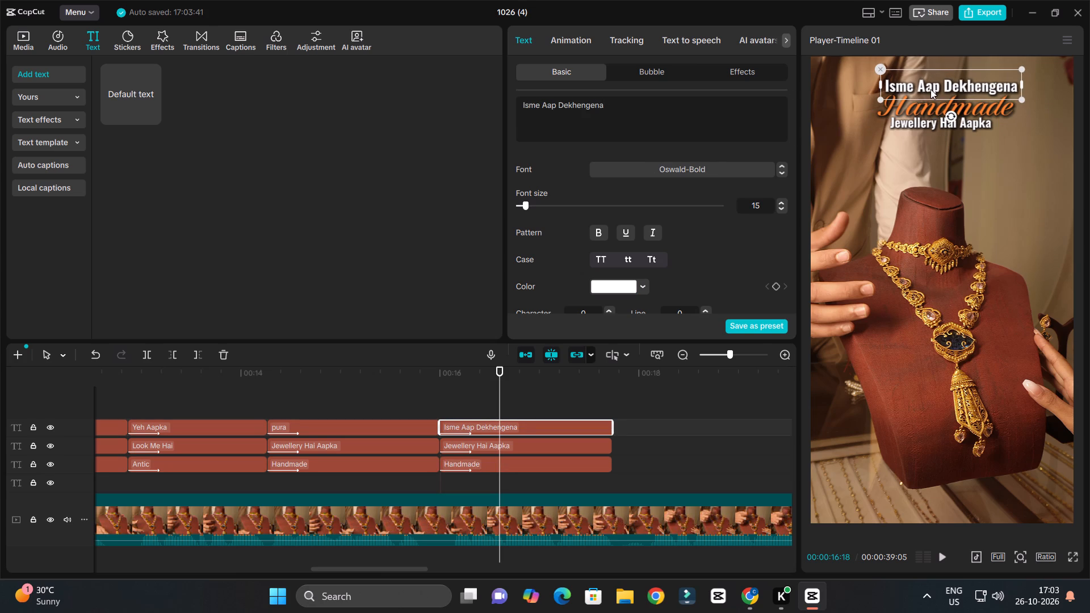
drag(930, 89, 927, 89)
Move the copied "Jewellery Hai Aapka" caption slightly lower so it sits clear beneath "Handmade".
click(965, 112)
drag(967, 121, 967, 128)
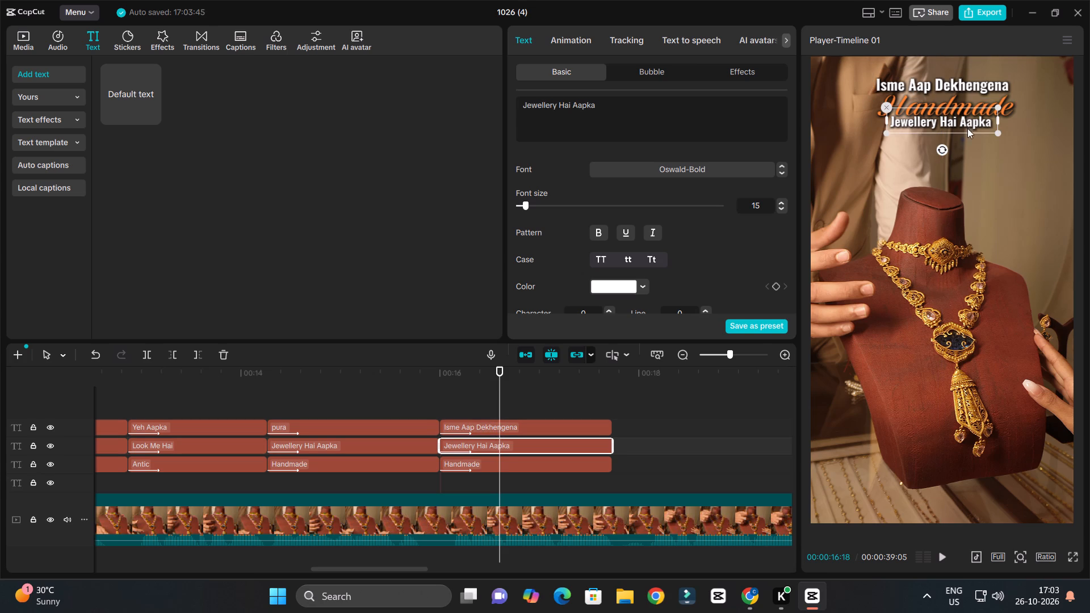
drag(967, 128, 966, 134)
click(972, 112)
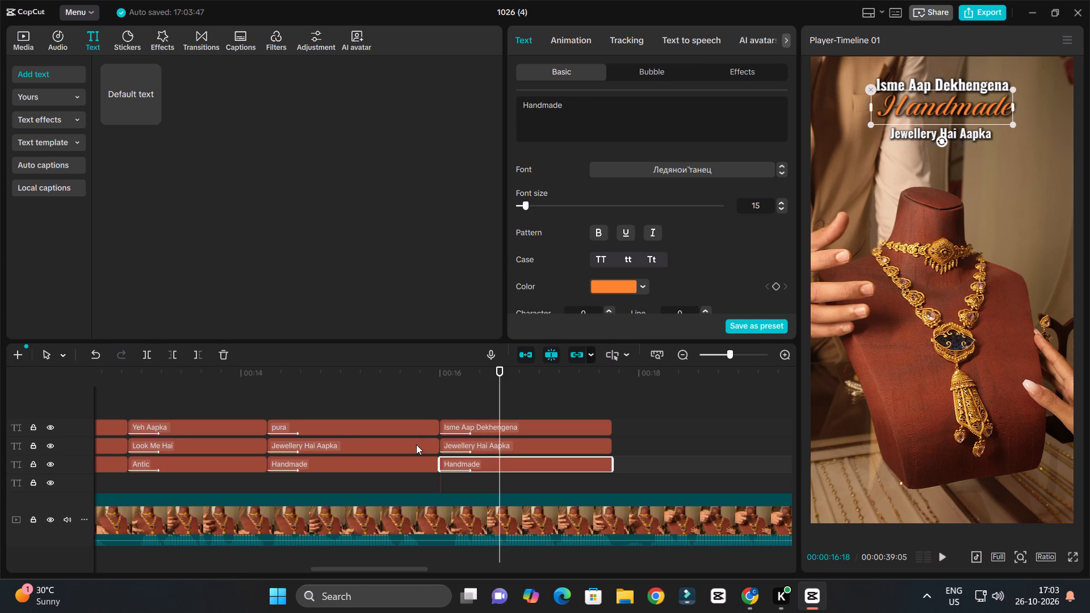
Listen to the speech from about 00:00:16:00 to 00:00:17:15 for the words of the remaining copied captions.
drag(440, 382, 429, 381)
key(space)
ctrl+scroll(576, 392, up, 3)
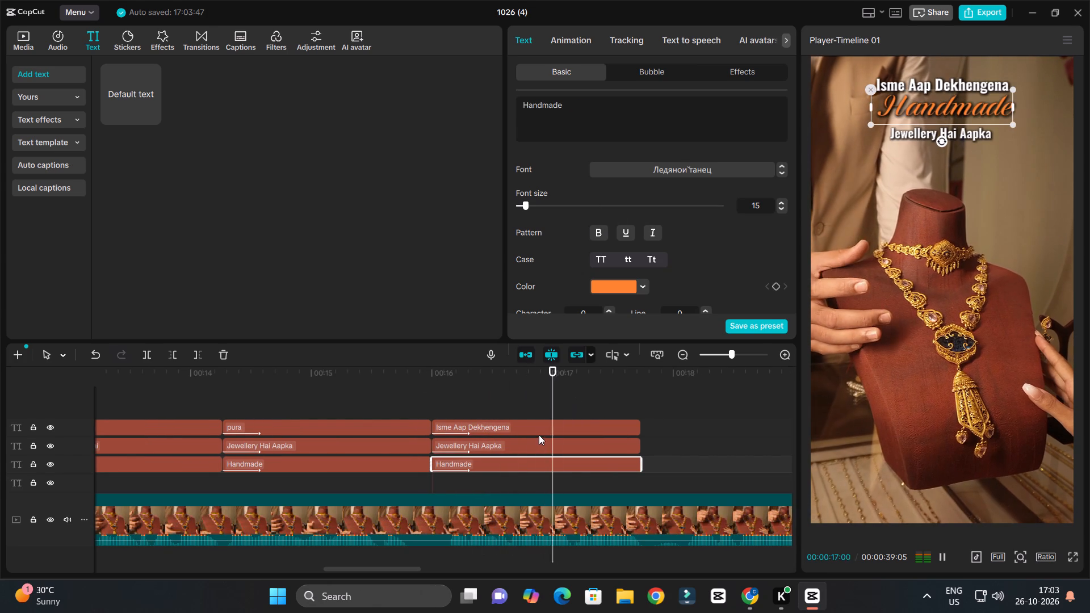
key(space)
key(space)
key(space)
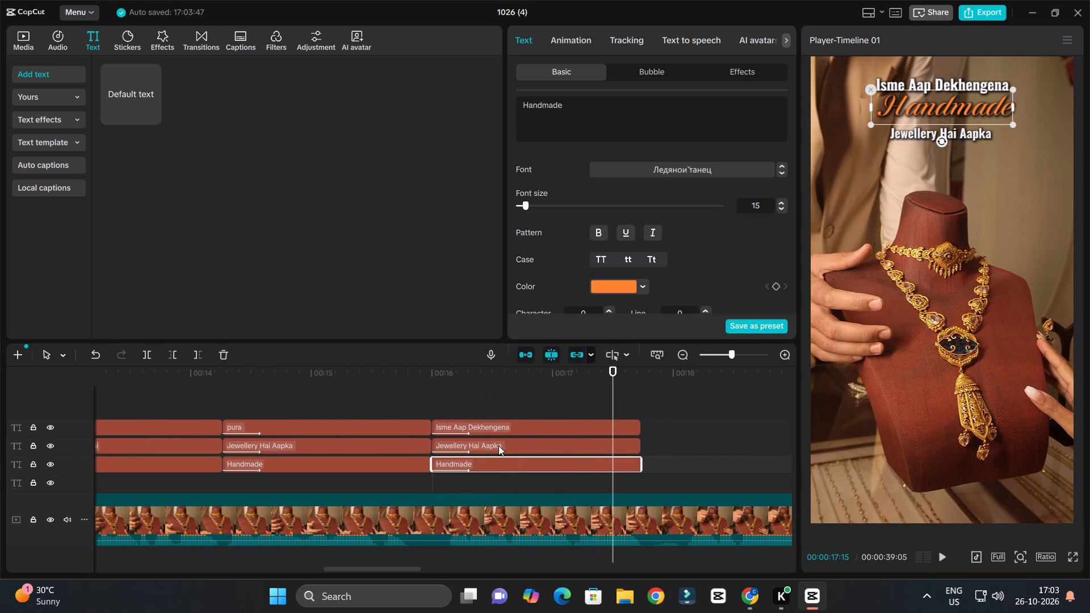
key(space)
key(space)
click(433, 384)
key(space)
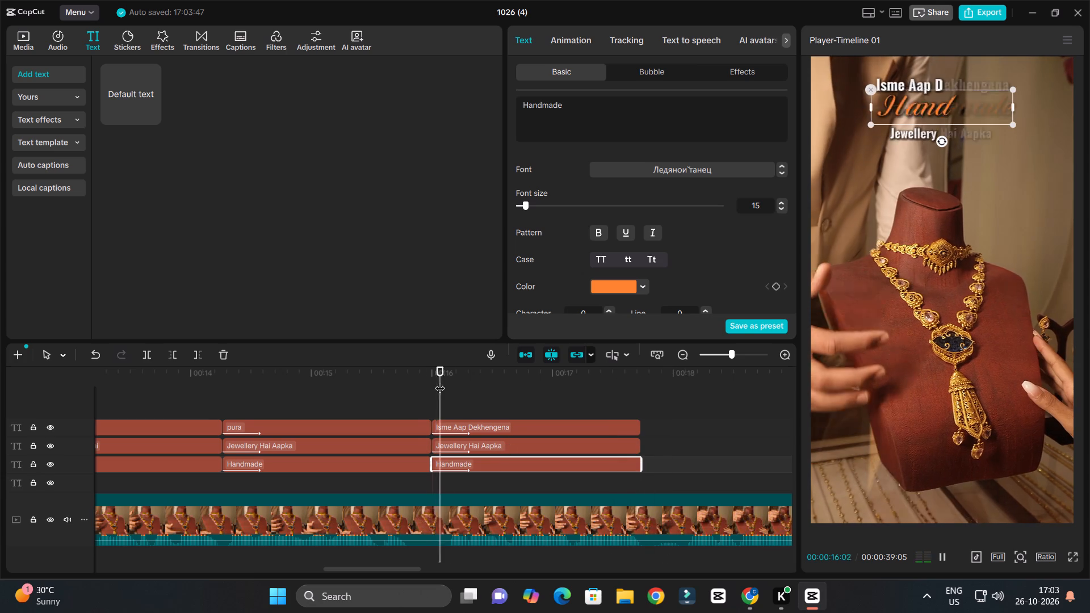
key(space)
key(space)
key(space)
Reword the copied orange "Handmade" caption as "Work Ke" in title case, keeping its current font.
click(510, 442)
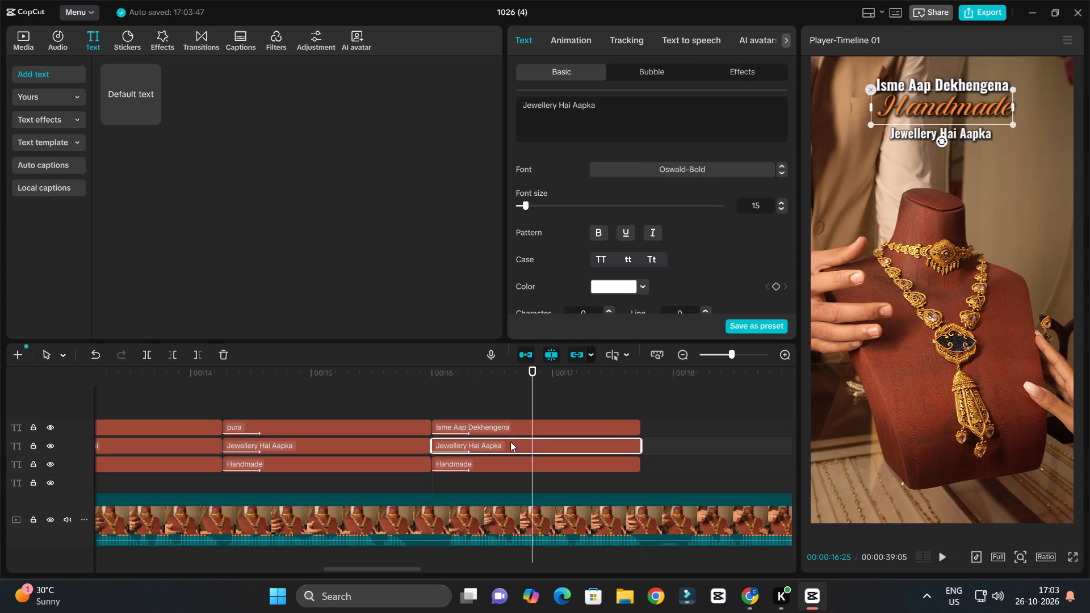
click(489, 467)
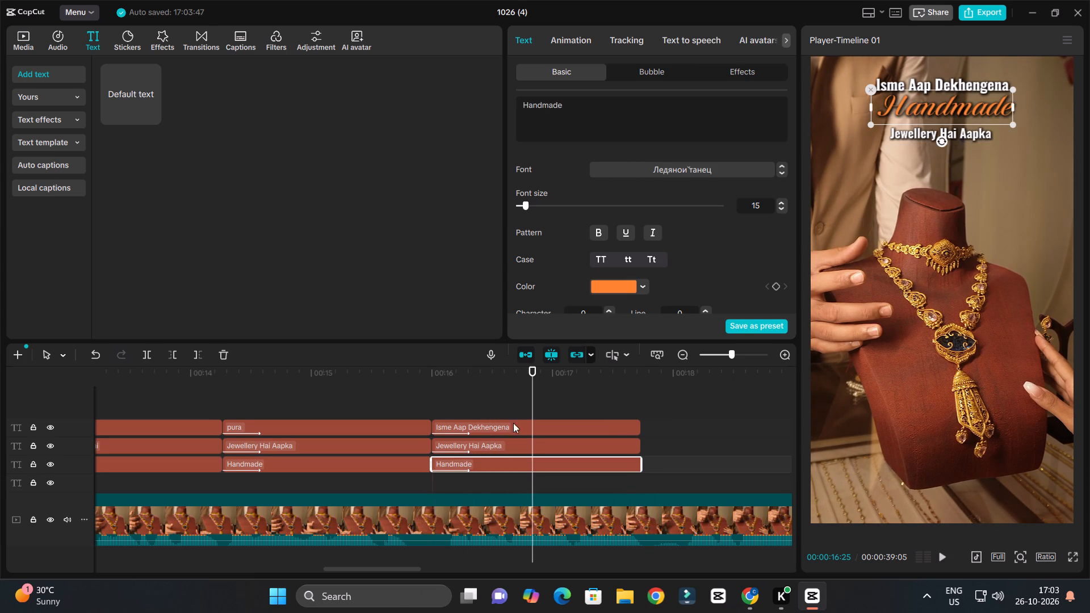
drag(574, 106, 510, 110)
key(ctrl+a)
text(wa)
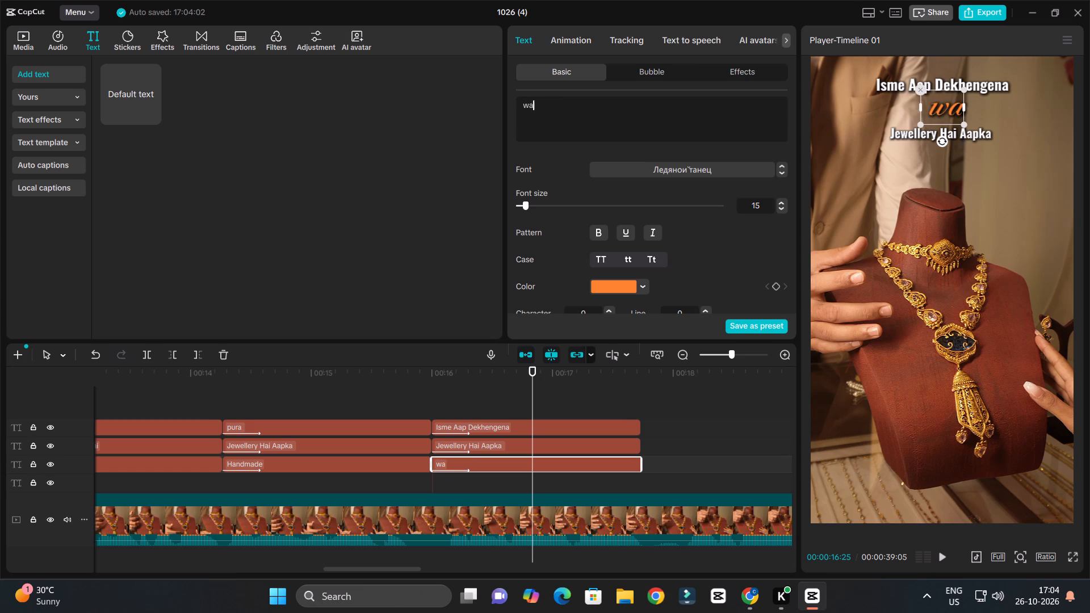
key(BackSpace)
text(ork)
key(space)
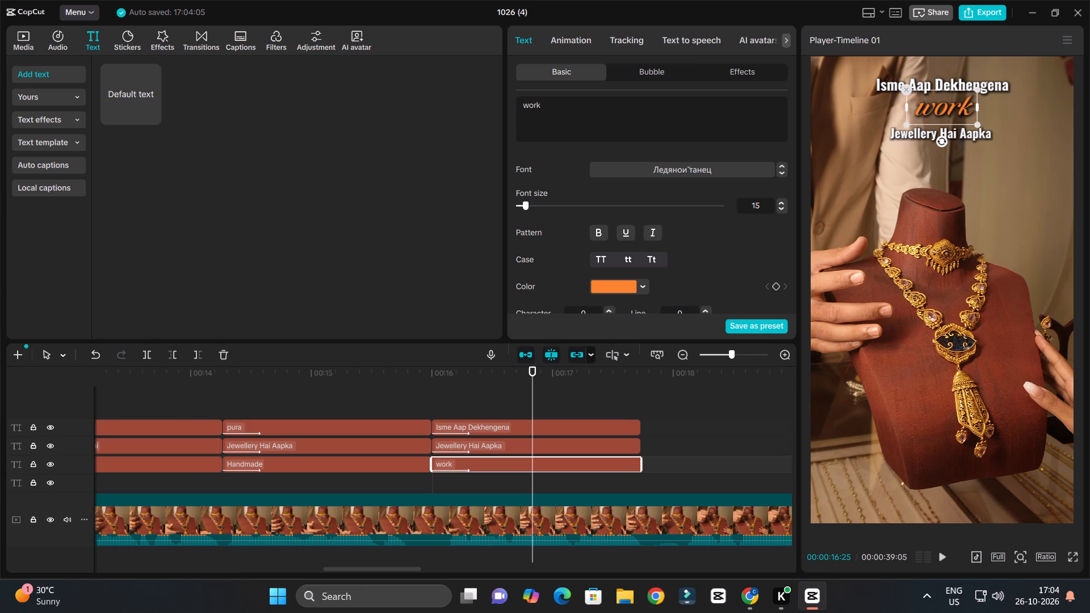
text(ke)
key(space)
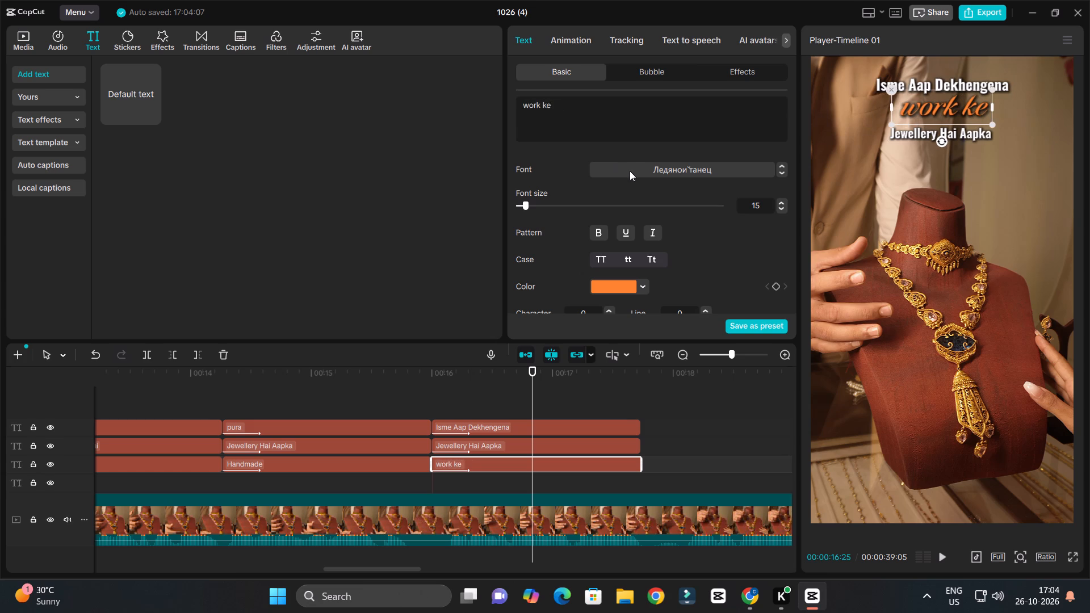
click(640, 172)
click(569, 182)
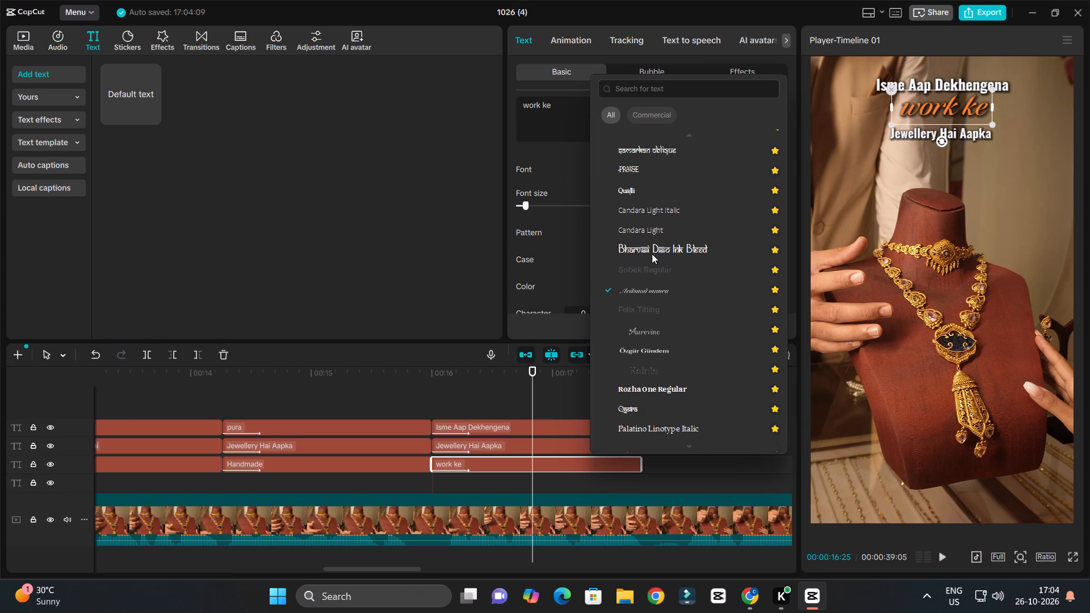
click(651, 254)
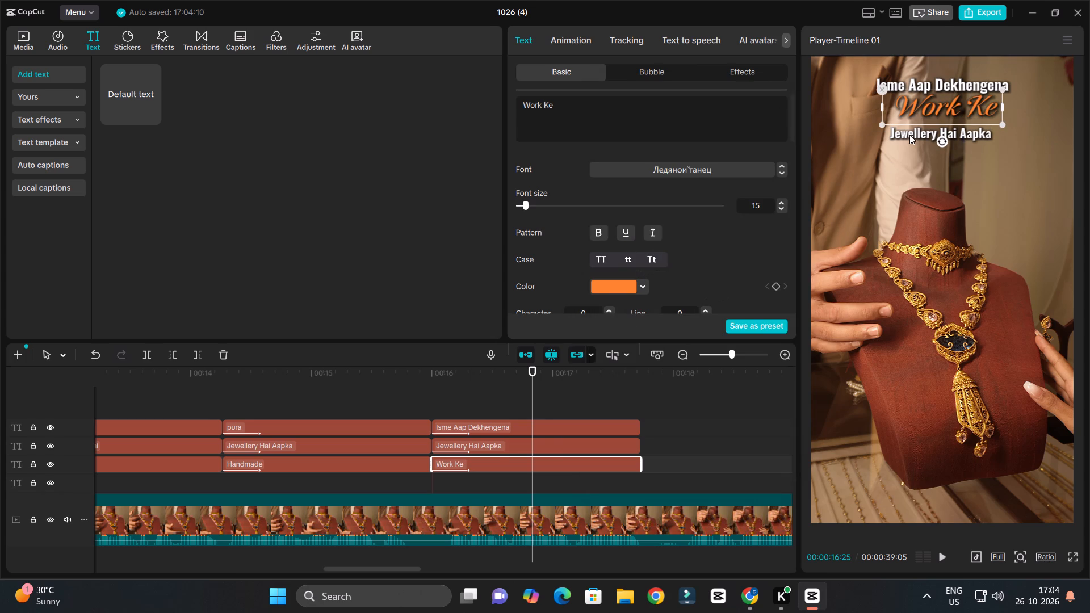
Reword the copied "Jewellery Hai Aapka" caption as "Baare Mein" in title case and move it up close beneath "Work Ke".
click(909, 135)
drag(607, 99, 480, 105)
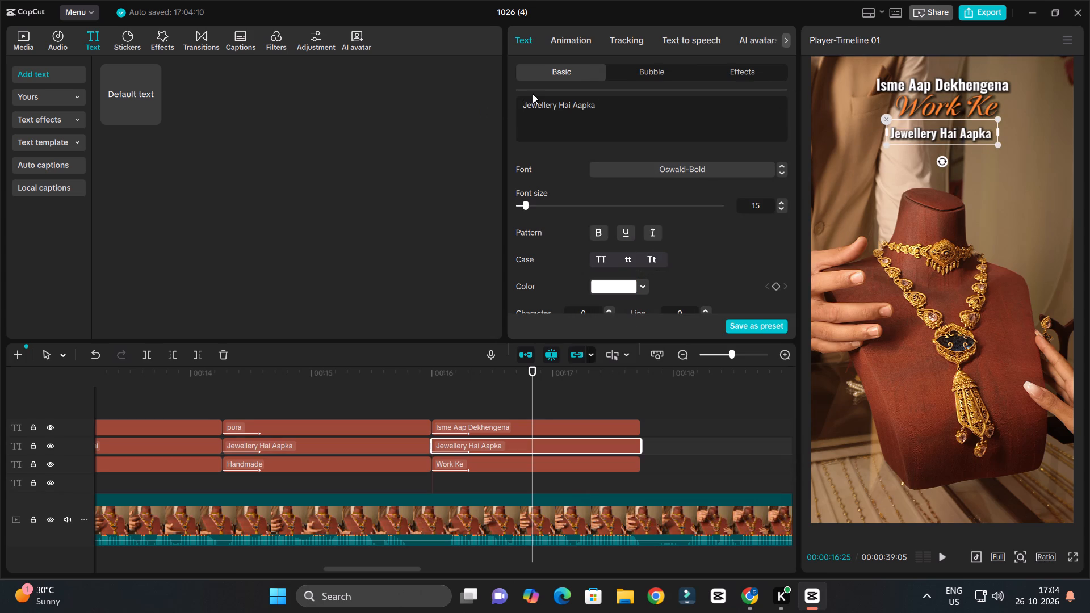
key(ctrl+a)
text(baare)
key(space)
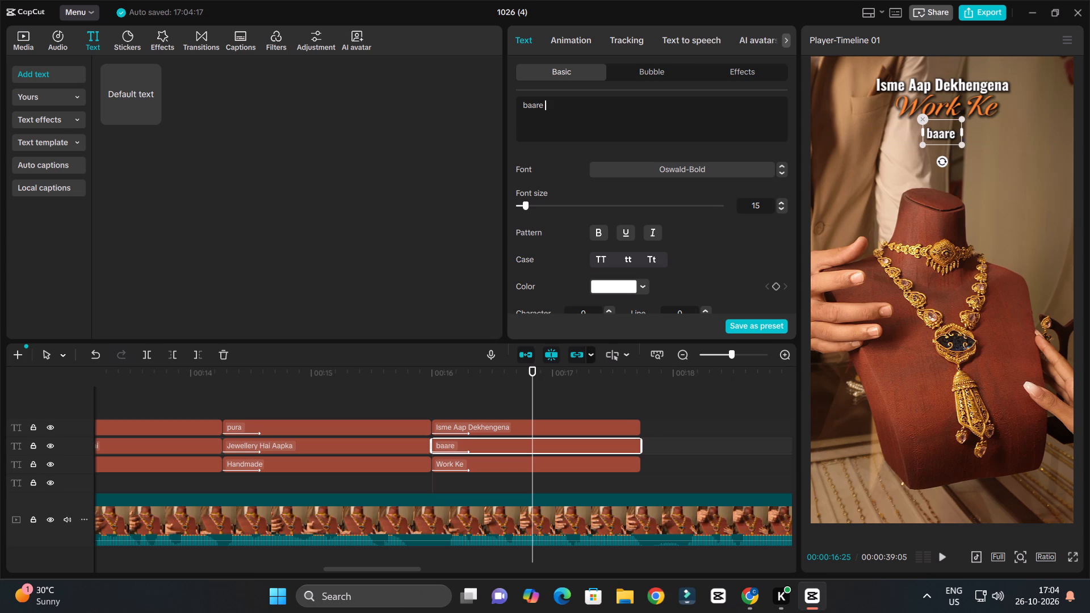
text(mein)
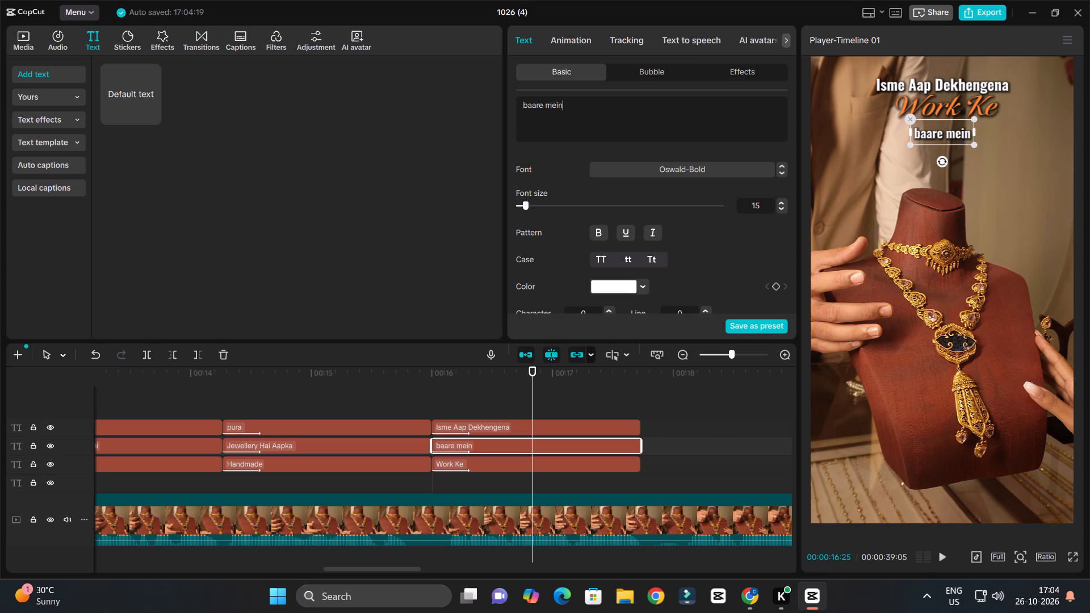
drag(940, 136, 941, 128)
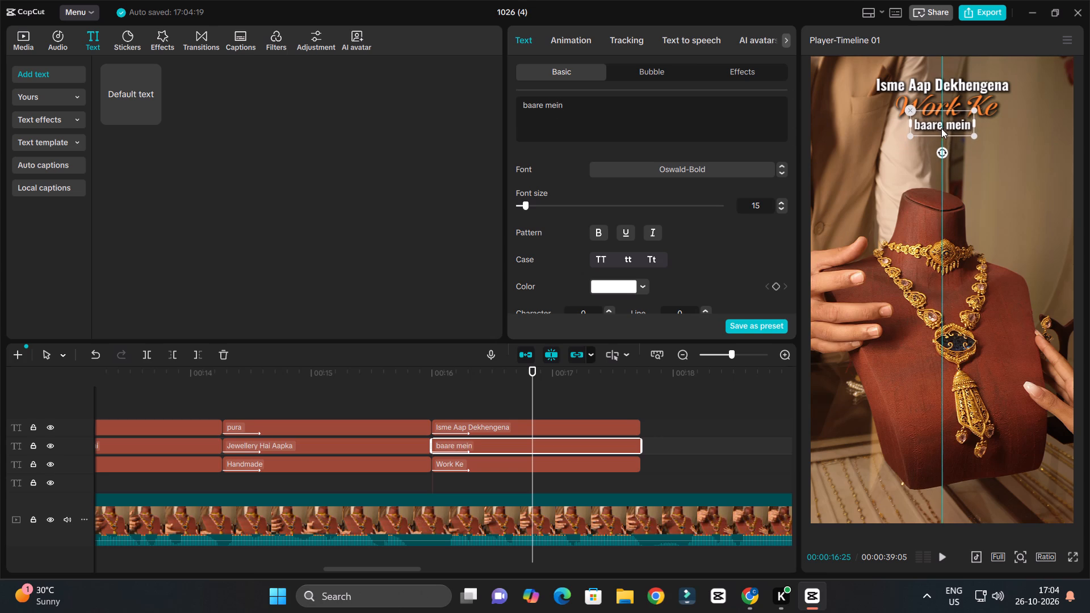
drag(941, 128, 941, 128)
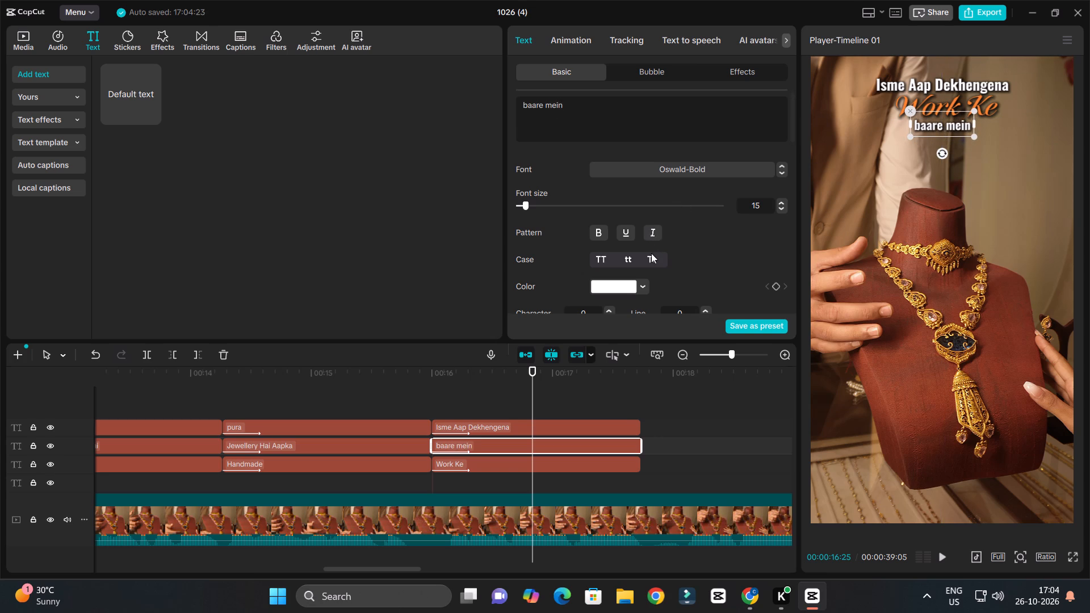
click(651, 253)
click(651, 260)
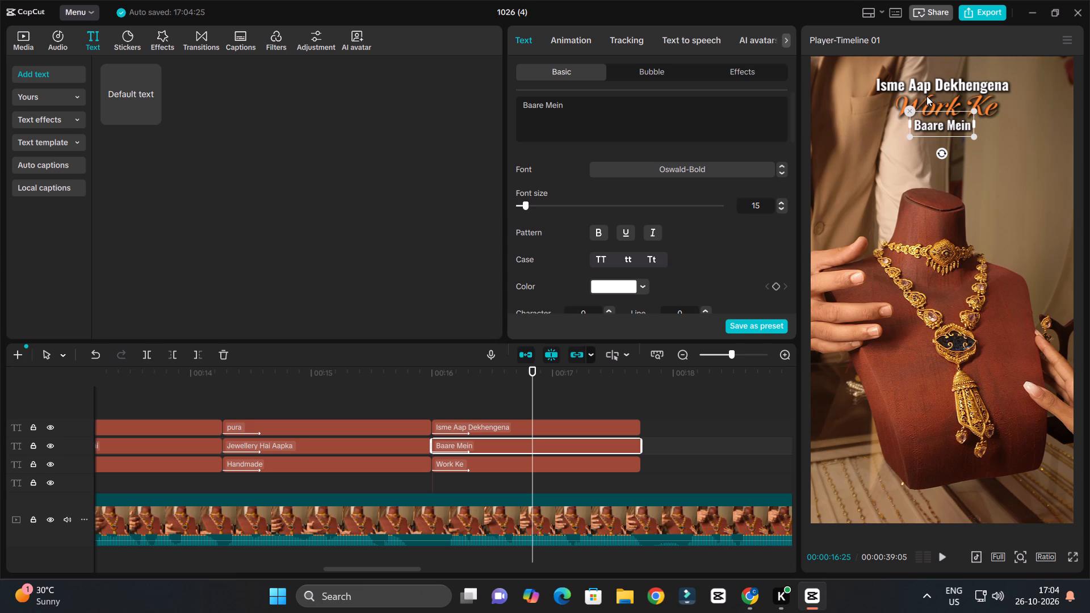
Listen to the speech from about 00:00:16:00 to 00:00:19:13 to check where the newest three captions should end.
click(435, 388)
key(space)
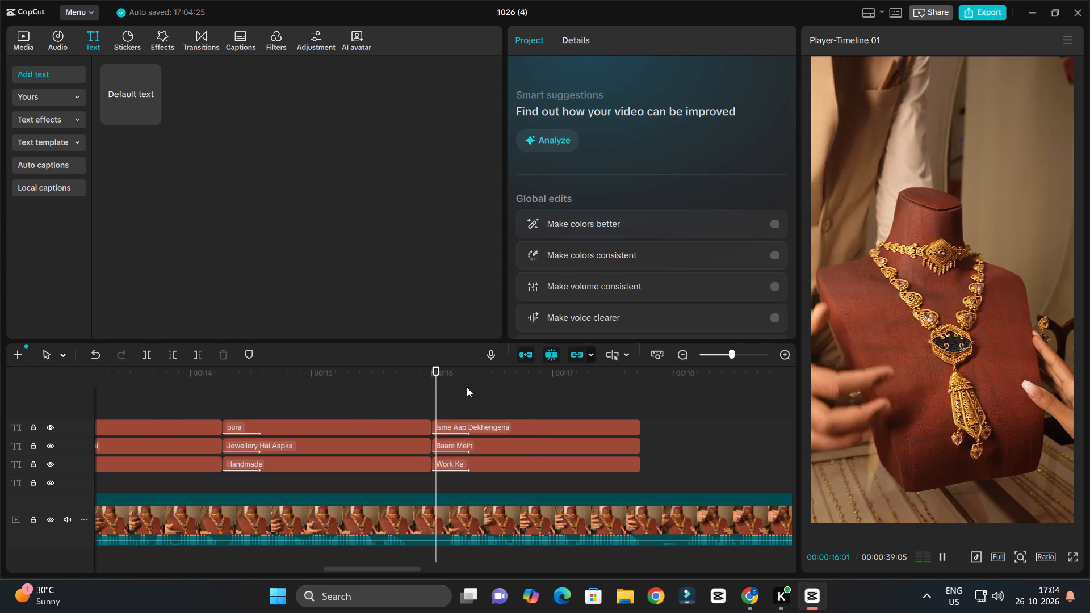
ctrl+scroll(542, 389, up, 4)
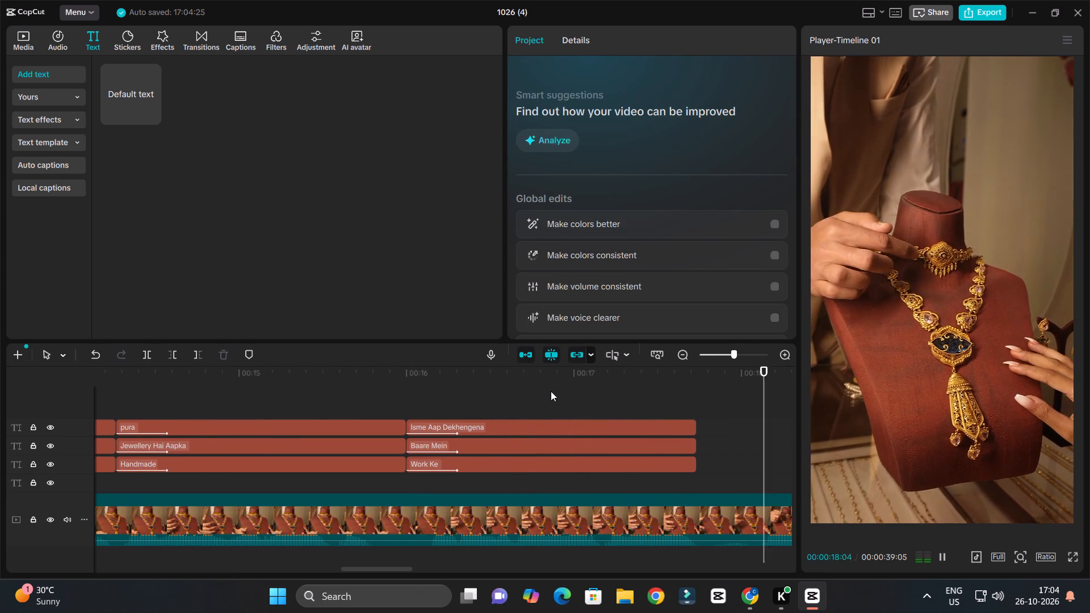
key(space)
ctrl+scroll(360, 402, down, 4)
key(space)
ctrl+scroll(325, 408, down, 4)
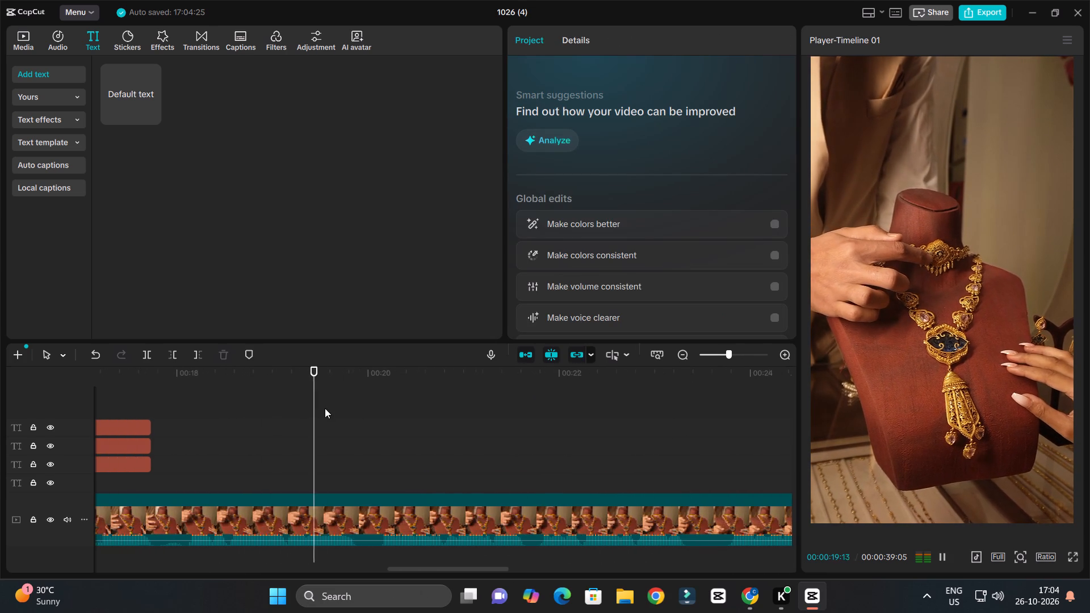
key(space)
drag(220, 377, 244, 421)
key(space)
ctrl+scroll(380, 426, up, 3)
key(space)
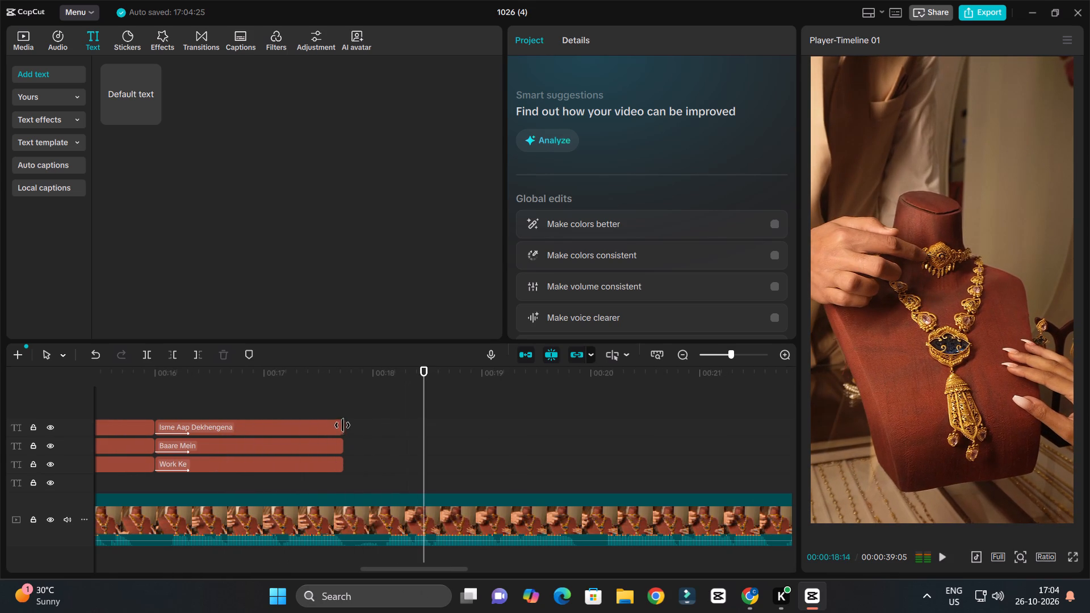
Lengthen the "Isme Aap Dekhengena", "Baare Mein" and "Work Ke" captions together to end at about 00:00:17:25, checking against the speech.
drag(356, 418, 332, 461)
drag(347, 449, 354, 452)
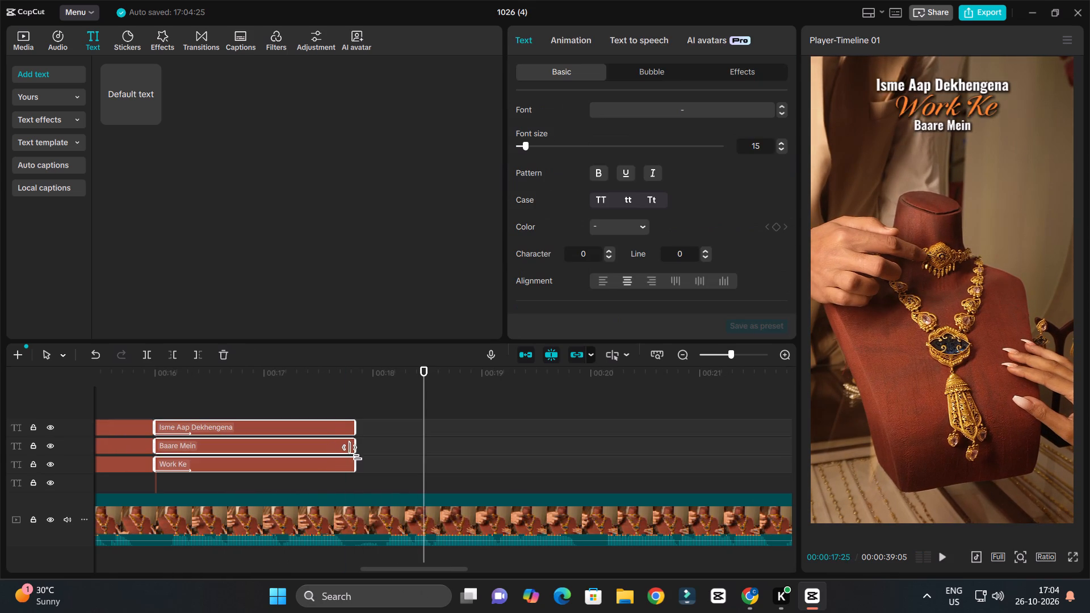
drag(354, 452, 355, 453)
click(361, 392)
click(354, 377)
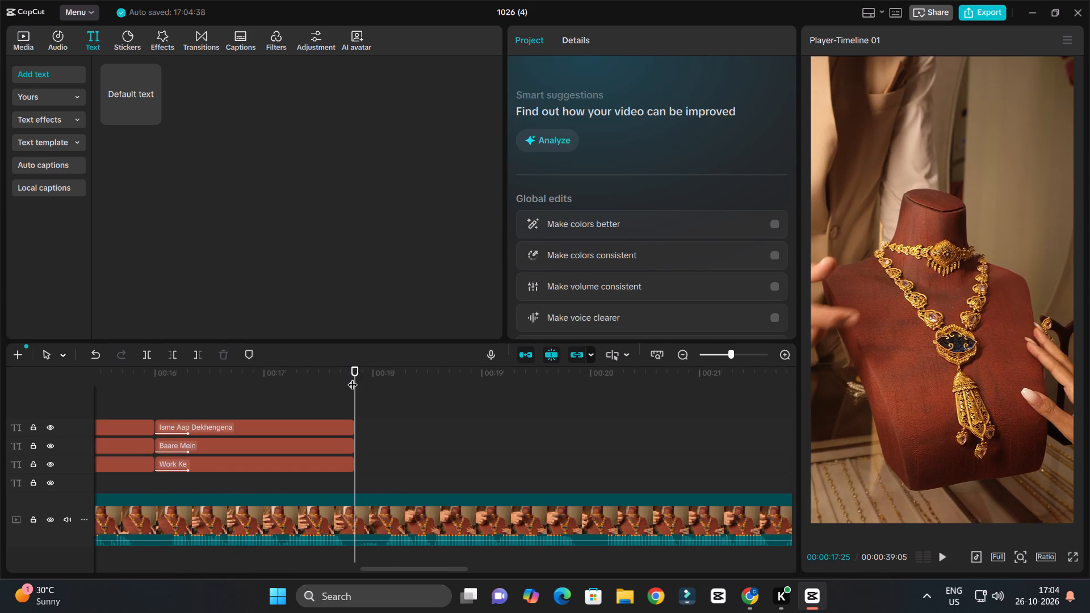
key(space)
ctrl+scroll(415, 412, up, 1)
key(space)
Lengthen the same three captions further to end at about 00:00:18:00, checking the end point against the speech.
drag(351, 426, 341, 464)
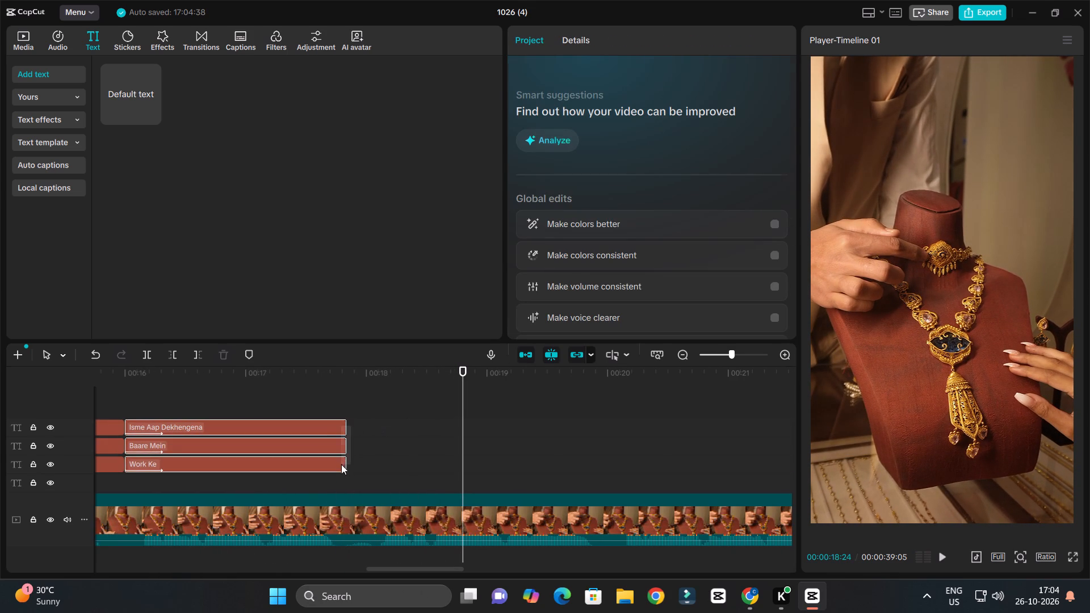
drag(347, 450, 357, 461)
click(345, 372)
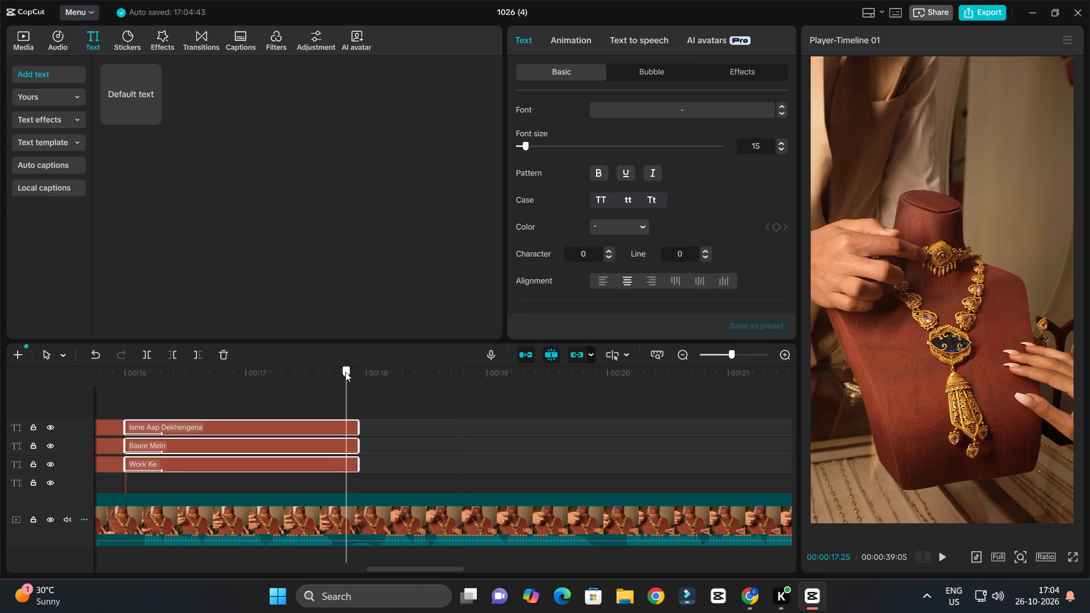
key(space)
key(space)
ctrl+scroll(418, 393, down, 2)
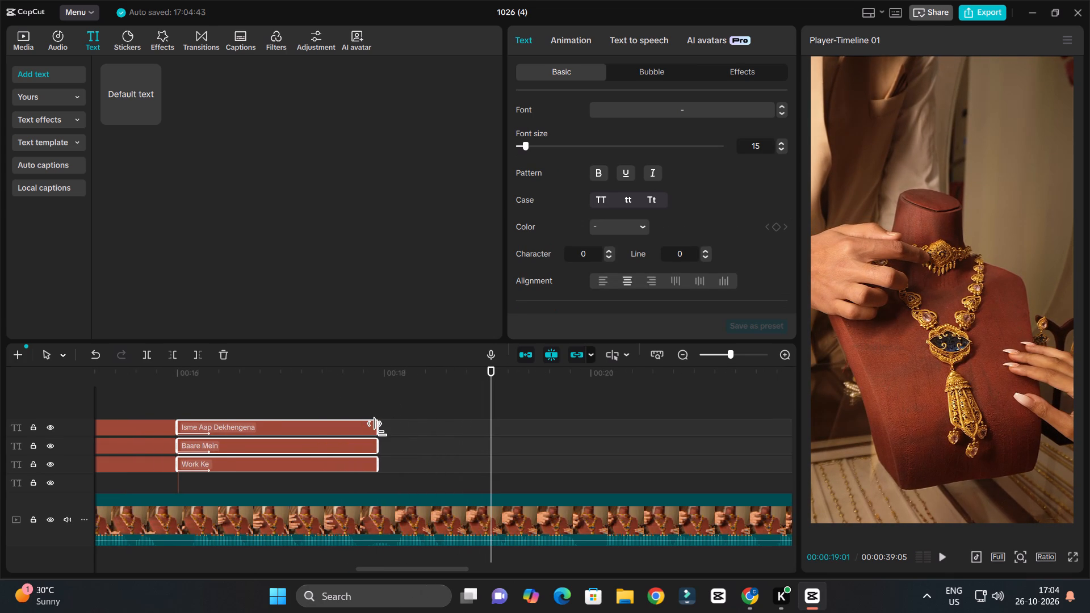
drag(379, 429, 385, 433)
click(374, 377)
key(space)
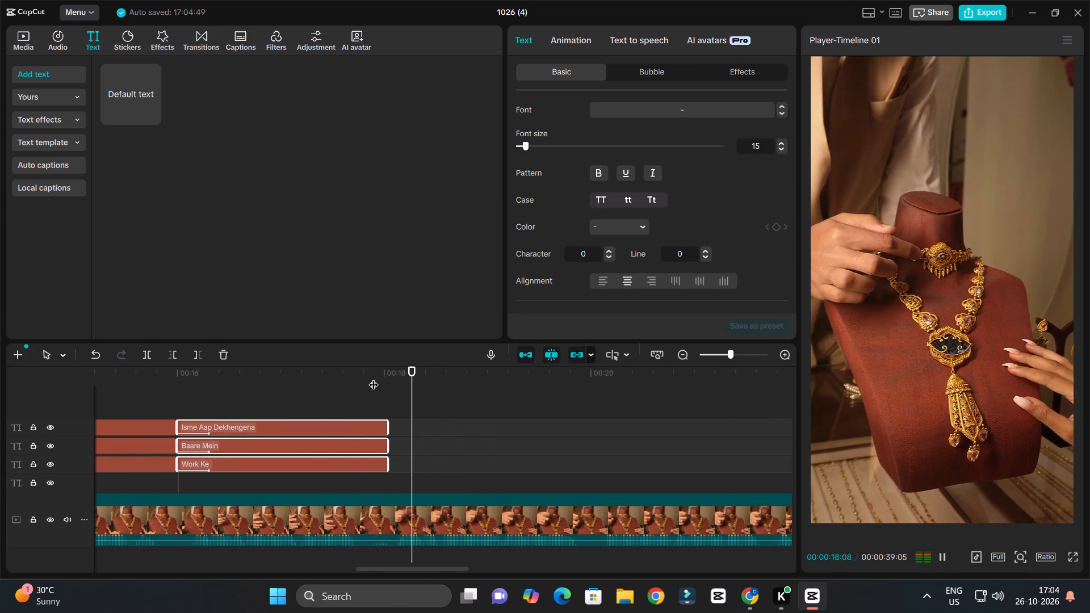
key(space)
key(space)
key(space)
ctrl+scroll(439, 398, down, 1)
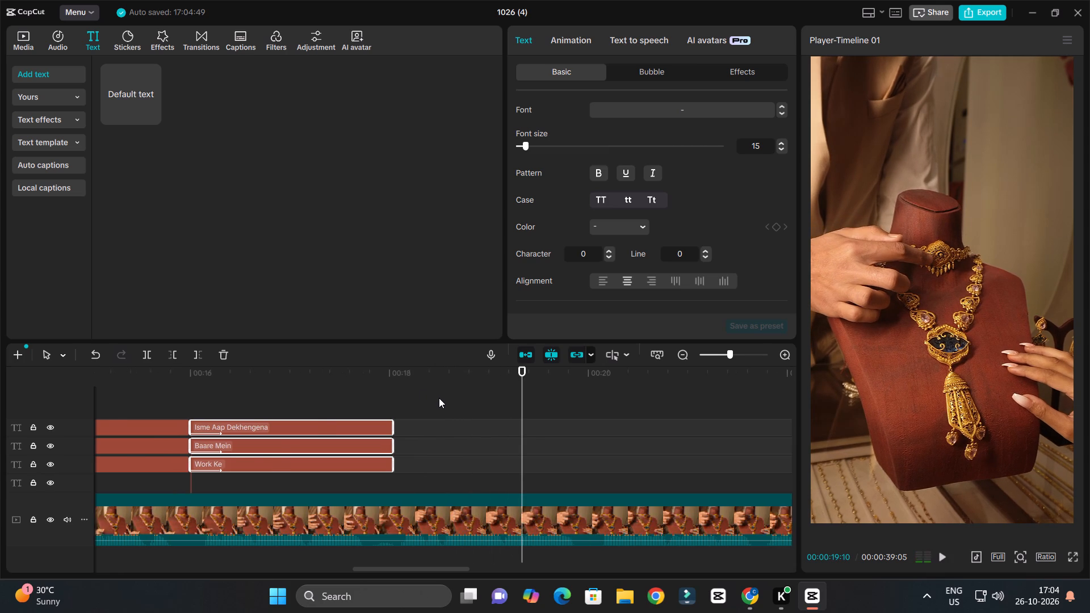
Save the project.
ctrl+scroll(439, 398, down, 3)
key(ctrl+s)
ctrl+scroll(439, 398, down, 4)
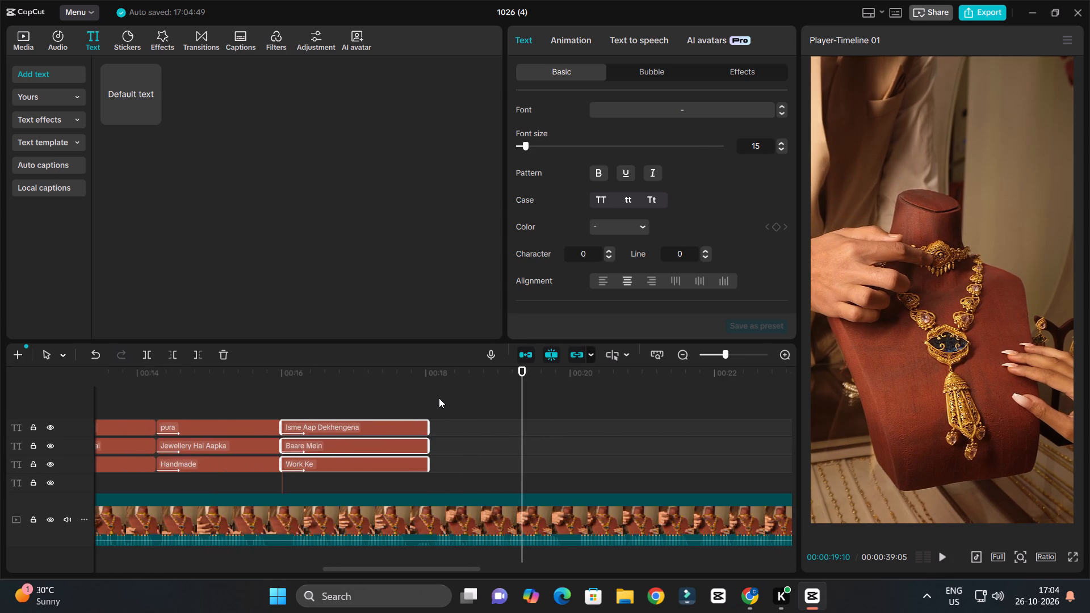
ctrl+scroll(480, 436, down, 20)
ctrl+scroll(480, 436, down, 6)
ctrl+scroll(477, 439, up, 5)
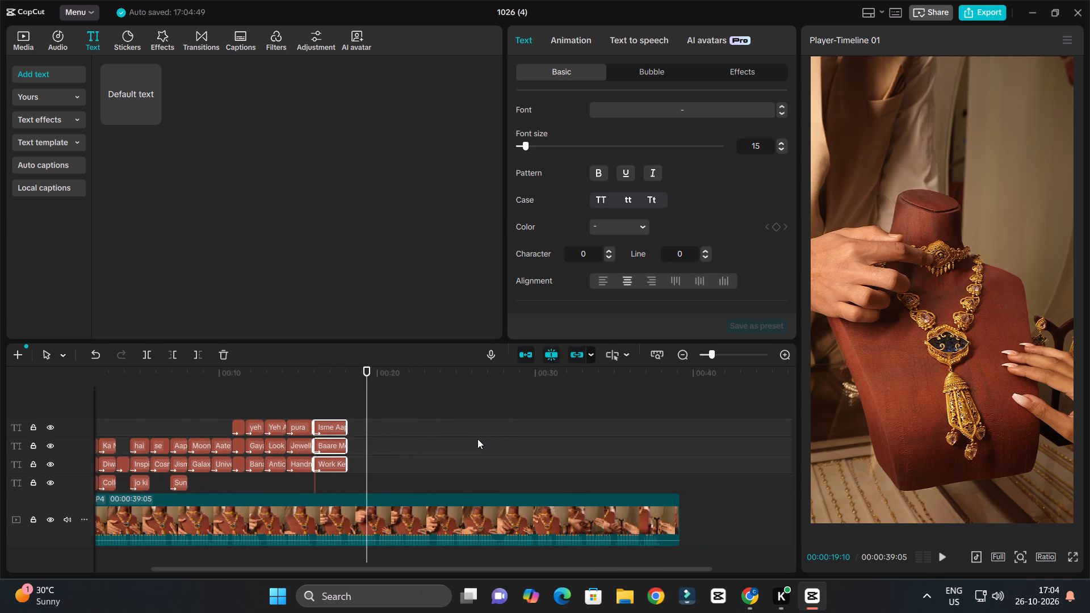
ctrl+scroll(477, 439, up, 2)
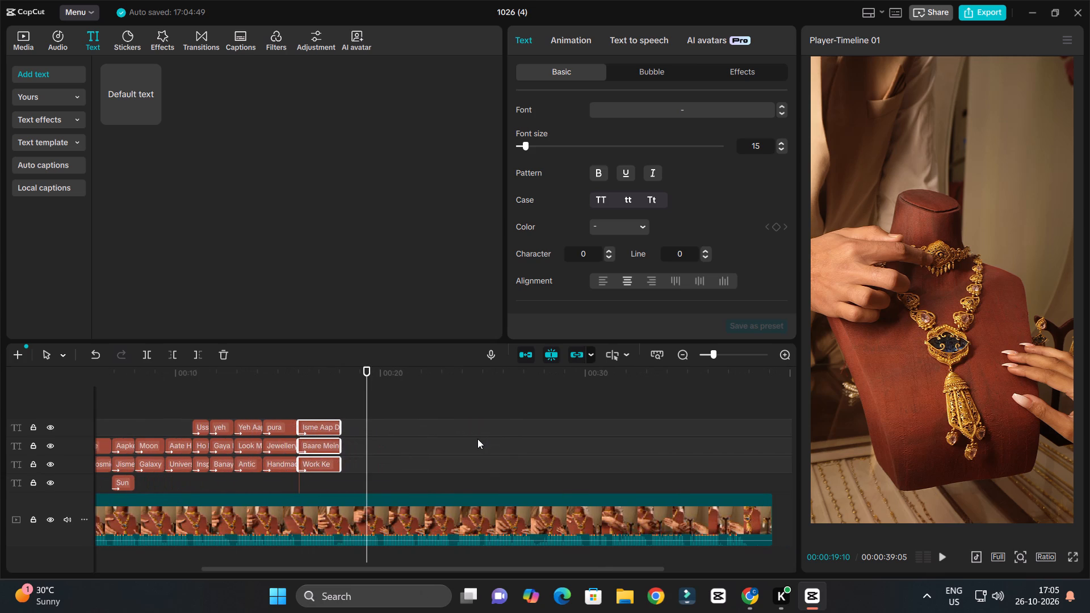
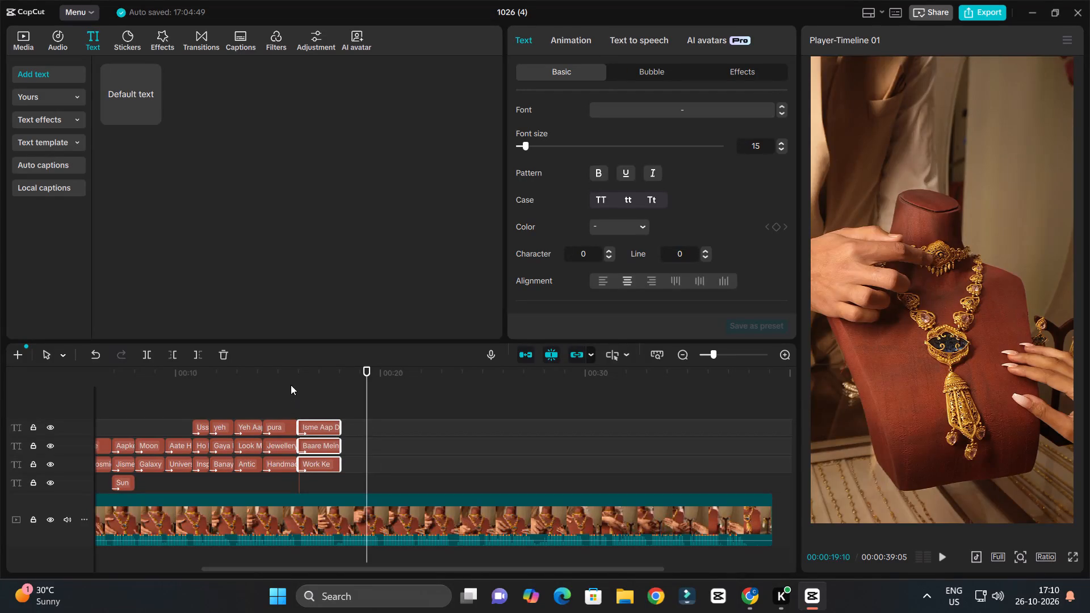
Listen to the speech from about 00:00:16:00 to 00:00:19:02 to check the caption timing and hear the words that follow.
click(294, 382)
key(space)
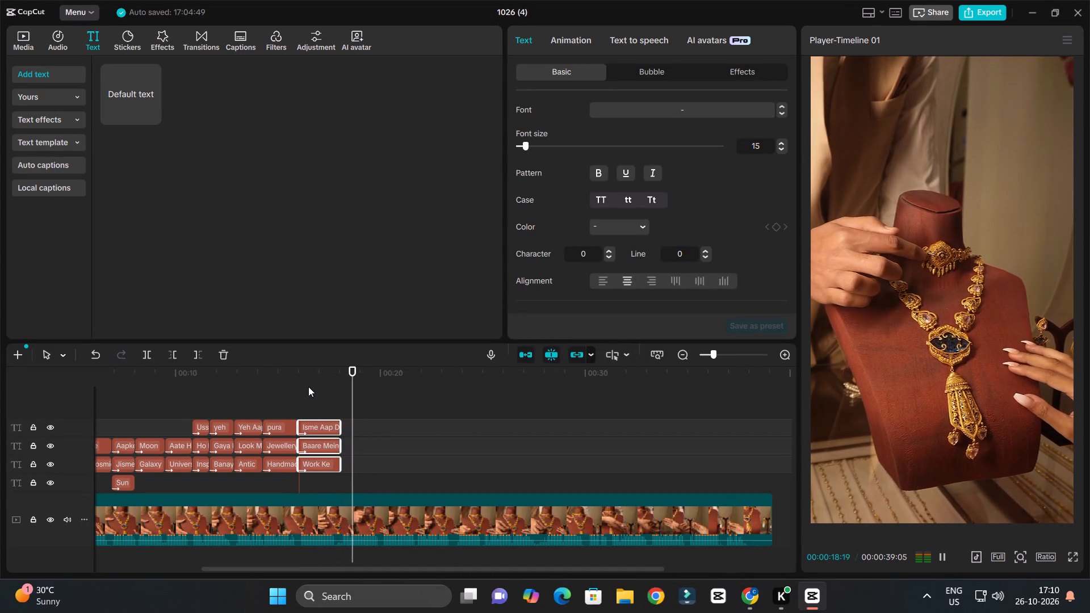
drag(309, 377, 303, 375)
key(space)
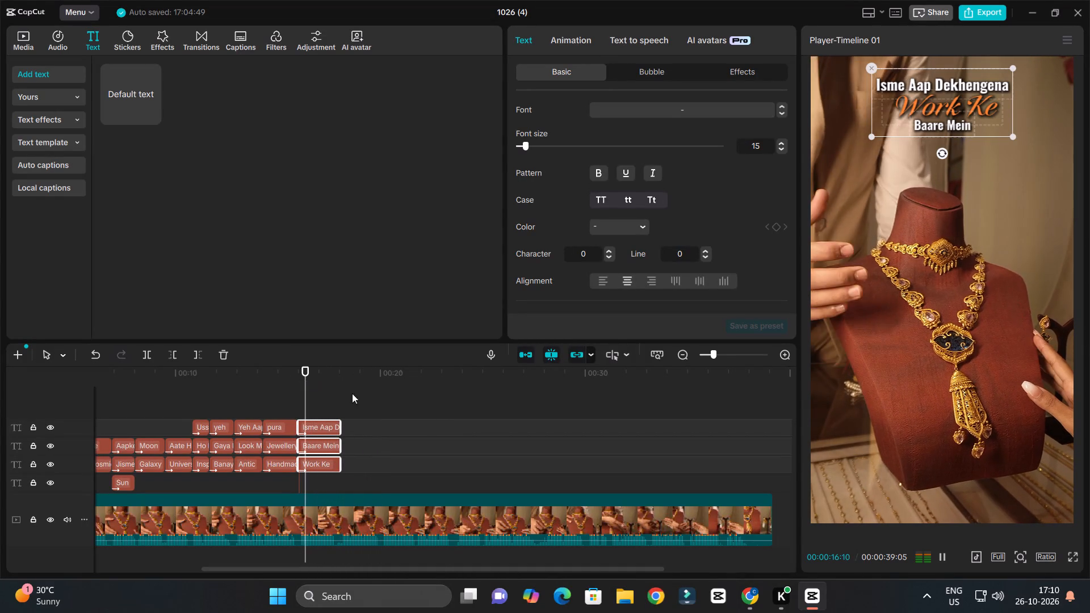
ctrl+scroll(471, 415, up, 9)
key(space)
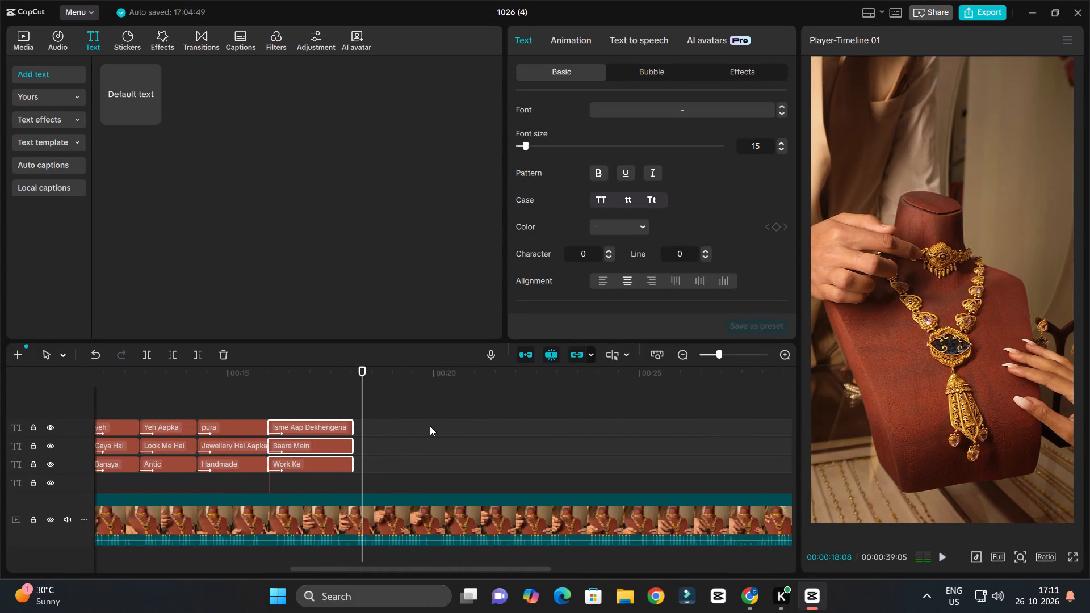
ctrl+scroll(430, 426, up, 6)
key(space)
key(space)
Duplicate the last "Isme Aap Dekhengena", "Baare Mein" and "Work Ke" captions together, placing the copies on the same tracks at about 00:00:18:10.
drag(370, 420, 362, 429)
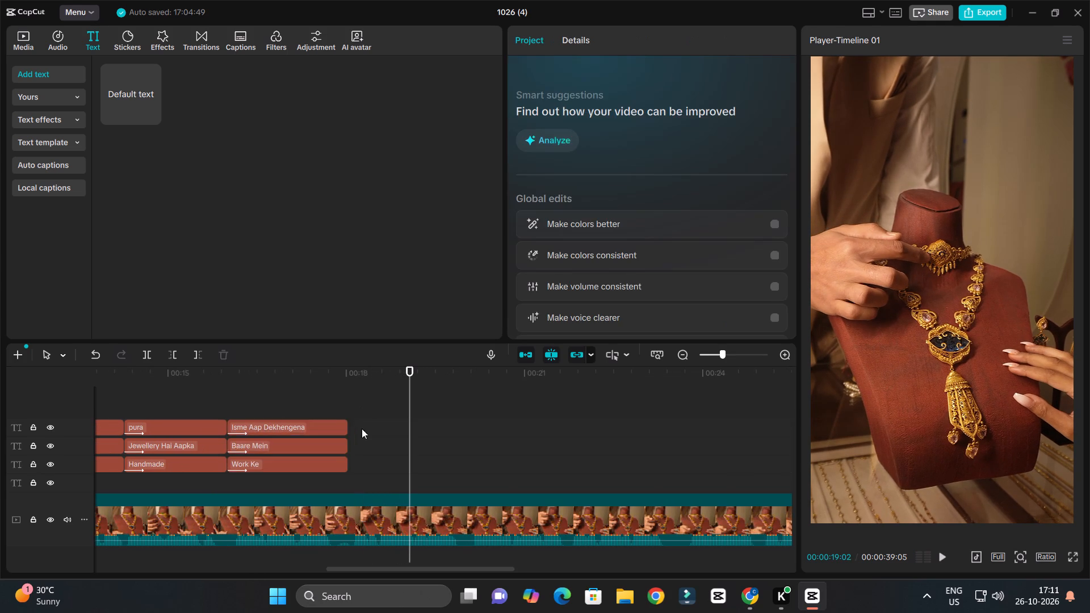
drag(362, 429, 336, 467)
alt+drag(328, 472, 434, 456)
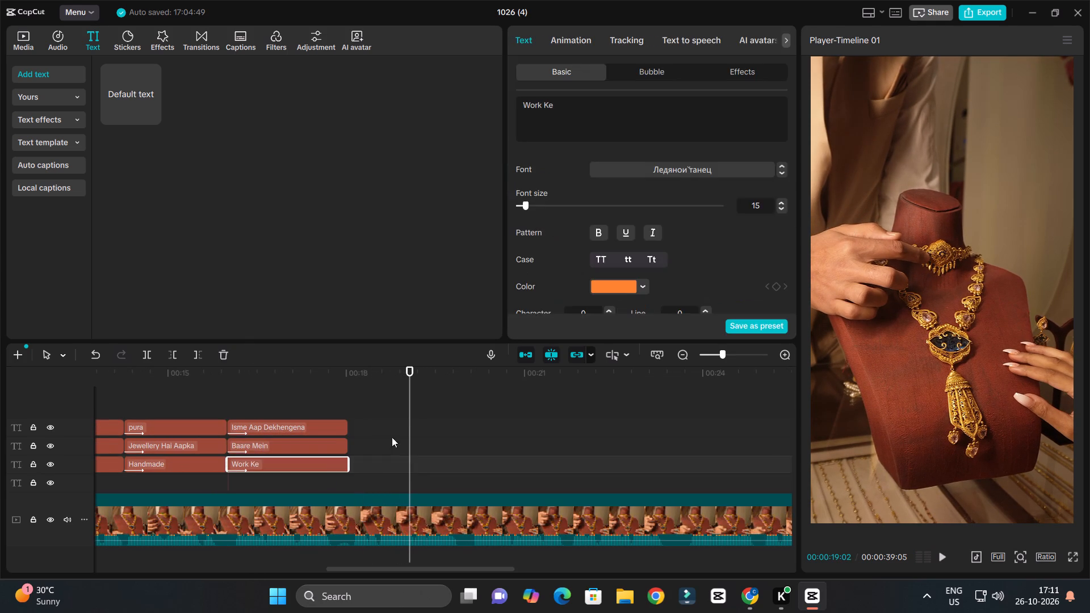
drag(387, 418, 338, 462)
alt+drag(325, 467, 386, 457)
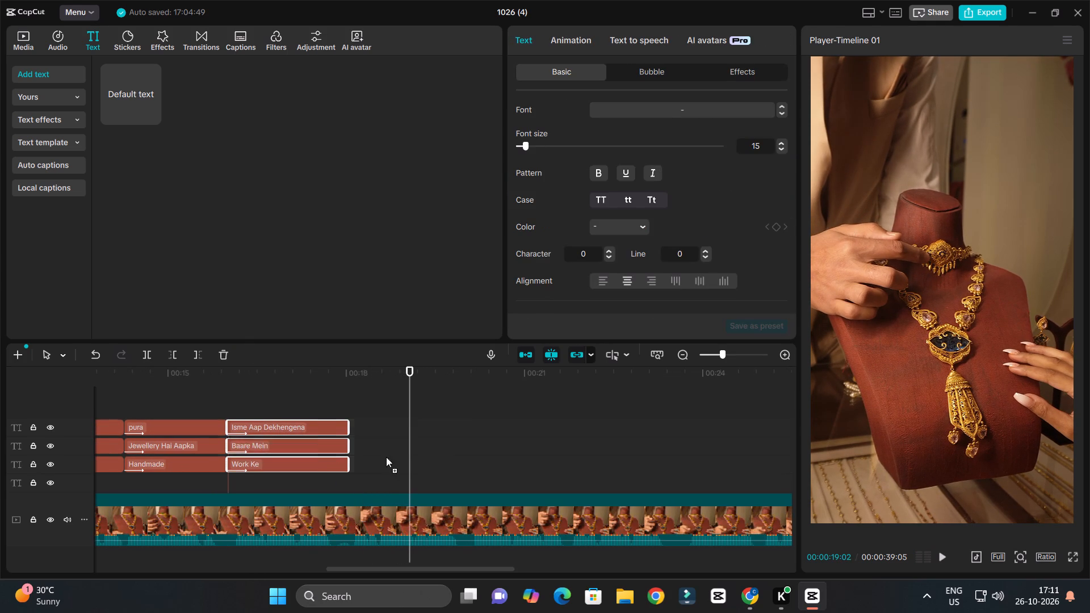
alt+drag(386, 457, 463, 469)
ctrl+scroll(374, 426, up, 6)
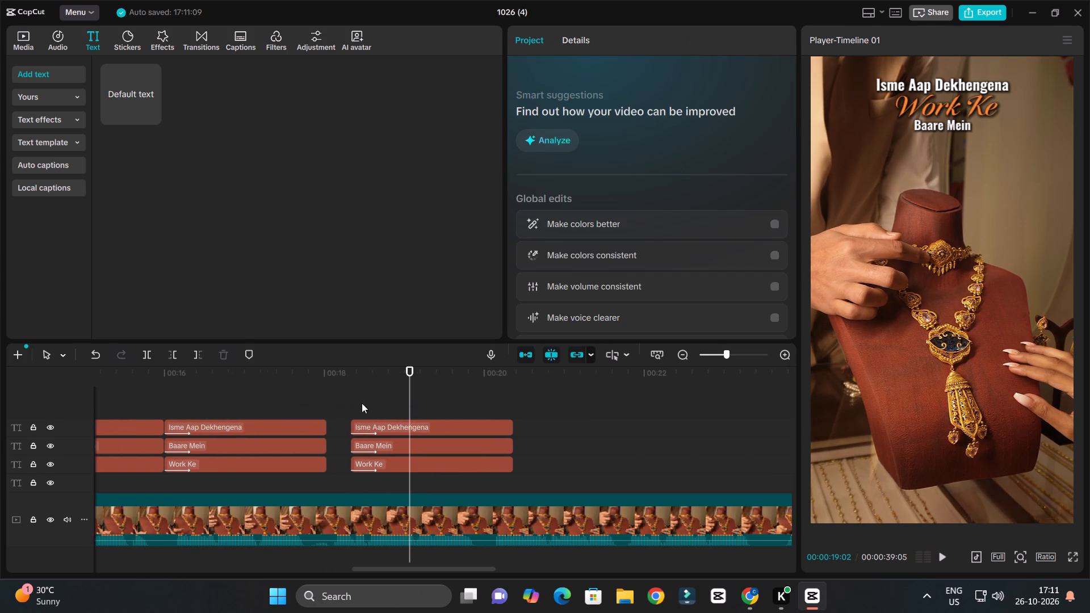
Check the copies against the speech and move all three earlier to start directly after the originals, at about 00:00:18:00.
drag(326, 377, 321, 375)
key(space)
ctrl+scroll(372, 392, up, 4)
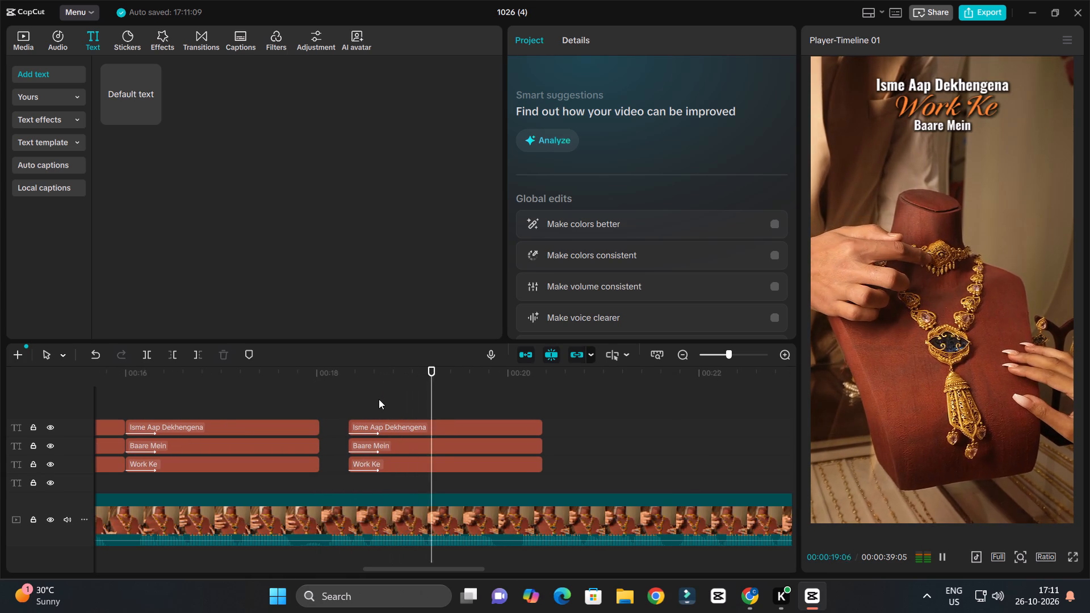
key(space)
drag(379, 404, 427, 475)
drag(425, 467, 405, 465)
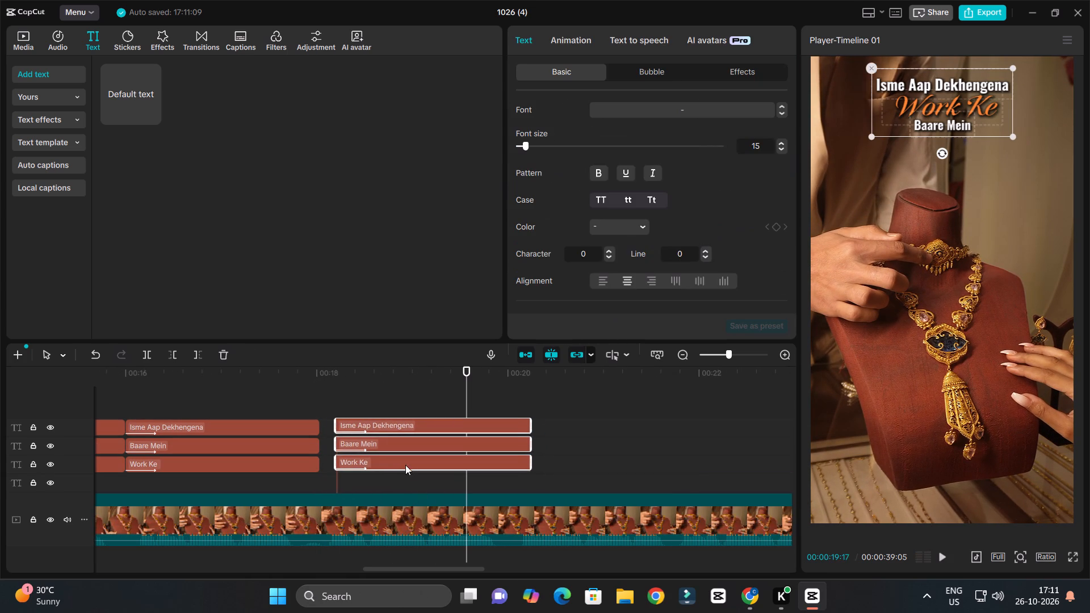
drag(405, 465, 399, 465)
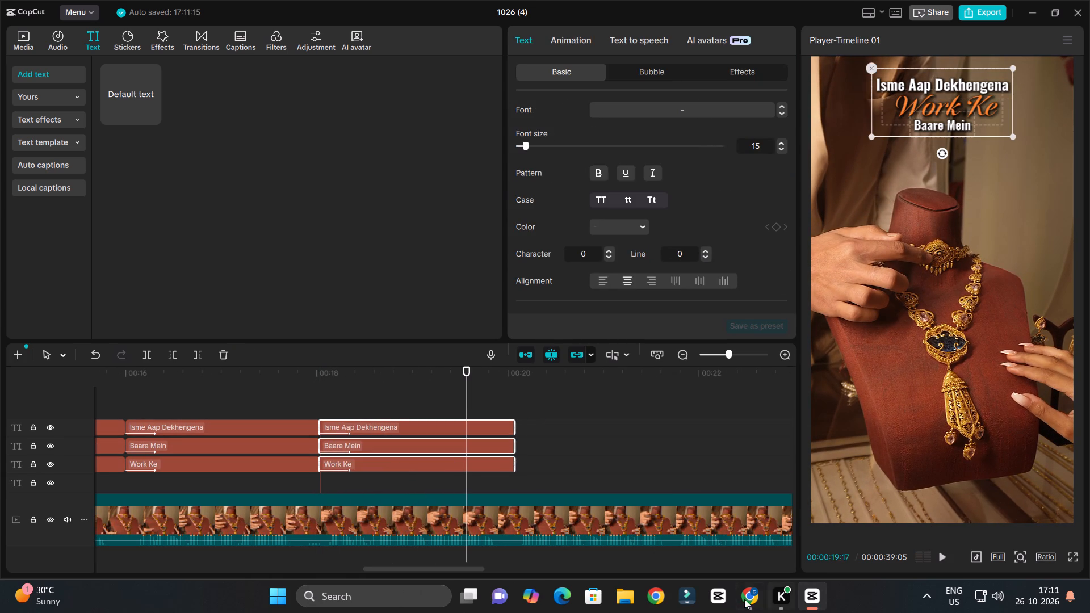
Switch to Chrome, search Google for "meena work jewellery" and copy the words "meena work" from the query.
click(740, 599)
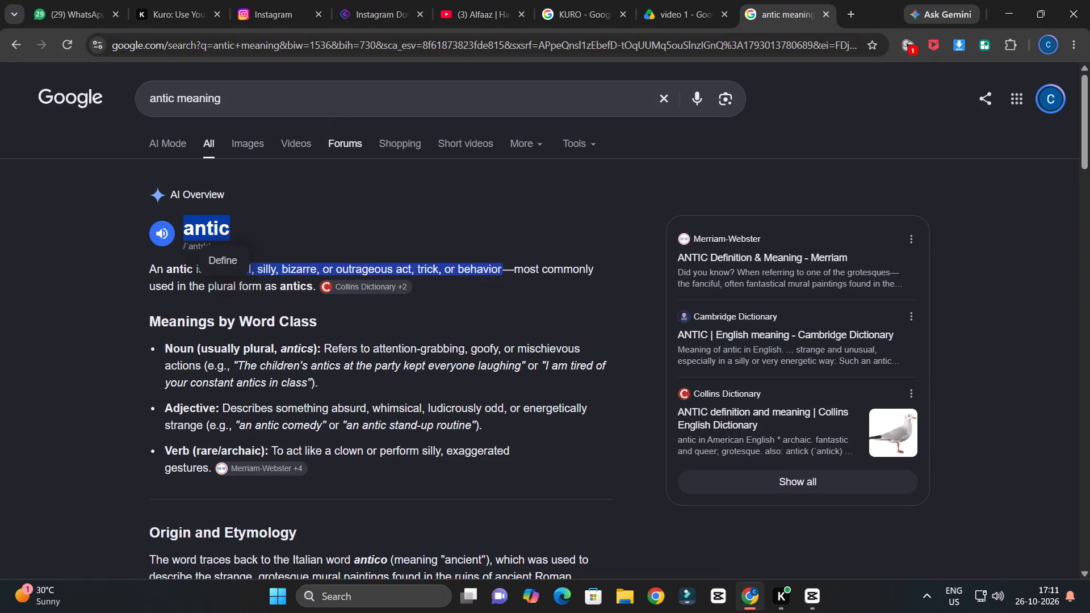
drag(312, 98, 93, 94)
text(meena)
key(space)
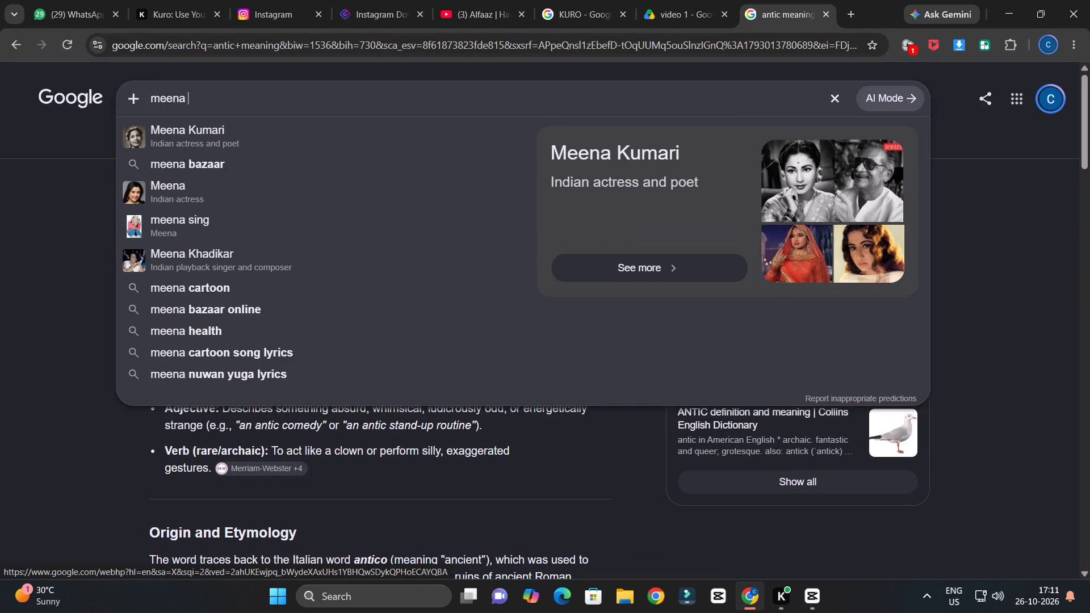
text(wor)
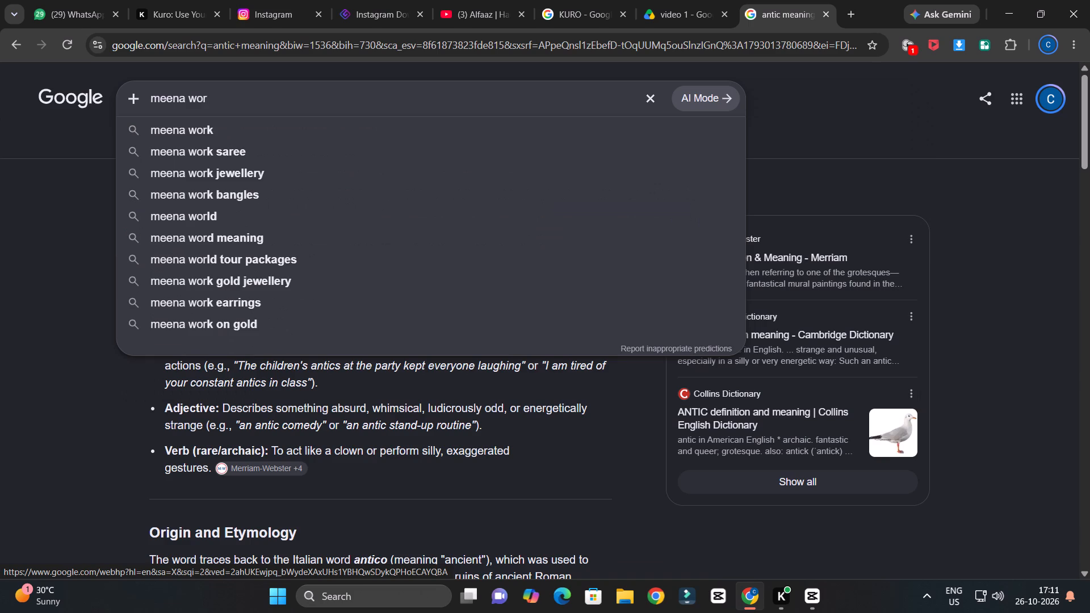
click(219, 179)
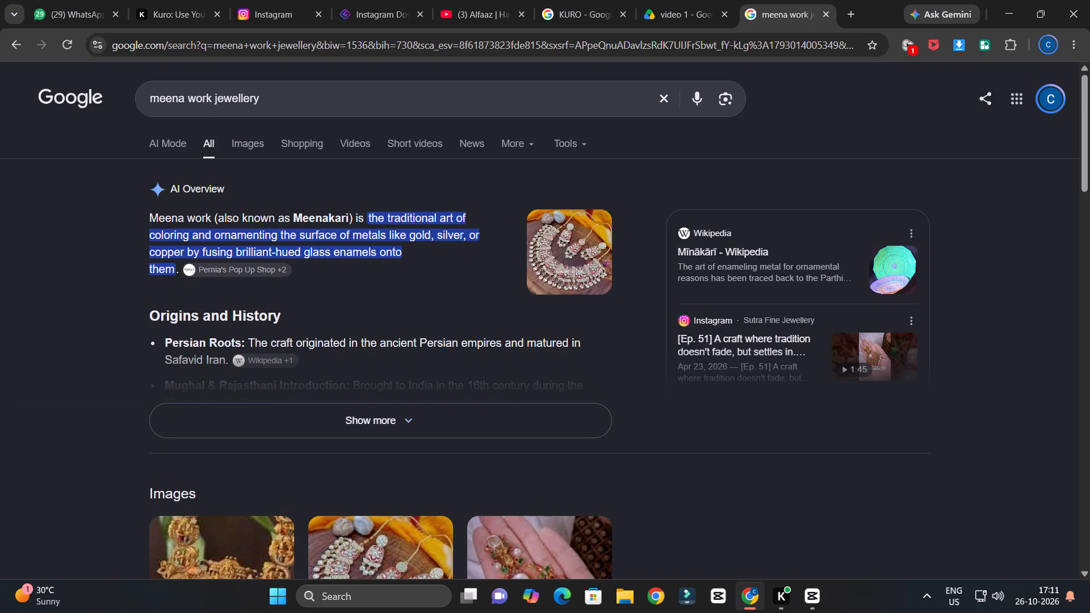
drag(212, 98, 149, 94)
key(ctrl+c)
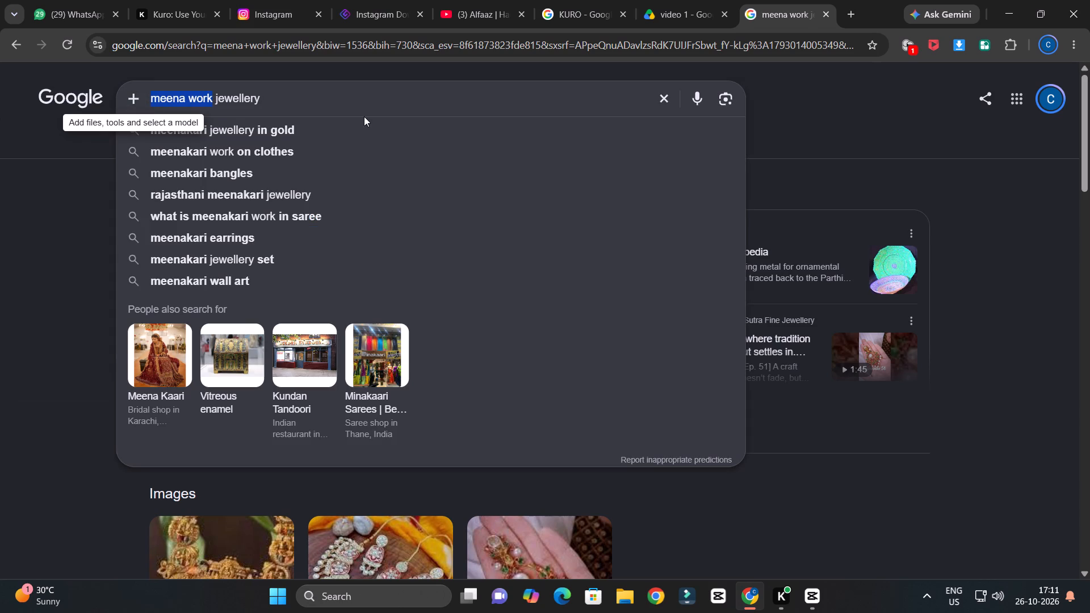
Return to CapCut, listen from 00:00:18:00, and reword the copied "Isme Aap Dekhengena" caption as "To Yahan Pe Aapka" in title case.
click(813, 592)
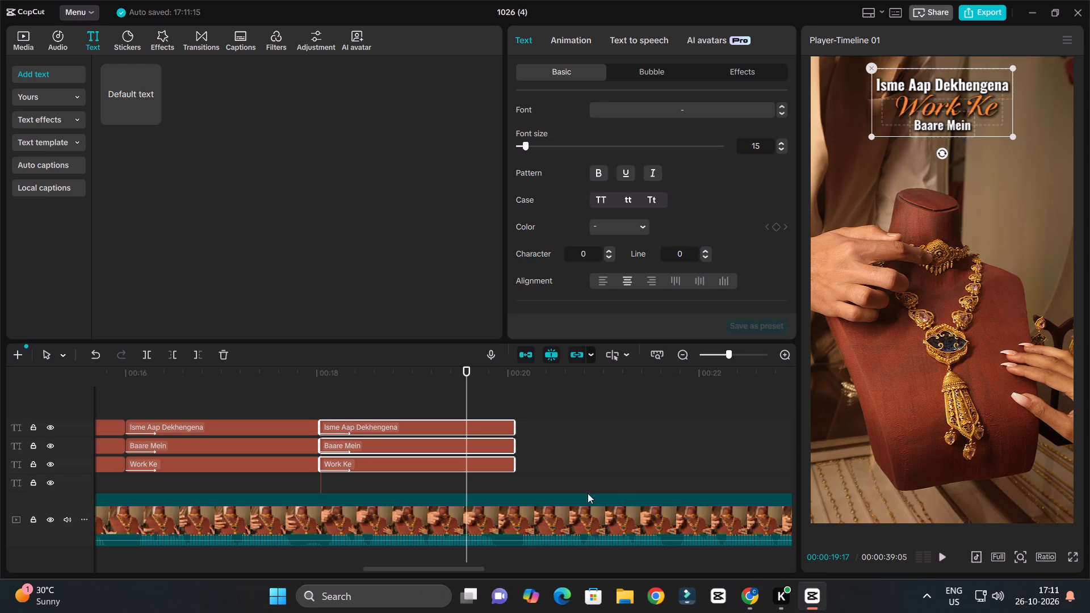
click(325, 380)
key(space)
ctrl+scroll(450, 426, up, 2)
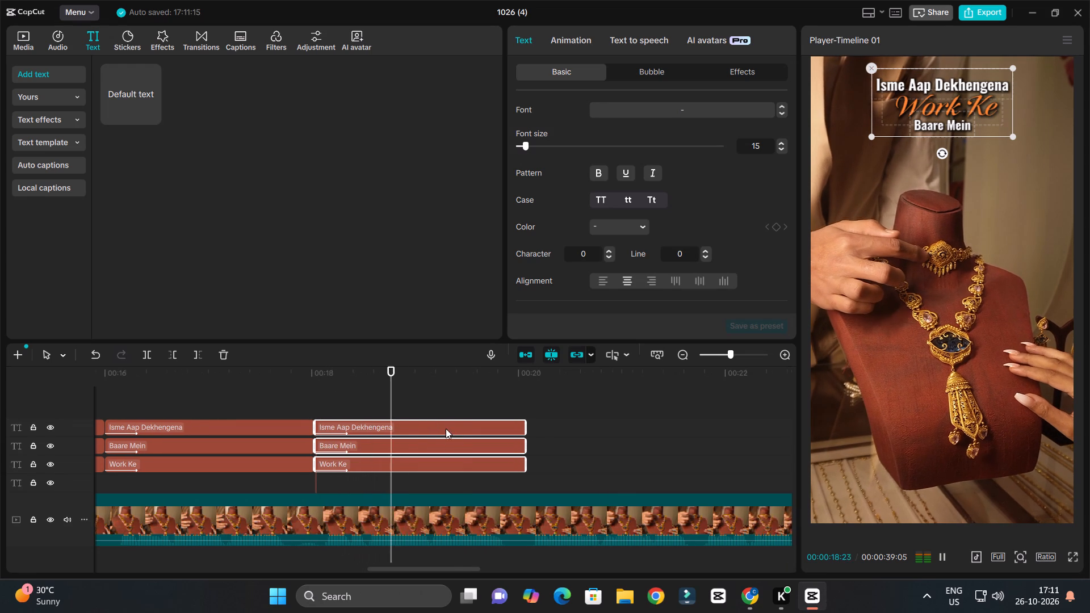
key(space)
click(431, 430)
scroll(592, 146, up, 1)
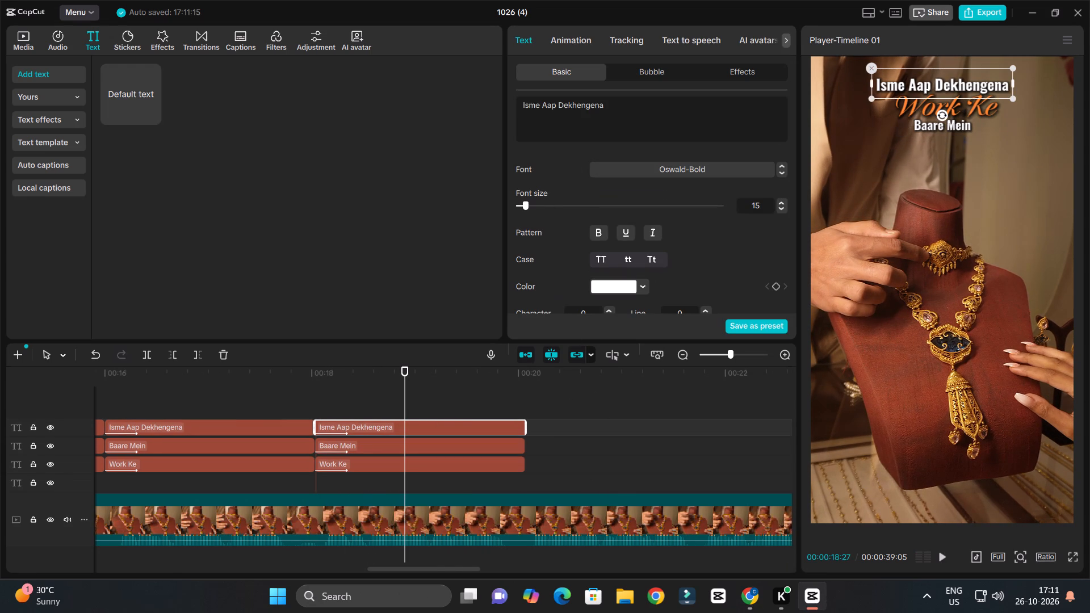
drag(616, 104, 529, 95)
text(to)
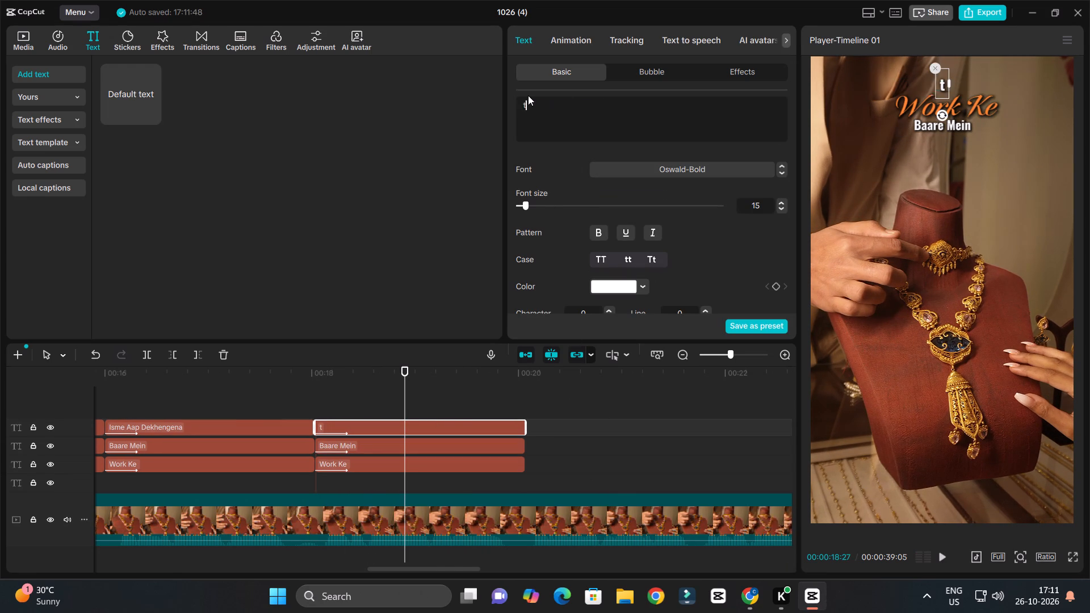
key(space)
text(yahan)
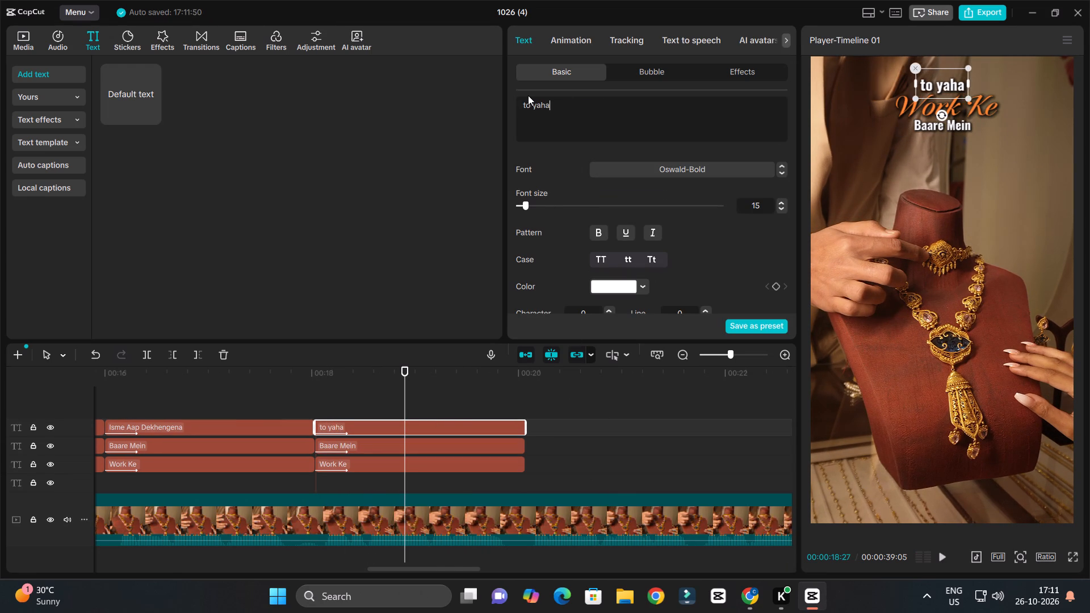
key(space)
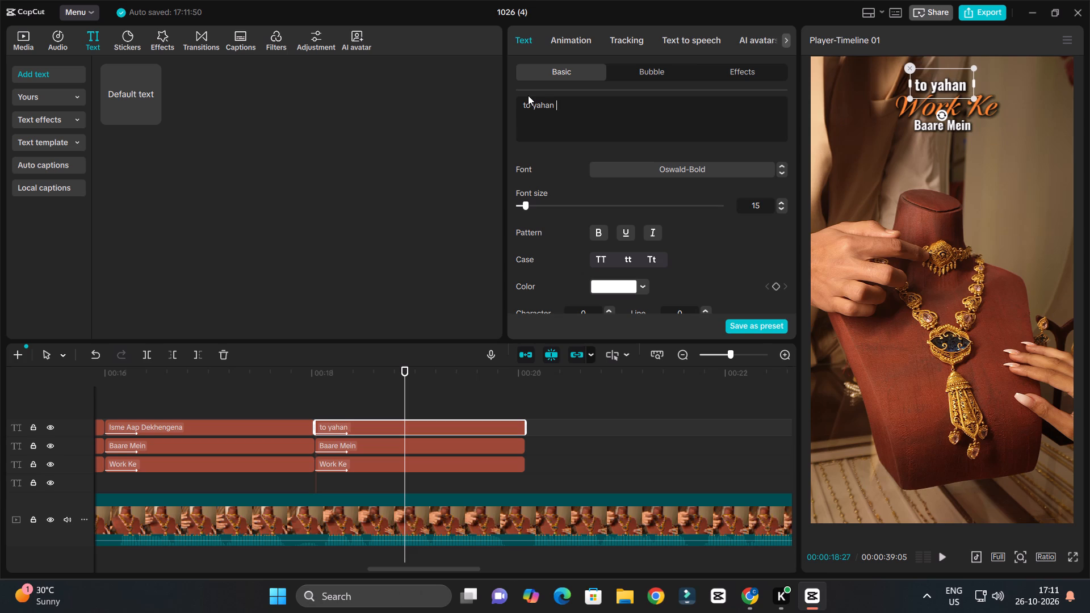
key(p)
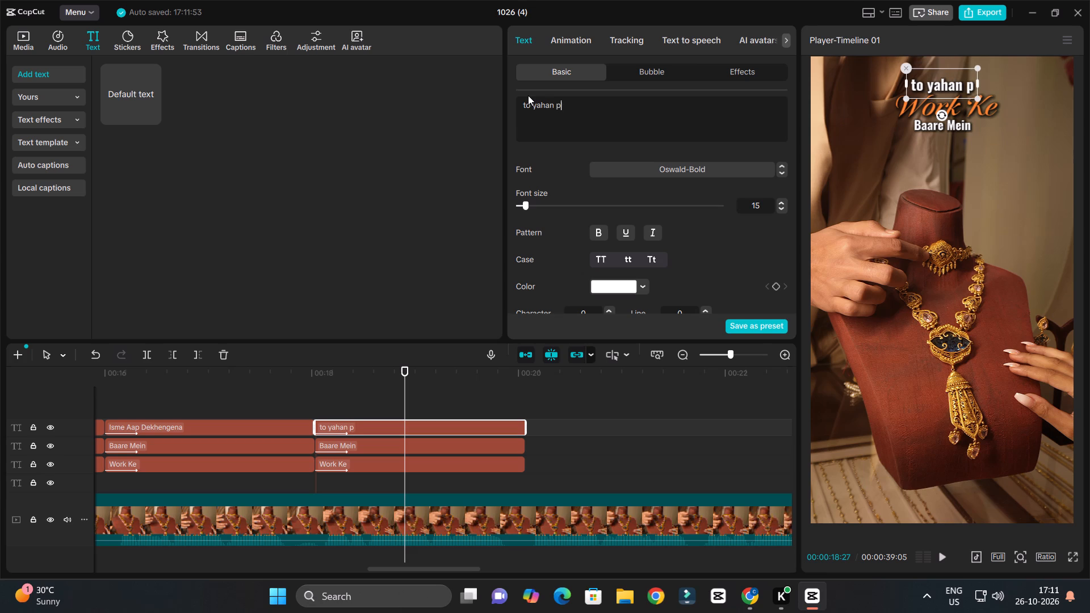
text(e)
key(space)
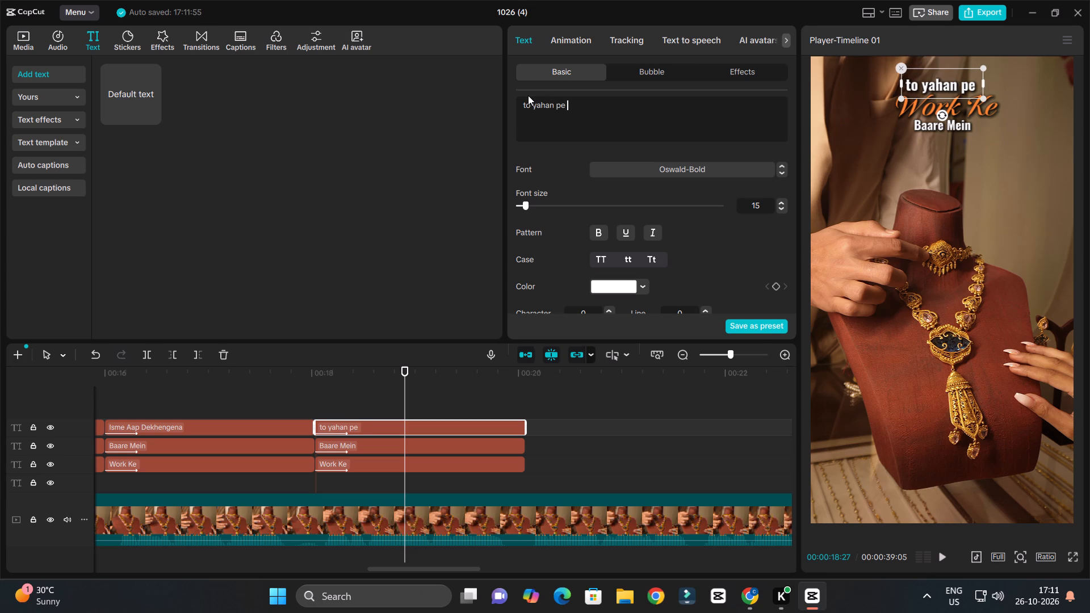
text(aapka)
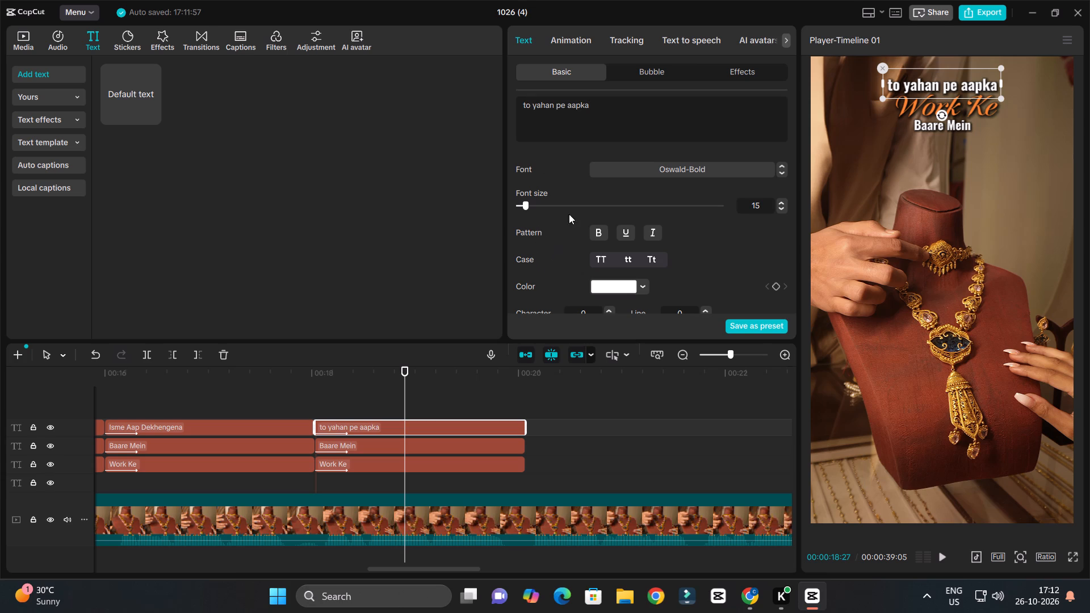
click(649, 259)
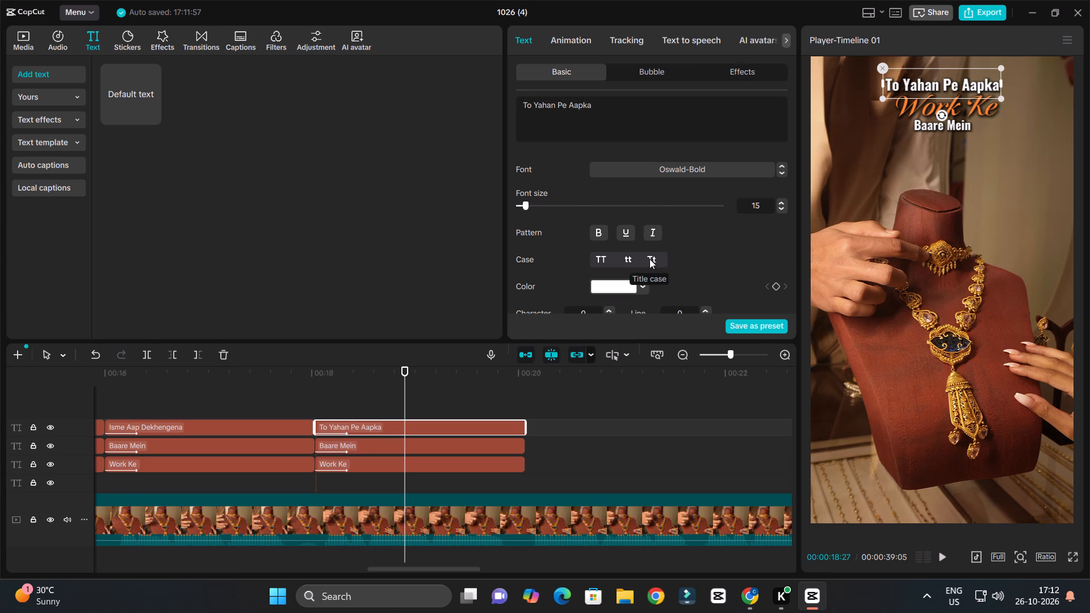
Replace the copied orange "Work Ke" caption's text with the copied phrase, in title case as "Meena Work".
click(984, 103)
drag(584, 105, 499, 105)
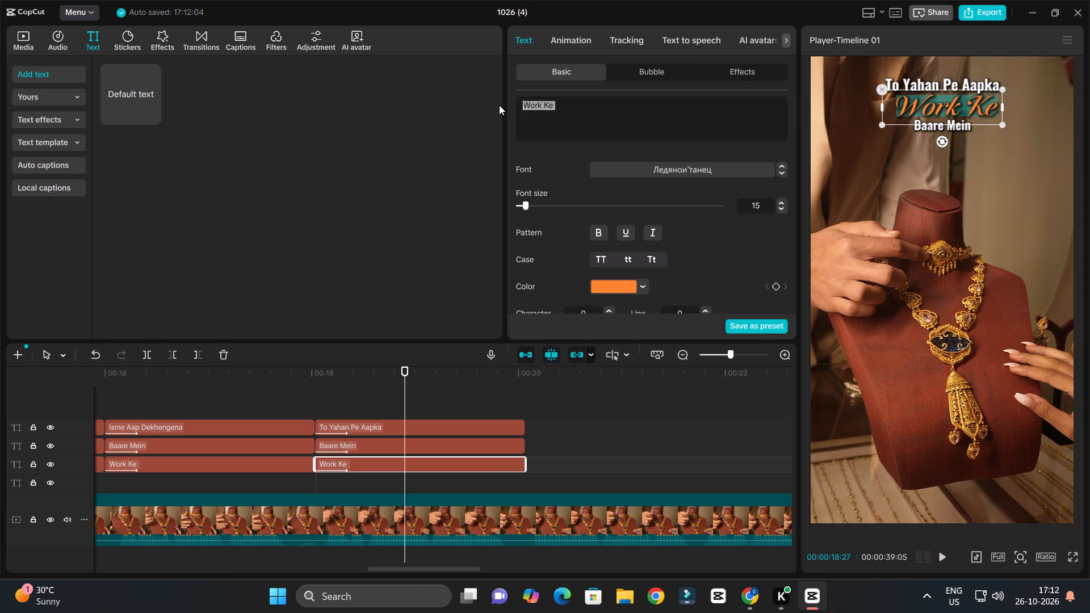
key(ctrl+v)
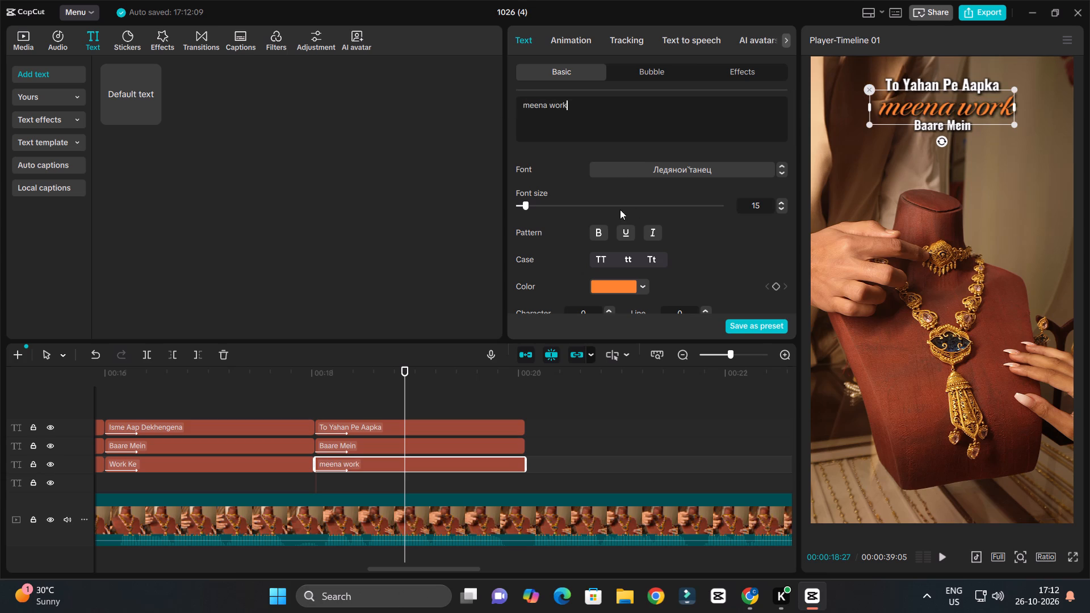
click(648, 254)
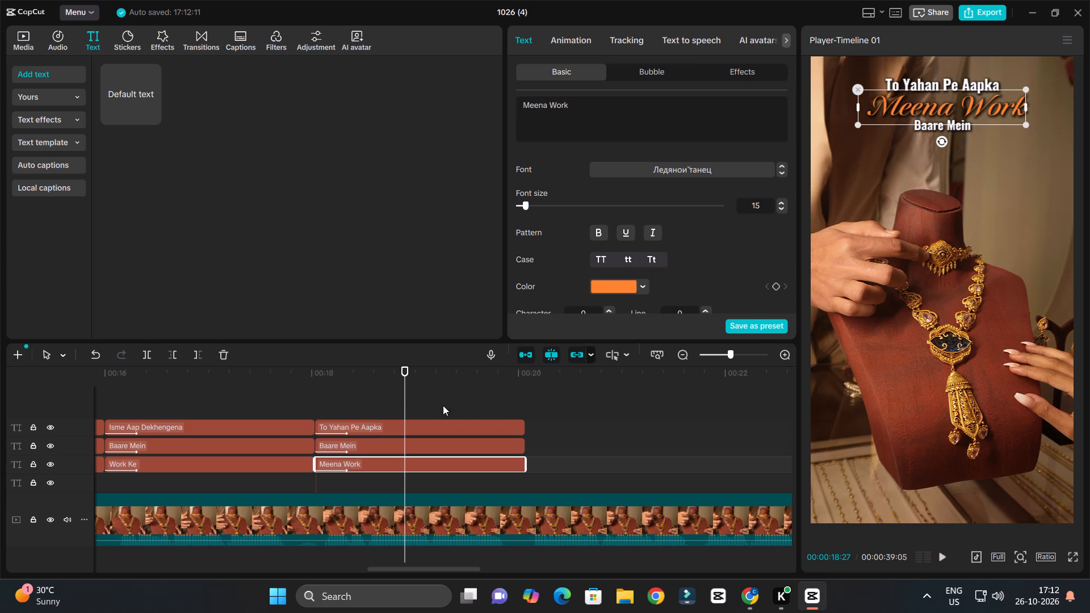
Listen to the following words and reword the copied "Baare Mein" caption as "Laga Huwa Hai" in title case.
drag(441, 404, 433, 401)
click(396, 373)
key(space)
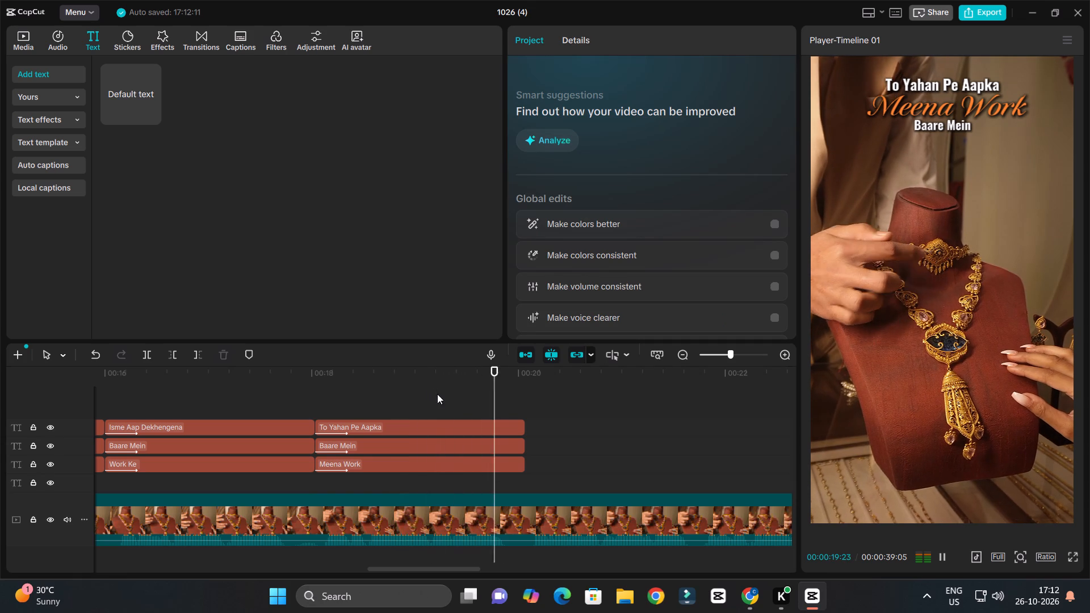
key(space)
click(431, 462)
click(429, 443)
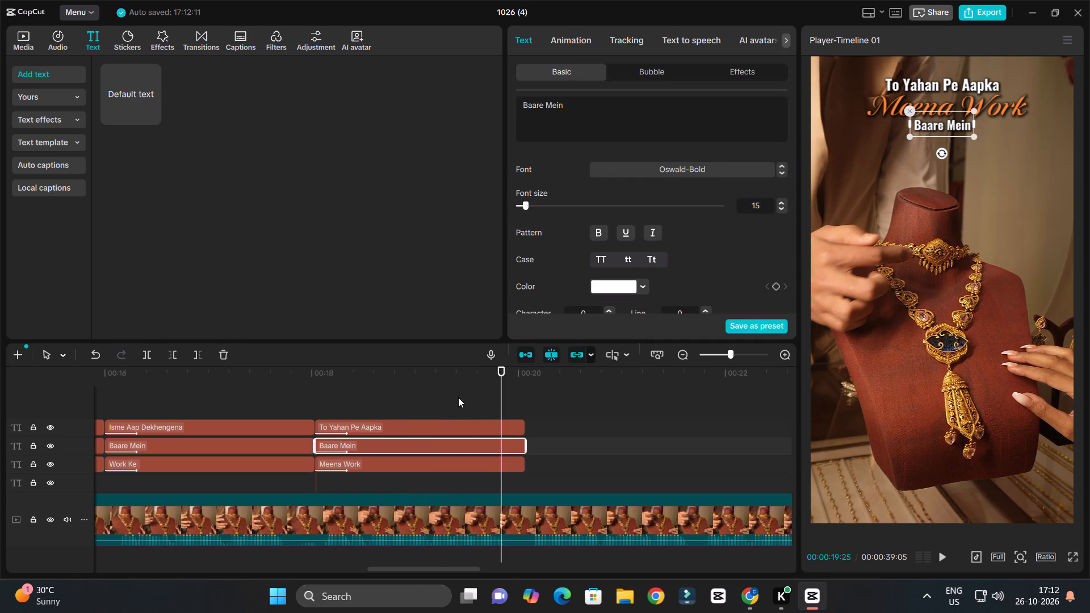
drag(463, 369, 432, 389)
drag(593, 108, 489, 99)
text(laga)
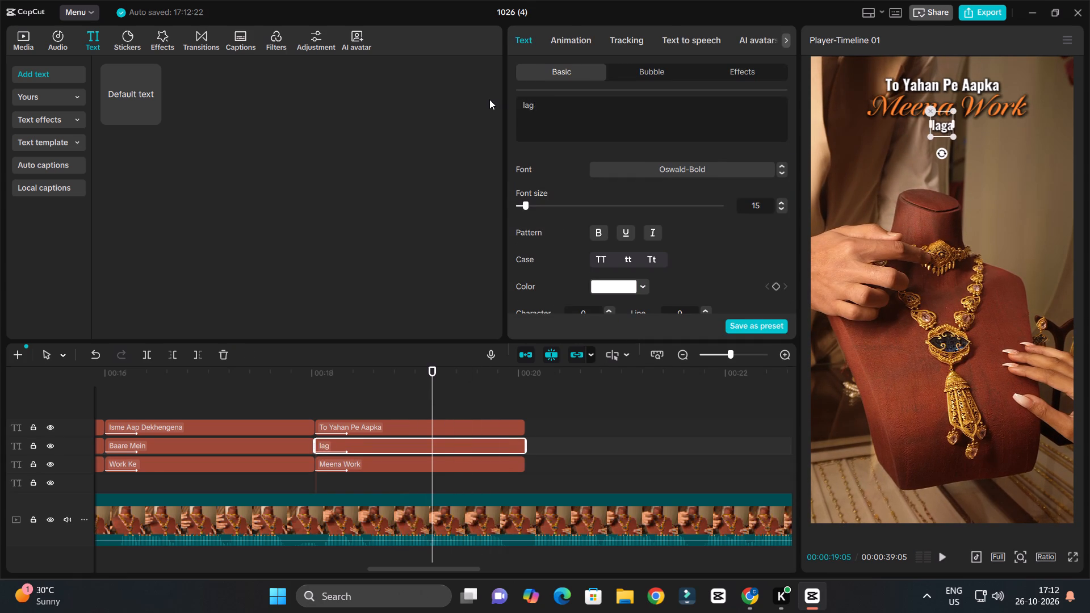
key(space)
text(huwa hai)
key(space)
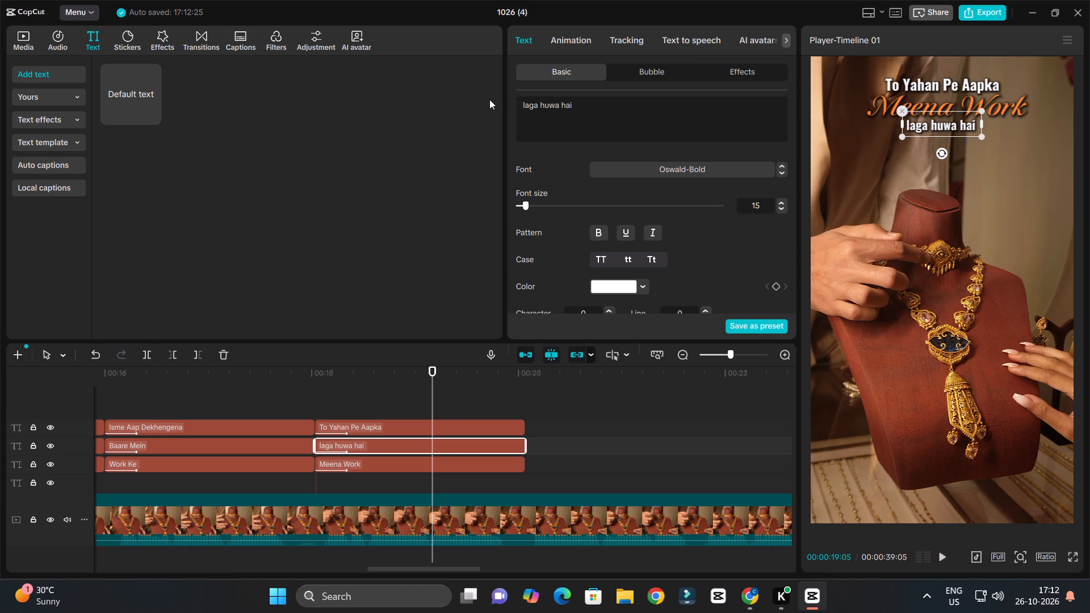
click(656, 262)
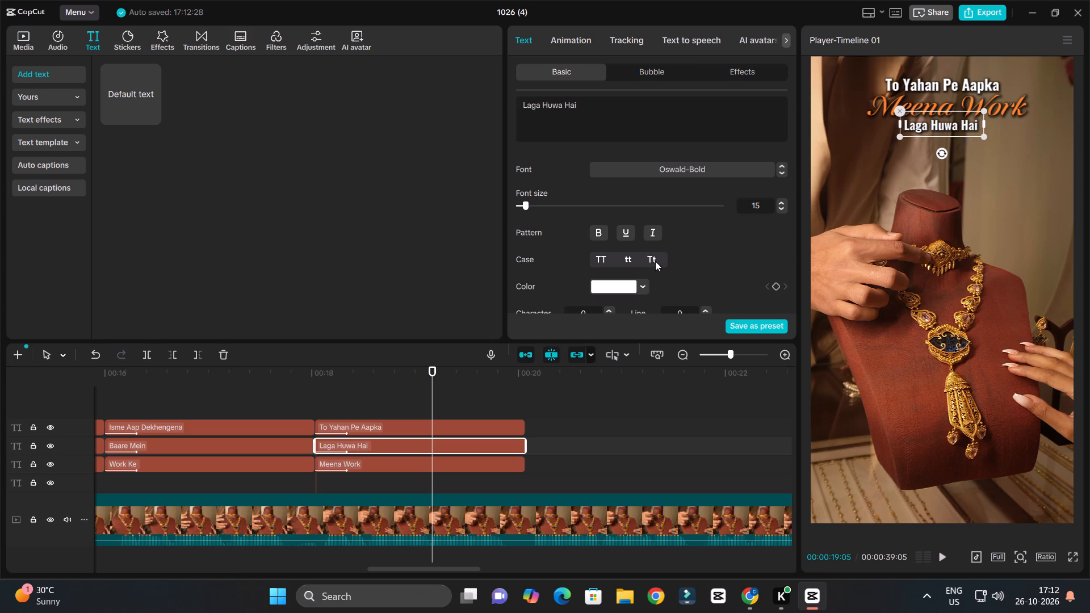
Play the speech from 00:00:18:00 to about 00:00:21:25, listening for the wording that follows the "Meena Work" captions.
click(314, 384)
key(space)
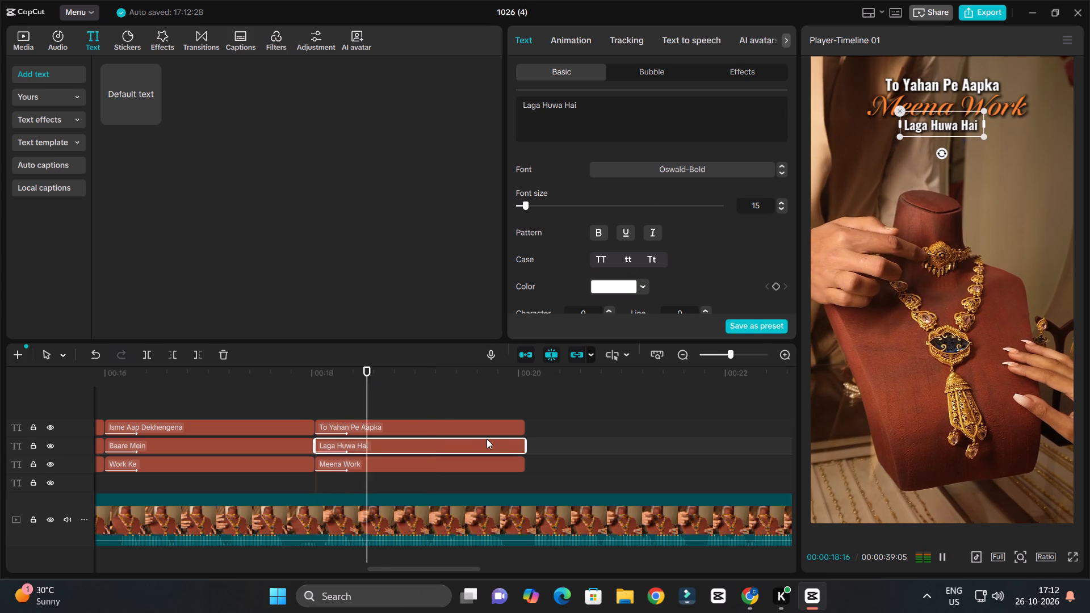
ctrl+scroll(488, 439, up, 3)
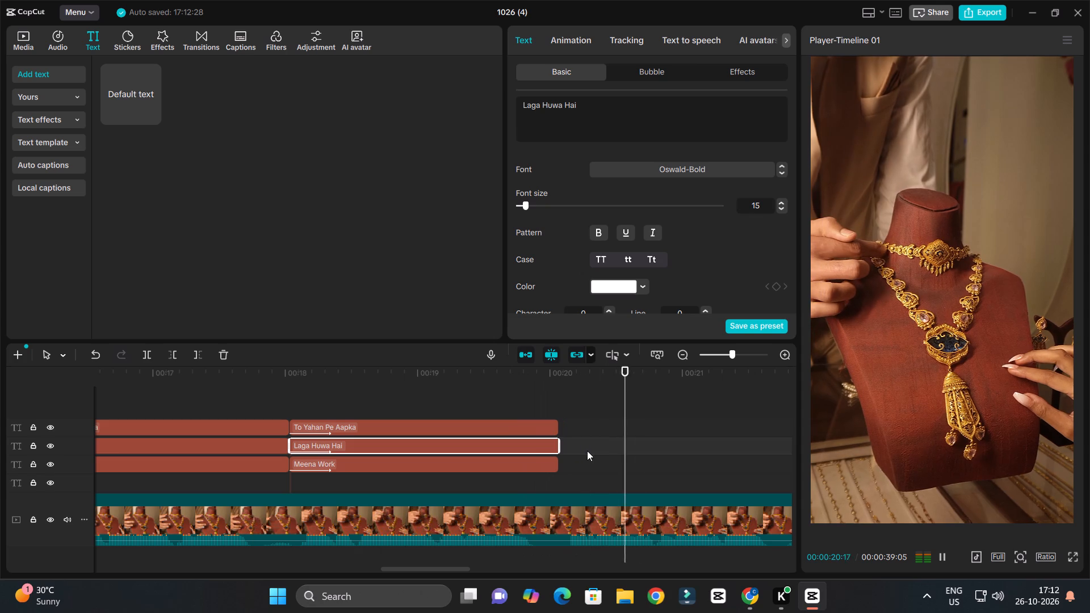
key(space)
click(561, 381)
key(space)
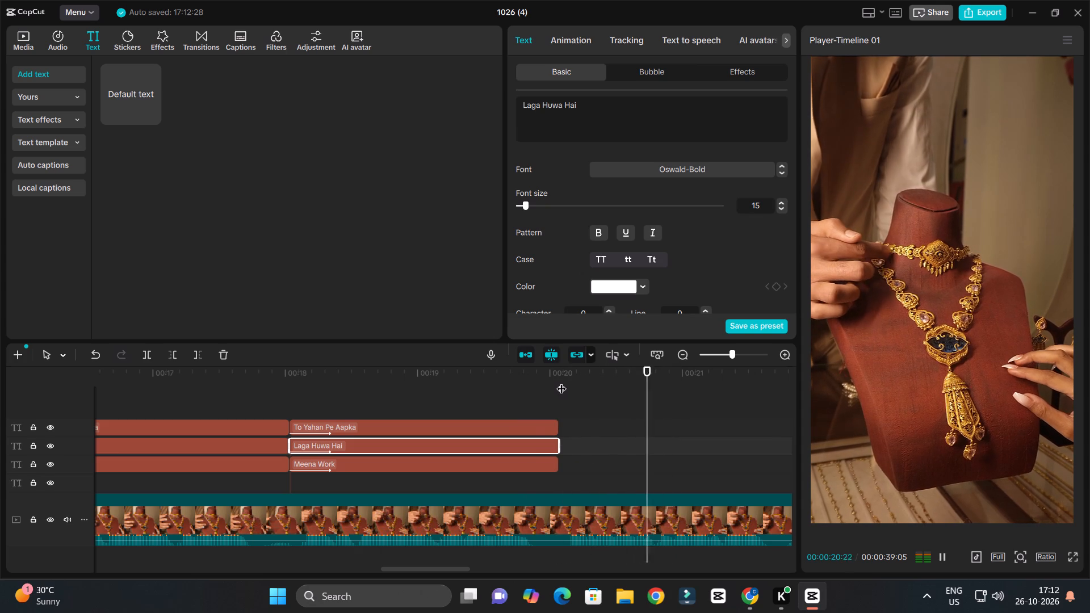
ctrl+scroll(585, 385, down, 4)
key(space)
ctrl+scroll(400, 400, down, 4)
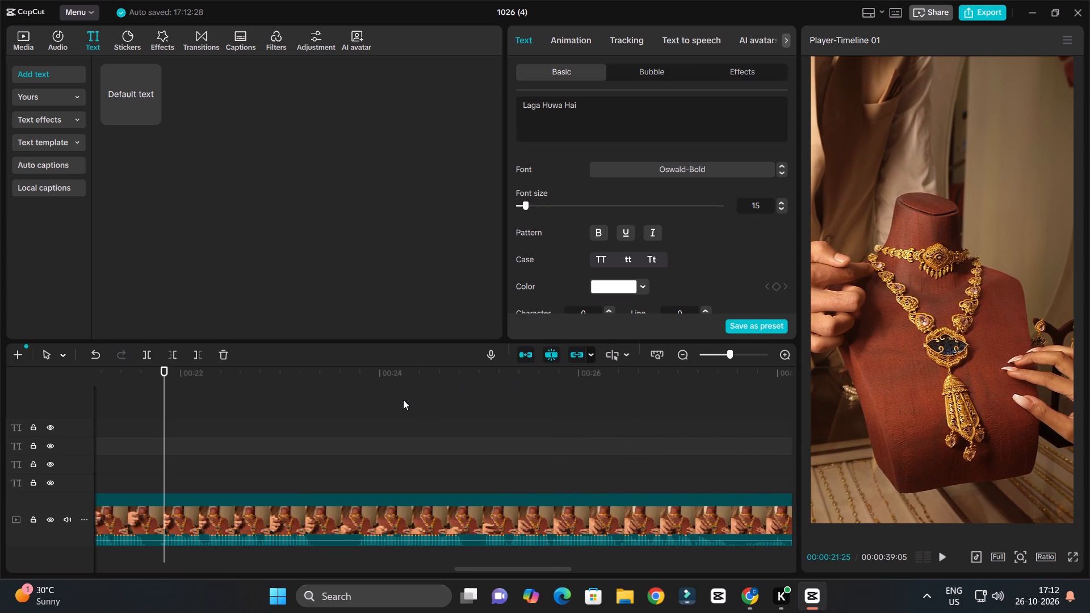
ctrl+scroll(403, 400, down, 4)
ctrl+scroll(471, 407, down, 4)
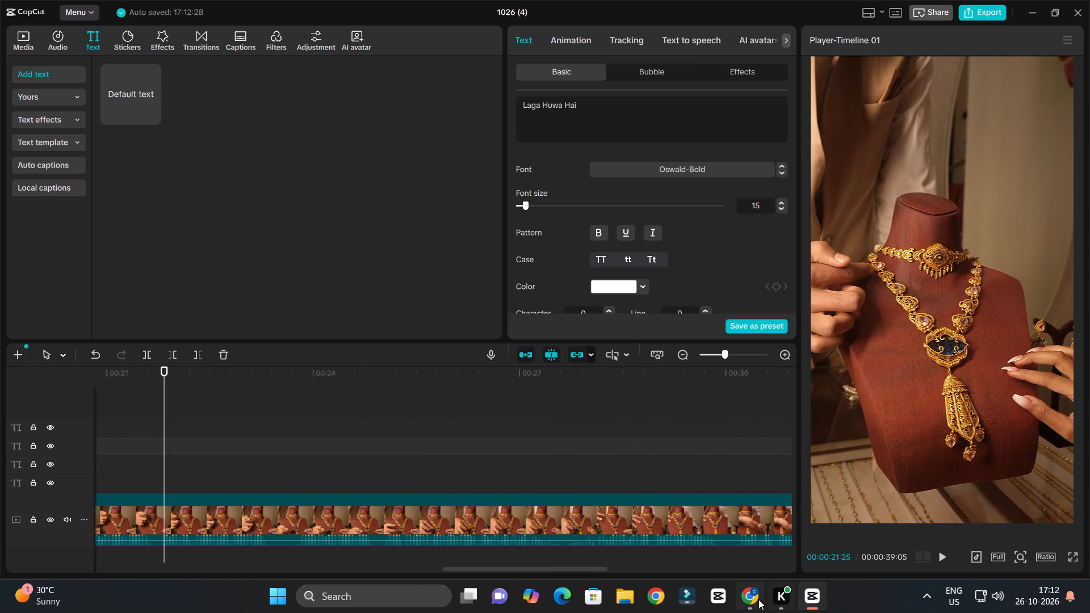
Switch to Chrome, search Google for "rawa work jewellery" and copy the words "rawa work" from the query.
click(758, 599)
drag(283, 100, 149, 89)
text(rawa)
key(space)
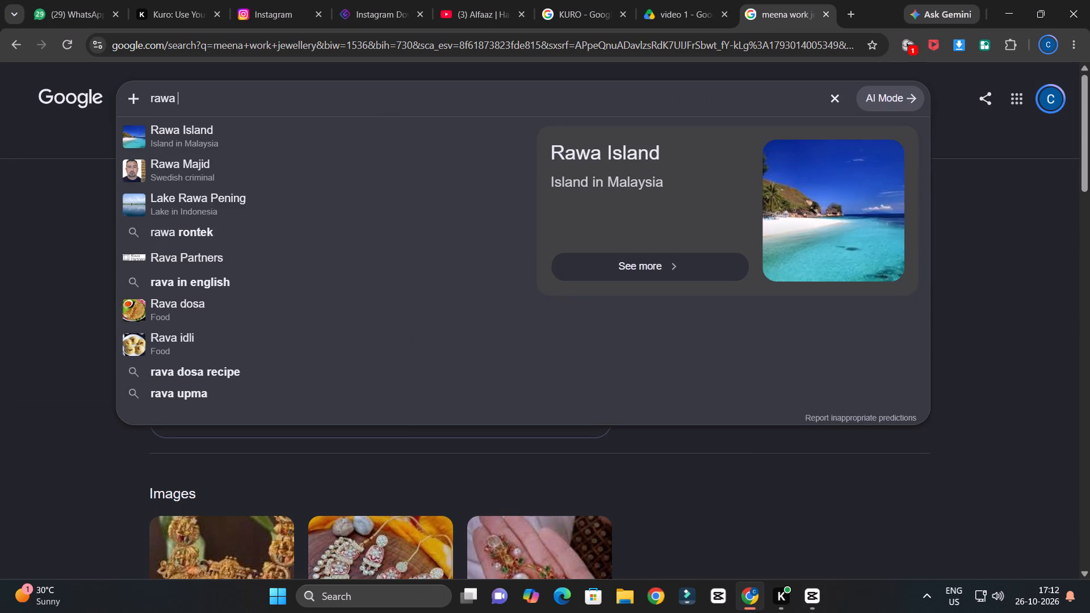
text(work)
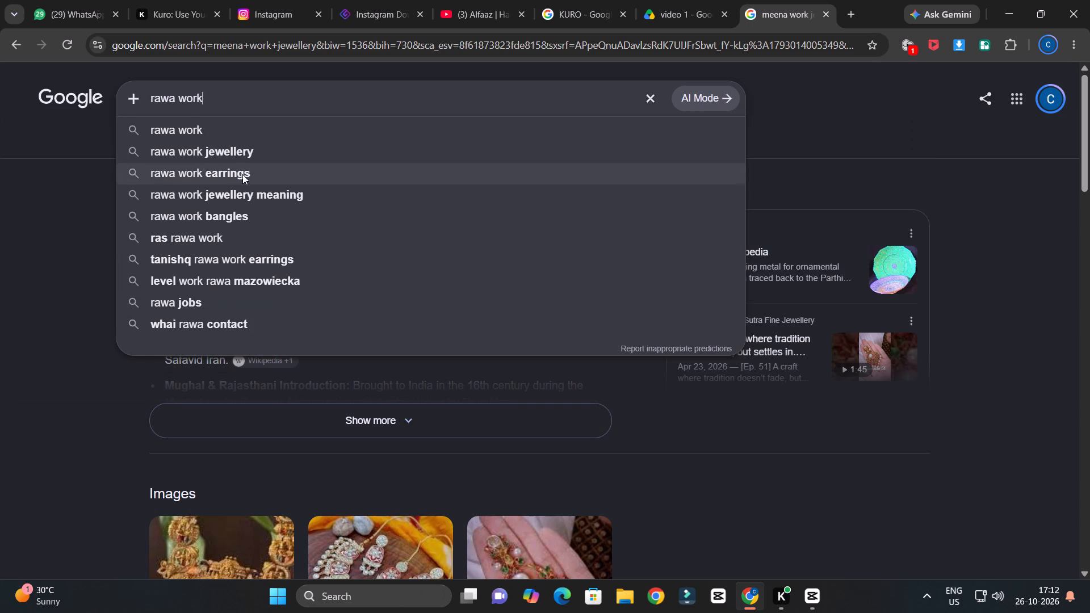
click(237, 146)
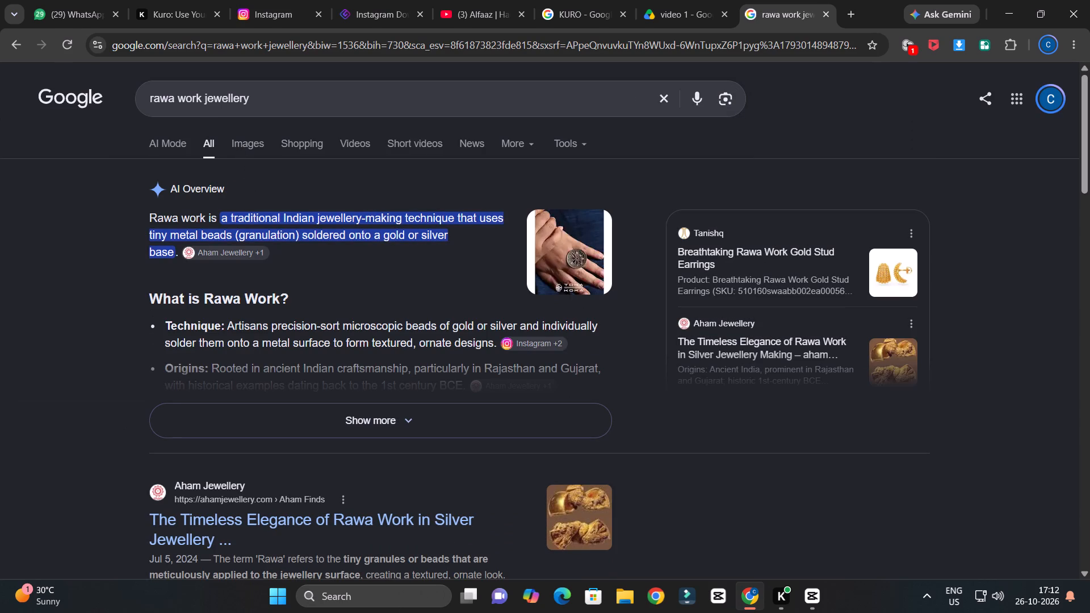
drag(200, 99, 146, 99)
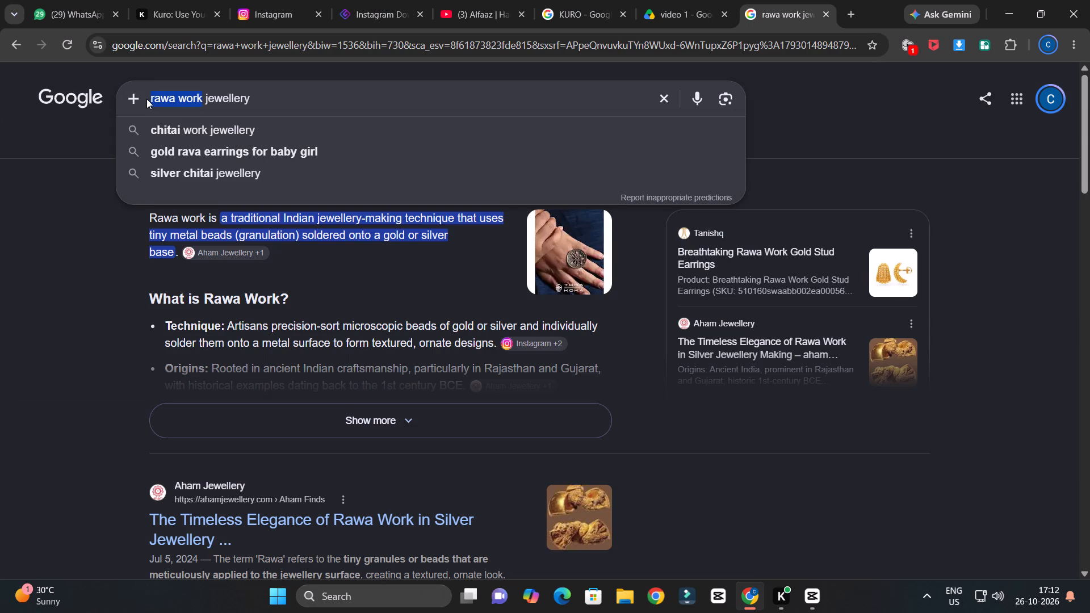
key(ctrl+c)
Return to CapCut and replay the speech from about 00:00:18:00 past the end of the "Meena Work" captions.
click(818, 601)
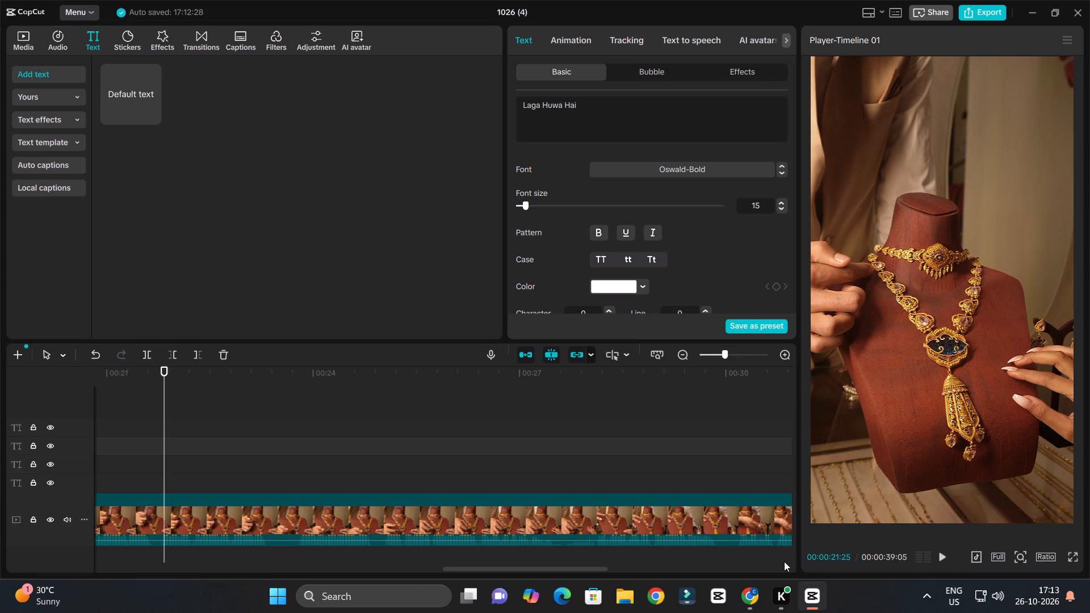
drag(594, 106, 465, 96)
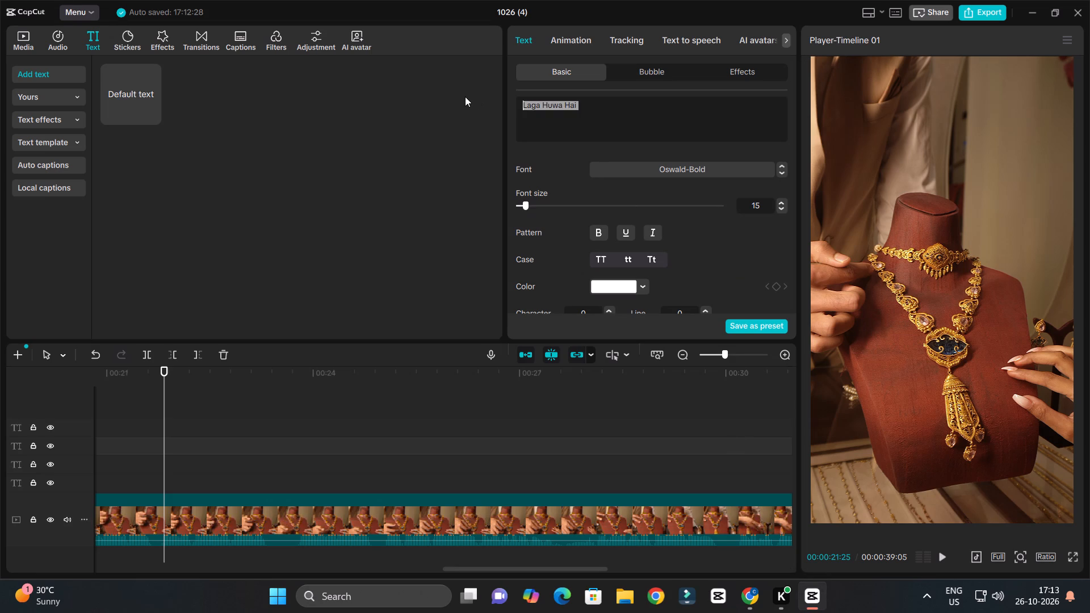
drag(465, 96, 462, 96)
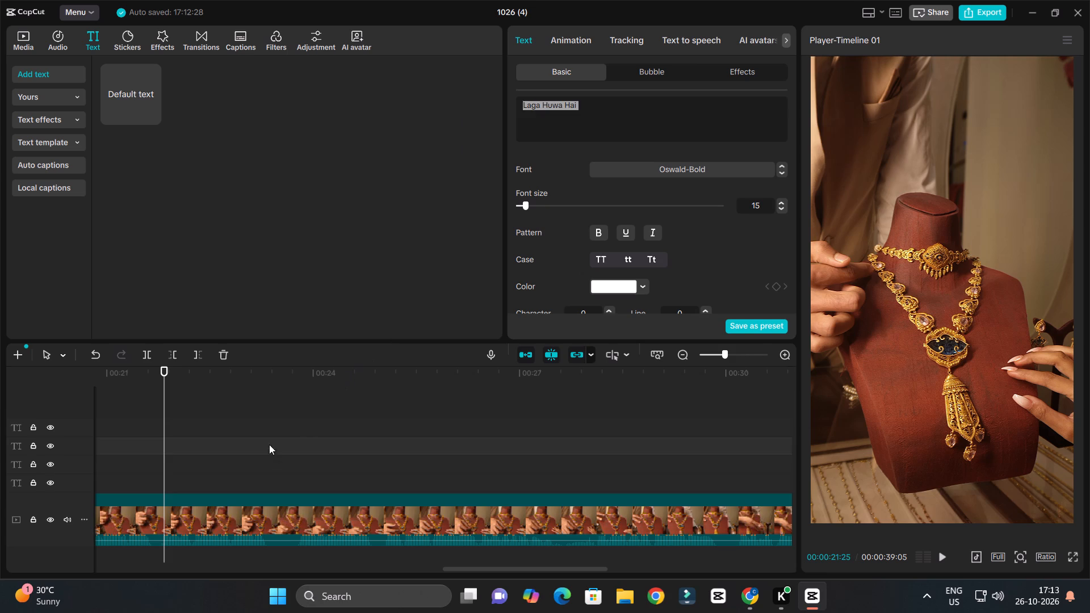
click(269, 444)
ctrl+scroll(271, 421, down, 12)
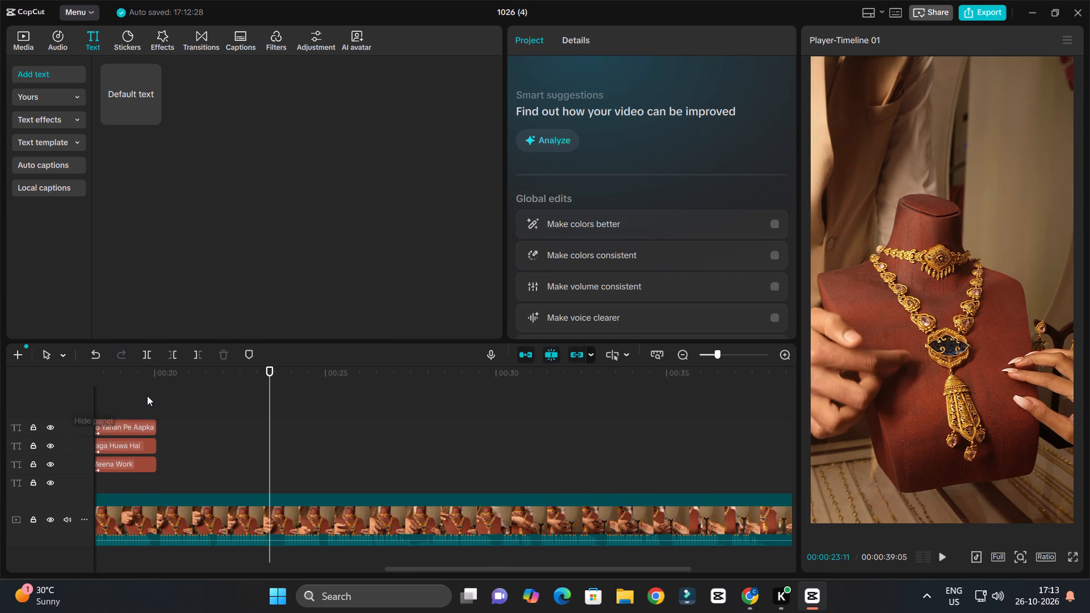
drag(148, 377, 275, 433)
key(space)
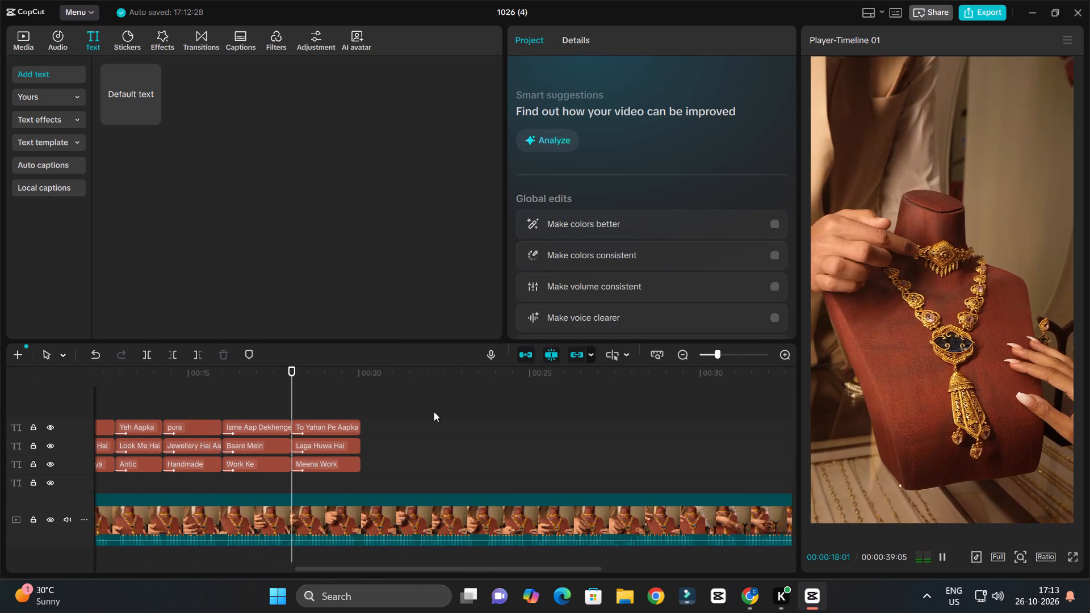
ctrl+scroll(434, 412, up, 9)
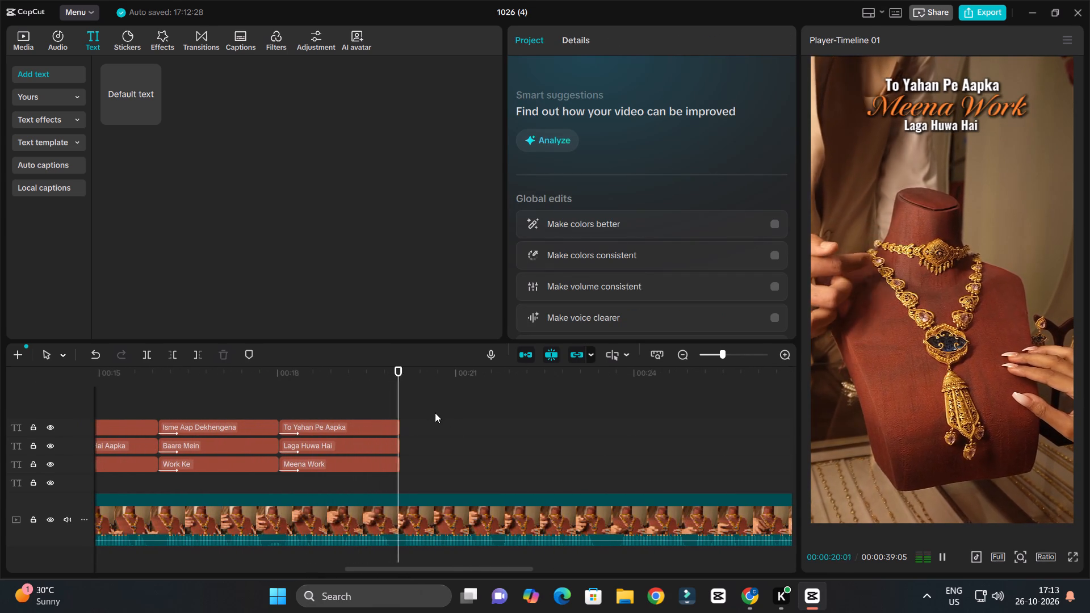
ctrl+scroll(483, 440, up, 3)
click(397, 377)
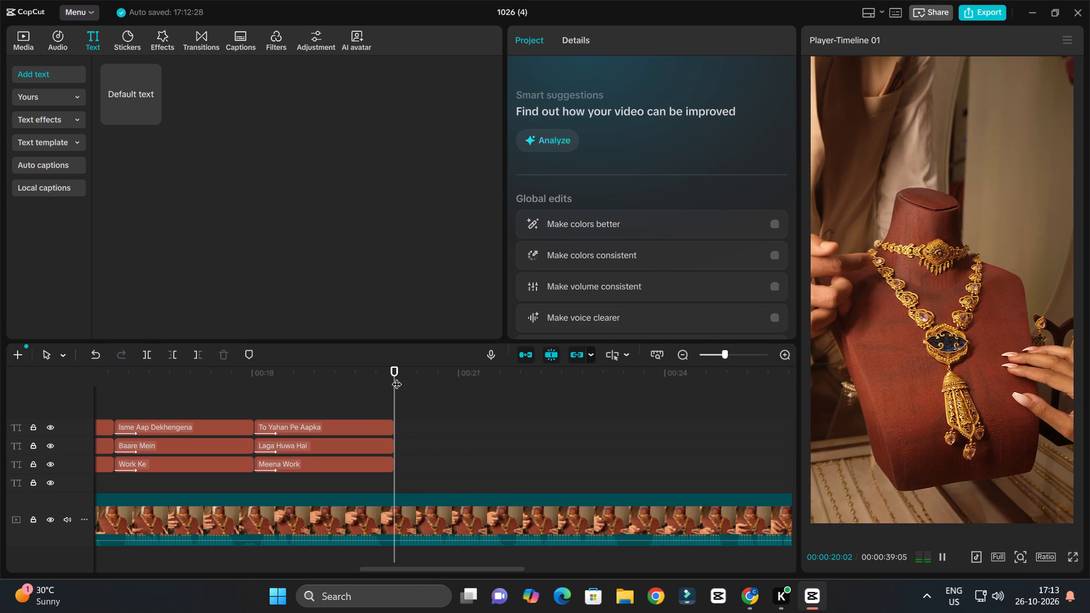
key(space)
key(space)
key(space)
Duplicate the "To Yahan Pe Aapka", "Laga Huwa Hai" and "Meena Work" captions together, placing the copies directly after the originals on the same tracks.
ctrl+scroll(401, 385, up, 5)
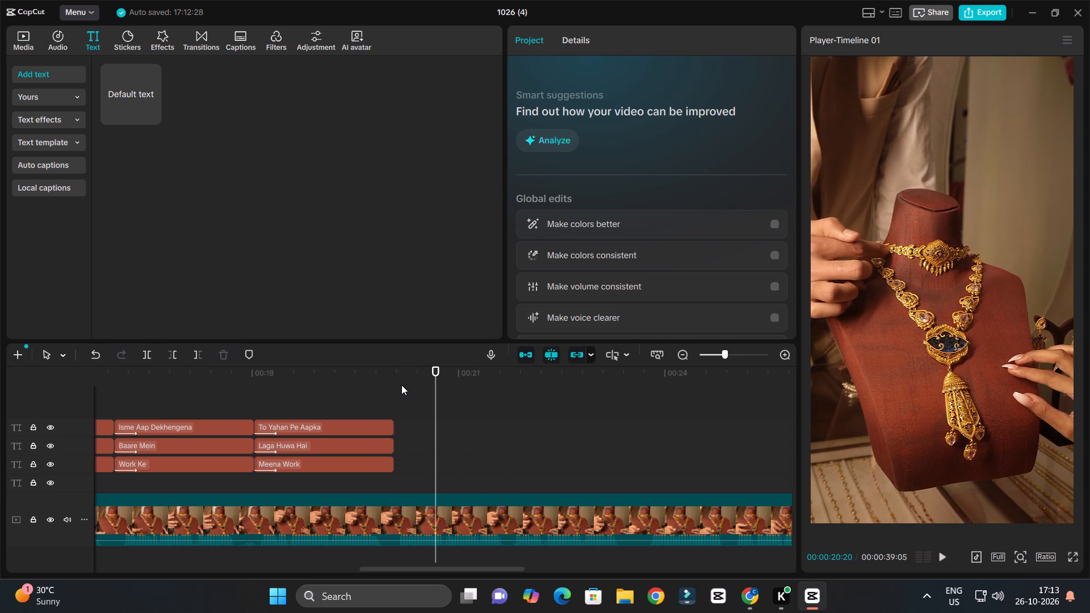
ctrl+scroll(401, 385, up, 5)
ctrl+scroll(436, 433, up, 3)
drag(396, 431, 370, 467)
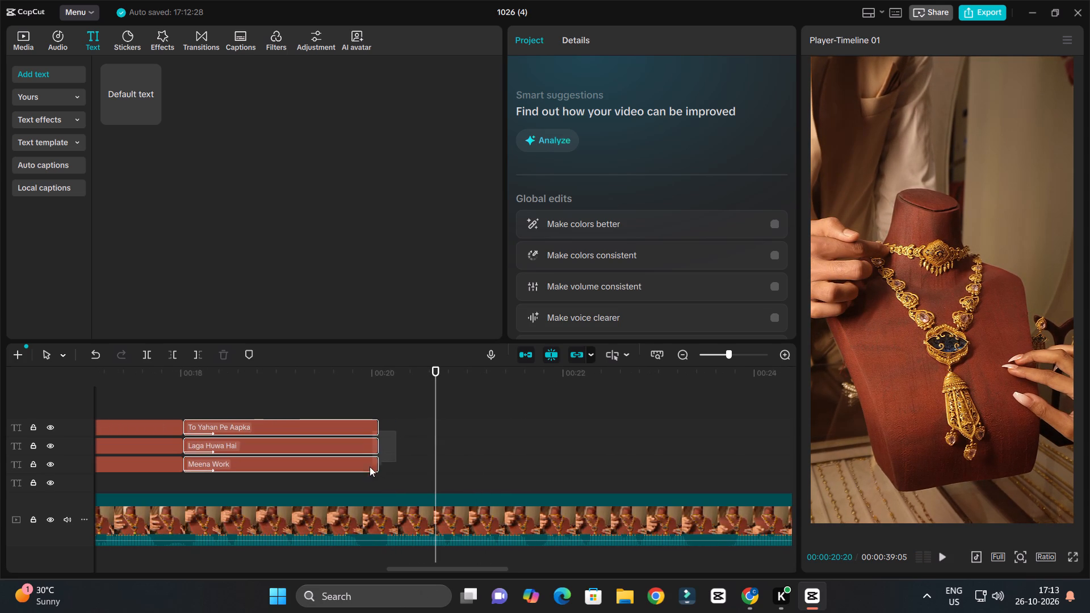
drag(370, 467, 369, 468)
alt+drag(345, 470, 557, 471)
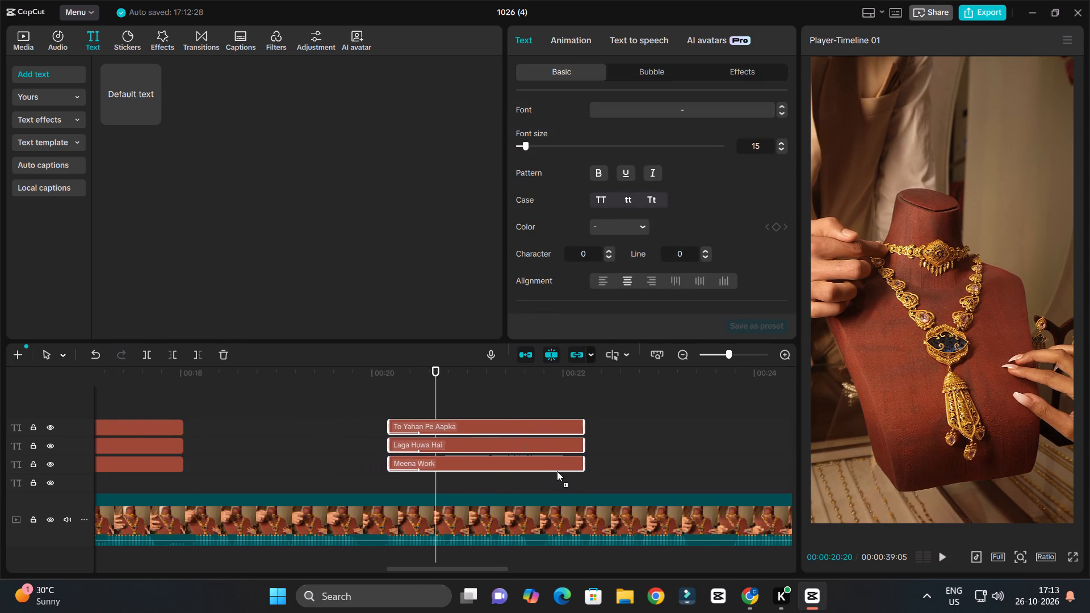
alt+drag(557, 471, 561, 471)
drag(425, 419, 450, 446)
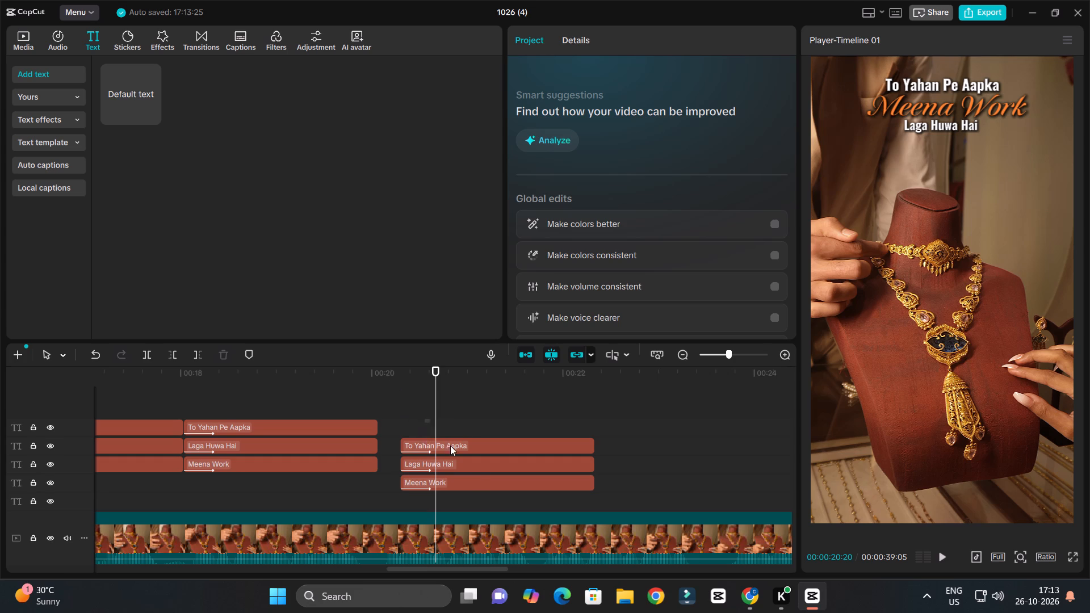
drag(450, 446, 481, 486)
drag(482, 486, 462, 467)
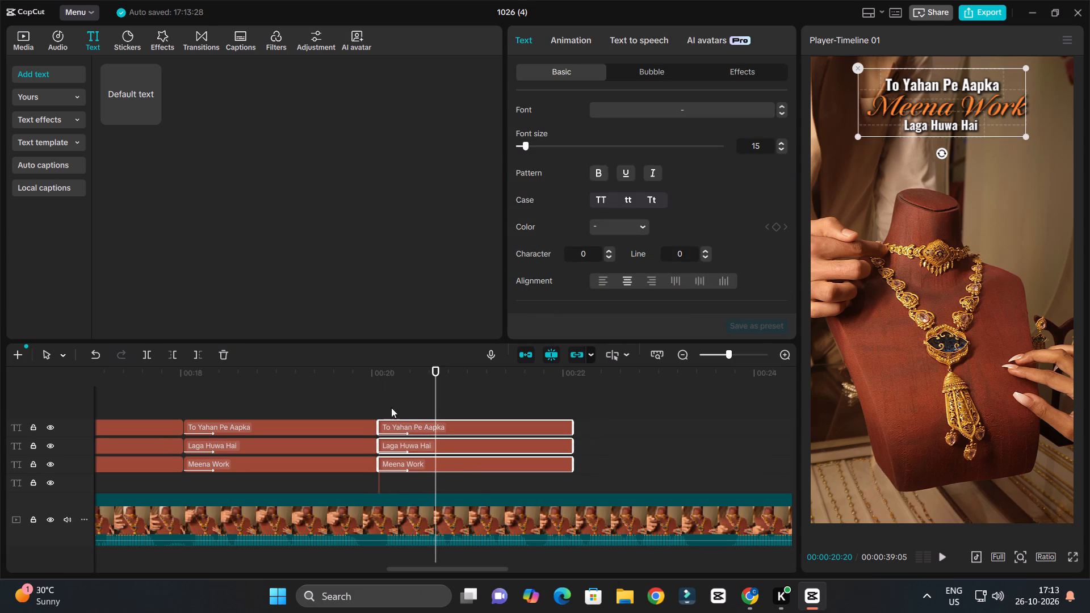
Listen from about 00:00:20:00 and reword the copied "To Yahan Pe Aapka" caption as "plus".
click(364, 373)
key(space)
ctrl+scroll(500, 408, up, 6)
key(space)
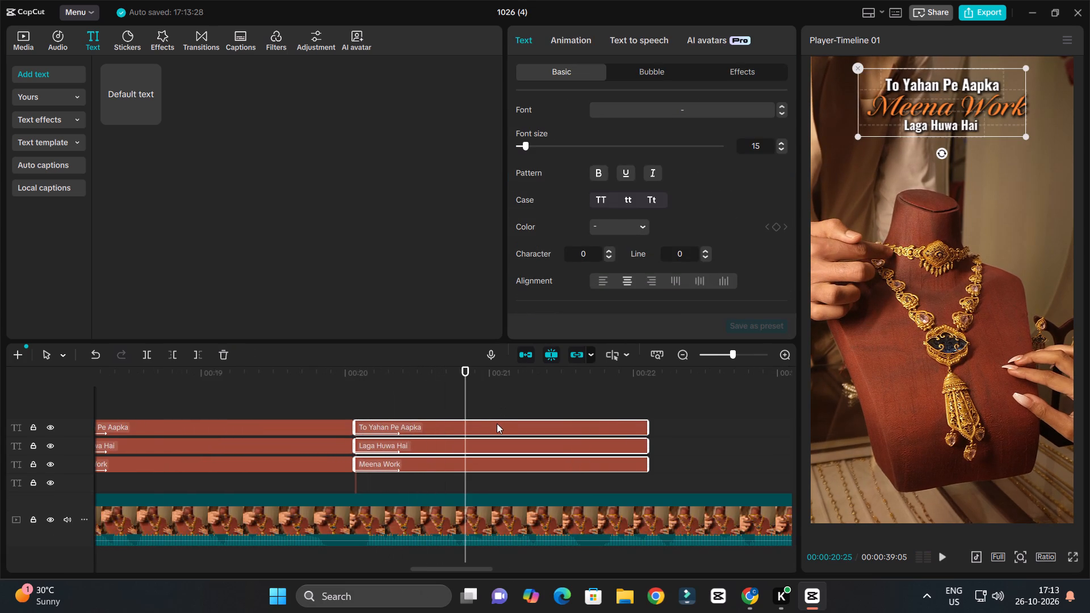
click(497, 423)
drag(603, 104, 496, 101)
text(plus)
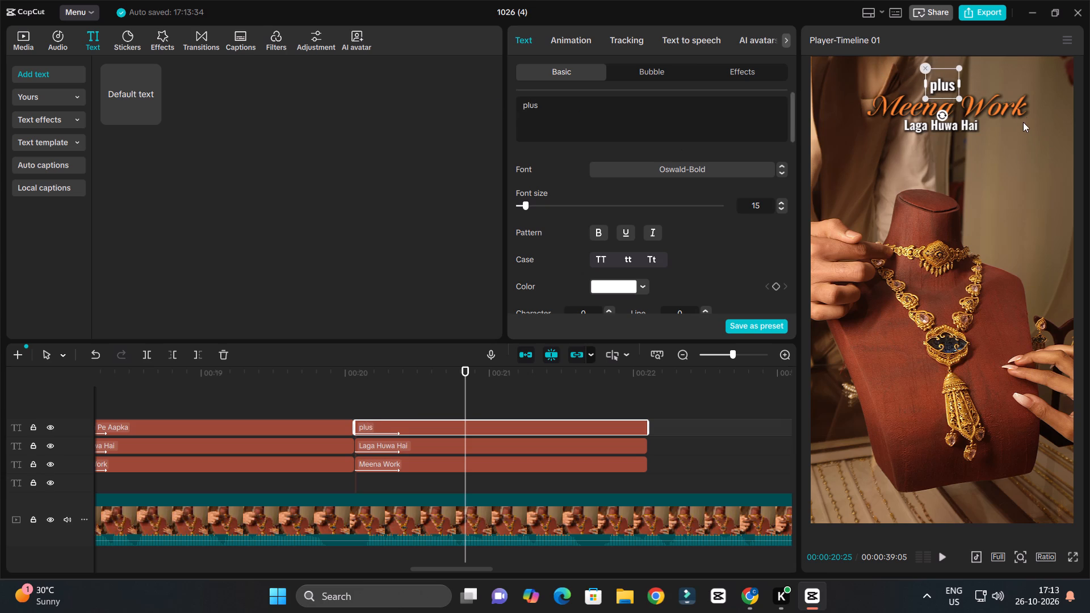
Replace the copied orange "Meena Work" caption's text with the copied phrase, in title case as "Rawa Work".
click(1017, 104)
drag(593, 108, 524, 87)
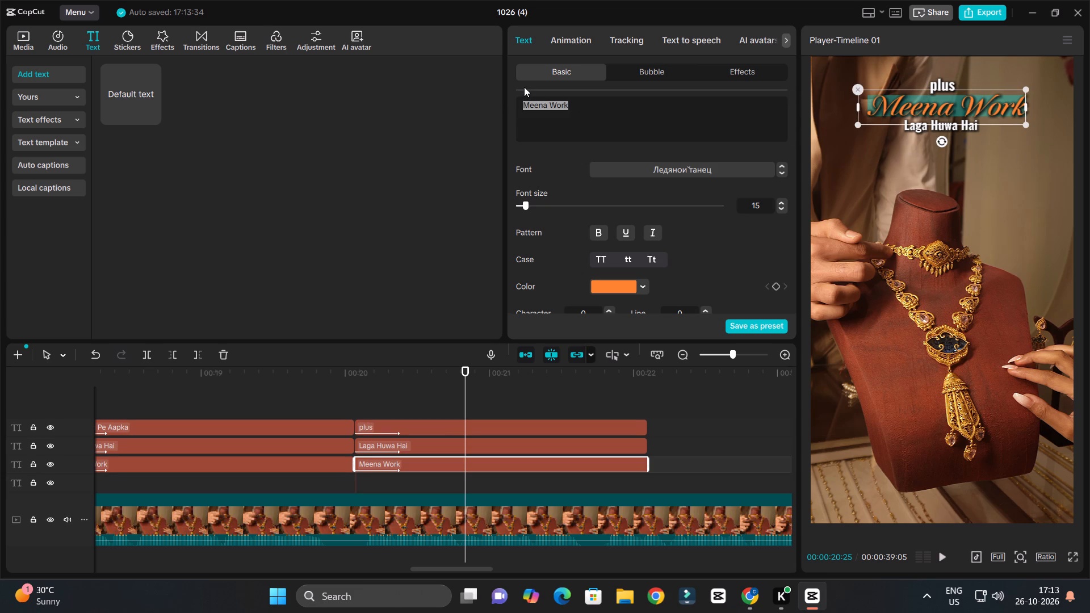
key(ctrl+v)
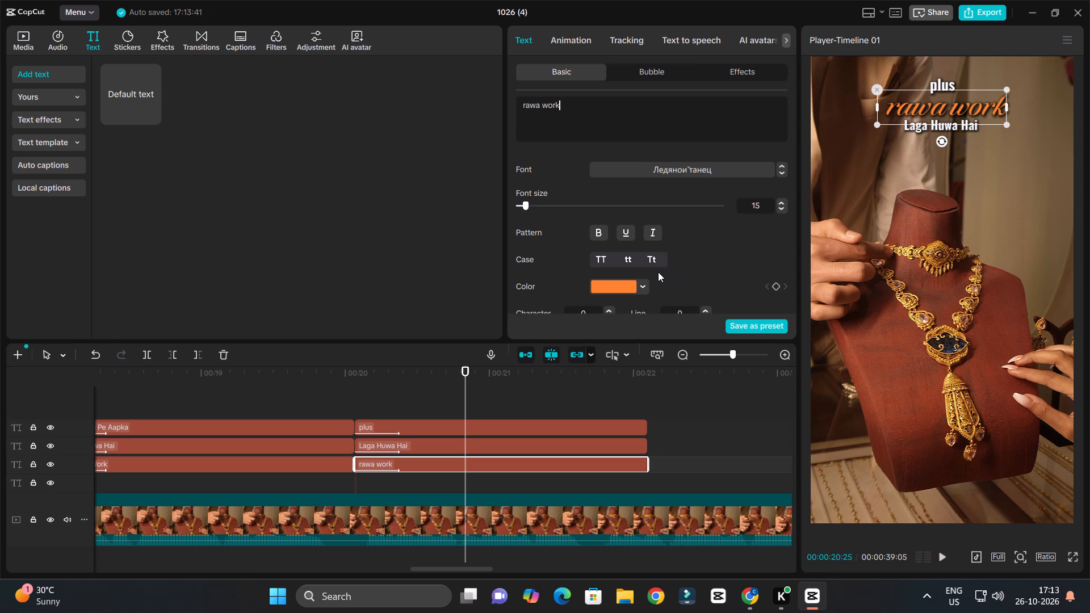
click(657, 261)
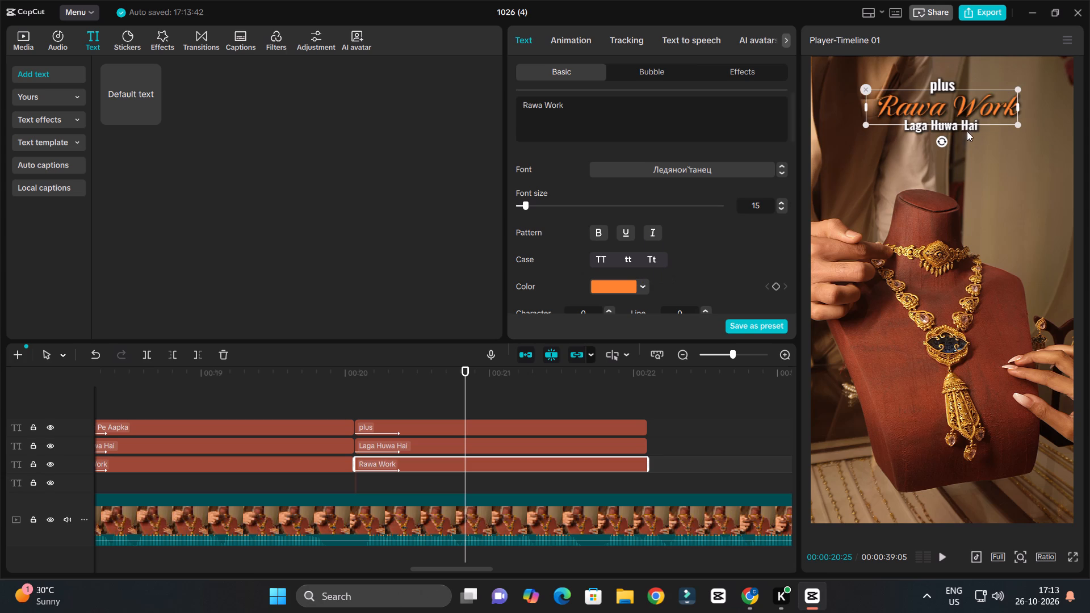
Reword the copied "Laga Huwa Hai" caption below "Rawa Work" as "bhi hai isme".
click(967, 125)
click(966, 129)
drag(594, 107, 472, 89)
text(bhi hai)
key(space)
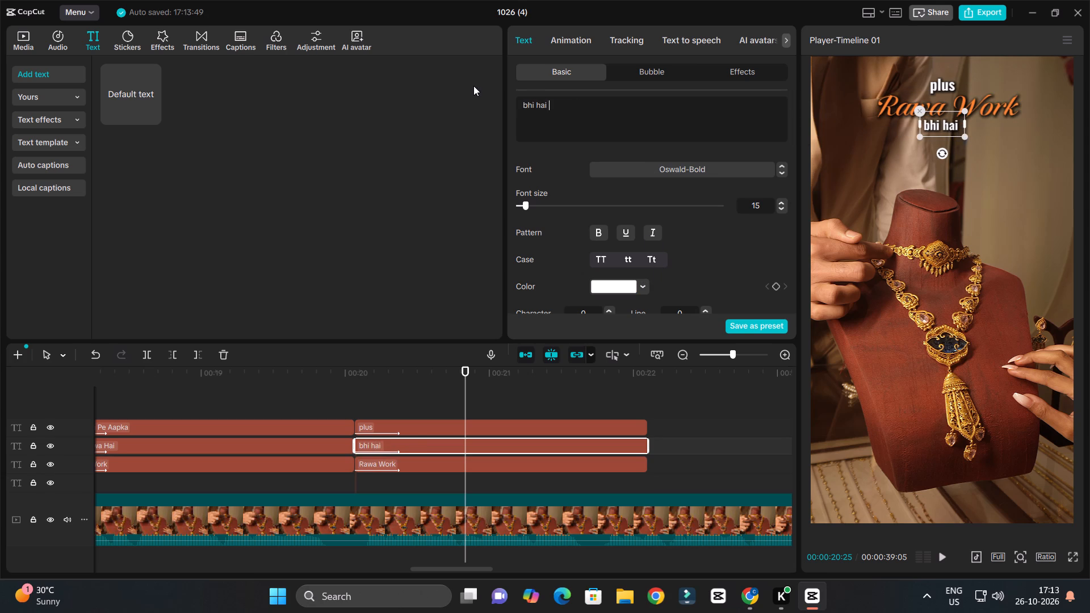
text(isme)
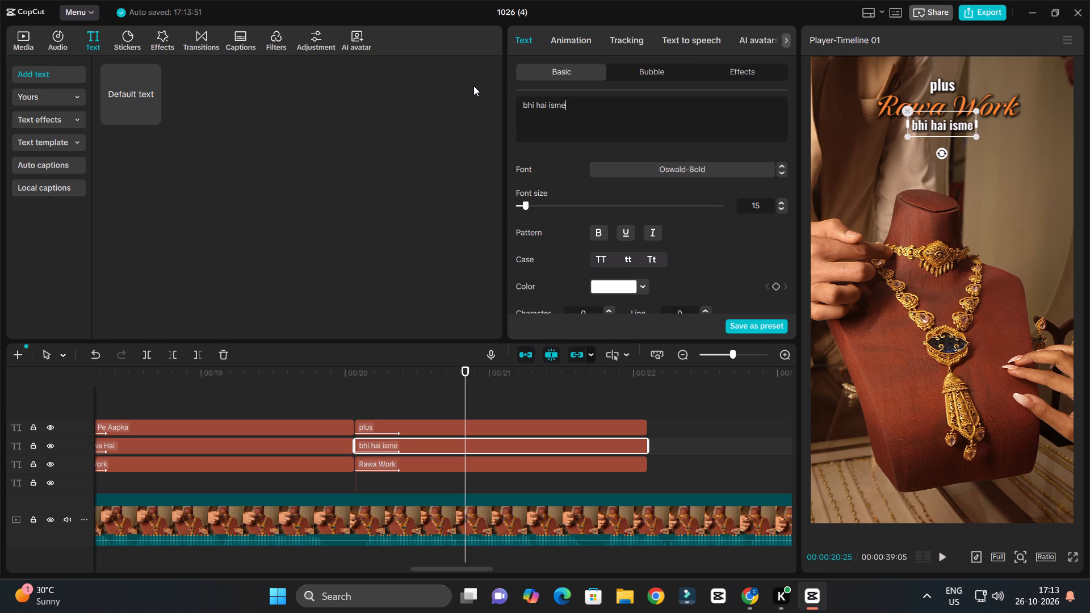
Listen again from about 00:00:20:00 and extend the white caption below "Rawa Work" to "bhi hai isme ma'am".
click(349, 380)
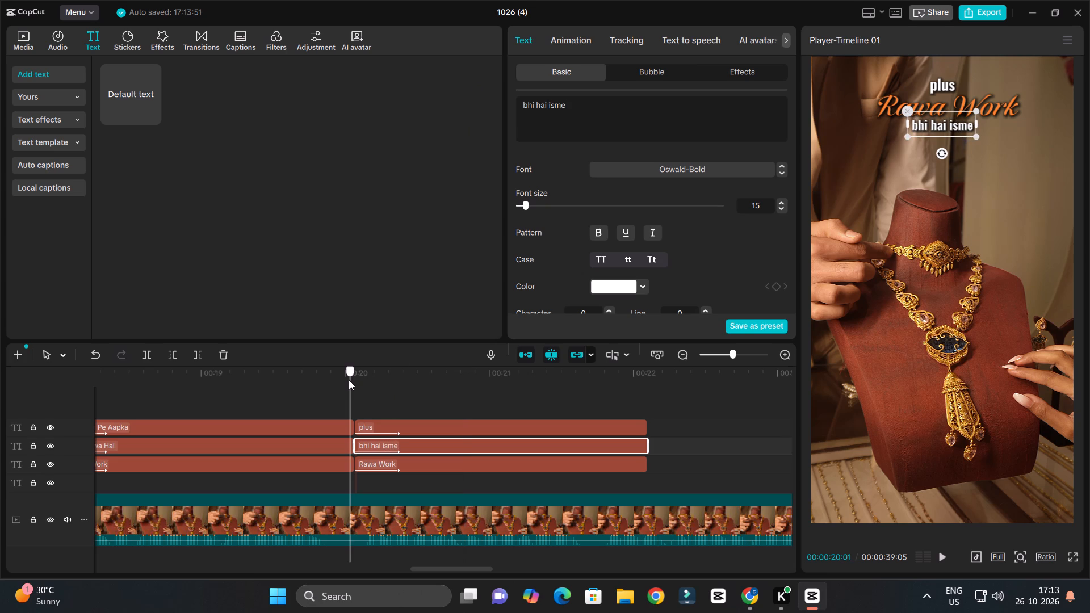
key(space)
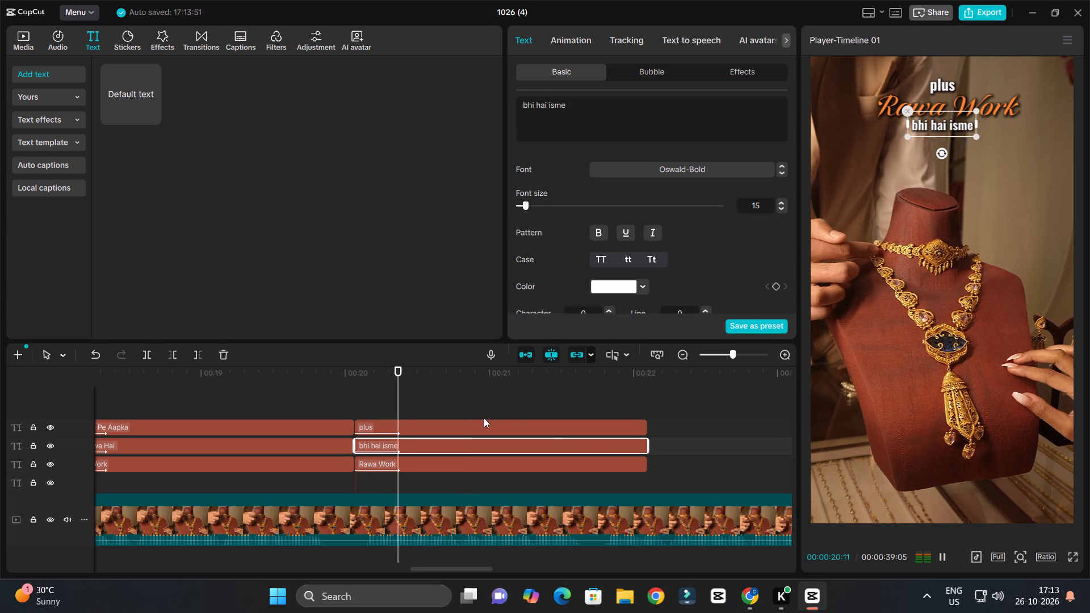
ctrl+scroll(643, 461, up, 3)
key(space)
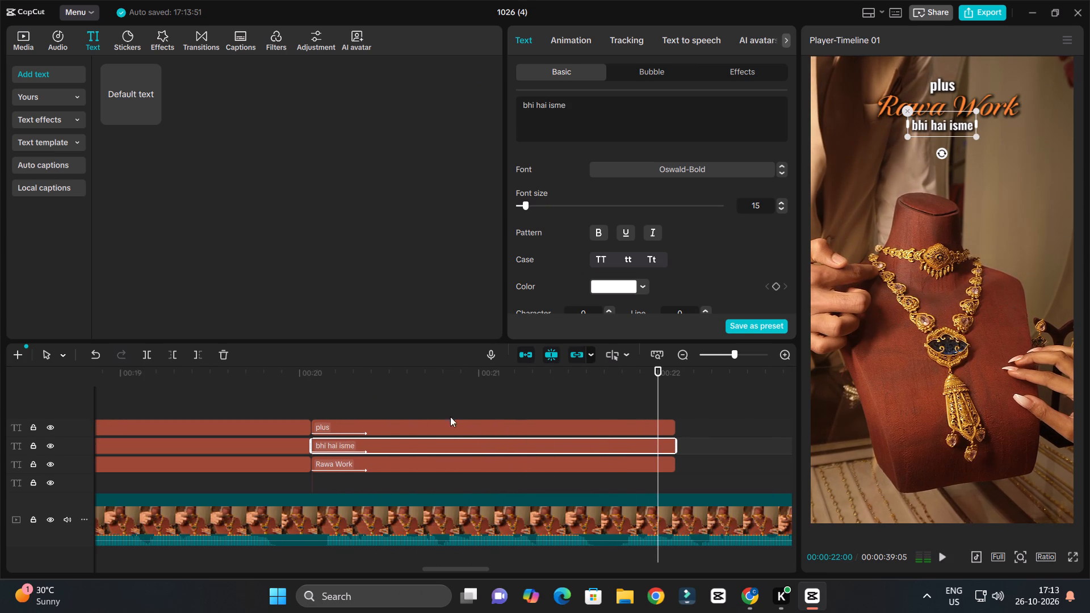
click(342, 375)
key(space)
key(space)
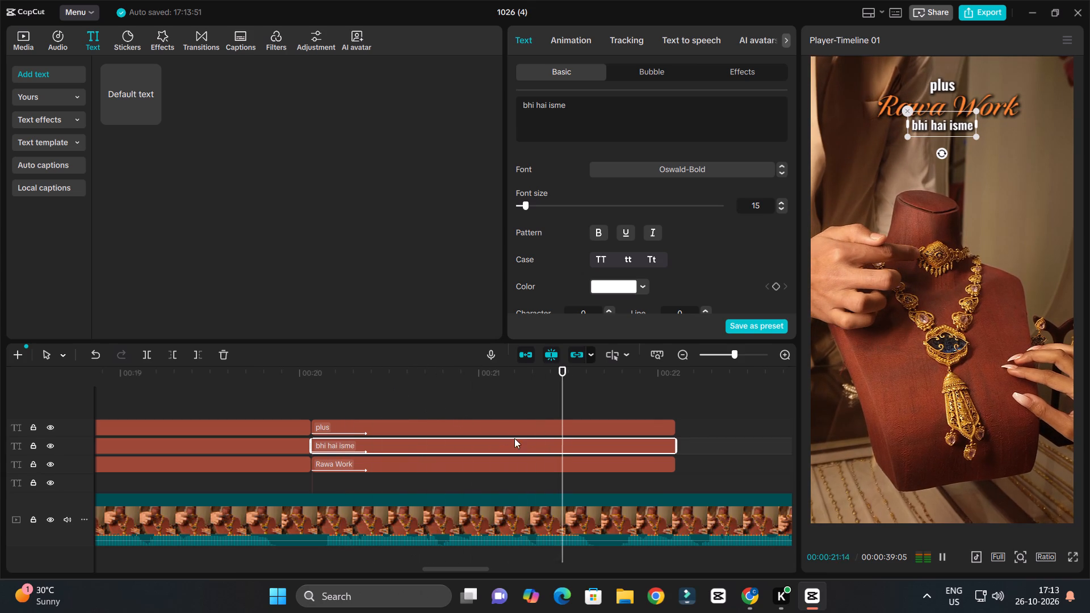
click(565, 89)
click(571, 110)
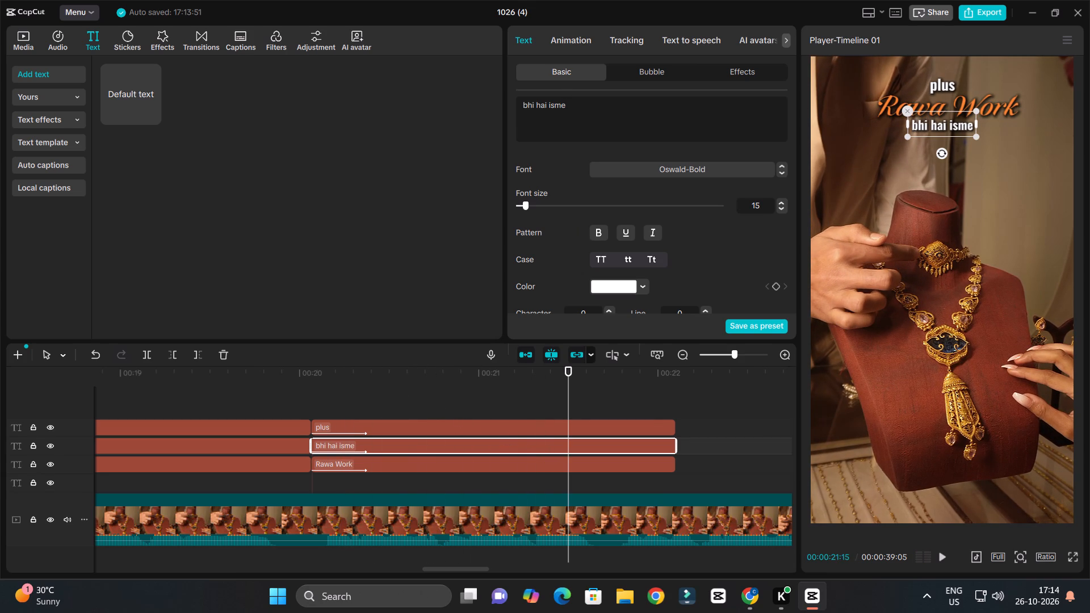
key(space)
text(ma)
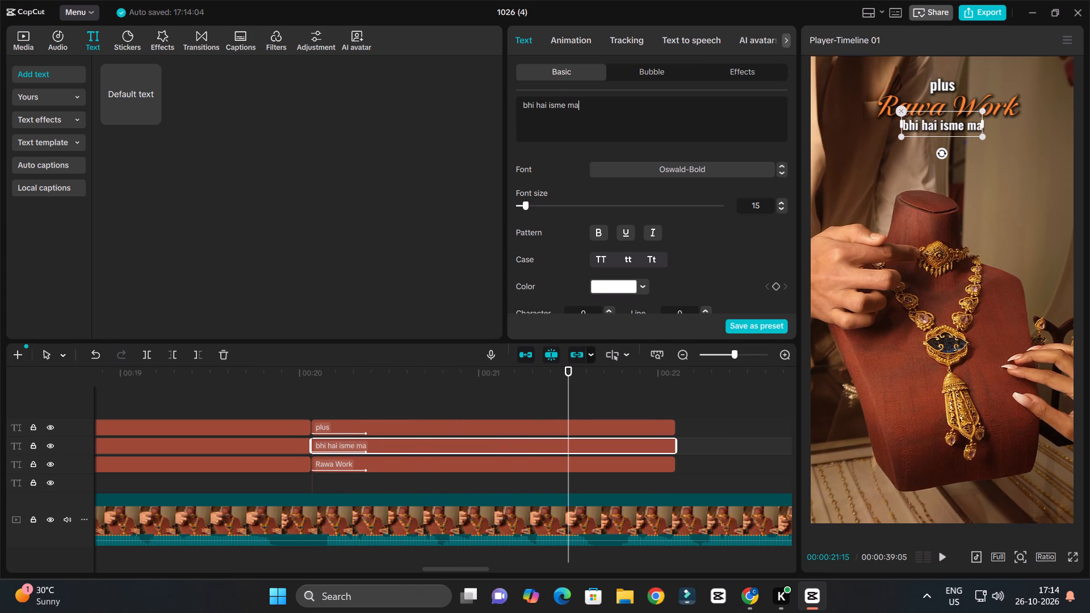
key(shift+quotedbl)
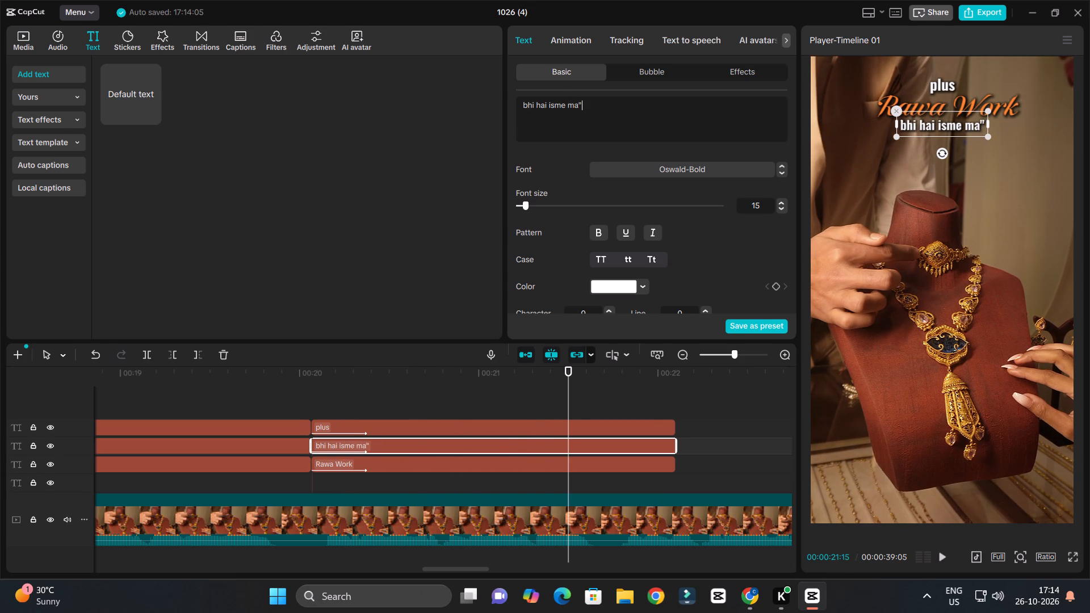
key(BackSpace)
key(apostrophe)
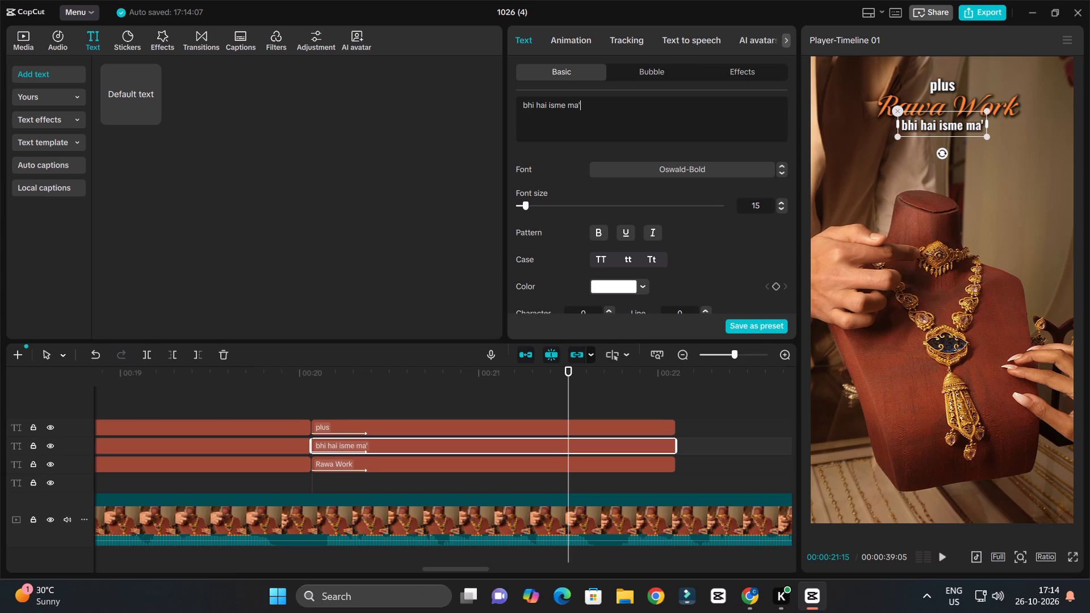
text(am)
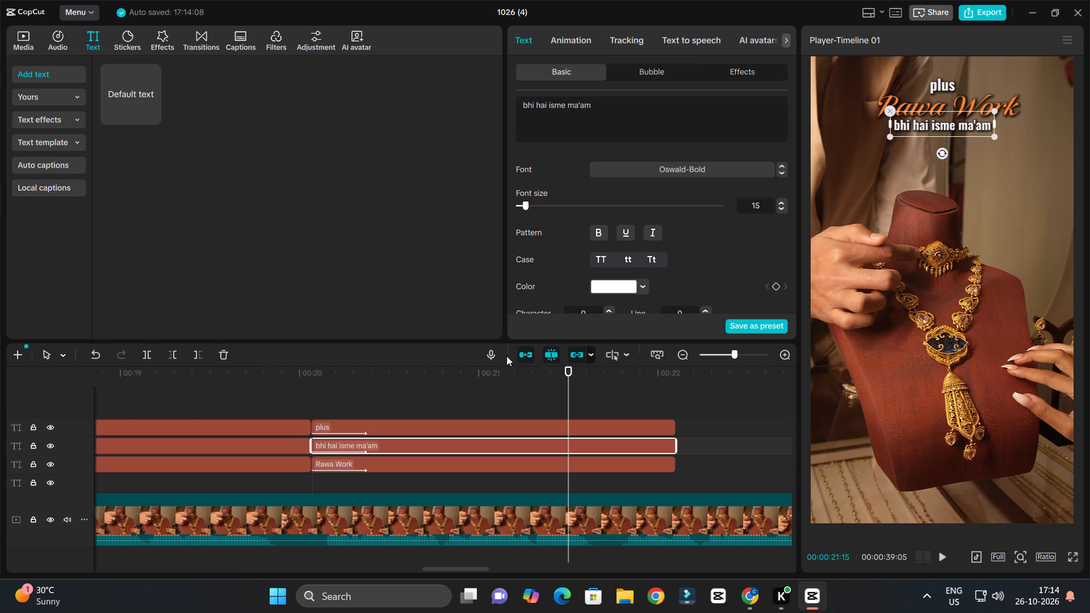
Set the caption below "Rawa Work" in title case, with a lowercase second part in the last word: "Bhi Hai Isme Ma'am".
click(656, 258)
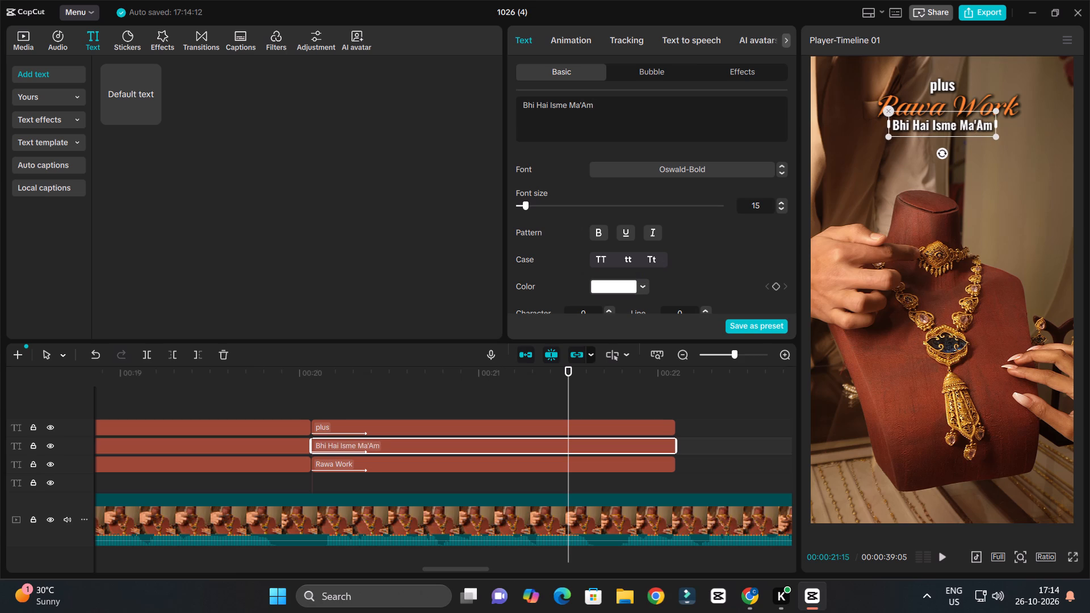
click(587, 103)
key(BackSpace)
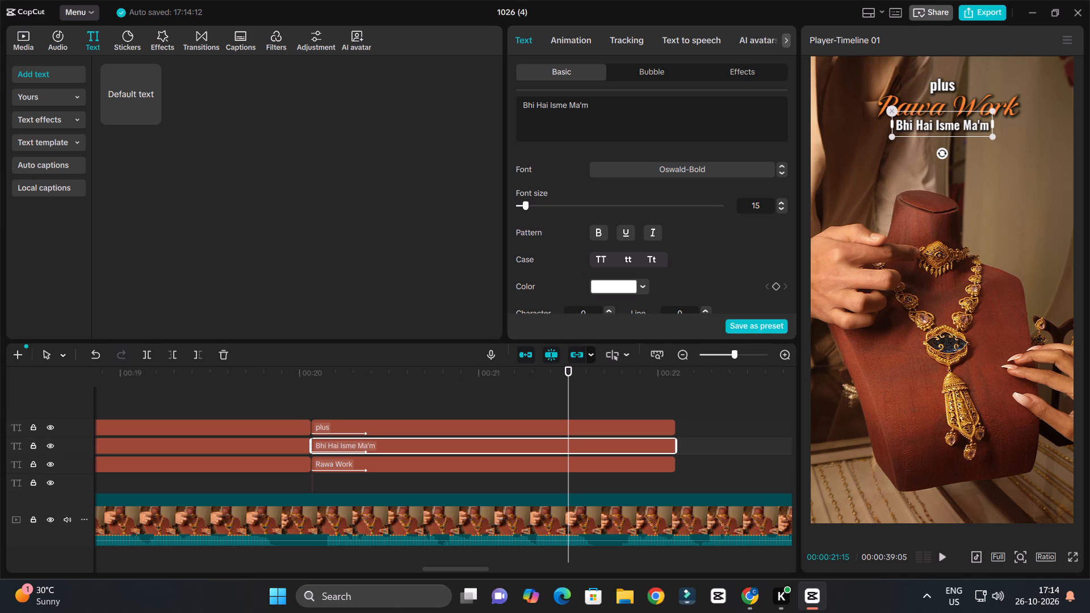
key(a)
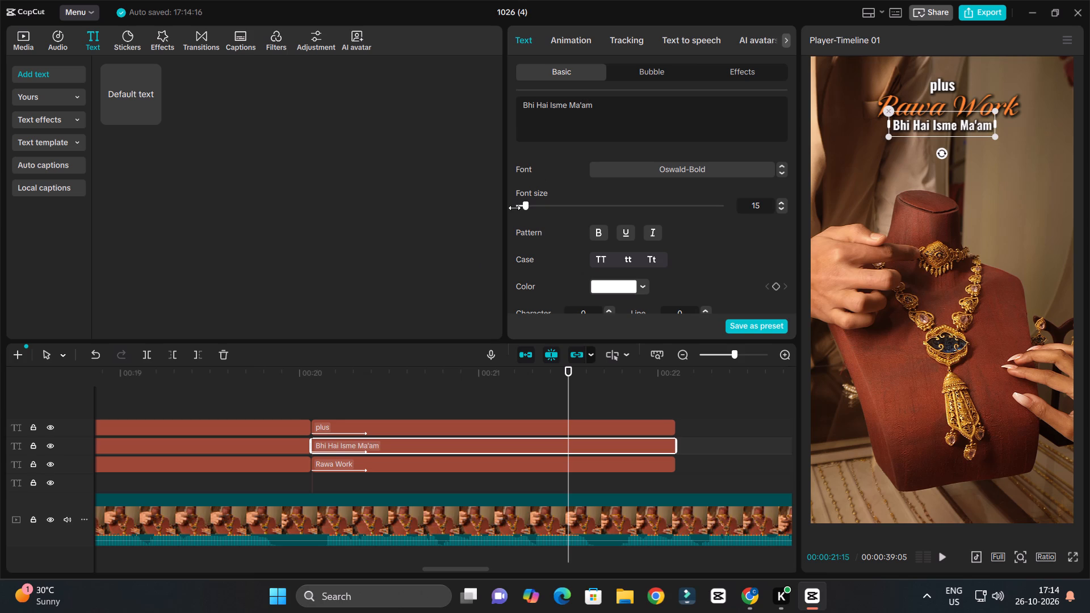
Play back the three captions from 00:00:20:02 and set the top "plus" caption in title case as "Plus".
click(311, 377)
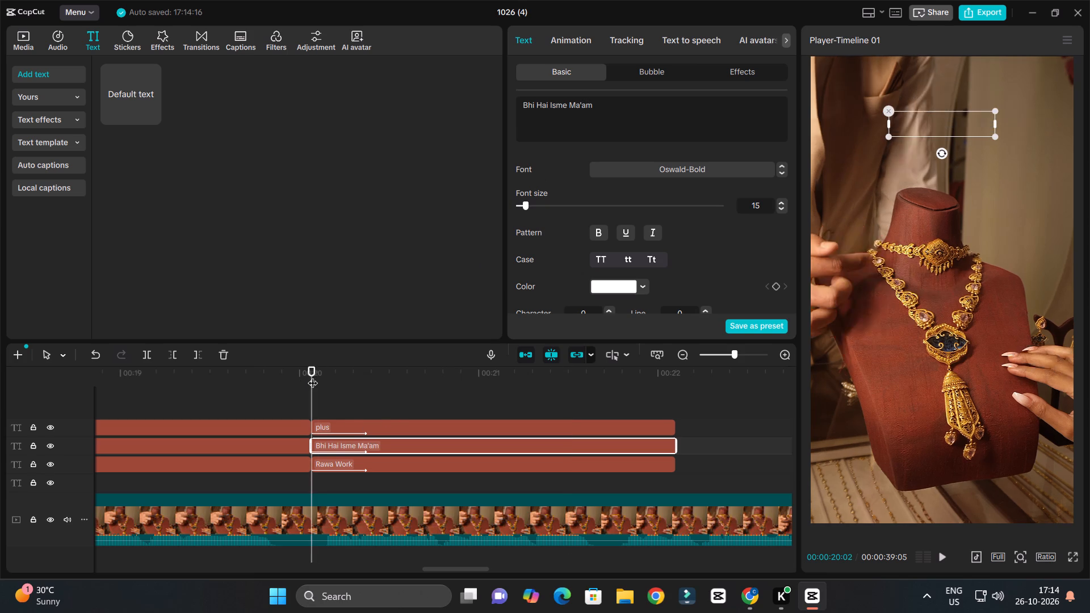
key(space)
ctrl+scroll(368, 391, down, 3)
ctrl+scroll(444, 414, up, 3)
key(space)
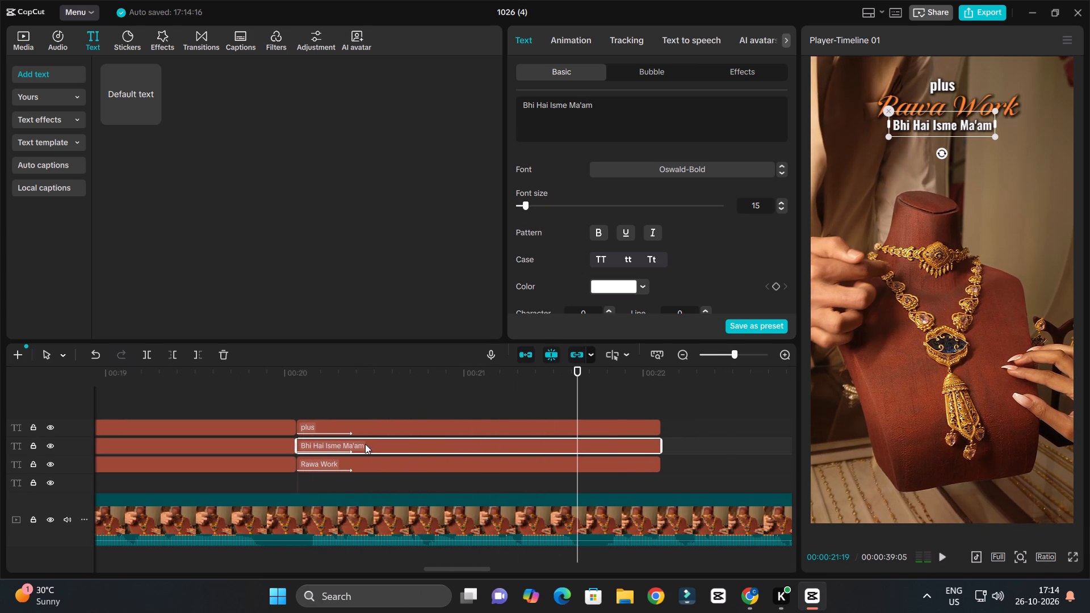
click(363, 427)
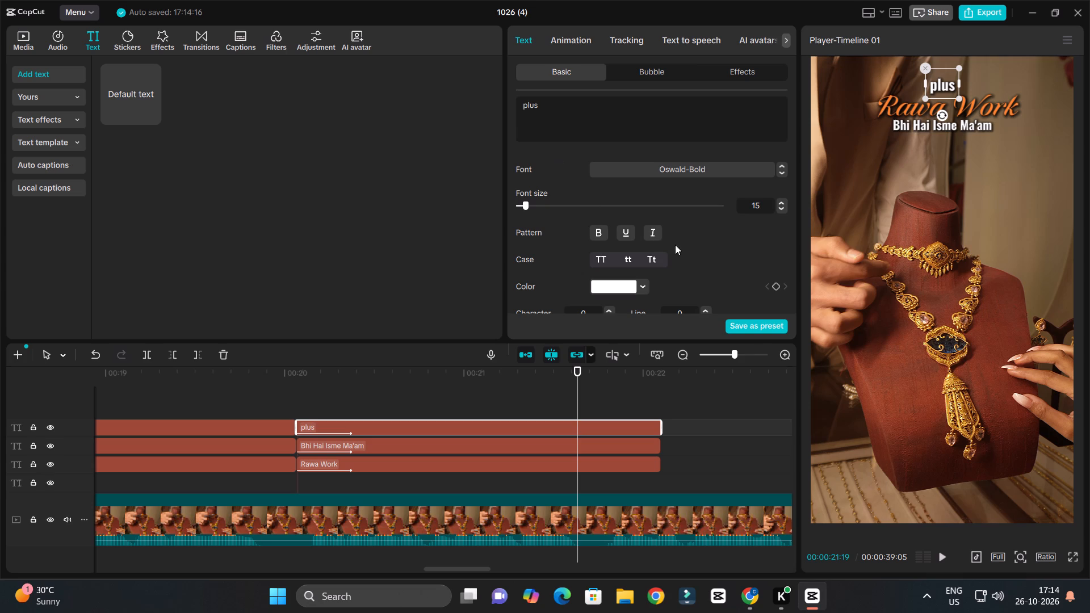
click(655, 262)
click(951, 72)
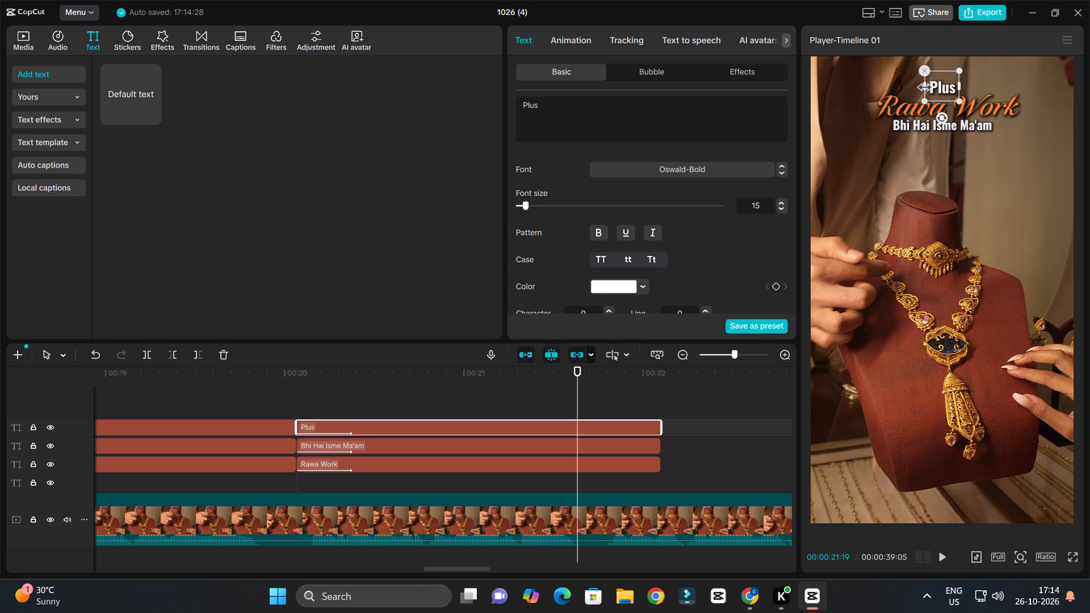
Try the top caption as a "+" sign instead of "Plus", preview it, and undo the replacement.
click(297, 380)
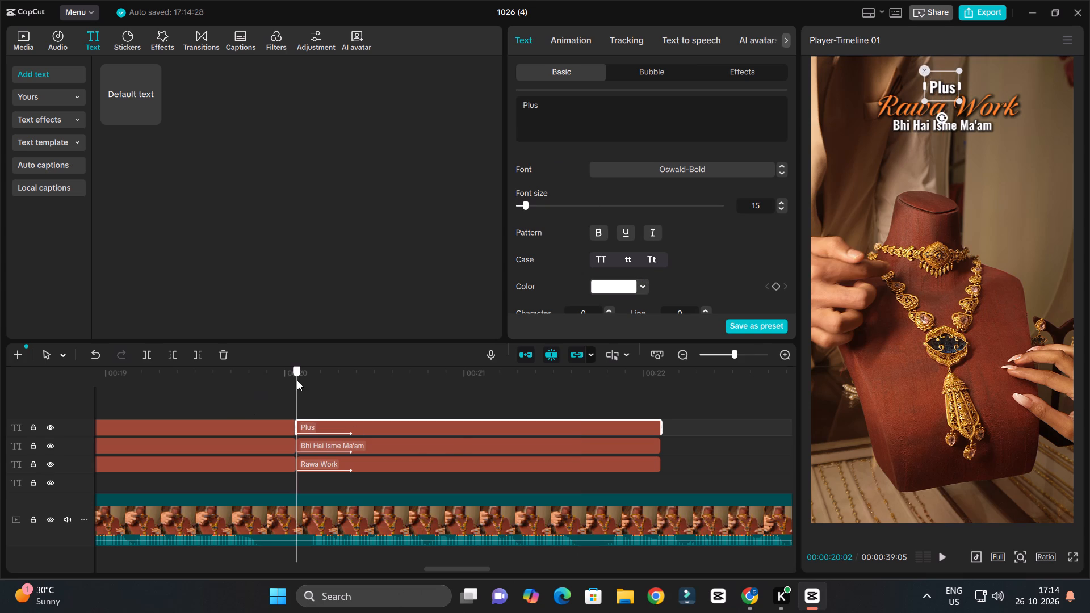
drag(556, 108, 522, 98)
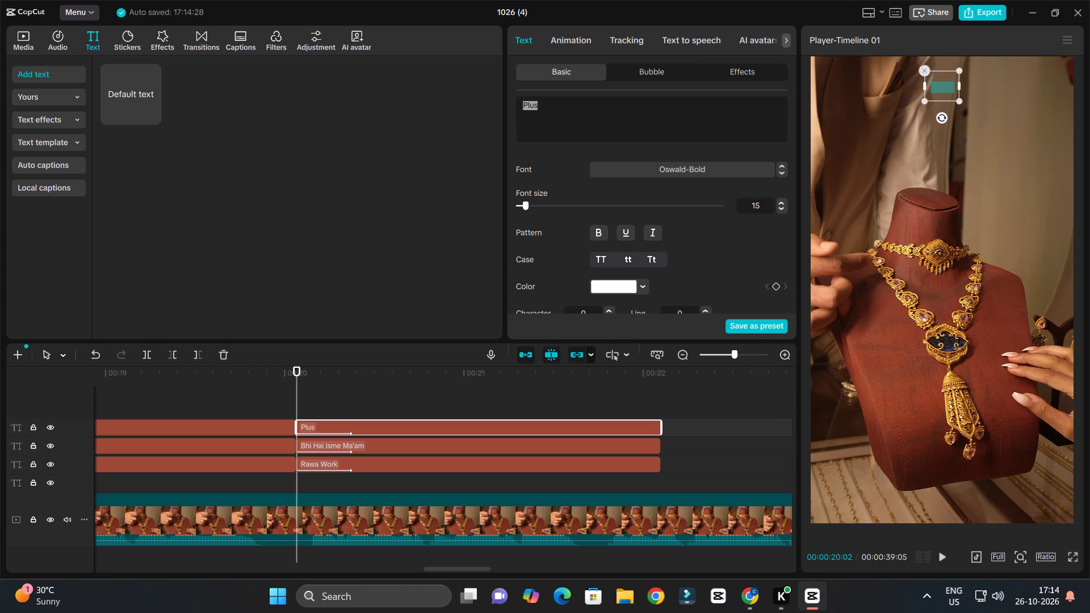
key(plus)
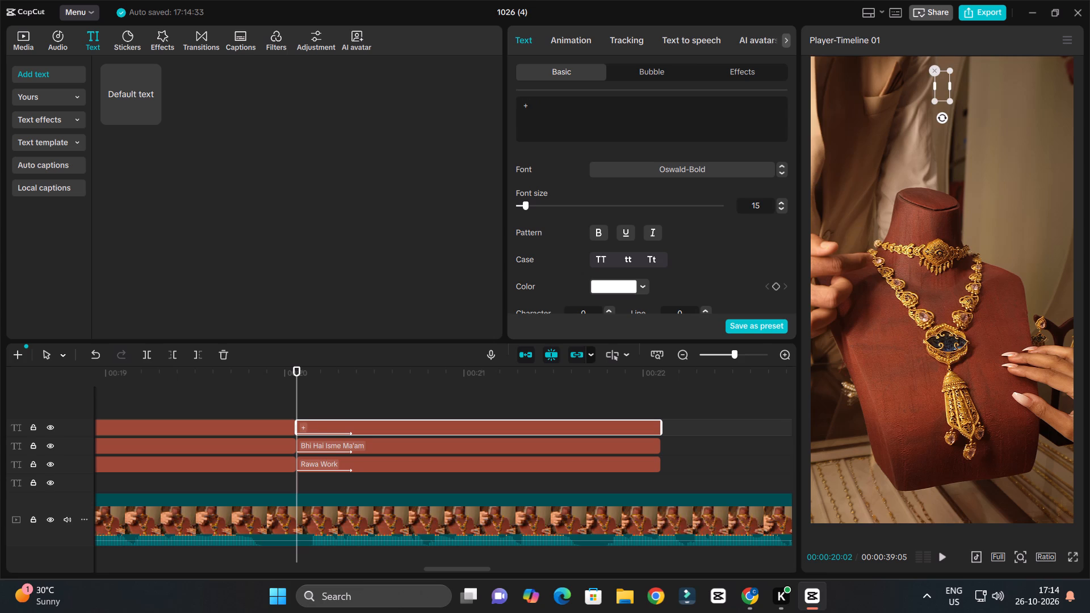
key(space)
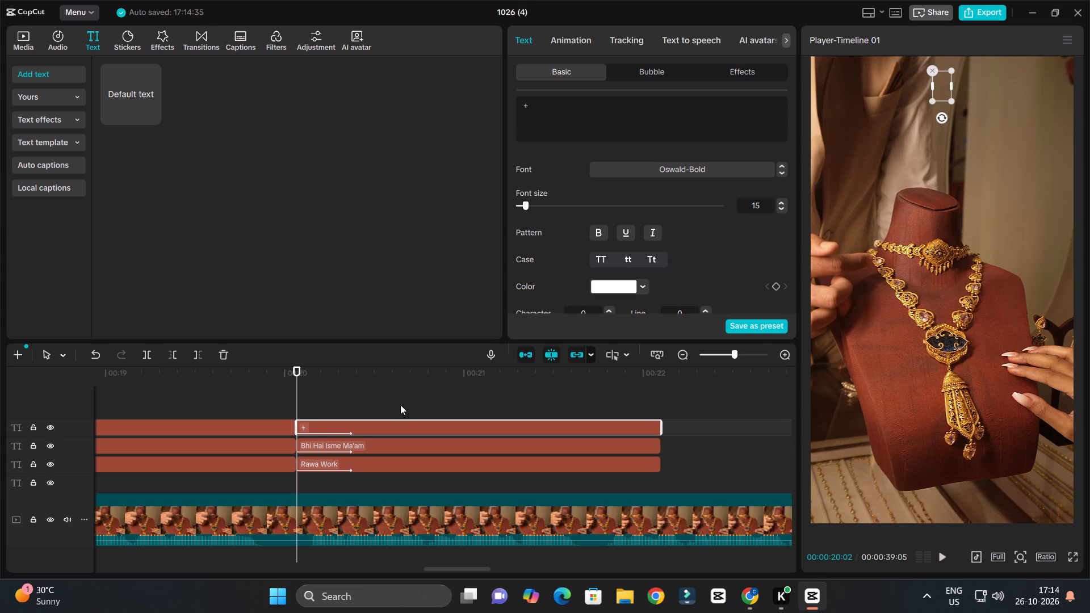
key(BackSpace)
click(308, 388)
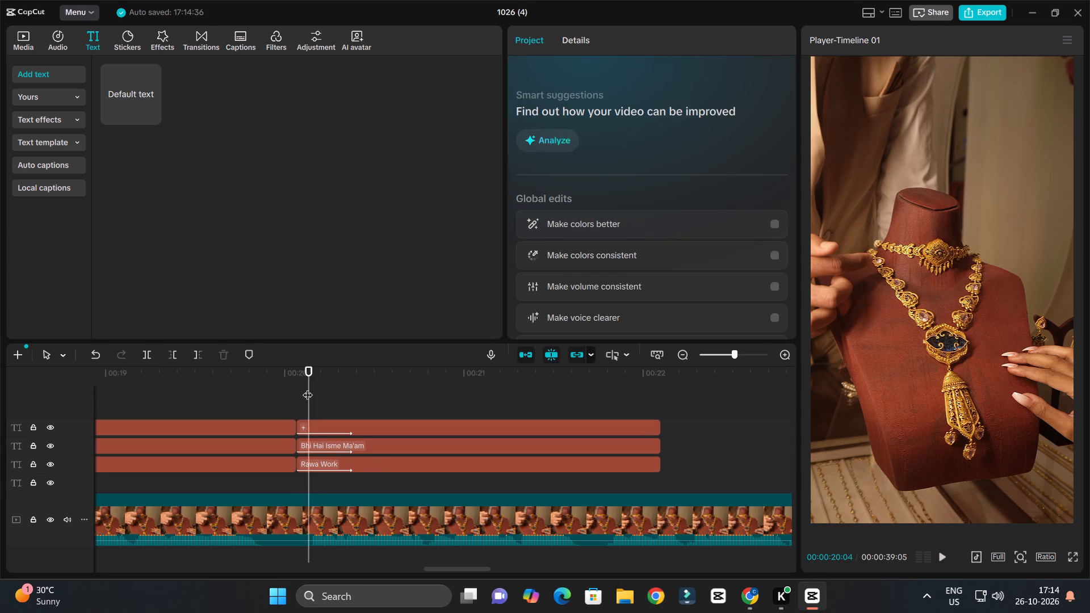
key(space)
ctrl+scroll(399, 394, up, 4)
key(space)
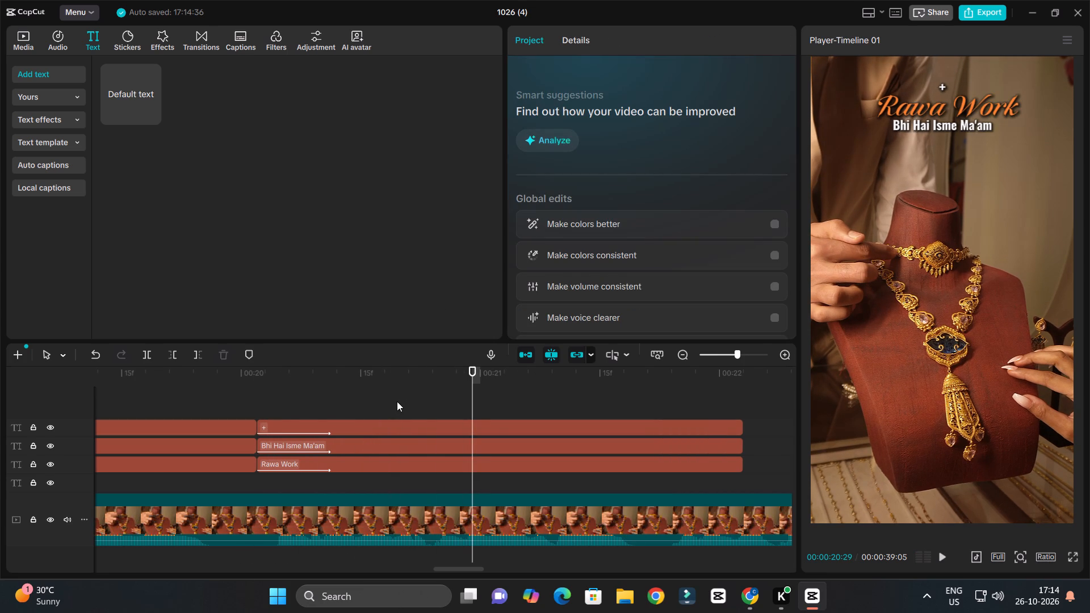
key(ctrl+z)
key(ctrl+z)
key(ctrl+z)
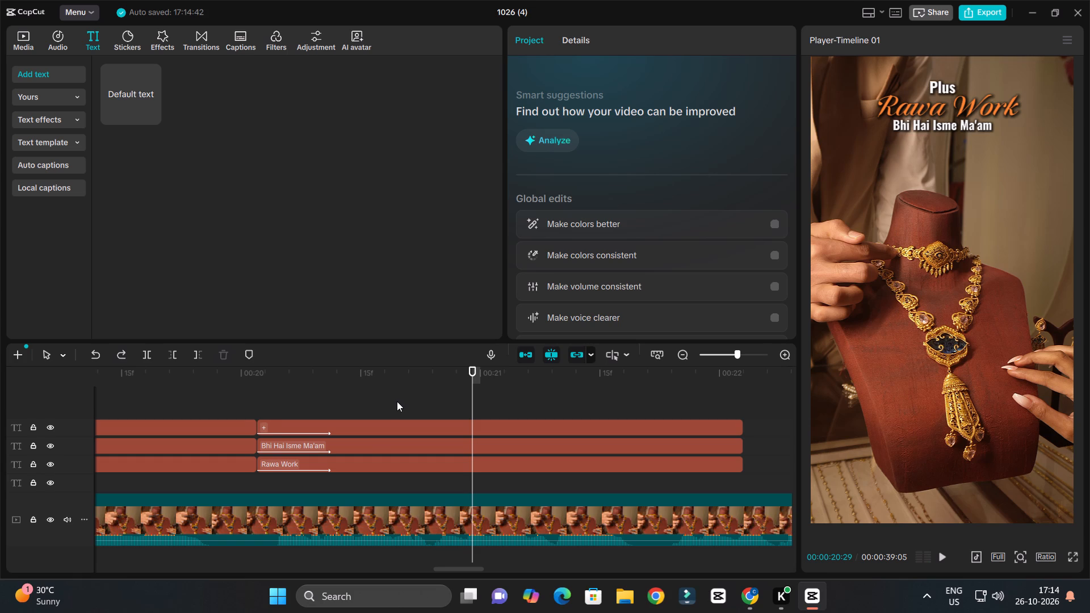
Play the section from 00:00:20:02 repeatedly to find where the phrase spoken under the "Rawa Work" captions ends.
click(259, 383)
key(space)
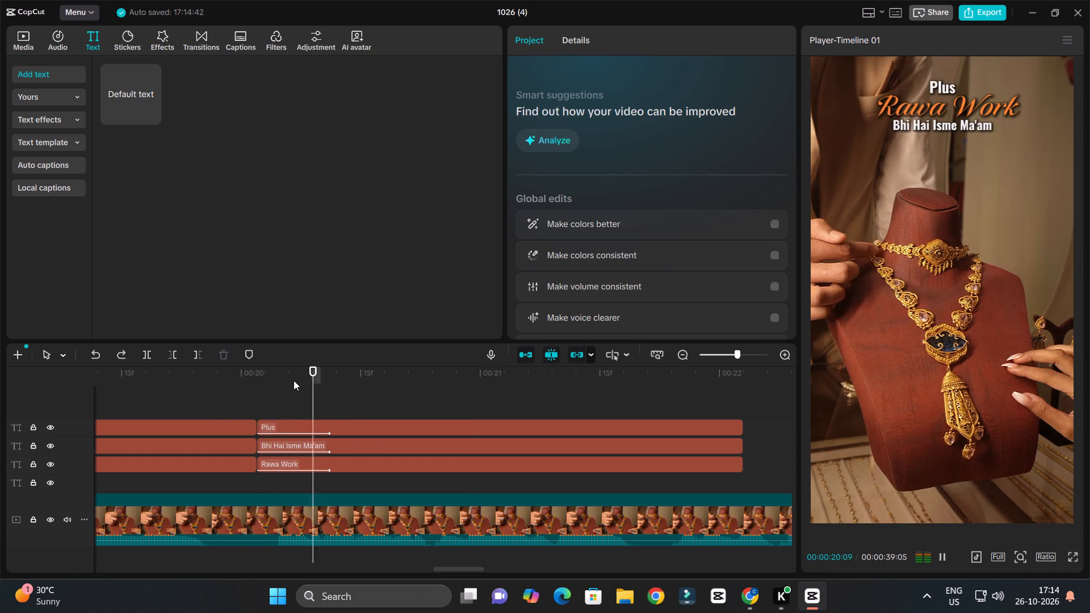
ctrl+scroll(298, 381, down, 4)
ctrl+scroll(383, 399, up, 6)
key(space)
key(space)
key(space)
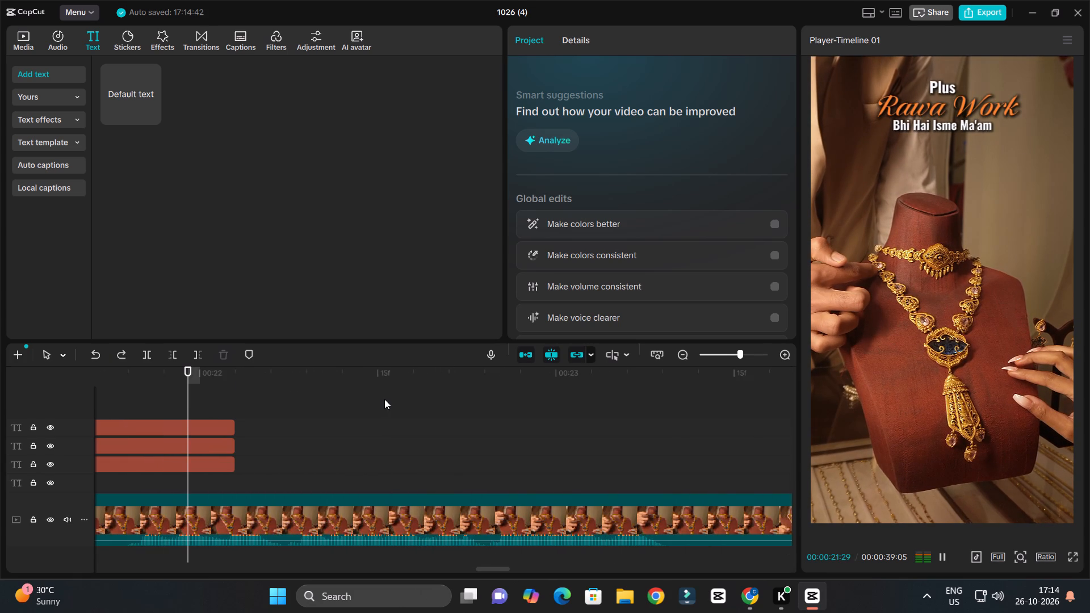
ctrl+scroll(384, 399, down, 4)
key(space)
ctrl+scroll(136, 432, up, 4)
key(space)
drag(166, 380, 305, 417)
key(space)
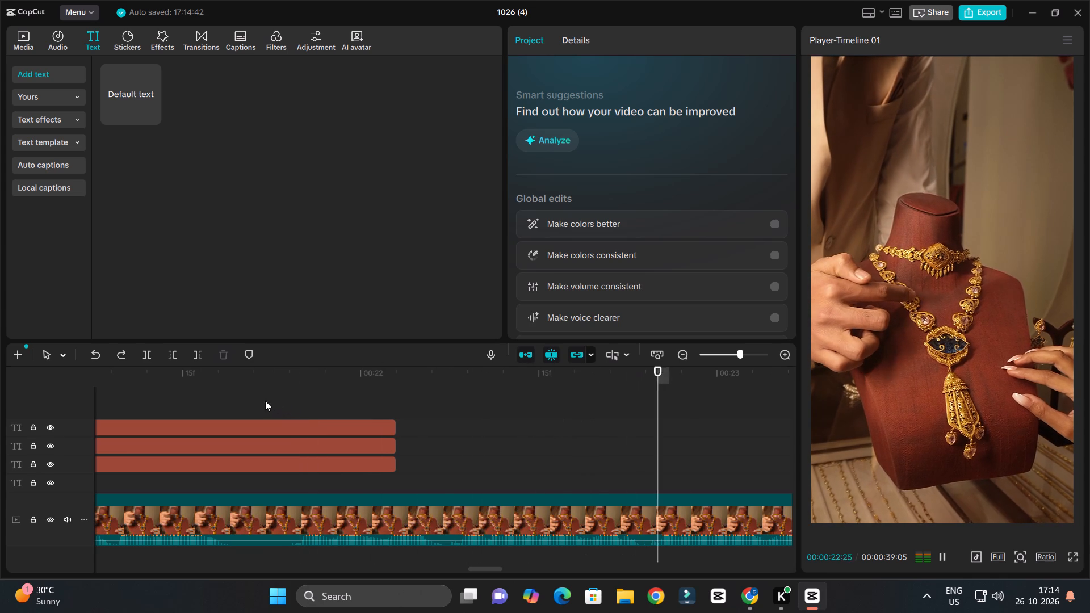
key(space)
key(space)
key(space)
Trim the ends of the "Plus", "Rawa Work" and "Bhi Hai Isme Ma'am" captions together at 00:00:21:24.
drag(254, 379, 355, 421)
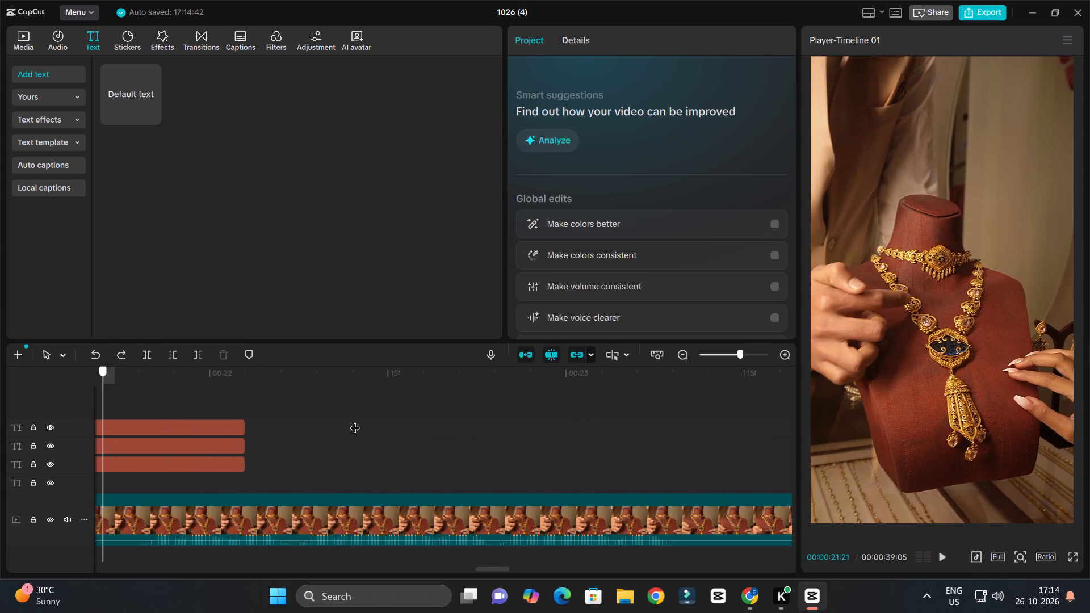
drag(355, 421, 237, 482)
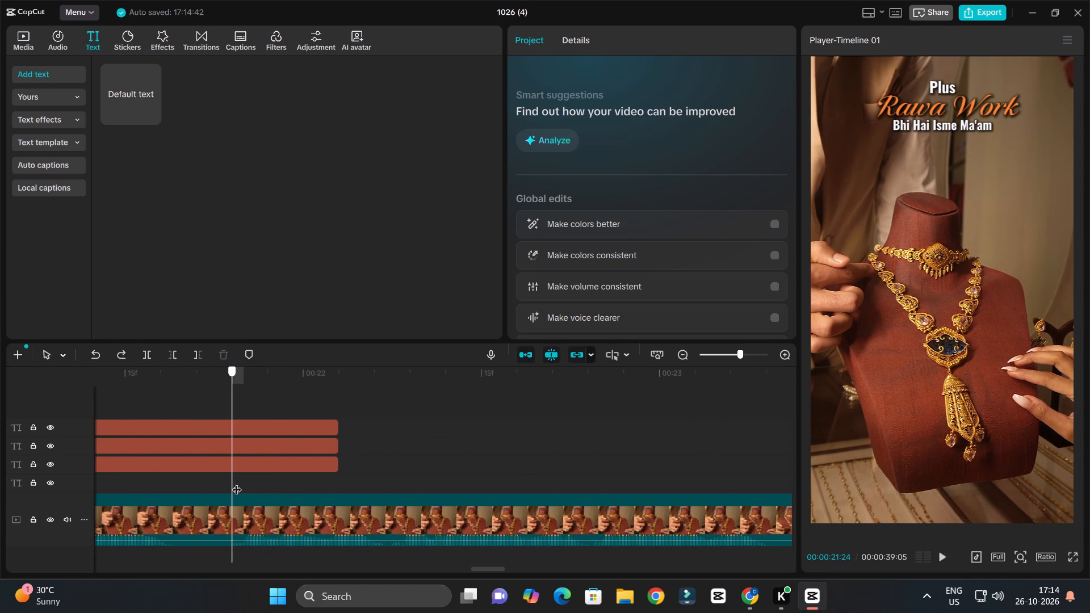
drag(237, 482, 240, 489)
drag(307, 402, 305, 439)
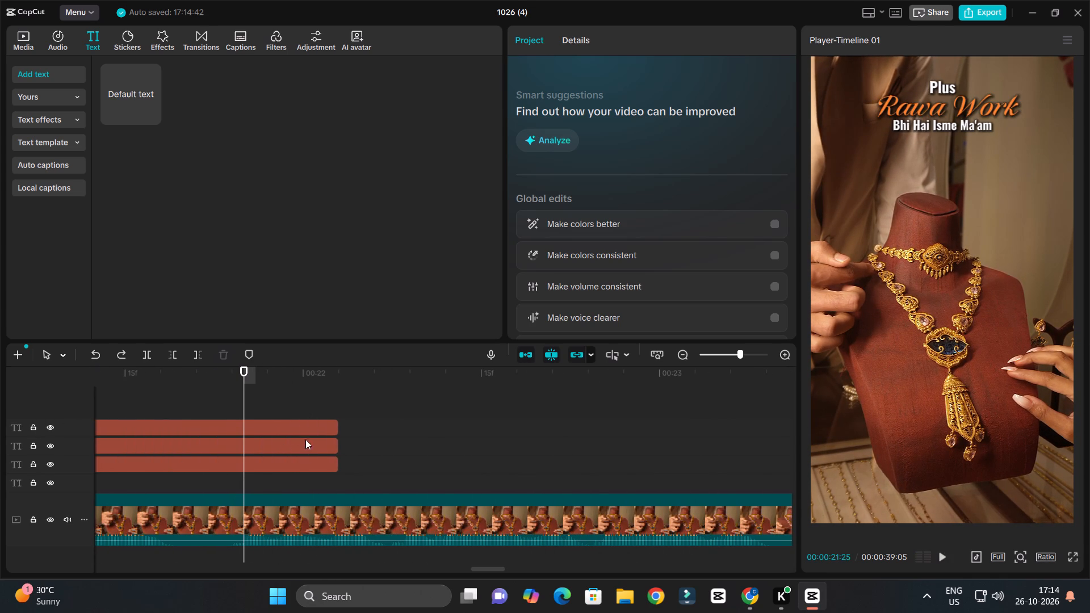
drag(305, 439, 305, 460)
drag(263, 386, 237, 425)
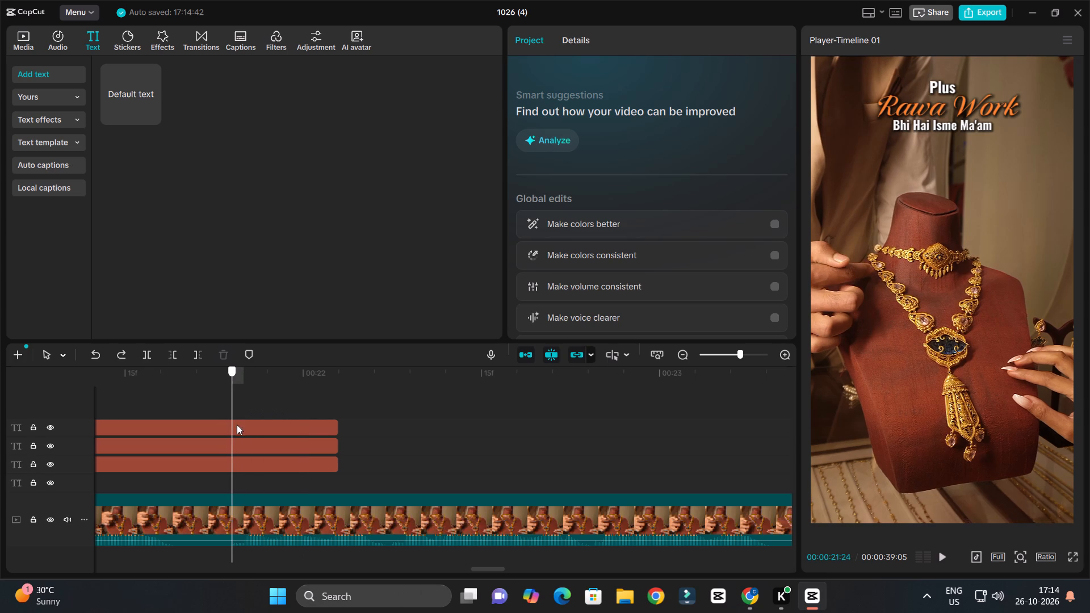
drag(278, 404, 285, 454)
drag(376, 425, 322, 473)
key(w)
Duplicate the "Plus", "Bhi Hai Isme Ma'am" and "Rawa Work" captions together, placing the copies directly after the originals on the same tracks.
ctrl+scroll(334, 440, down, 14)
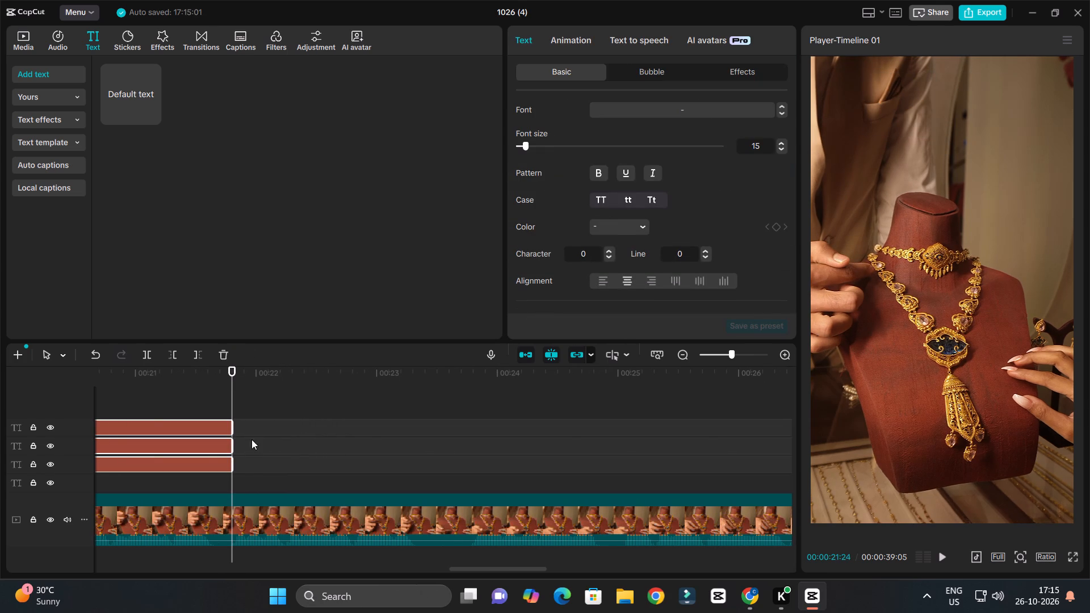
alt+drag(194, 446, 452, 463)
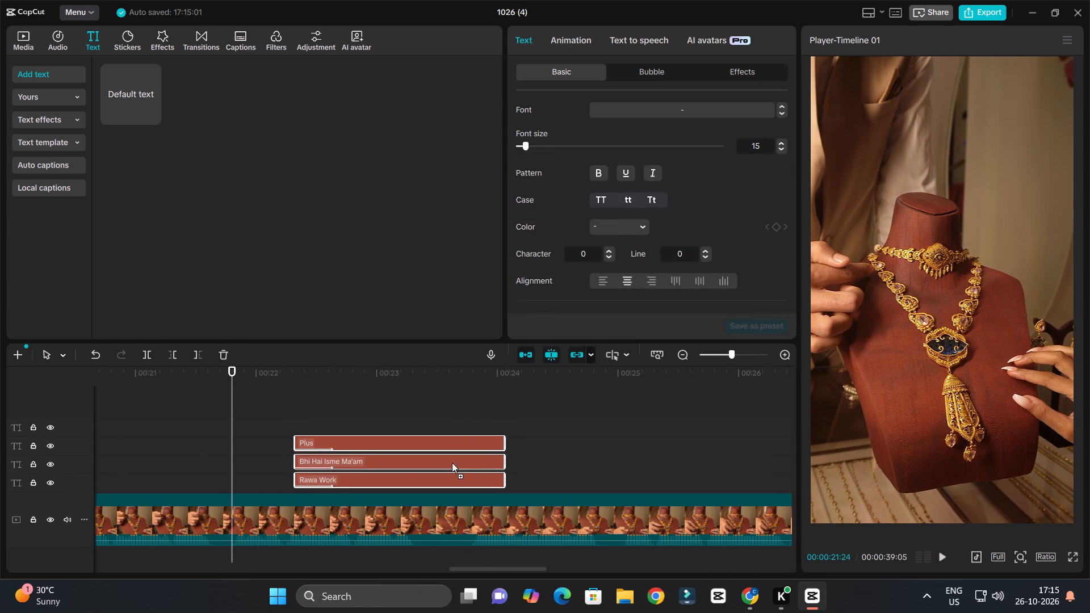
alt+drag(452, 463, 406, 446)
Listen to the speech under the copied captions and change the copied "Plus" caption's text to "idhar bhi aapka".
key(space)
ctrl+scroll(391, 446, up, 7)
key(space)
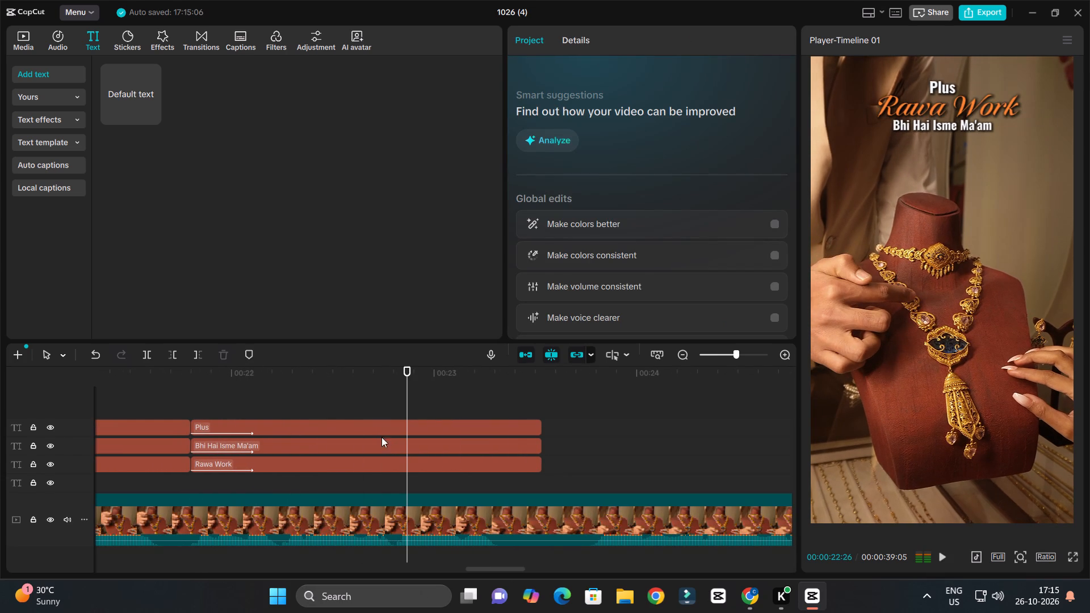
click(376, 427)
drag(542, 104, 501, 94)
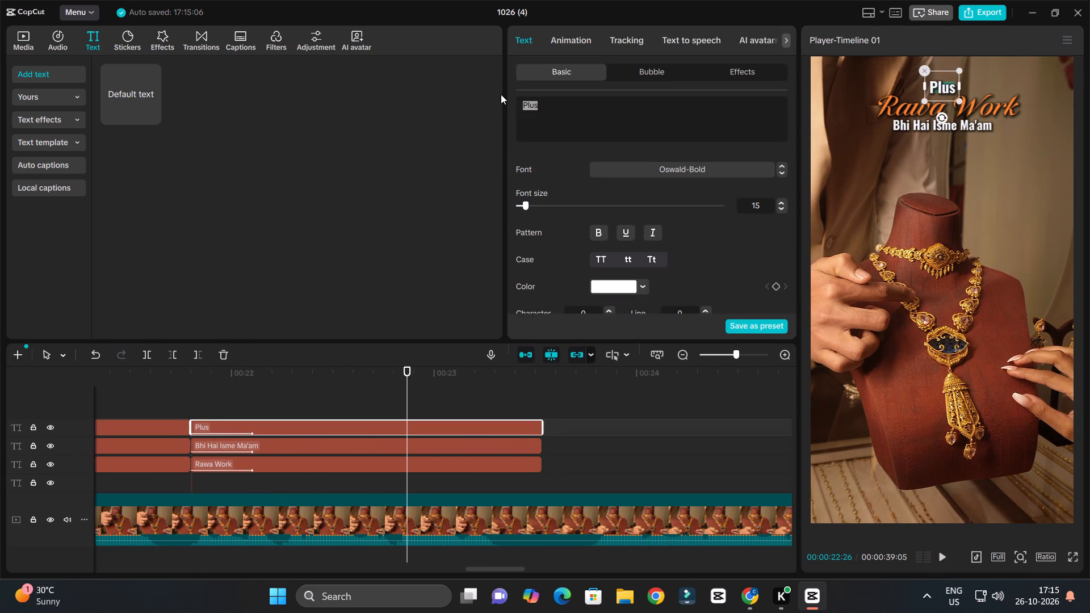
text(idhar)
key(space)
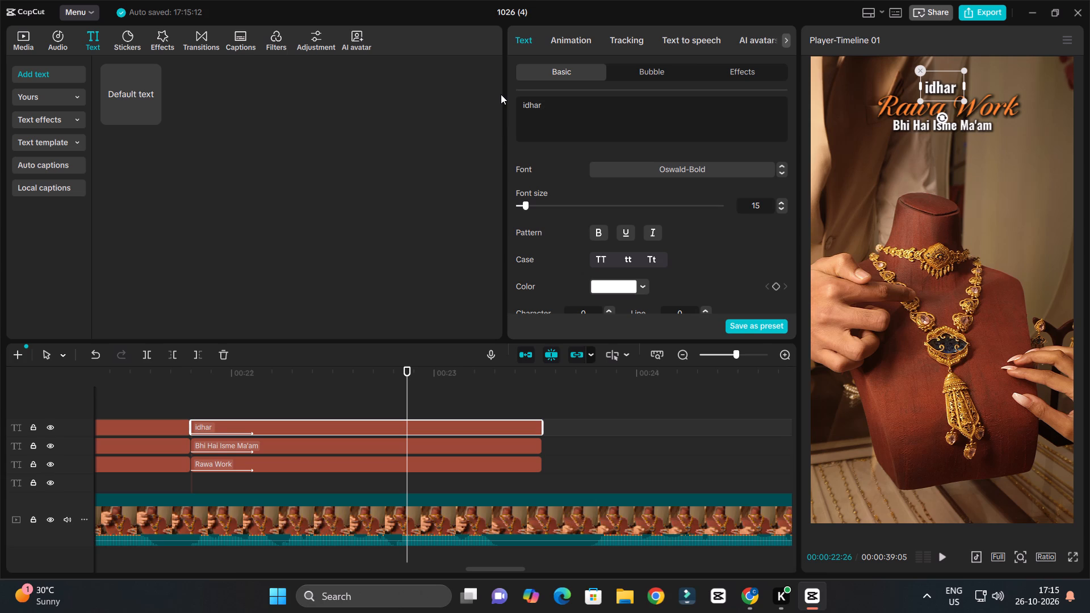
text(bhi)
key(space)
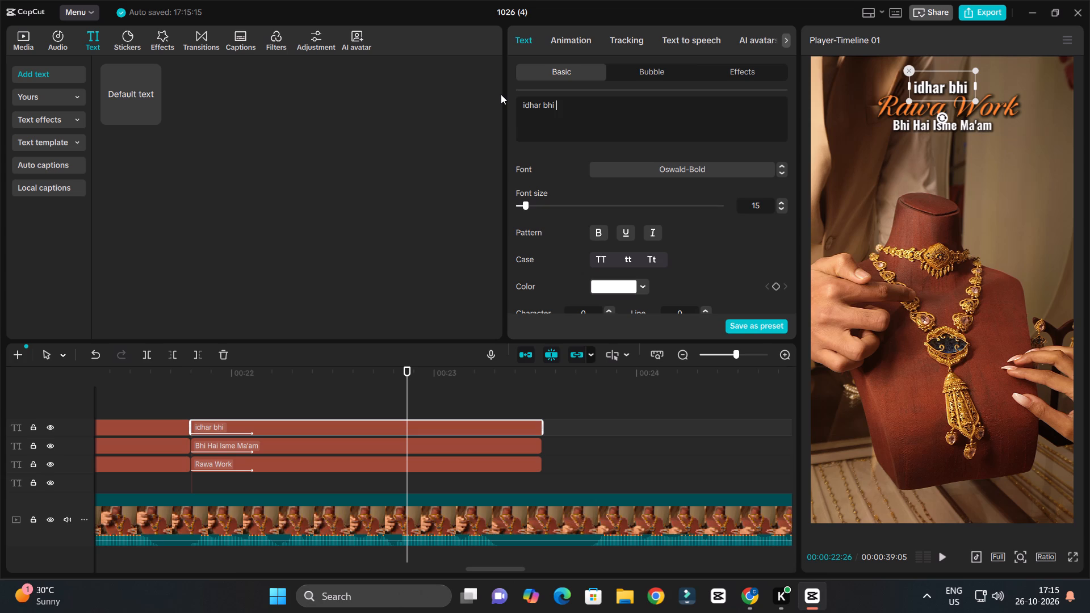
text(aap)
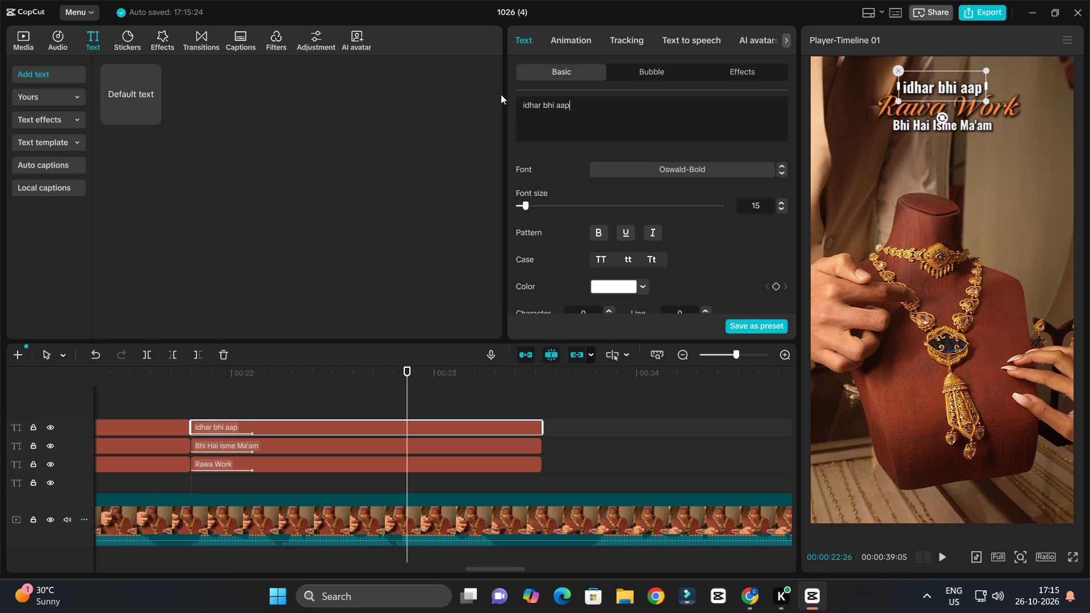
text(ka)
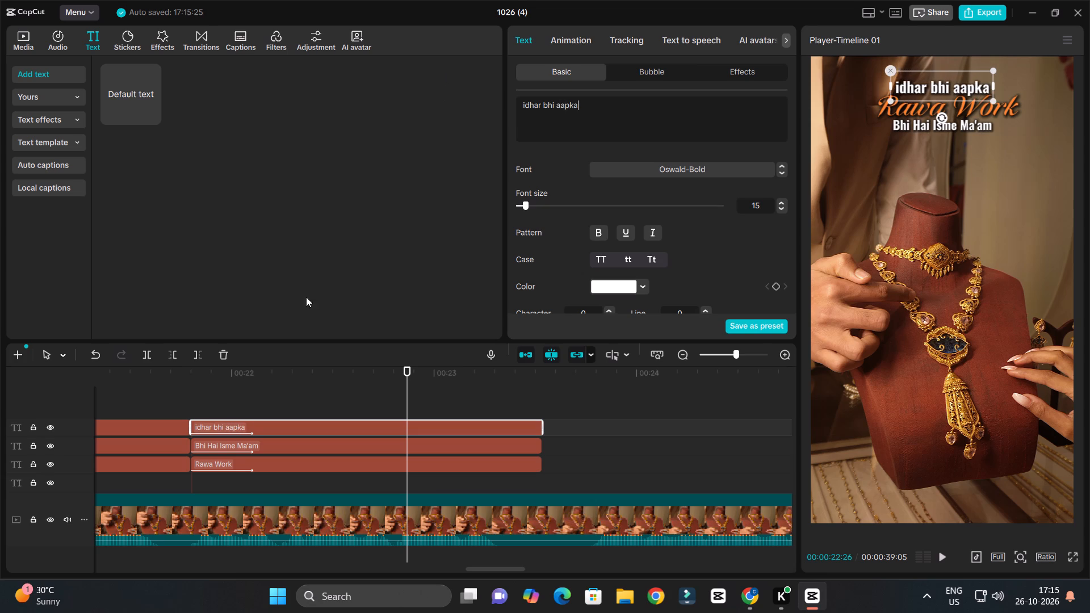
Replay the speech under the copied captions and change the copied "Bhi Hai Isme Ma'am" caption's text to "milega".
click(200, 382)
key(space)
ctrl+scroll(387, 410, up, 2)
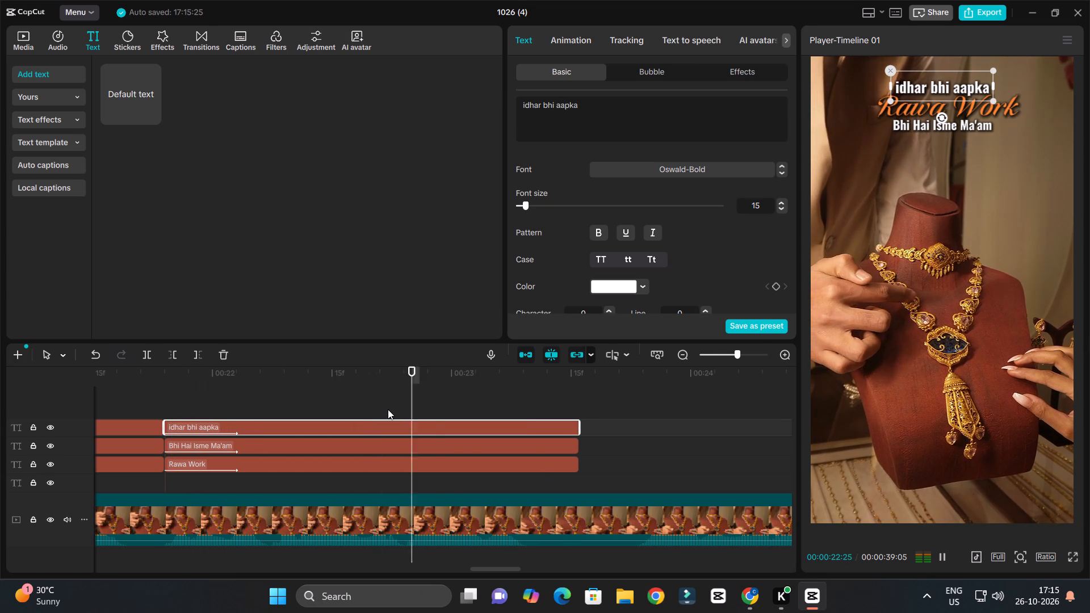
key(space)
key(space)
key(space)
click(357, 461)
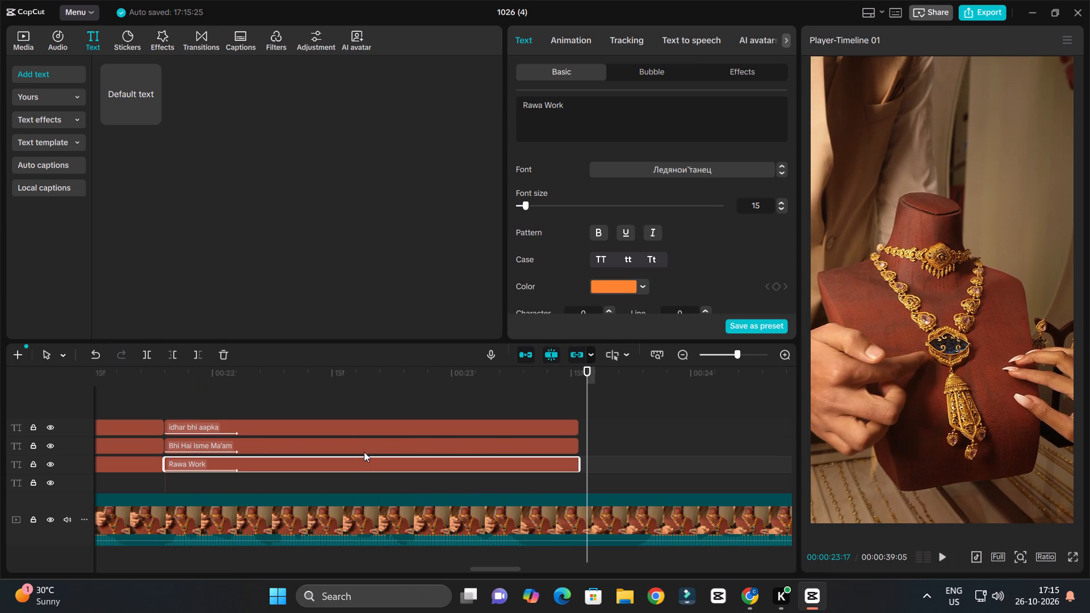
click(364, 448)
drag(617, 113, 496, 95)
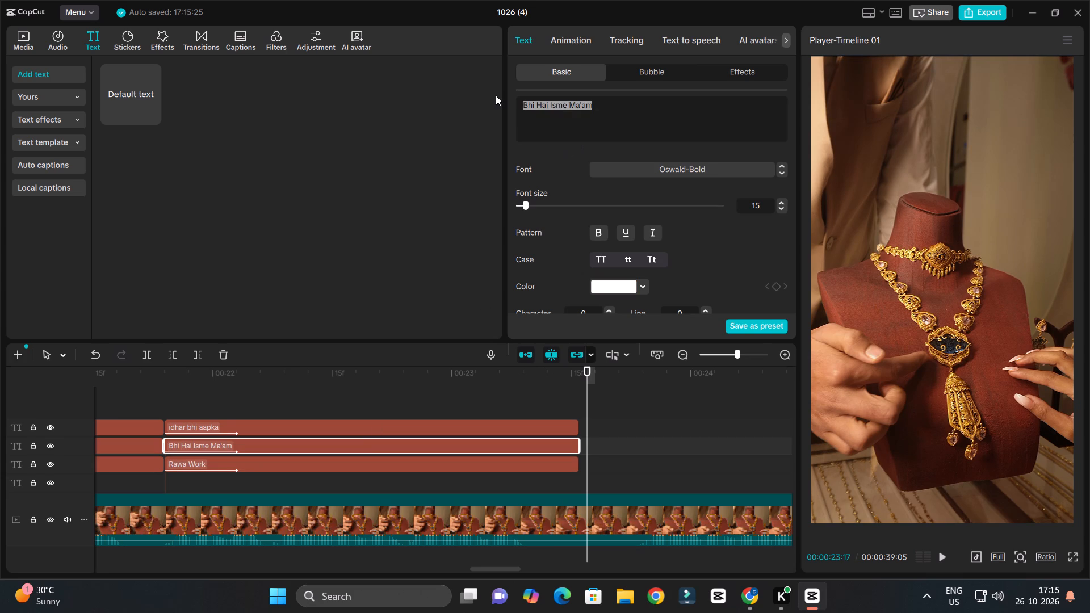
text(milega)
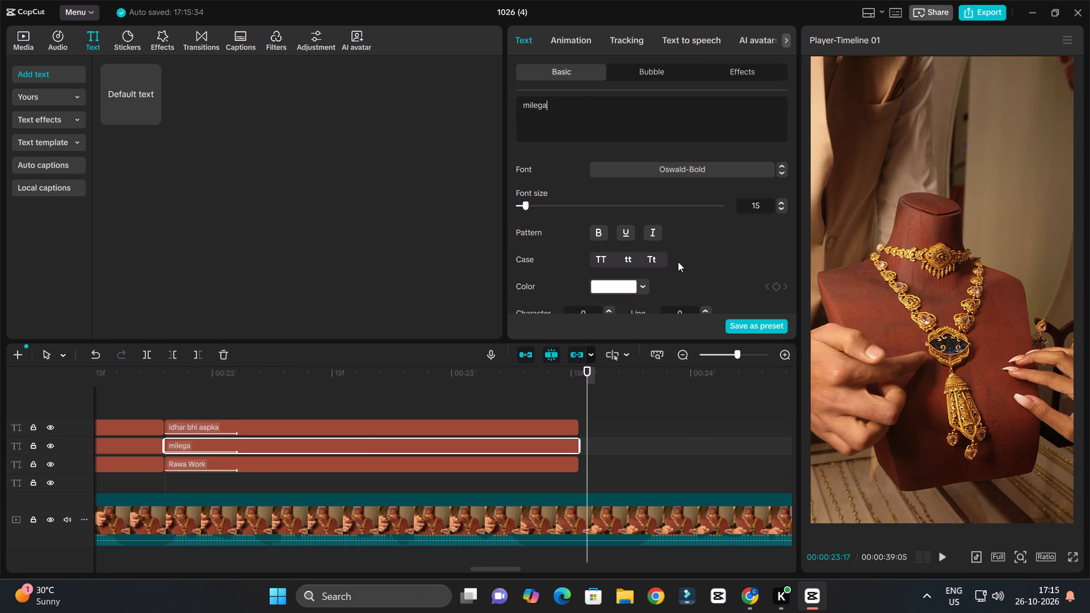
Apply title case to the "milega" and "idhar bhi aapka" captions.
click(662, 260)
click(646, 259)
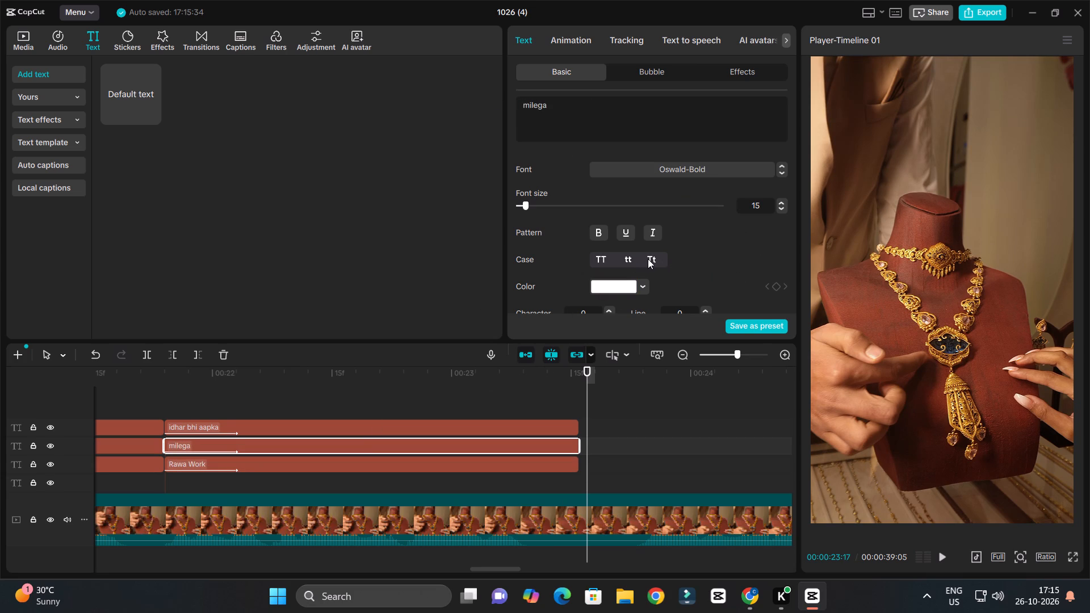
click(648, 259)
click(650, 258)
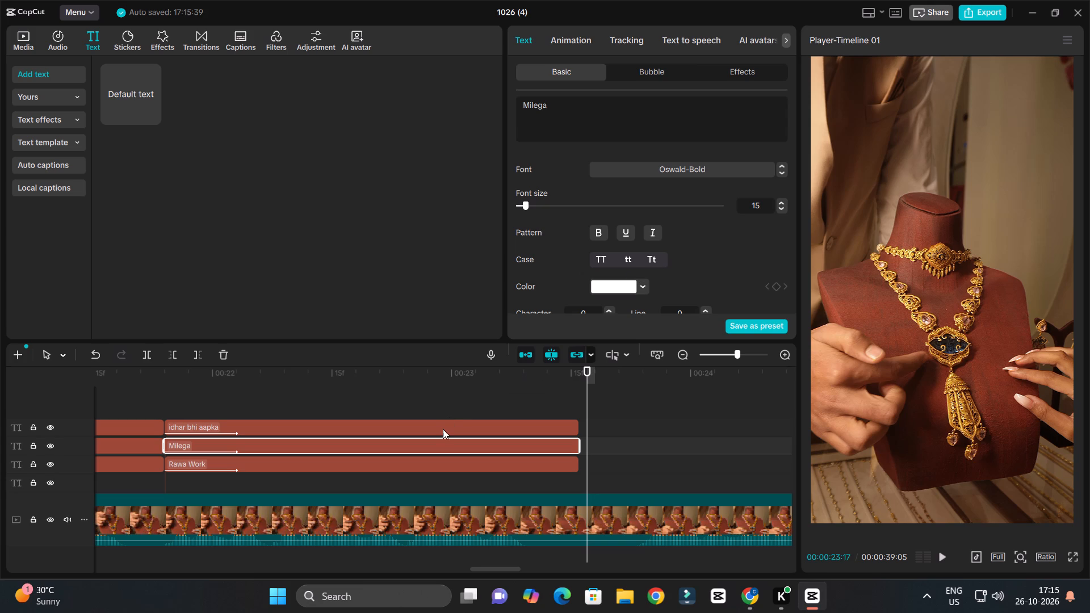
click(442, 430)
click(654, 264)
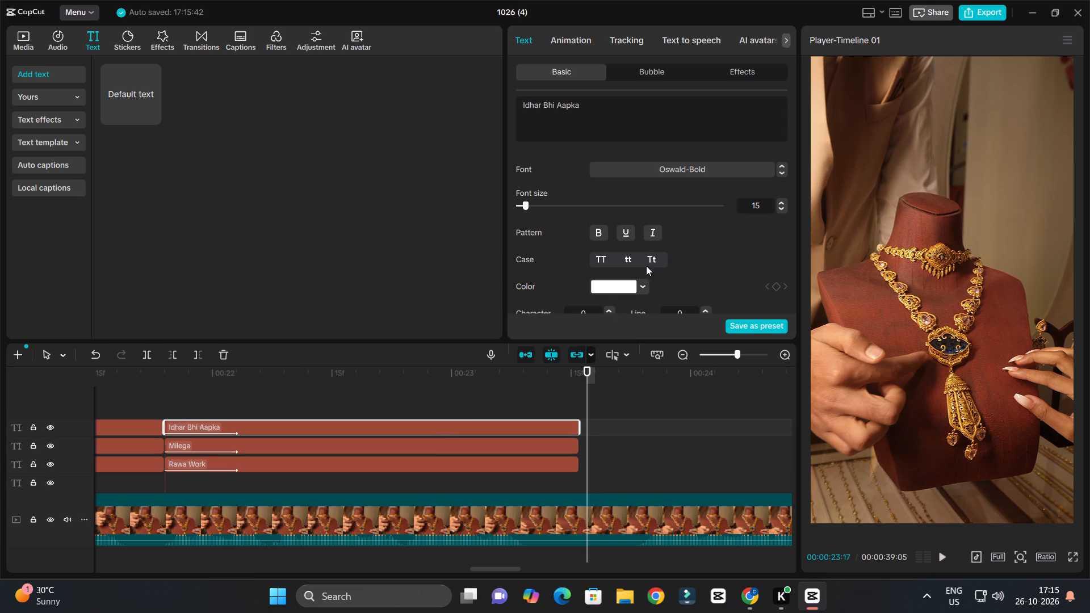
Play the "Idhar Bhi Aapka" caption group and the footage after it to check timing and hear the next phrase.
click(164, 382)
key(space)
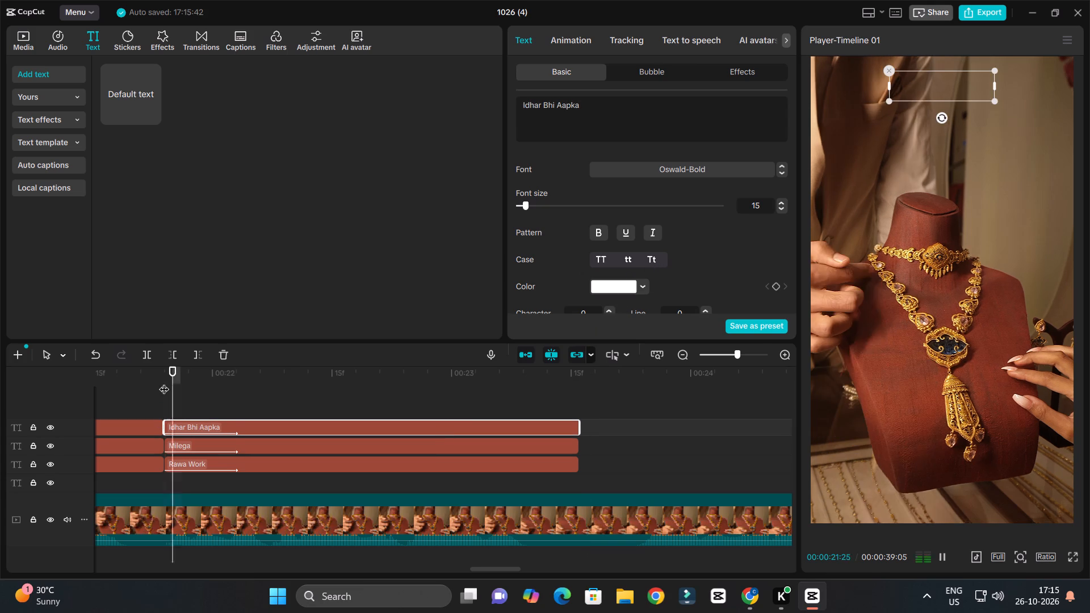
ctrl+scroll(231, 401, up, 5)
key(space)
ctrl+scroll(246, 406, up, 4)
key(space)
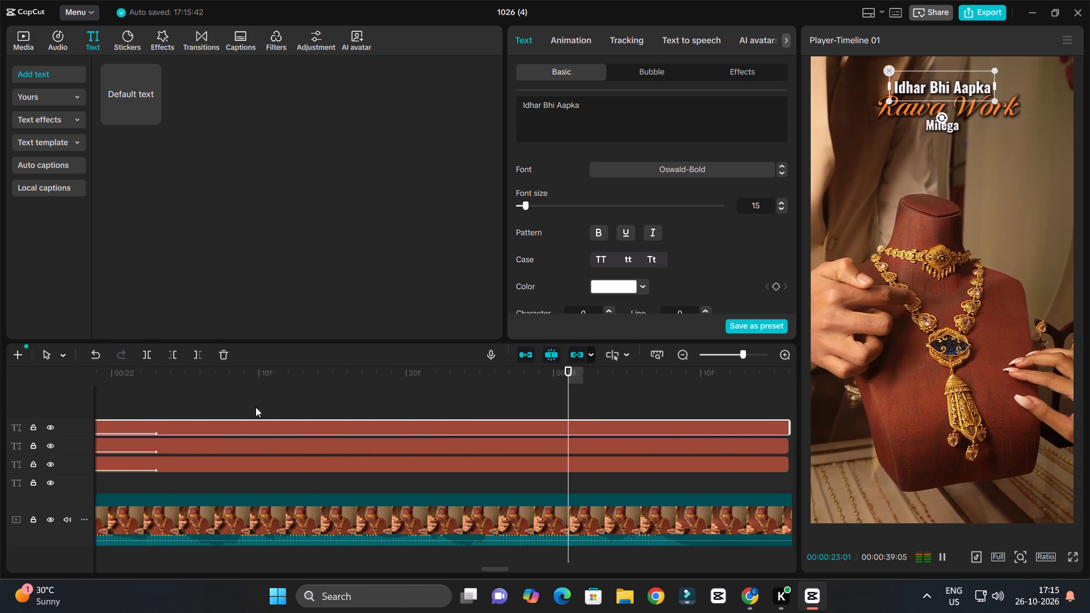
key(space)
ctrl+scroll(313, 412, down, 18)
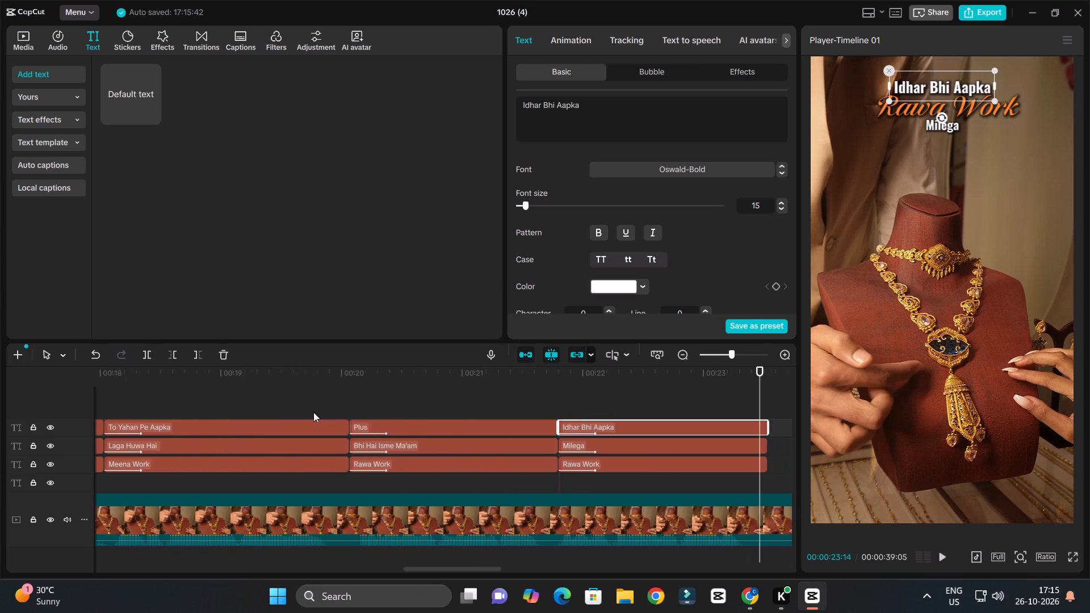
key(space)
ctrl+scroll(360, 416, down, 5)
ctrl+scroll(219, 442, up, 3)
key(space)
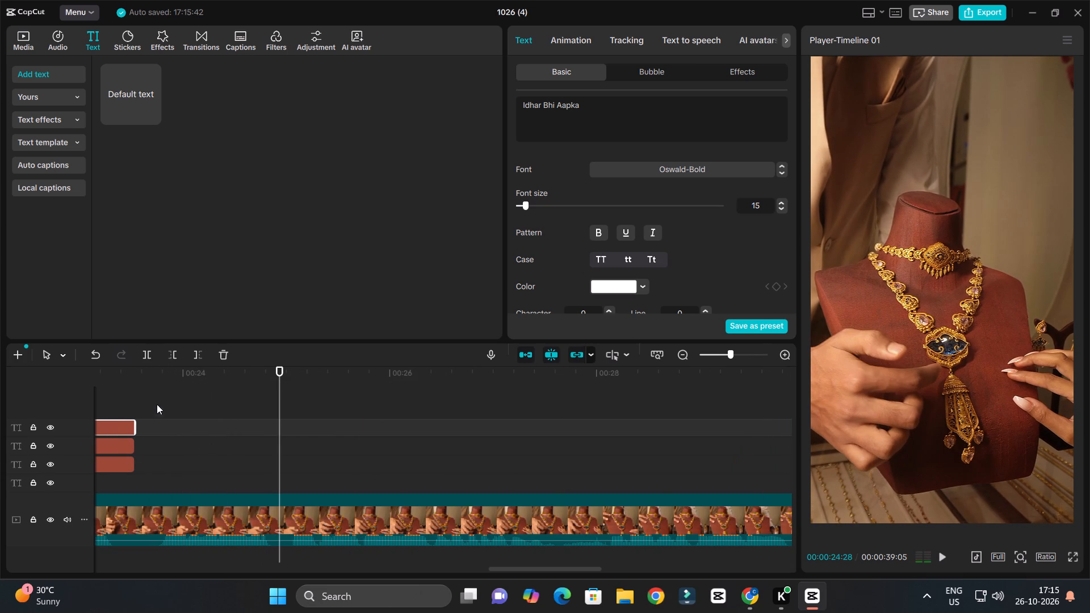
click(152, 381)
key(space)
key(space)
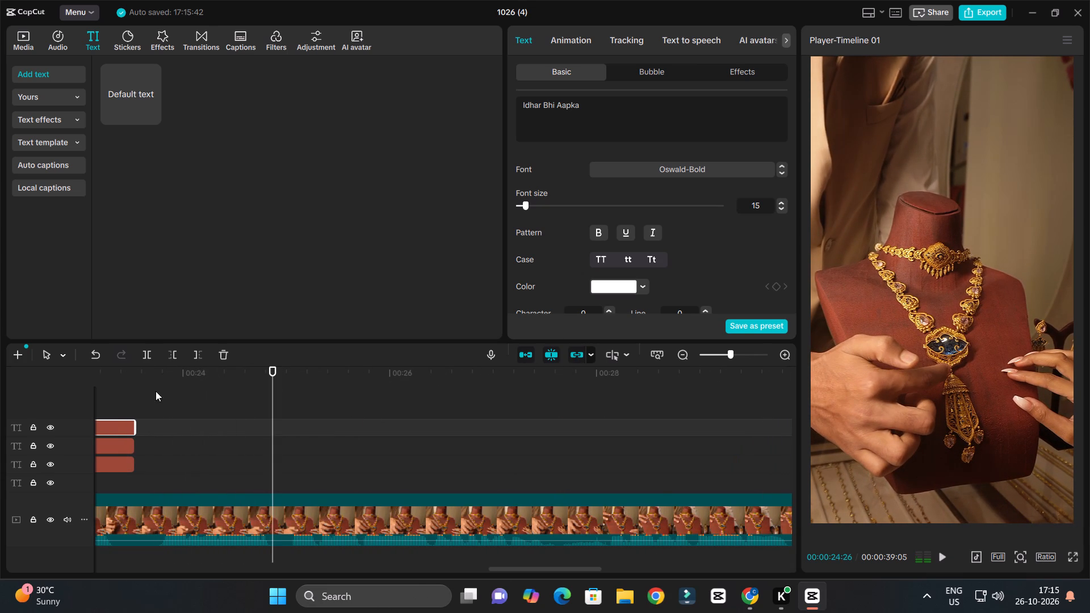
Duplicate the "Idhar Bhi Aapka", "Milega" and "Rawa Work" captions together, placing the copies on the same tracks from about 00:00:23:20.
ctrl+scroll(166, 400, down, 7)
drag(199, 424, 156, 472)
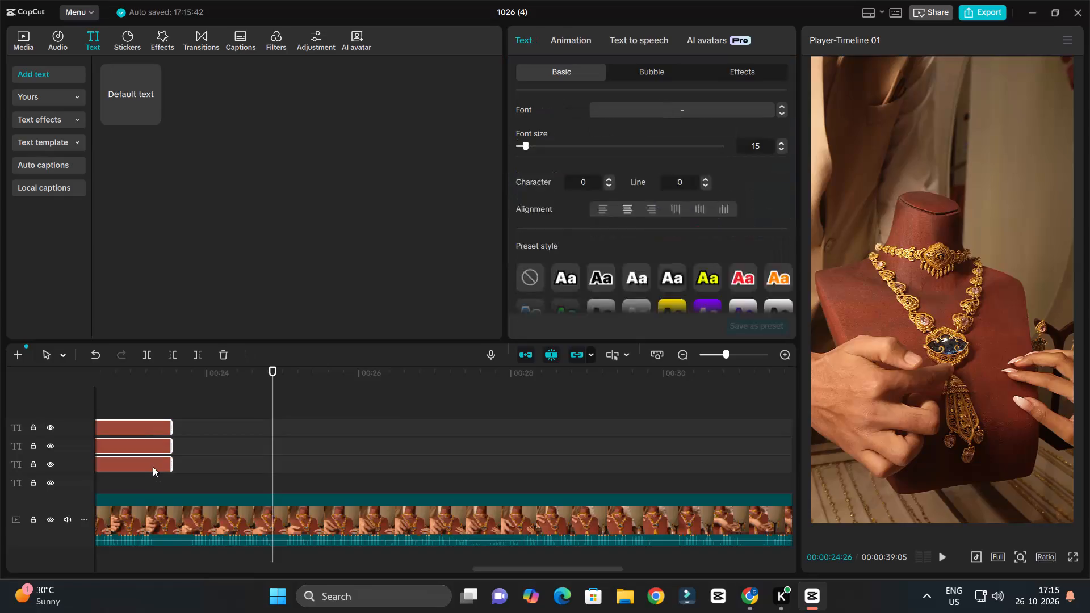
alt+drag(148, 465, 299, 463)
ctrl+scroll(192, 454, up, 7)
drag(209, 406, 245, 459)
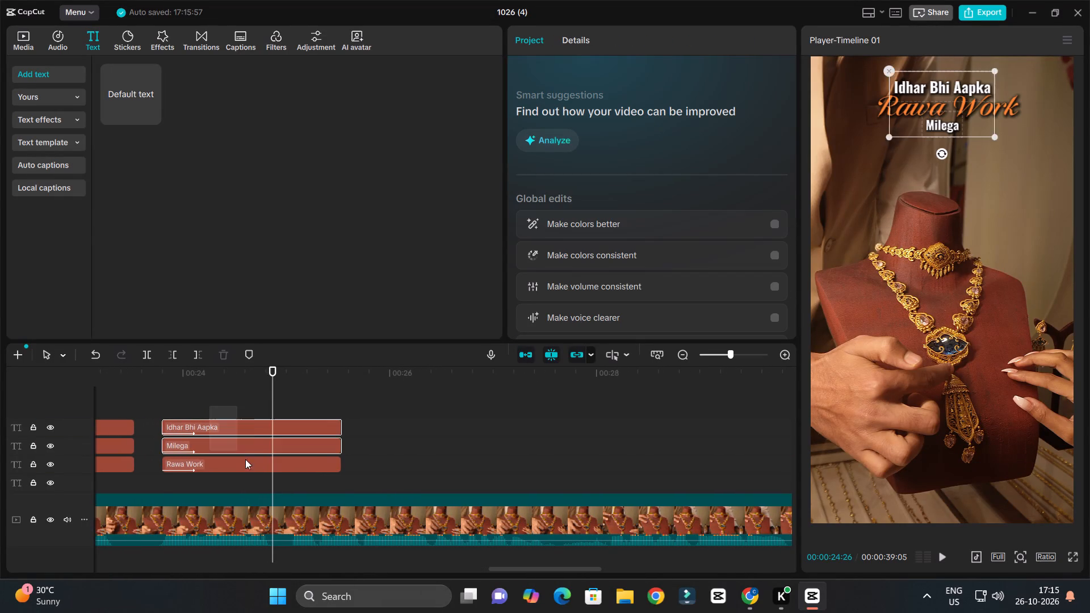
drag(245, 459, 254, 469)
drag(254, 469, 239, 470)
Play the section from about 00:00:23:20 repeatedly to make out the phrase spoken under the new caption copies.
click(146, 371)
key(space)
ctrl+scroll(187, 397, up, 5)
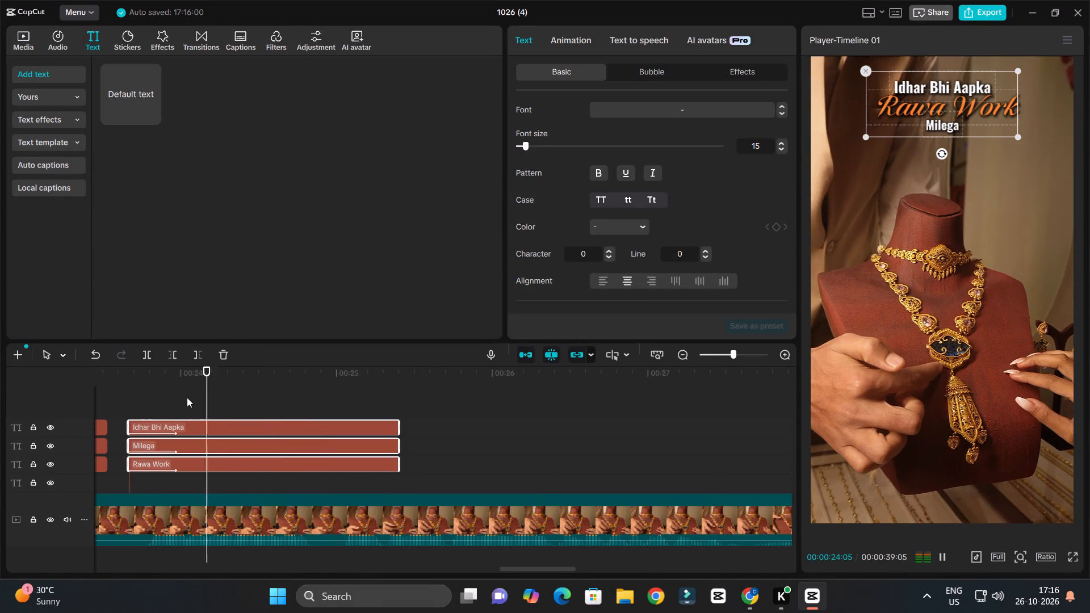
key(space)
ctrl+scroll(190, 403, down, 4)
ctrl+scroll(211, 405, up, 3)
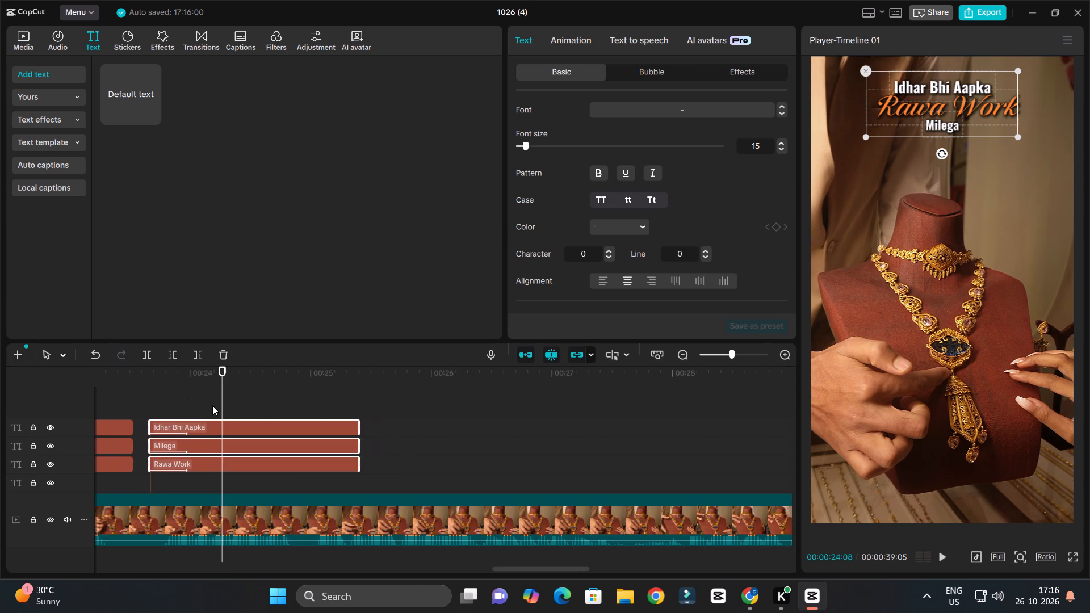
ctrl+scroll(268, 423, up, 4)
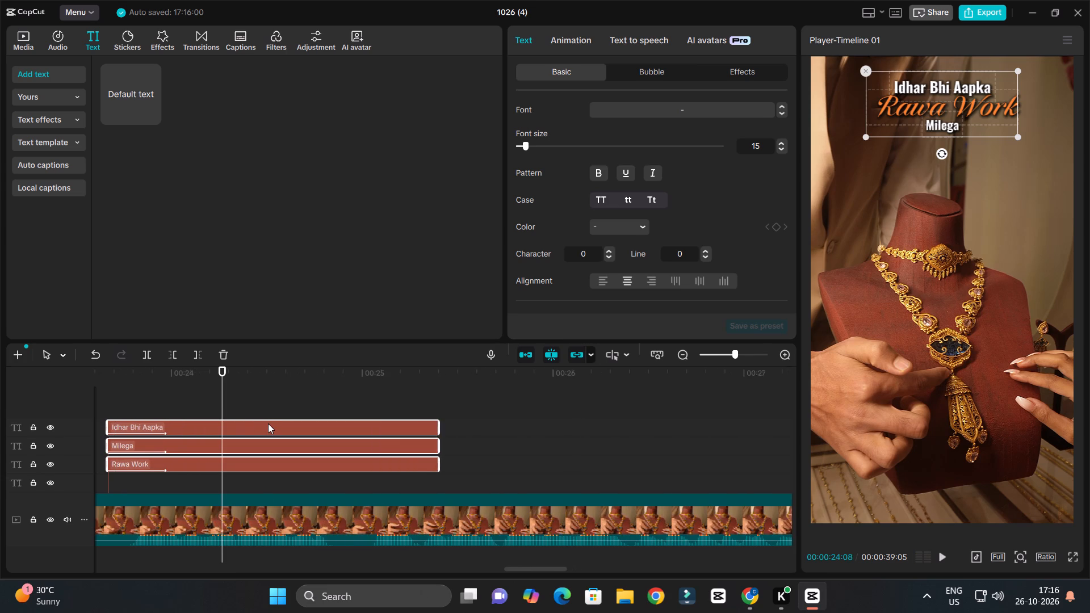
ctrl+scroll(268, 423, down, 5)
ctrl+scroll(268, 423, up, 3)
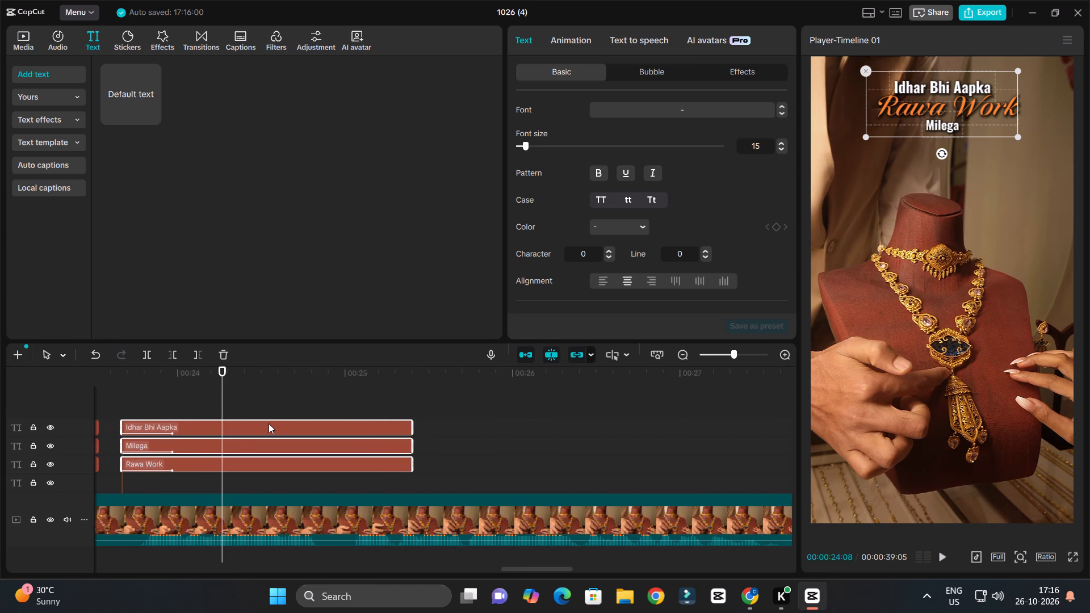
click(121, 383)
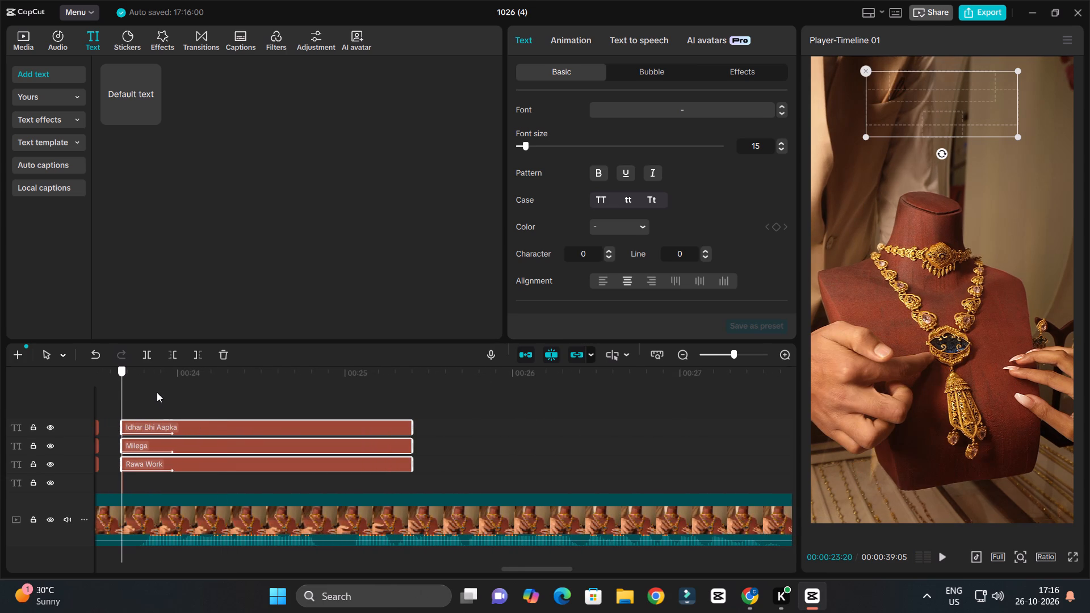
ctrl+scroll(157, 393, up, 7)
ctrl+scroll(157, 393, down, 4)
key(space)
key(space)
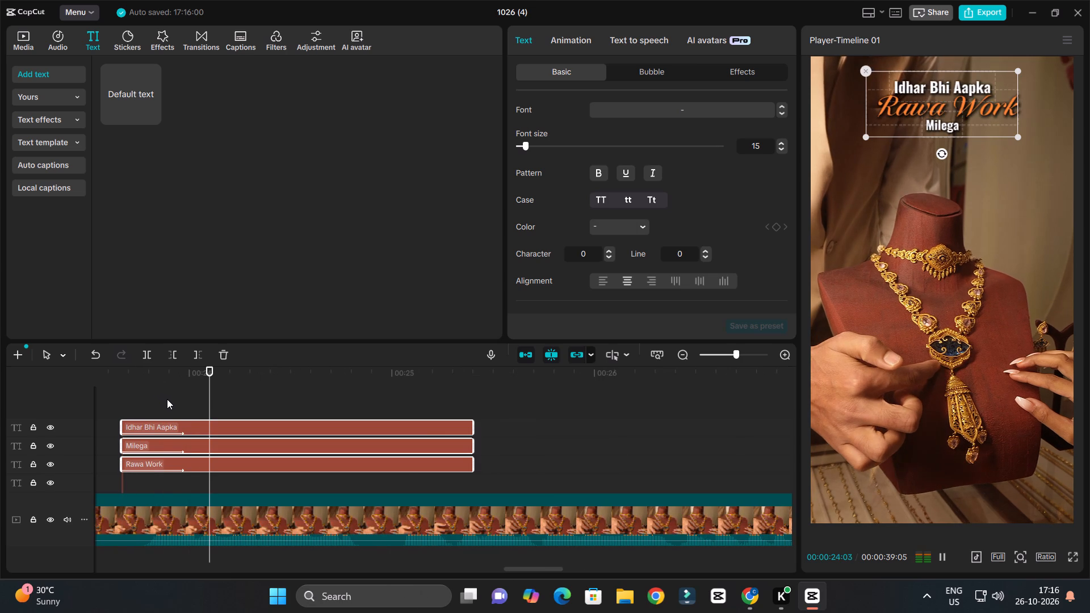
ctrl+scroll(216, 406, down, 4)
ctrl+scroll(239, 415, up, 3)
key(space)
key(space)
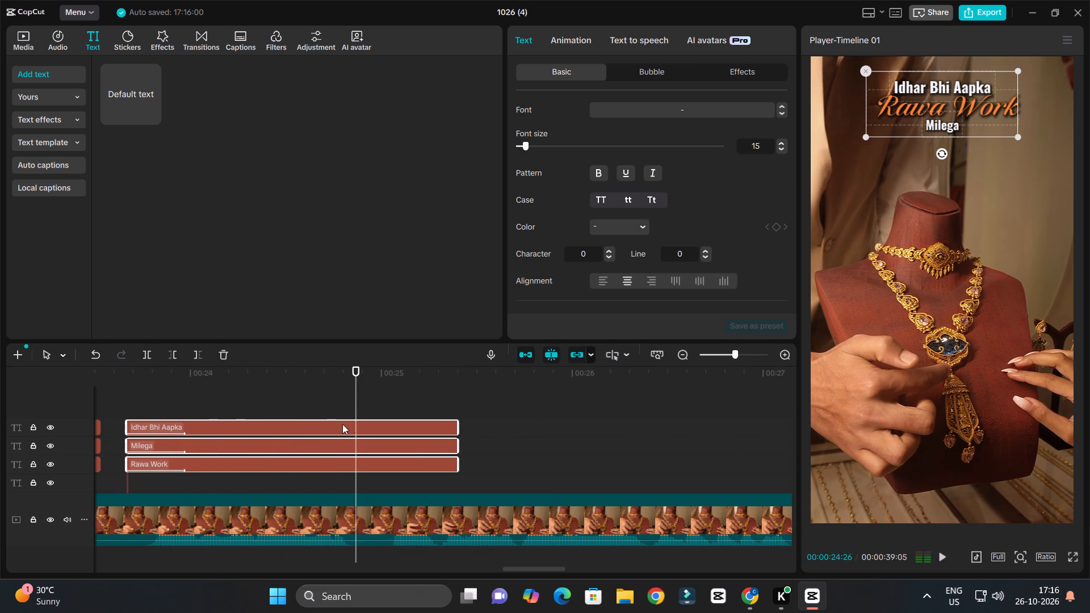
ctrl+scroll(353, 425, down, 3)
ctrl+scroll(392, 433, up, 3)
key(space)
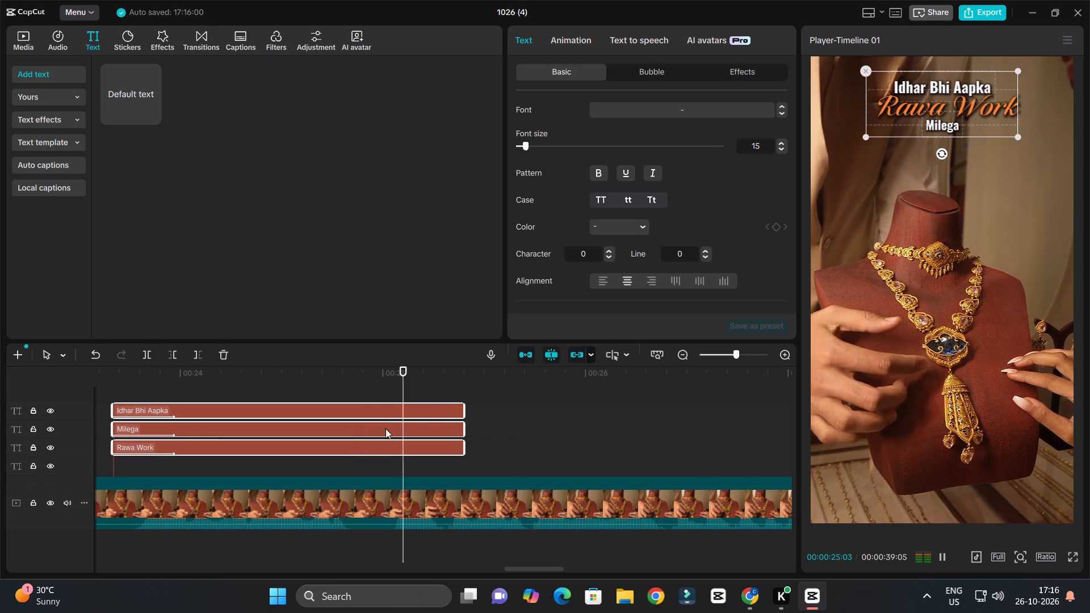
key(space)
drag(295, 381, 285, 457)
click(267, 381)
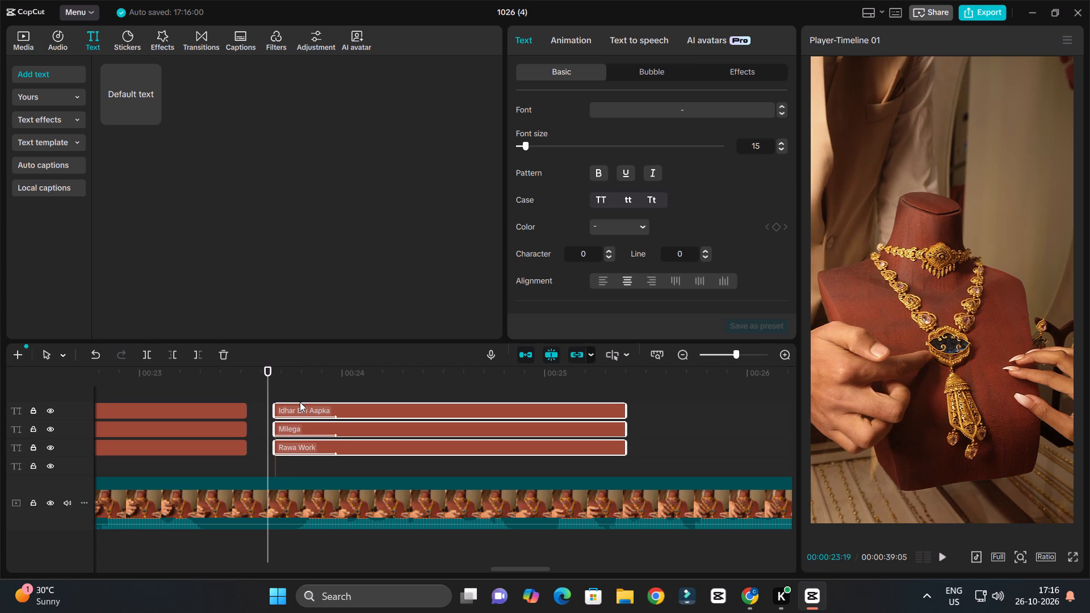
ctrl+scroll(303, 403, down, 4)
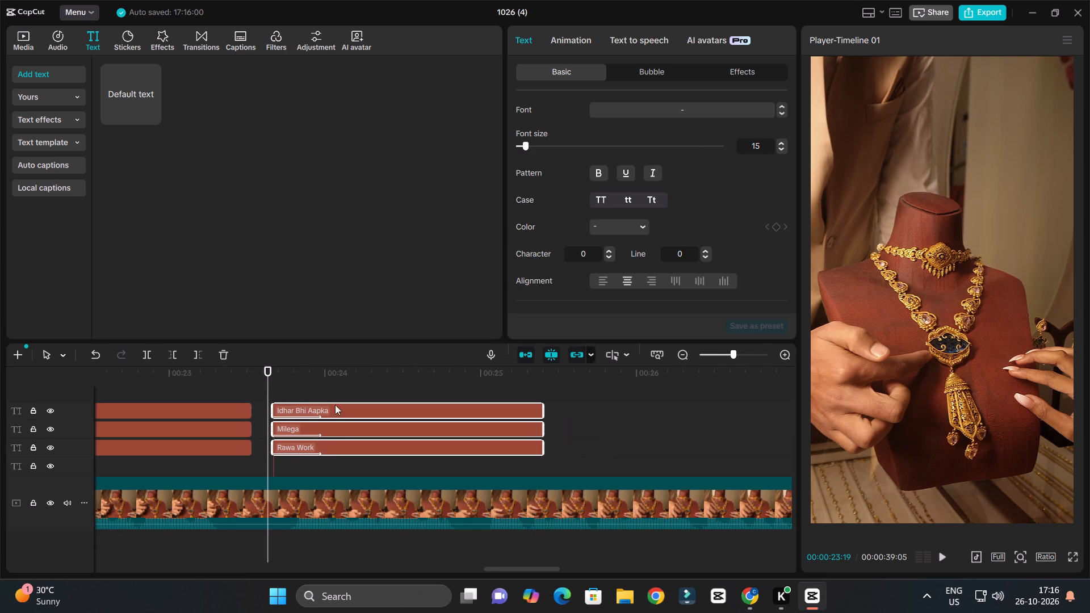
ctrl+scroll(346, 400, up, 4)
key(space)
key(space)
key(space)
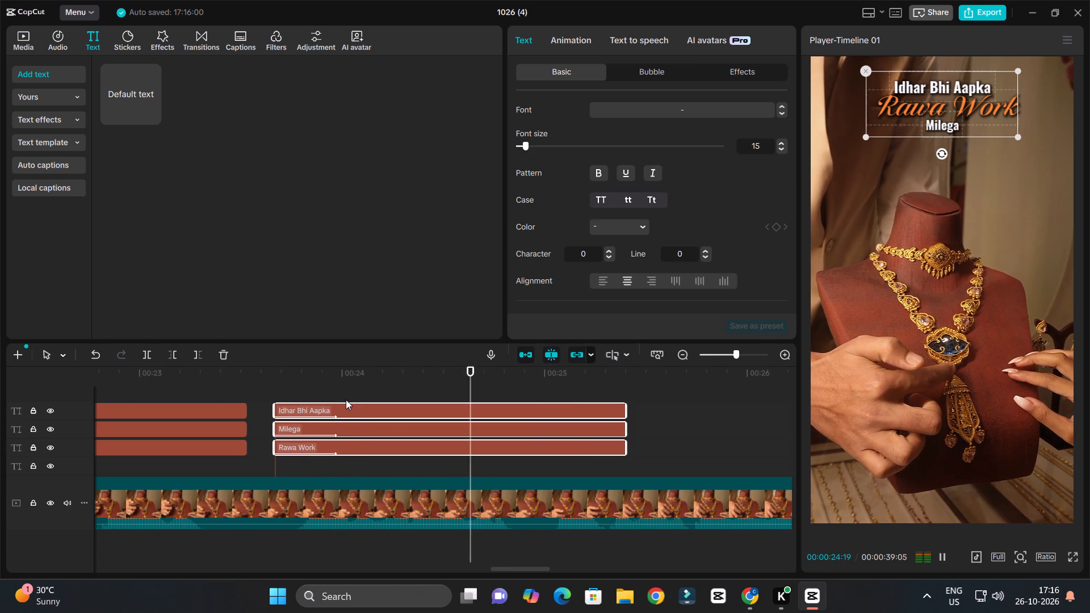
key(space)
key(space)
key(space)
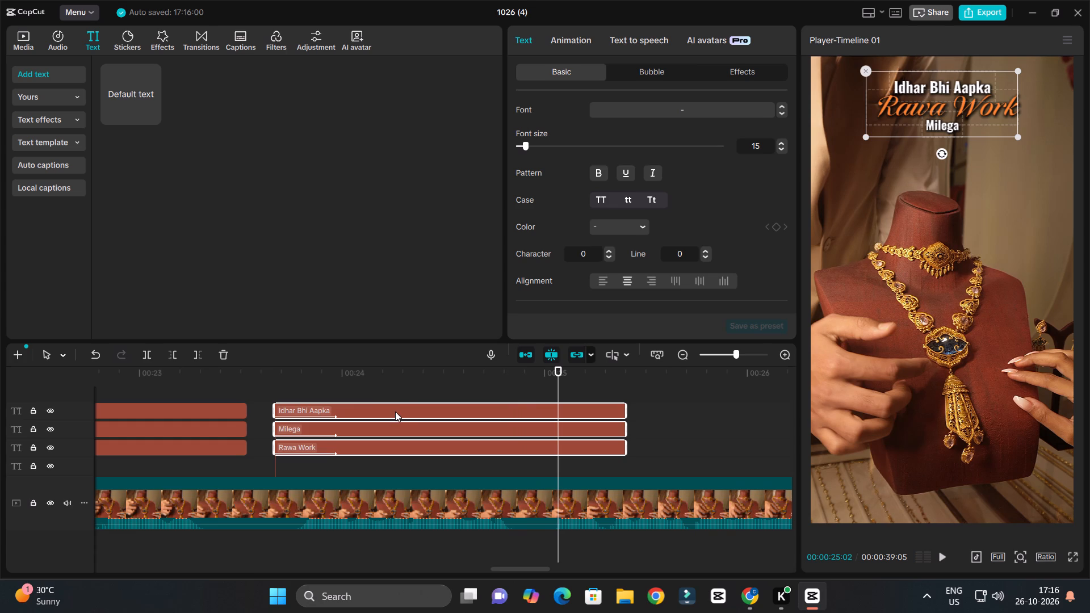
Open the copied "Idhar Bhi Aapka" caption's text for replacement.
click(395, 412)
drag(597, 110, 501, 96)
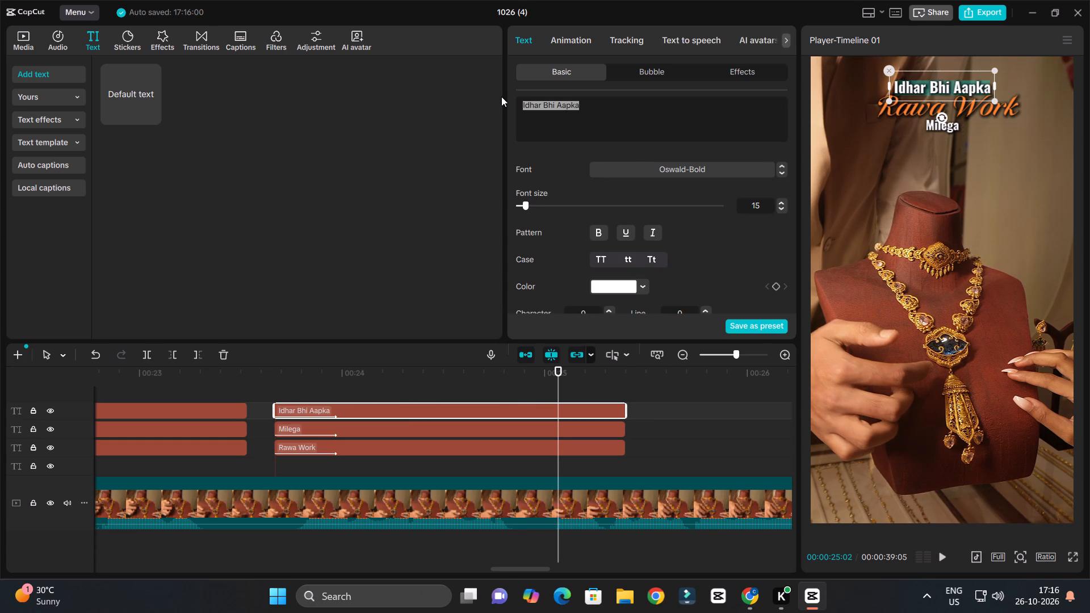
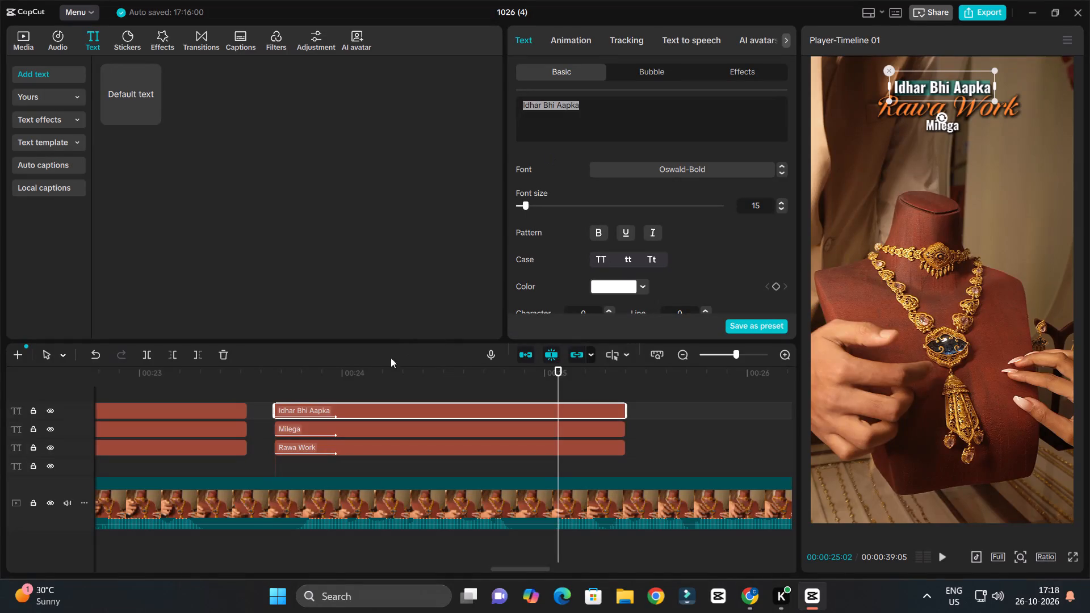
Replace the top caption line "Idhar Bhi Aapka" around 24 seconds with "Ye Rahe", applying title case.
click(282, 377)
key(space)
ctrl+scroll(394, 442, up, 4)
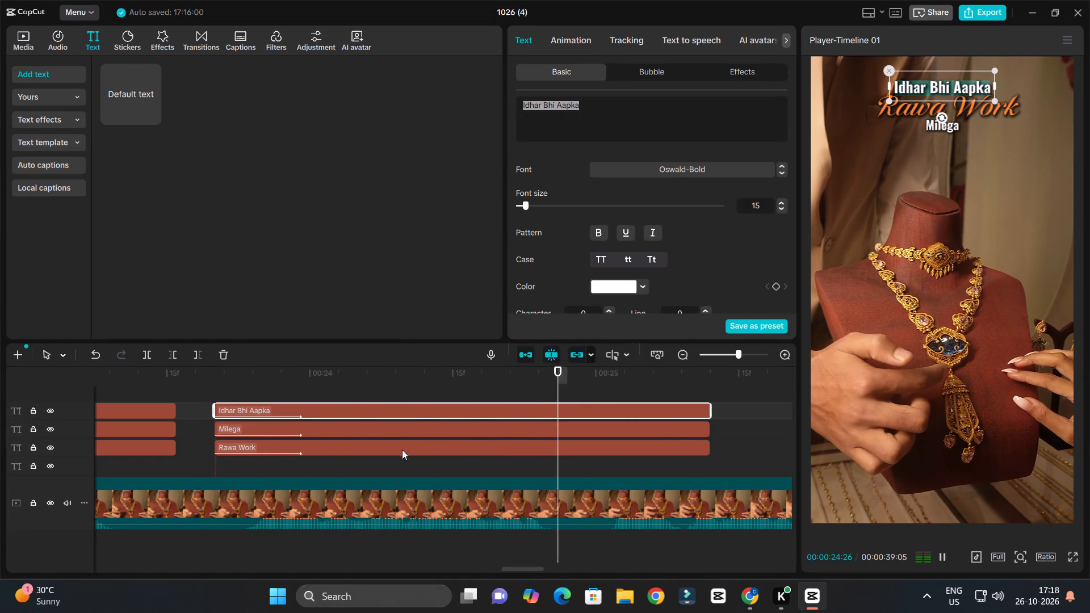
key(space)
click(416, 415)
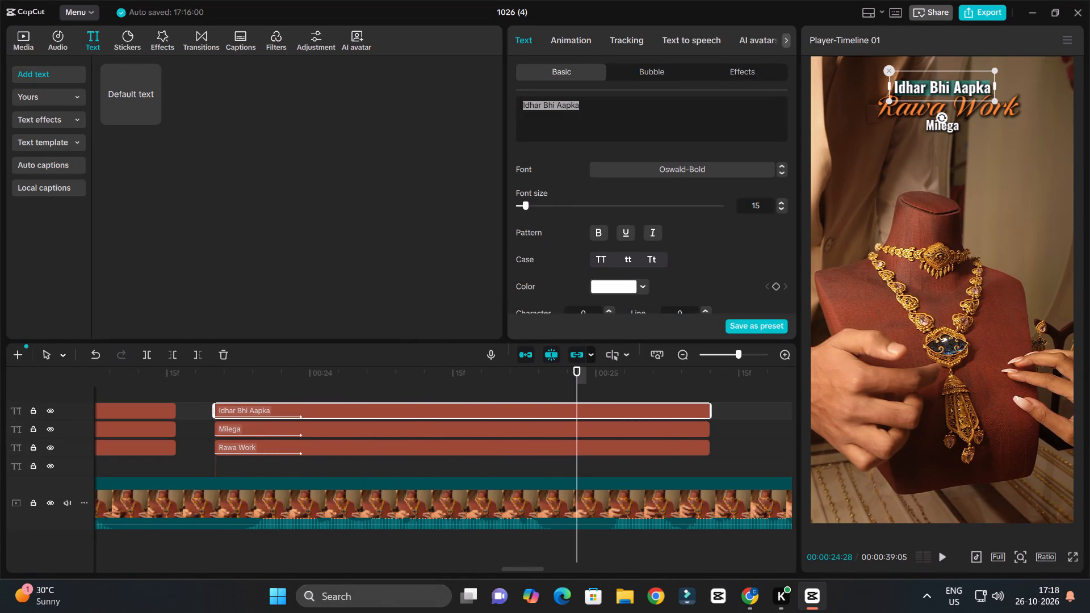
drag(589, 111, 516, 102)
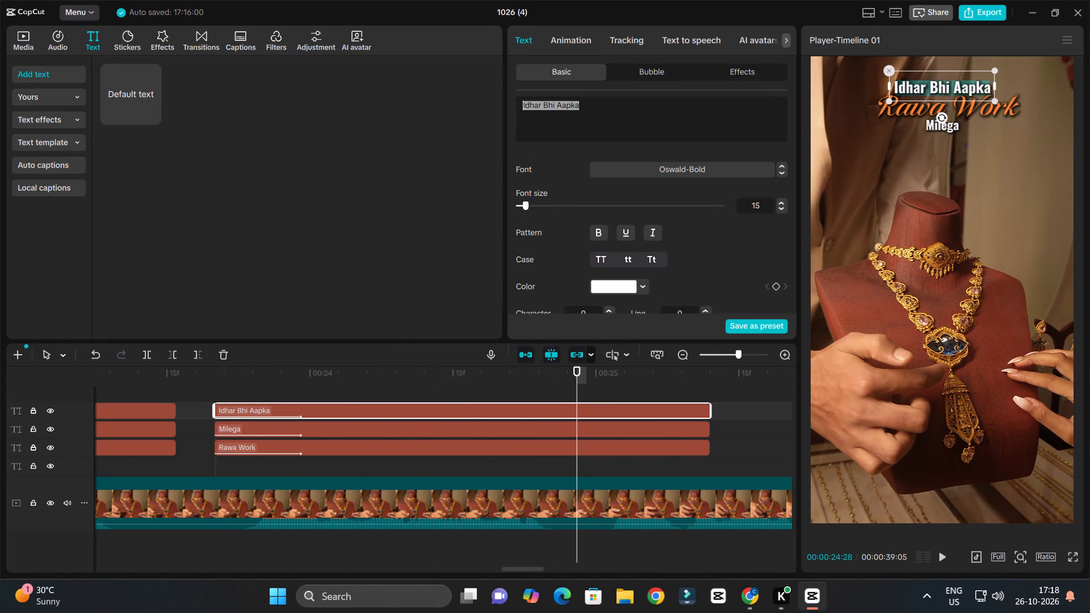
text(ye)
key(space)
key(t)
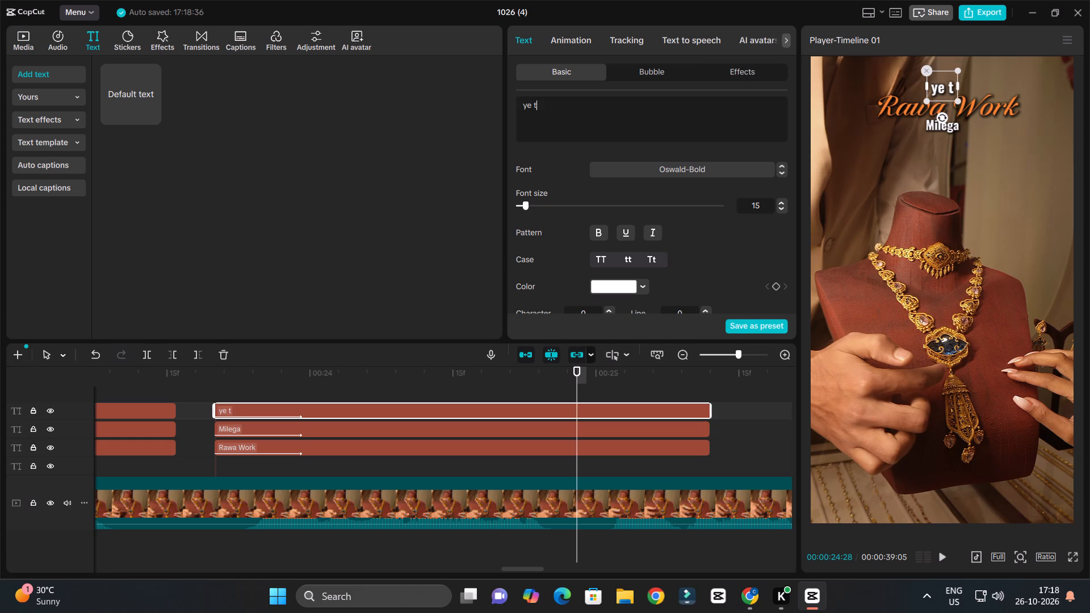
key(BackSpace)
text(rahe)
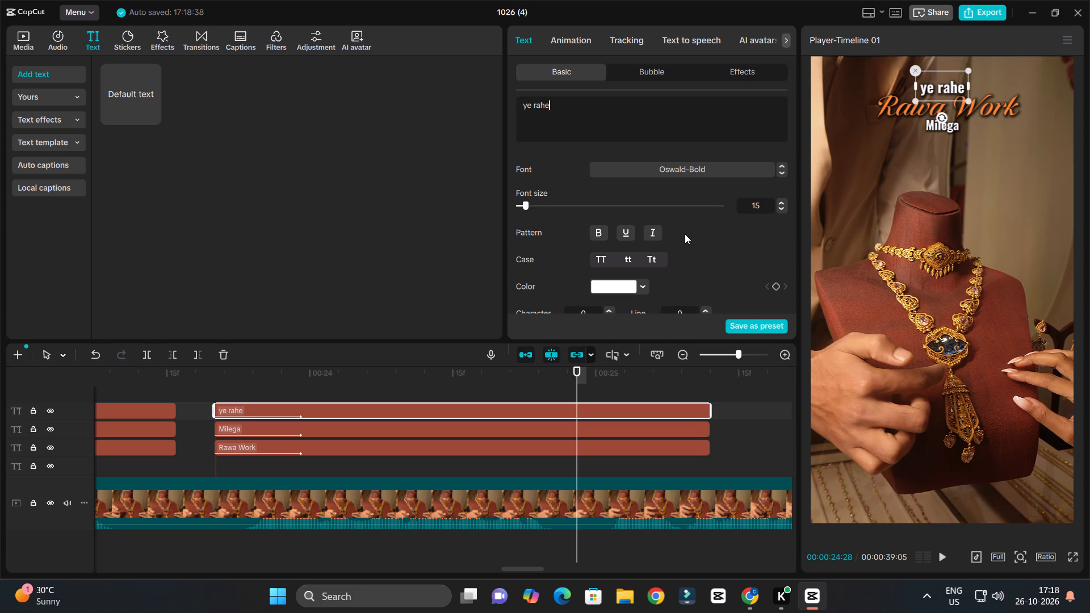
click(656, 258)
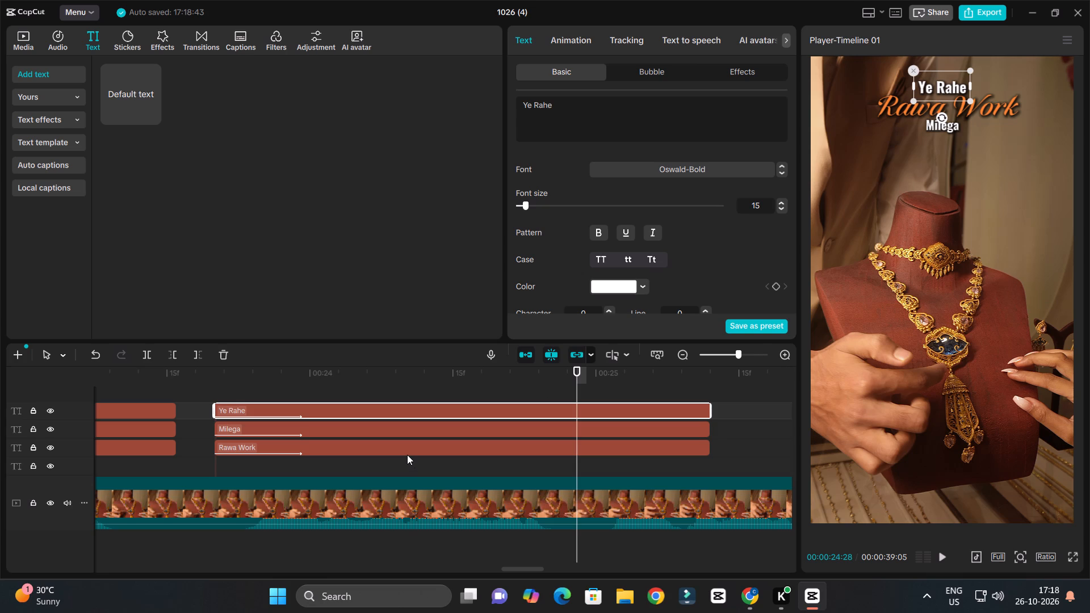
Delete the "Milega" caption clip beneath the "Ye Rahe" line.
click(412, 435)
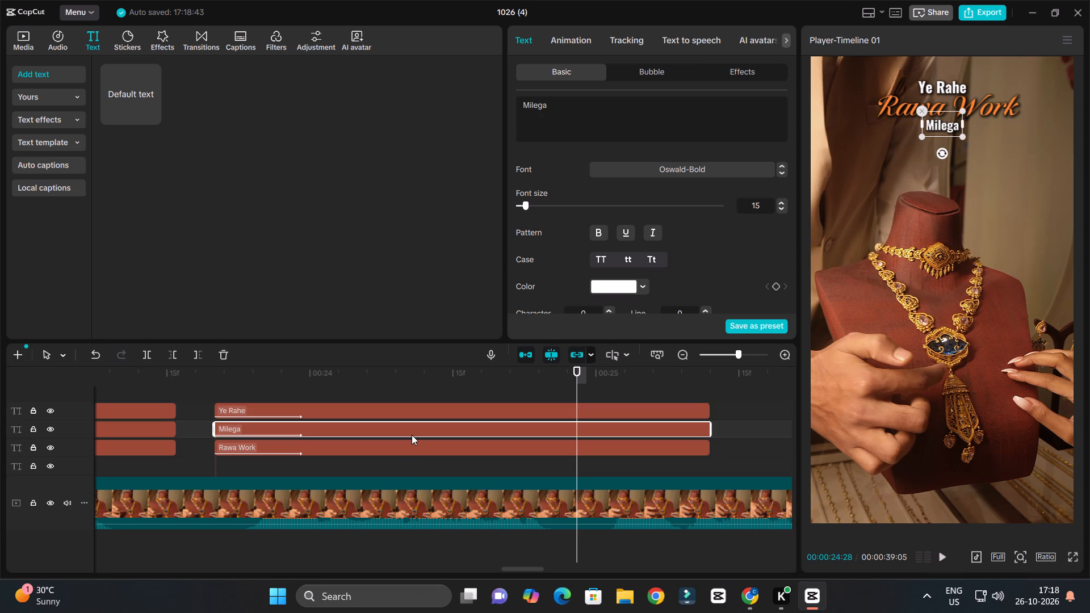
key(Delete)
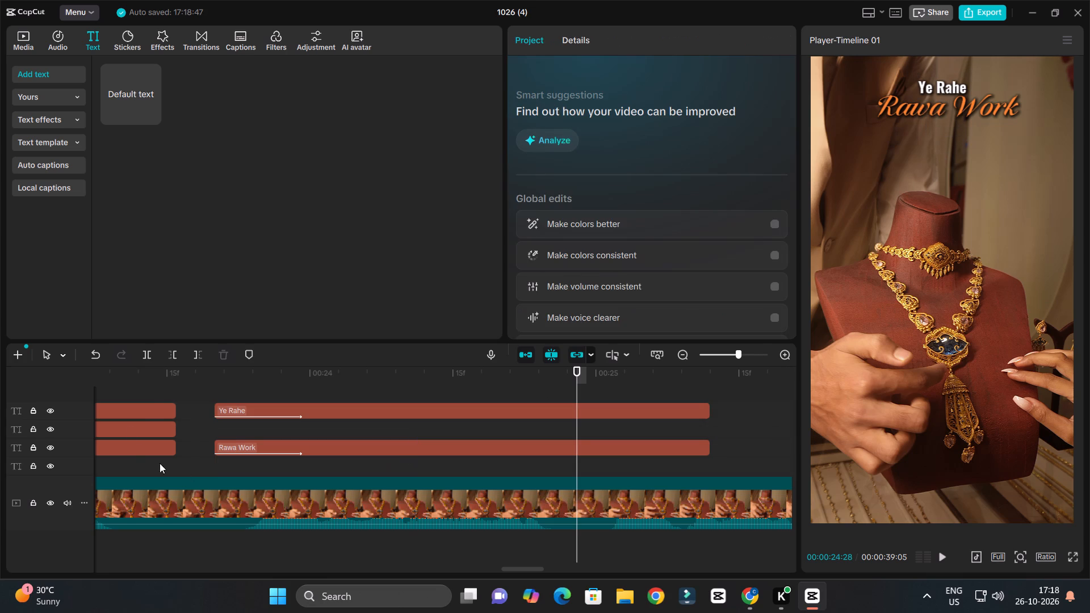
Play the "Ye Rahe" section and trim the ends of its two caption clips to 00:00:24:29.
click(198, 385)
key(space)
ctrl+scroll(242, 384, down, 5)
ctrl+scroll(254, 391, up, 4)
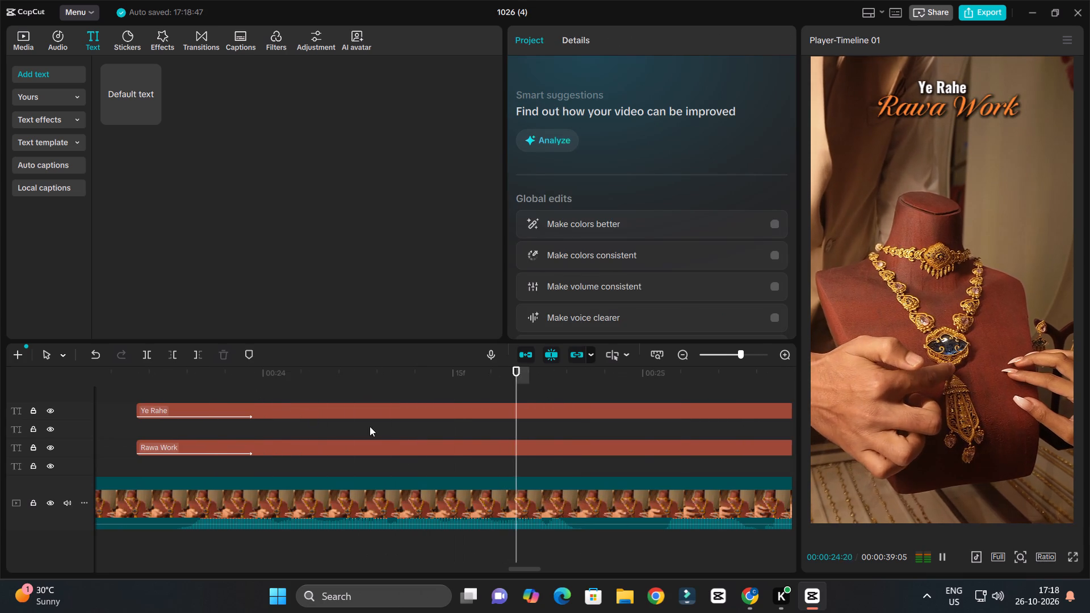
key(space)
key(space)
key(space)
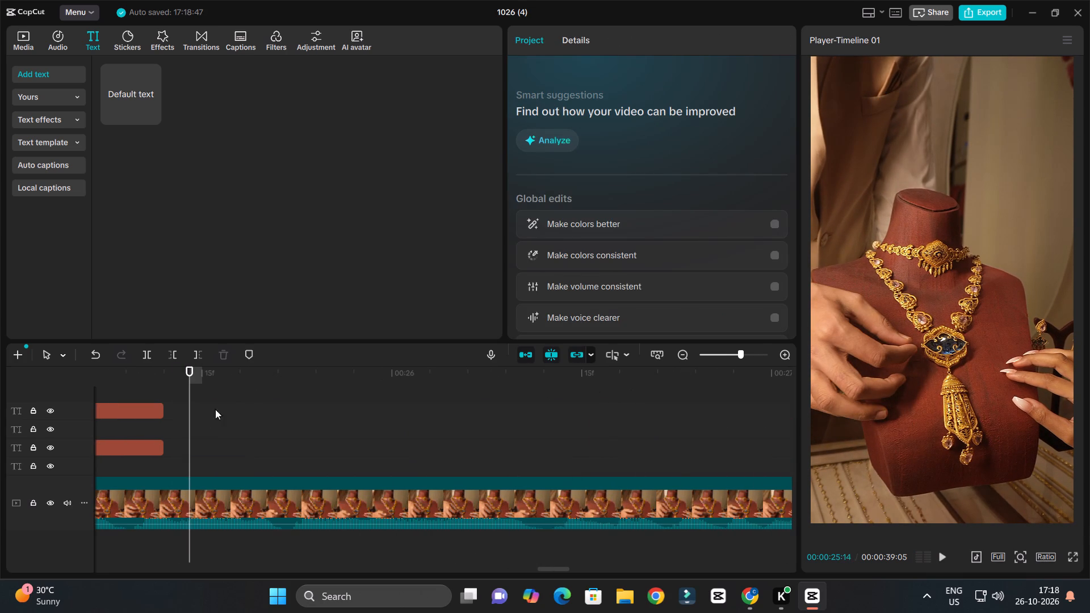
ctrl+scroll(229, 402, down, 14)
drag(139, 381, 154, 418)
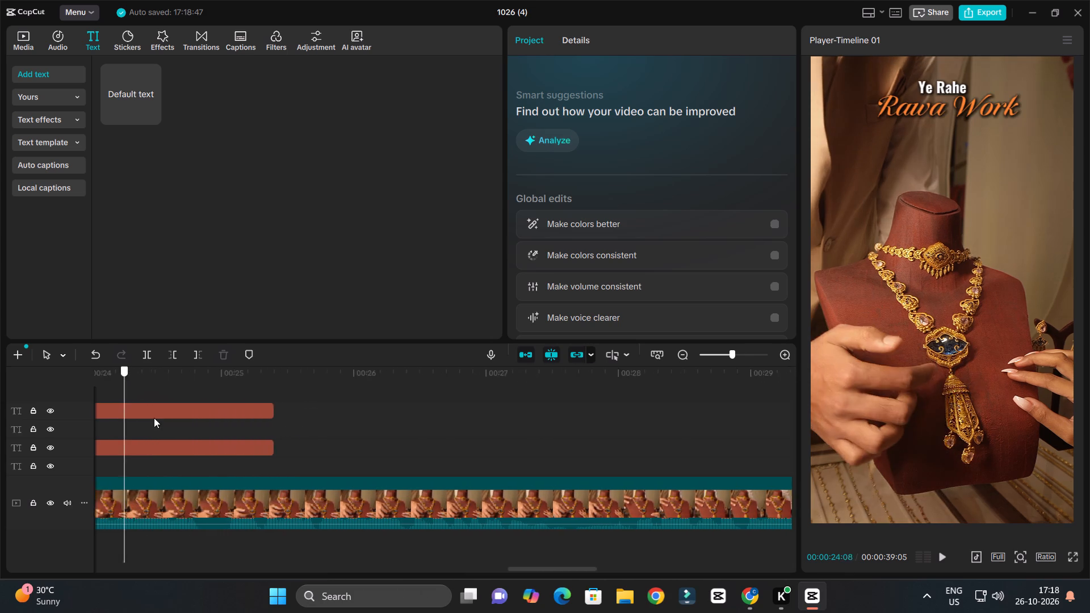
drag(154, 418, 267, 439)
drag(291, 392, 288, 447)
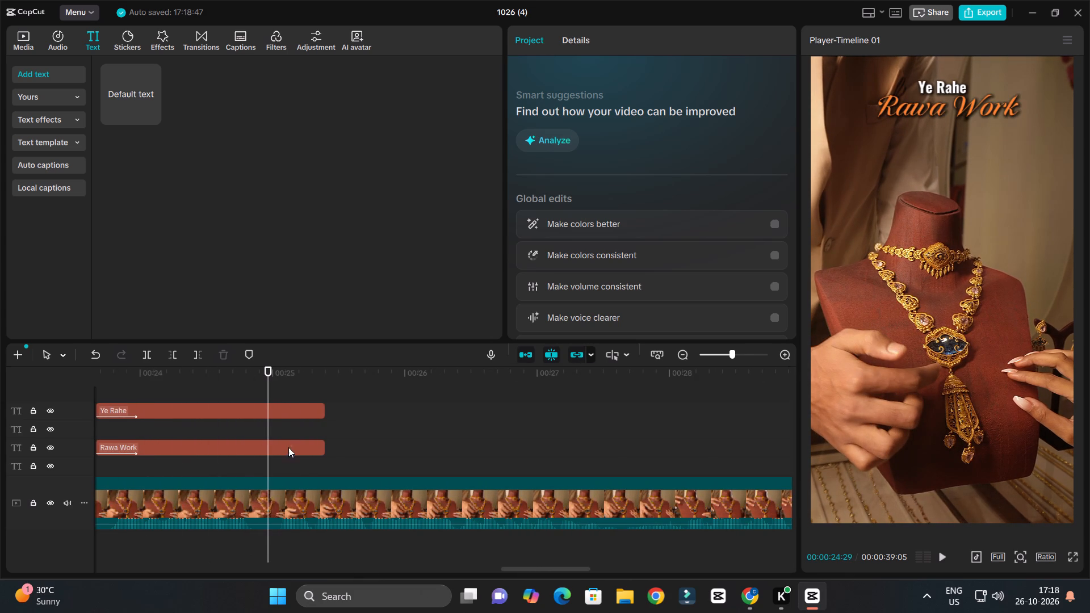
drag(288, 447, 289, 450)
key(w)
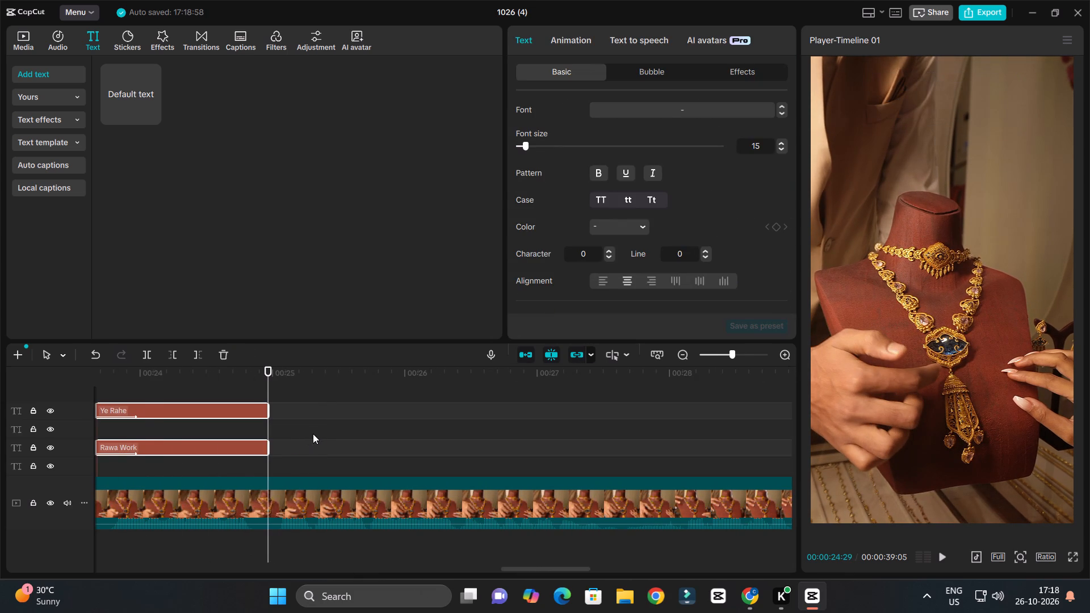
Duplicate the three-line "Idhar Bhi Aapka / Rawa Work / Milega" caption set directly after the "Ye Rahe" captions.
ctrl+scroll(316, 431, down, 10)
key(space)
key(ctrl+space)
drag(258, 376, 186, 406)
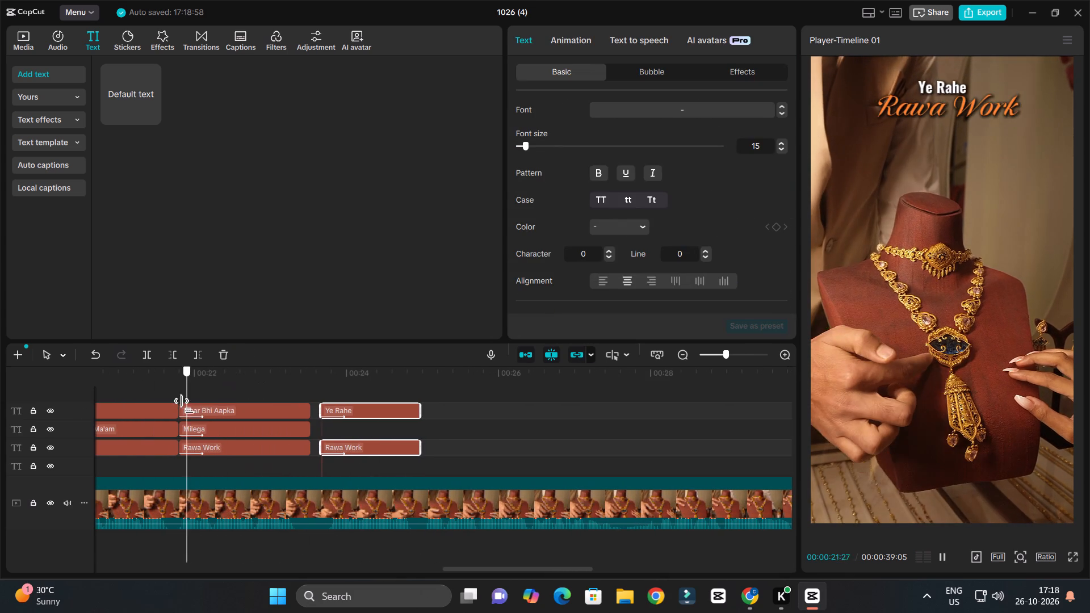
drag(186, 406, 195, 407)
key(space)
ctrl+scroll(267, 394, down, 4)
key(space)
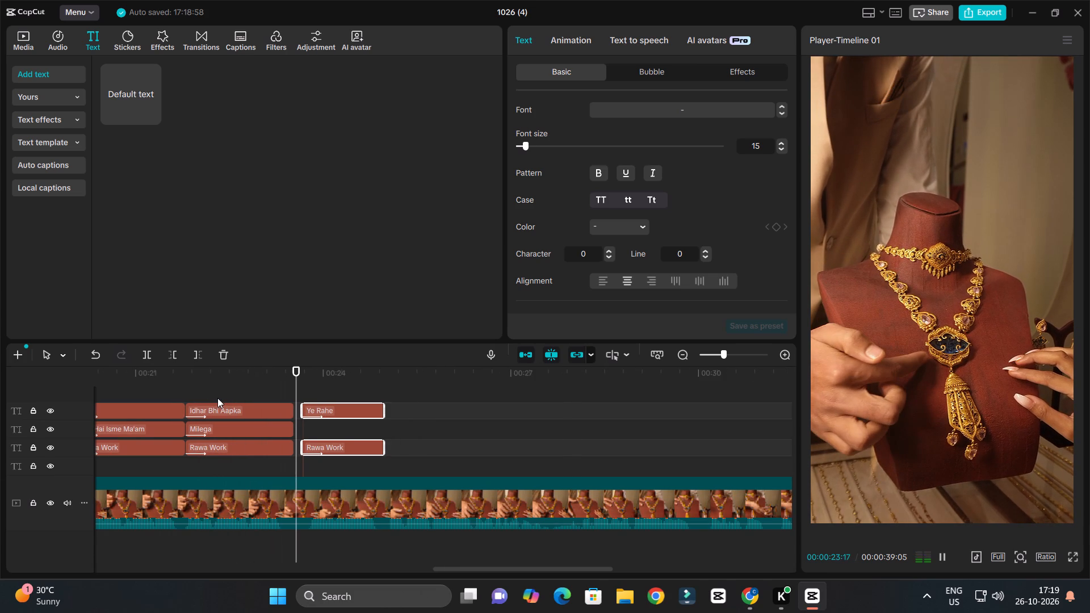
drag(221, 382, 216, 388)
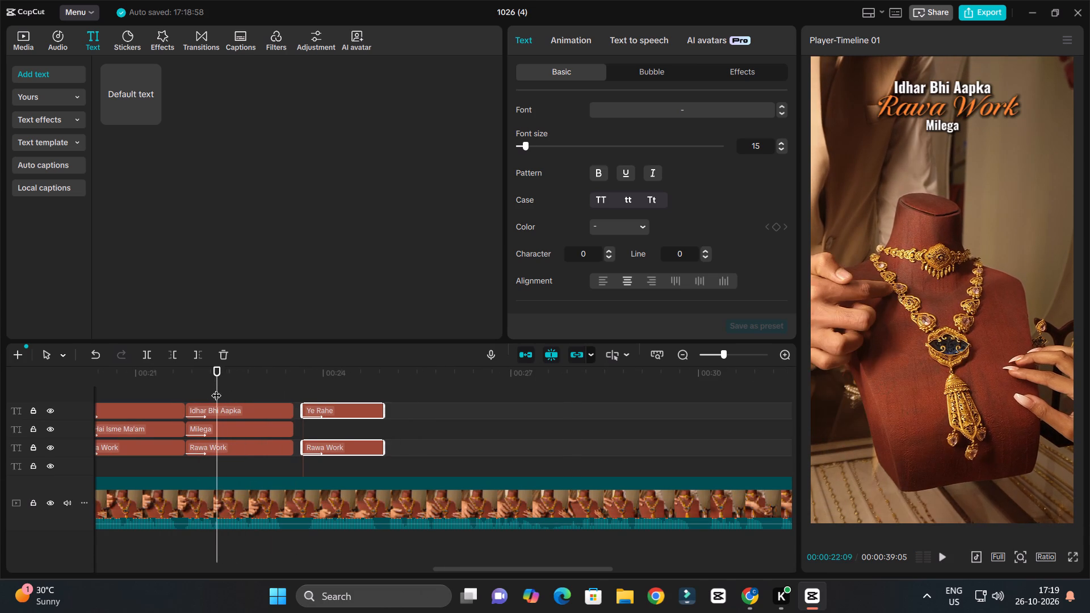
key(space)
key(space)
drag(227, 390, 247, 453)
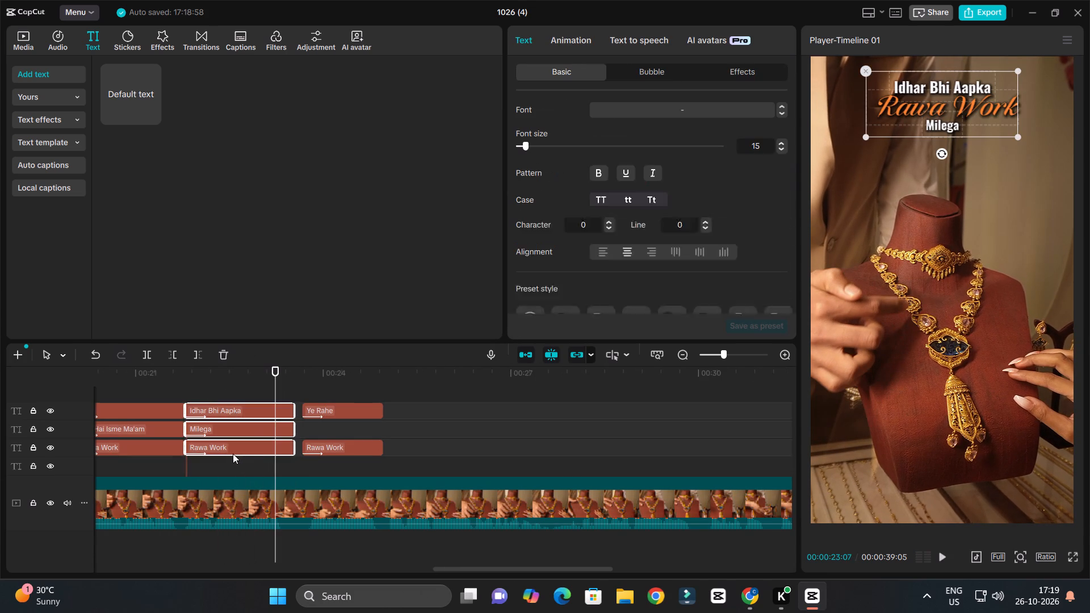
alt+drag(233, 448, 428, 447)
Play the video through the "Ye Rahe" captions and the copied caption set to check the spoken words and timing.
key(space)
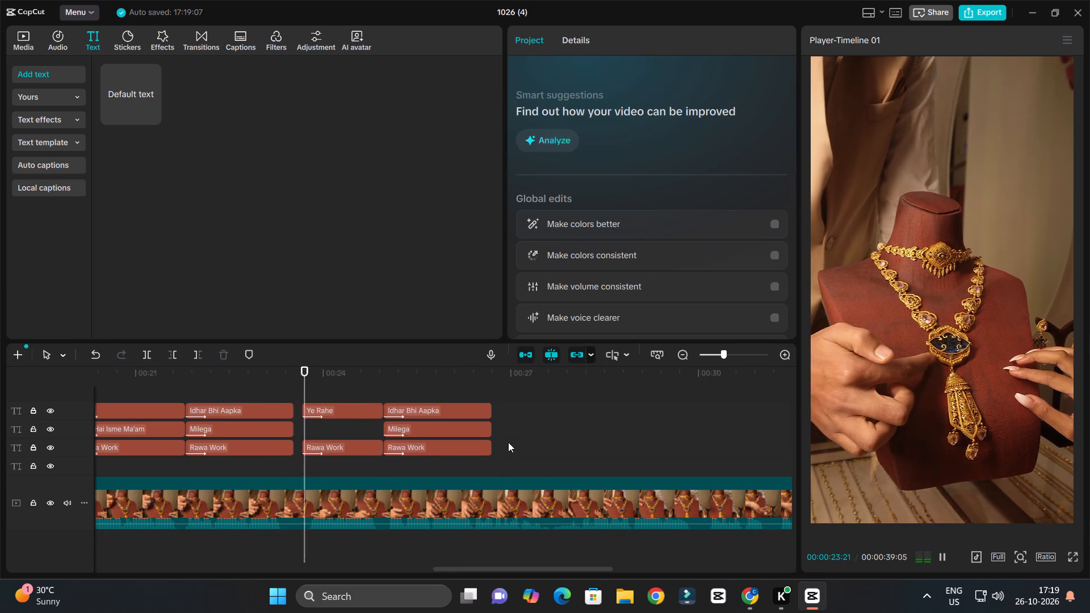
ctrl+scroll(508, 442, up, 3)
ctrl+scroll(509, 442, down, 3)
ctrl+scroll(533, 442, up, 3)
ctrl+scroll(534, 442, down, 4)
ctrl+scroll(551, 439, up, 3)
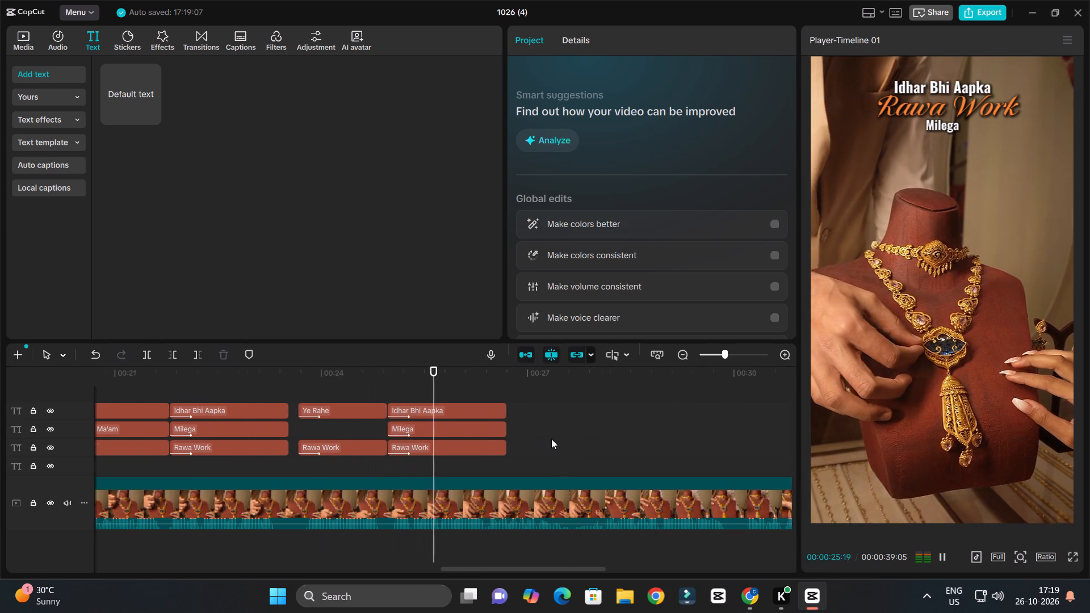
ctrl+scroll(551, 439, up, 9)
key(space)
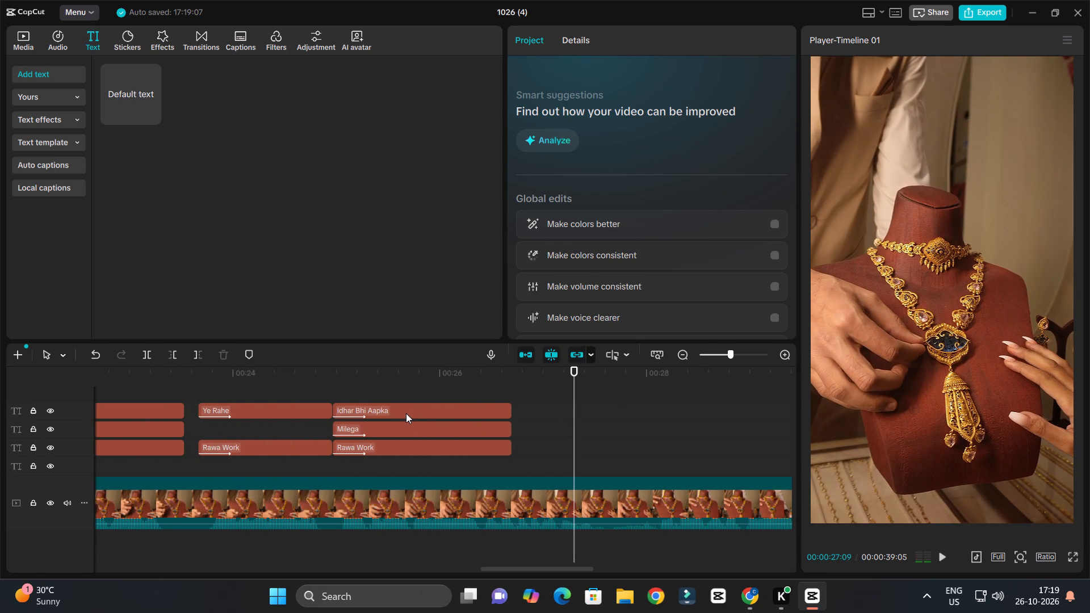
Listen to the section under the copied captions and change their top line to "yeh aapka jo".
click(337, 385)
key(space)
ctrl+scroll(441, 402, up, 3)
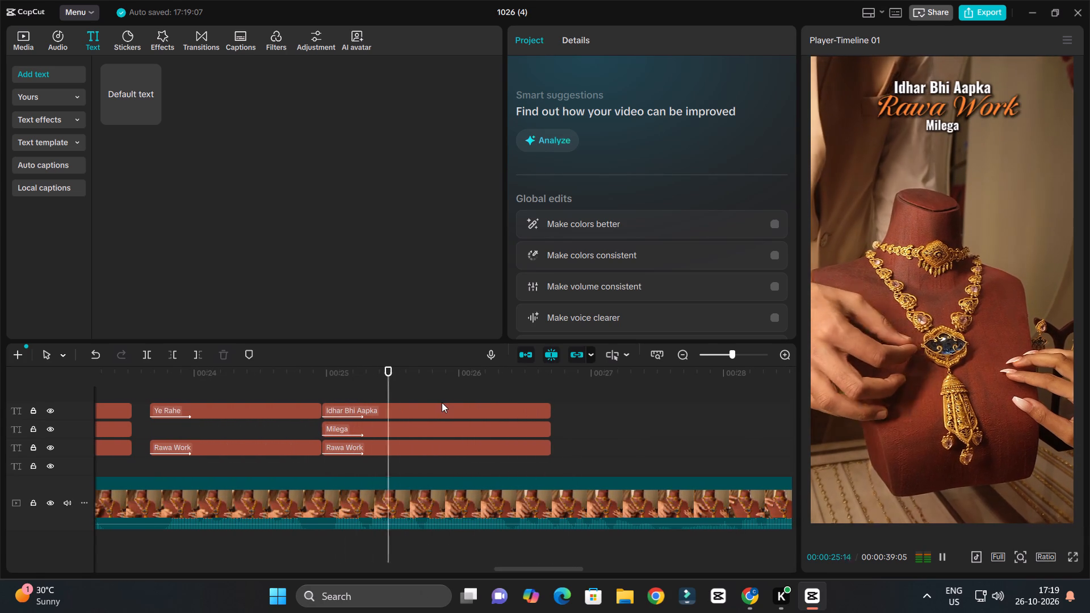
key(space)
click(438, 412)
drag(597, 112, 567, 104)
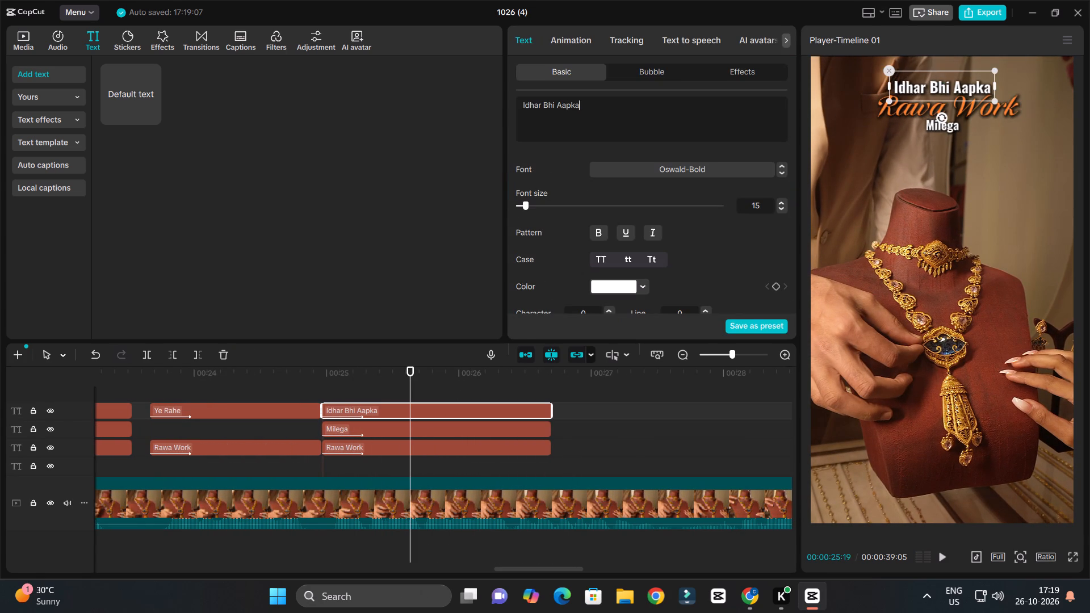
drag(567, 104, 508, 104)
key(BackSpace)
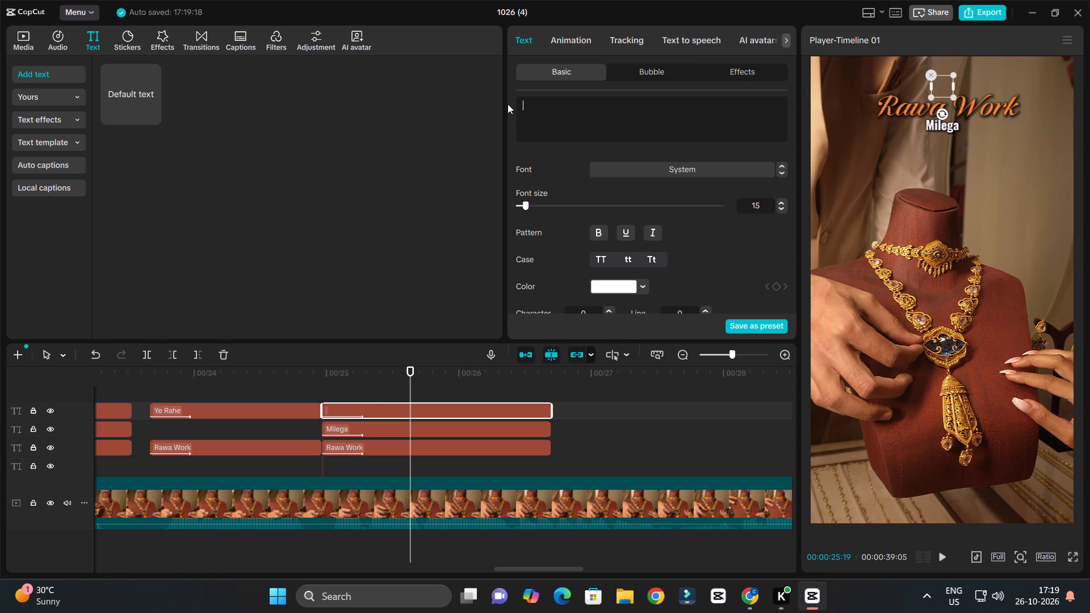
text(yeh)
key(space)
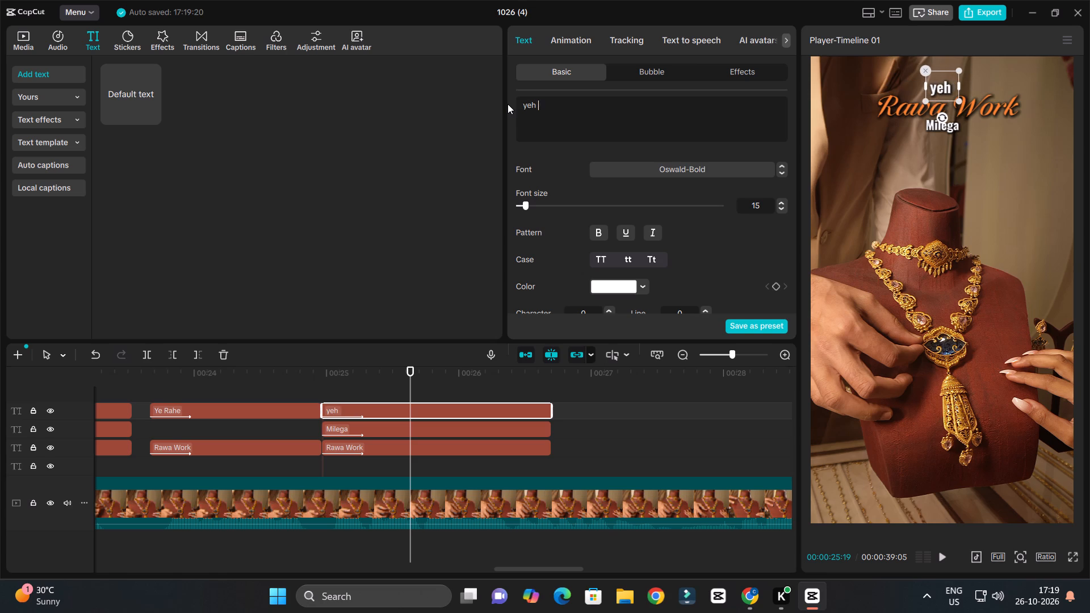
text(aapka)
key(space)
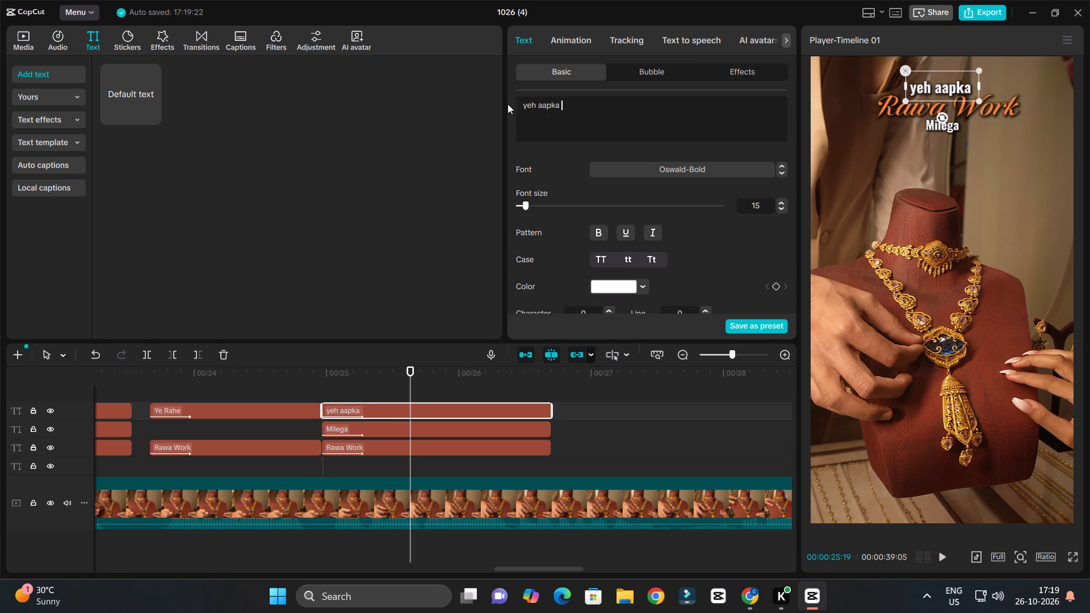
text(joi)
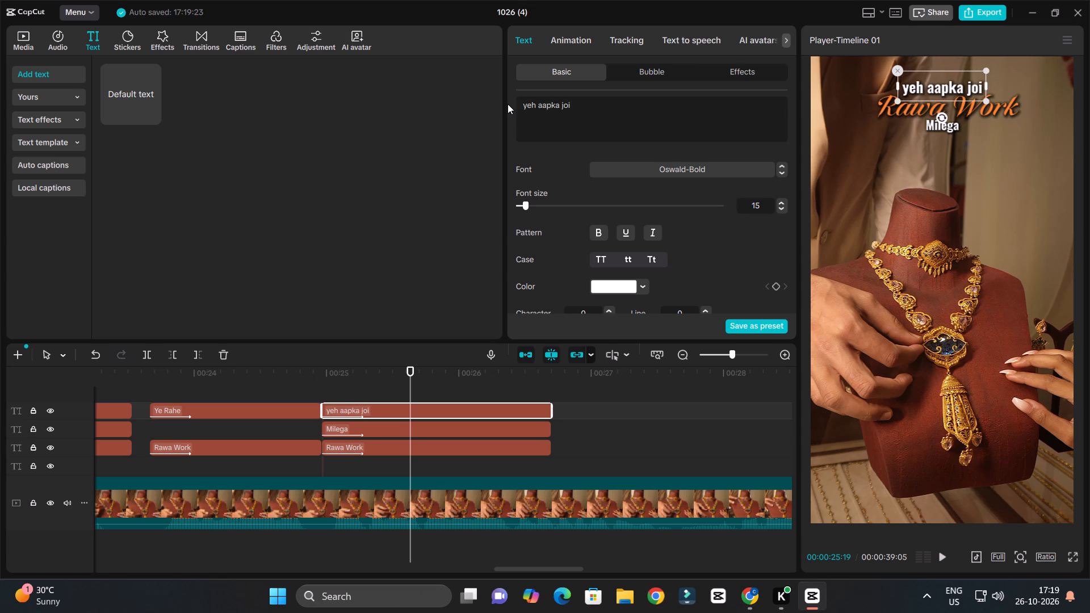
key(BackSpace)
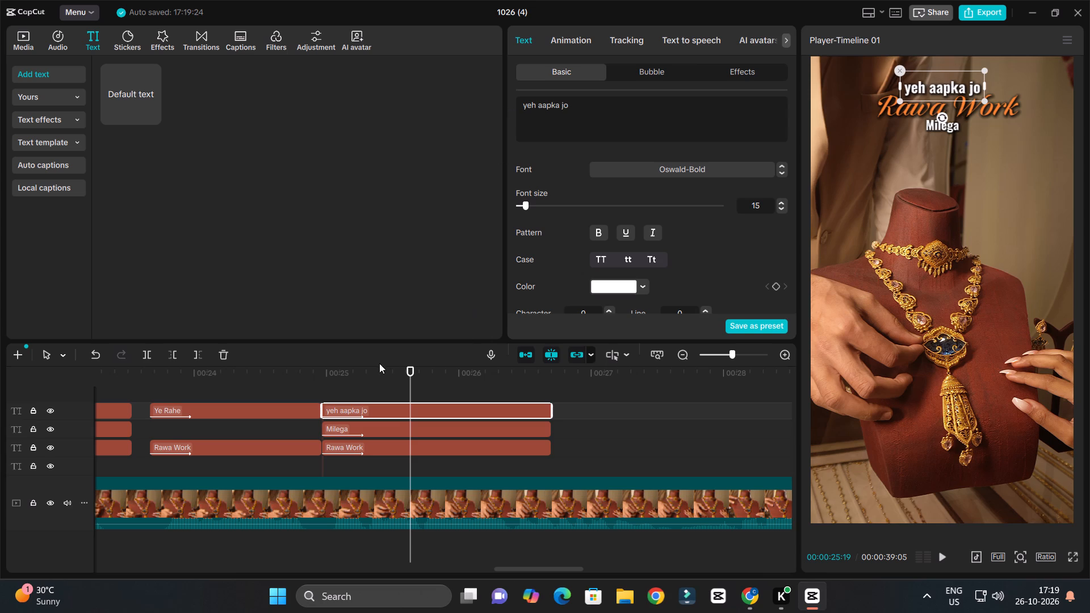
Replay the "yeh aapka jo" section and replace its orange "Rawa Work" line with "stone".
click(320, 383)
key(space)
ctrl+scroll(445, 409, up, 3)
key(space)
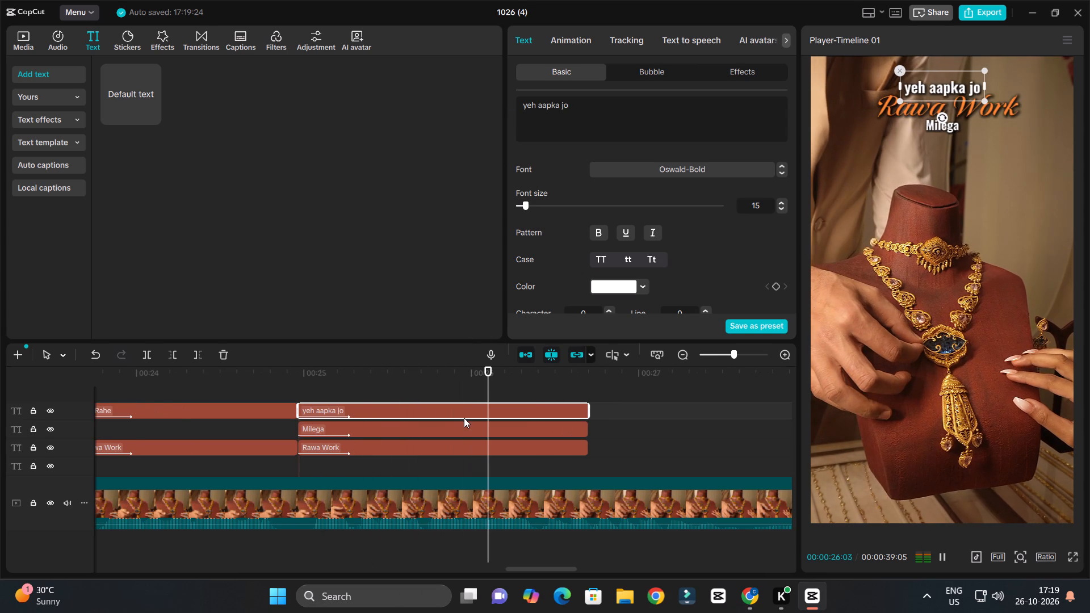
ctrl+scroll(464, 418, down, 2)
click(467, 429)
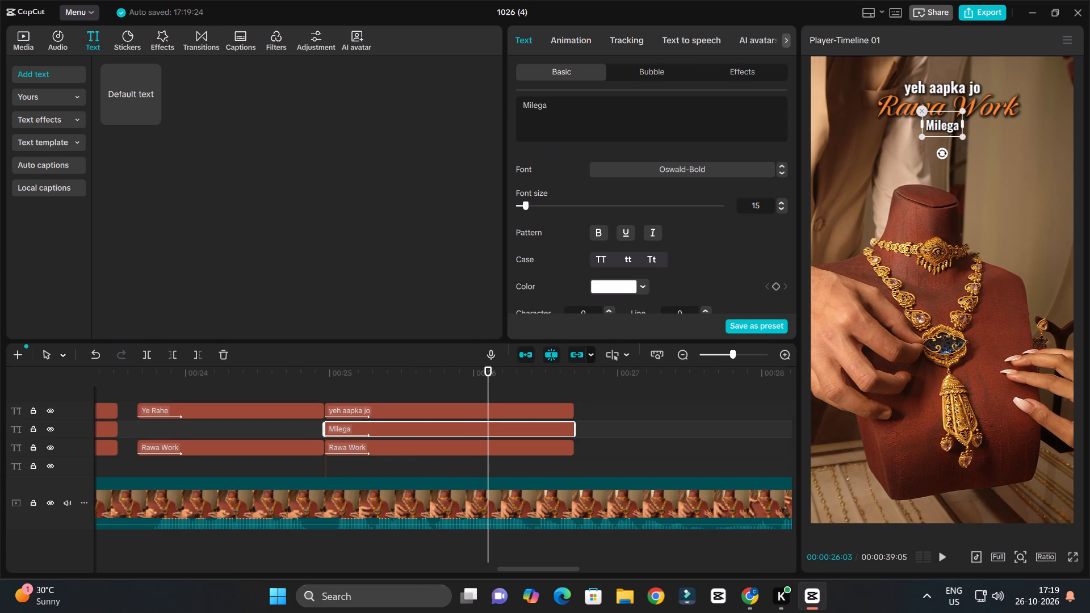
drag(557, 108, 500, 94)
click(448, 443)
drag(576, 100, 518, 98)
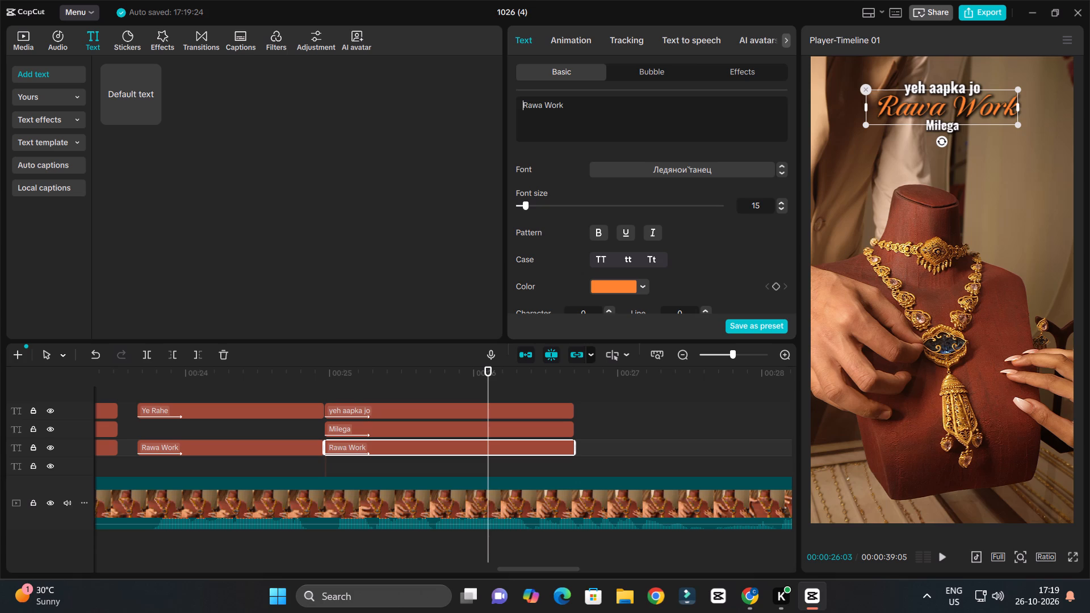
key(ctrl+a)
text(stan)
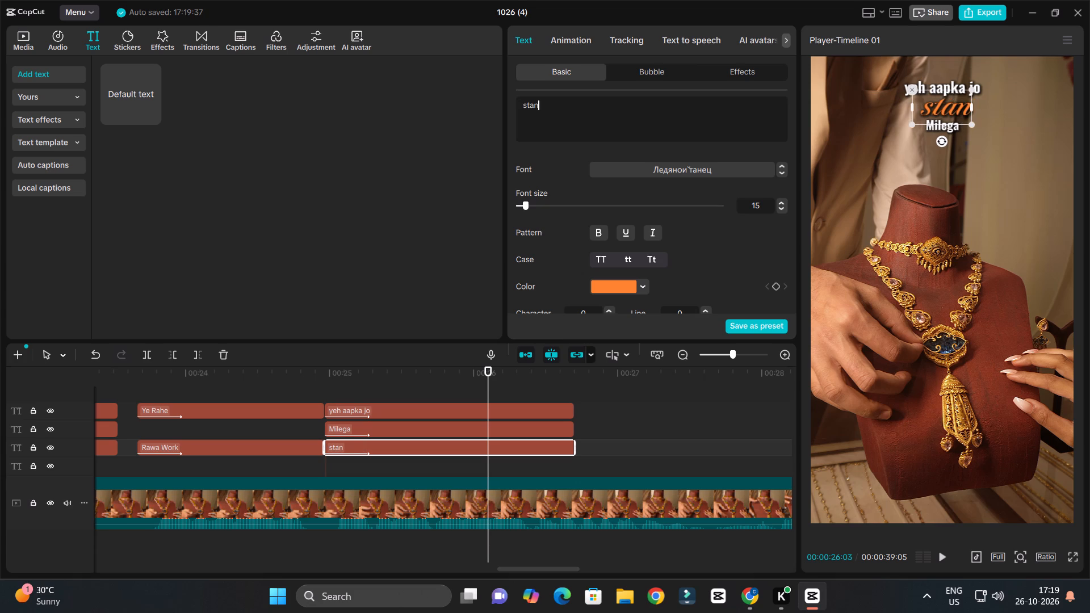
key(BackSpace)
key(BackSpace)
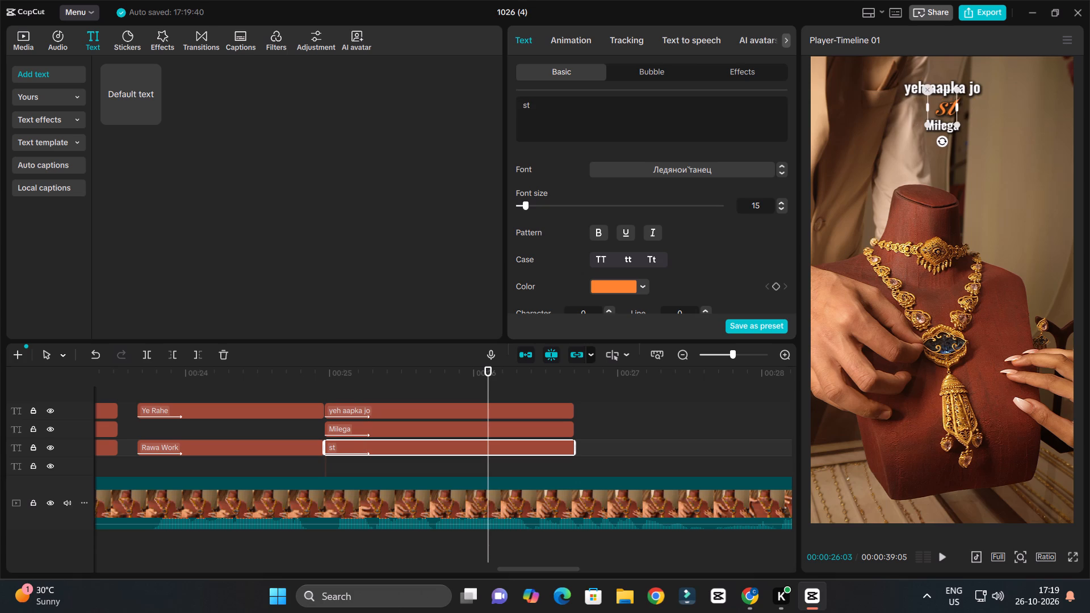
text(one)
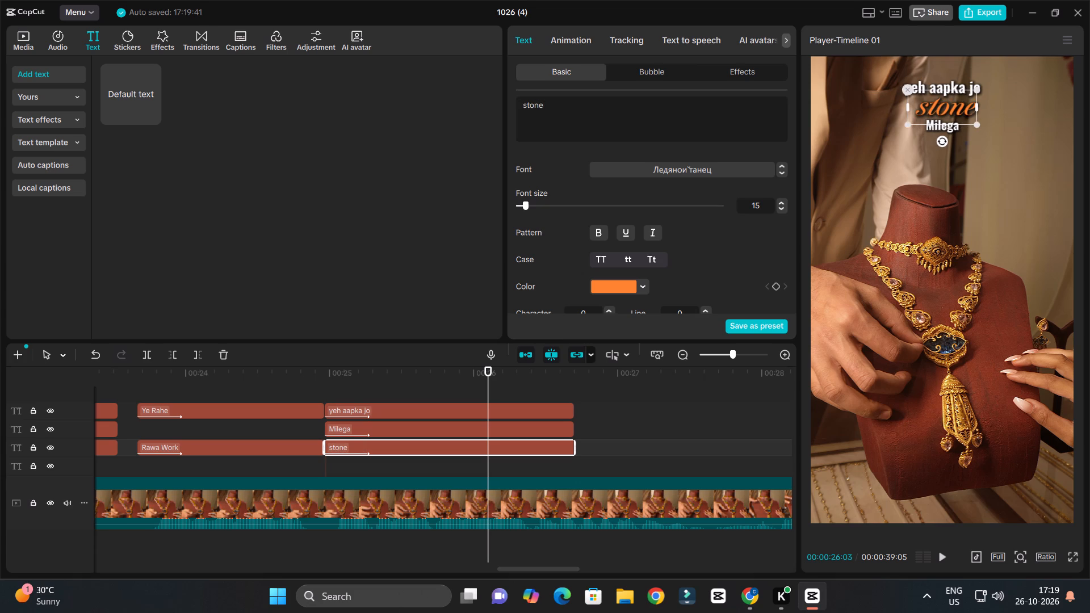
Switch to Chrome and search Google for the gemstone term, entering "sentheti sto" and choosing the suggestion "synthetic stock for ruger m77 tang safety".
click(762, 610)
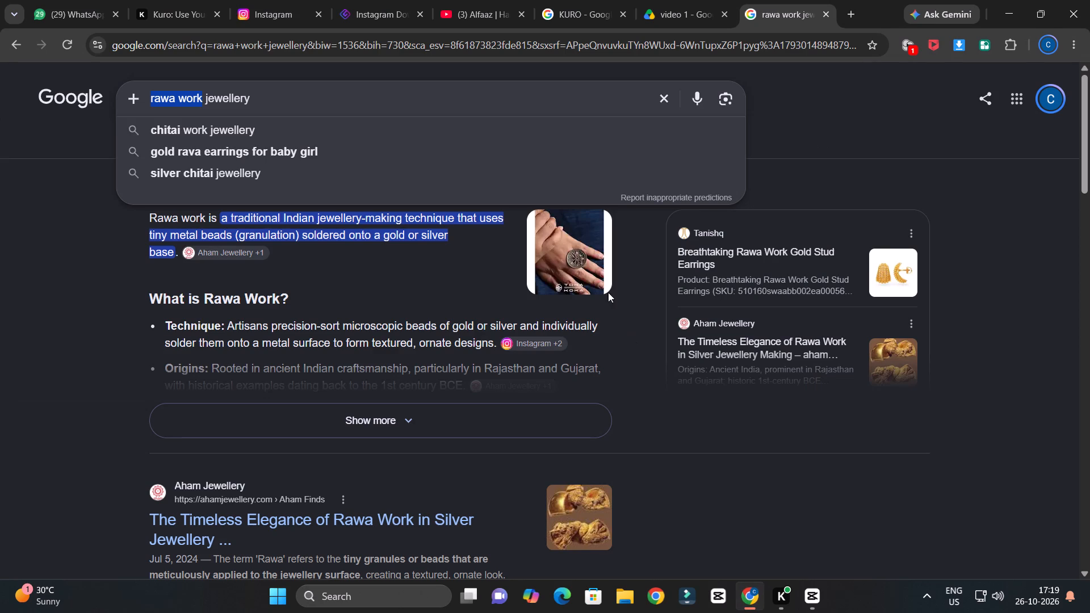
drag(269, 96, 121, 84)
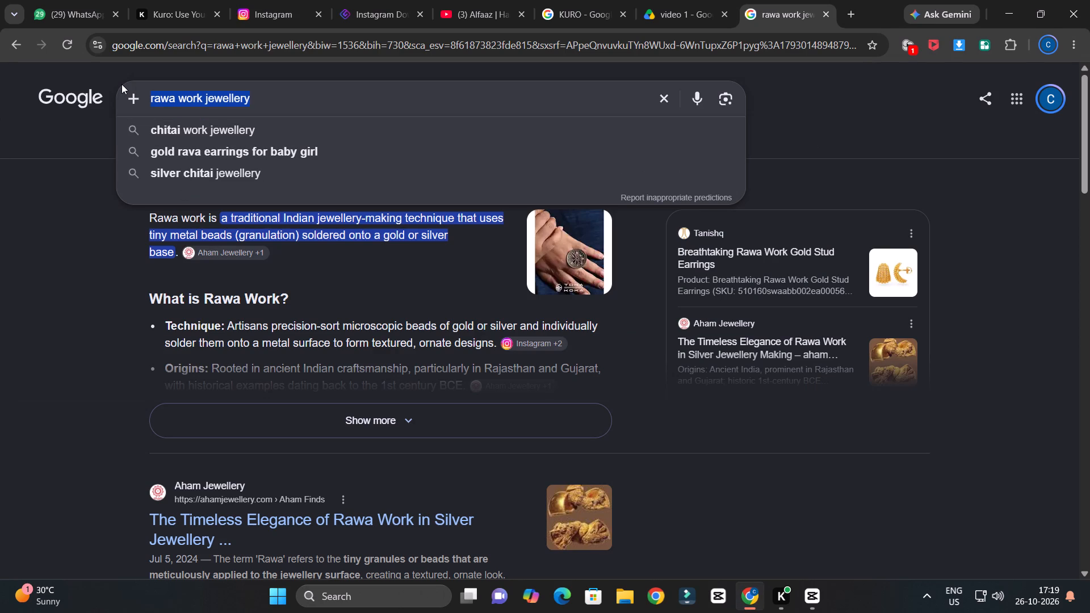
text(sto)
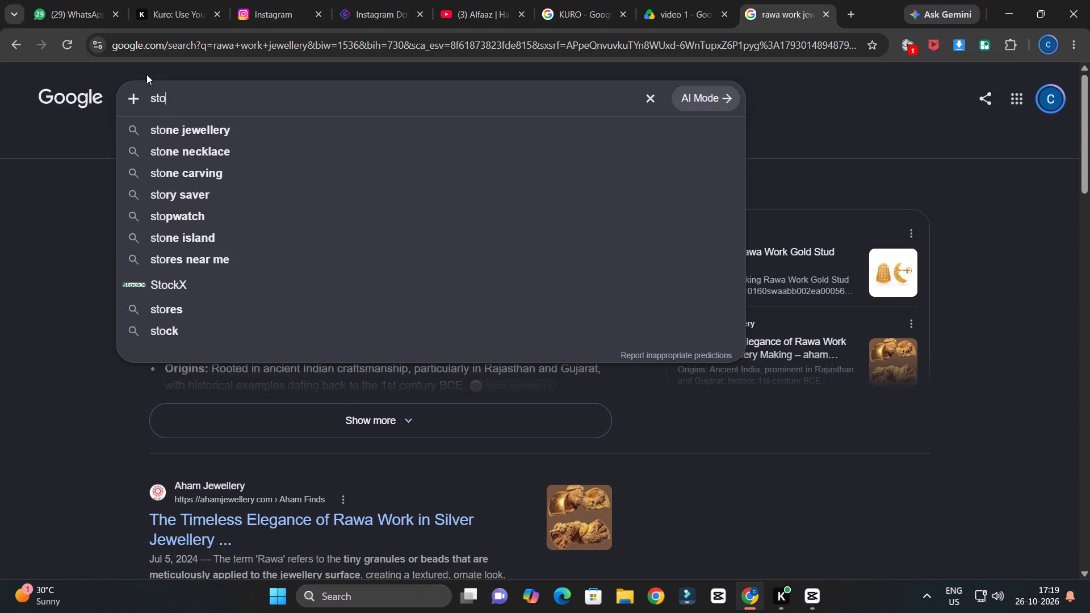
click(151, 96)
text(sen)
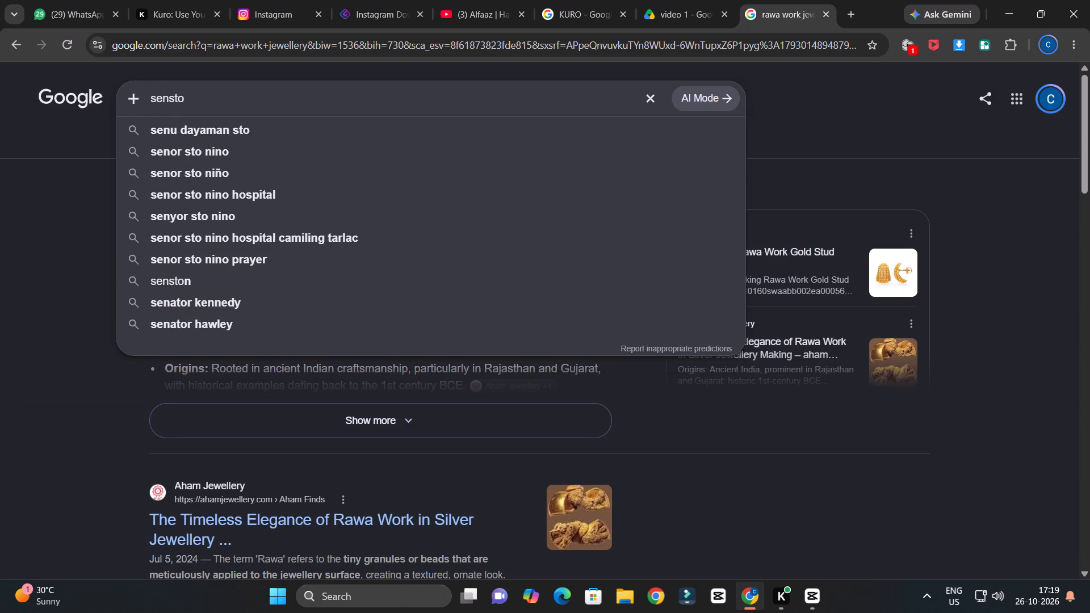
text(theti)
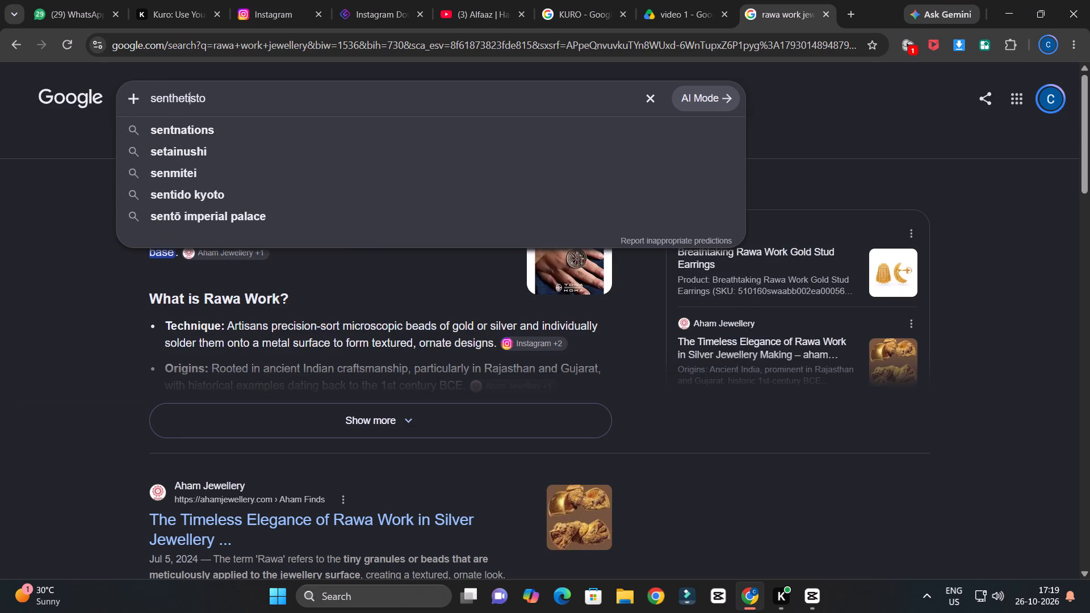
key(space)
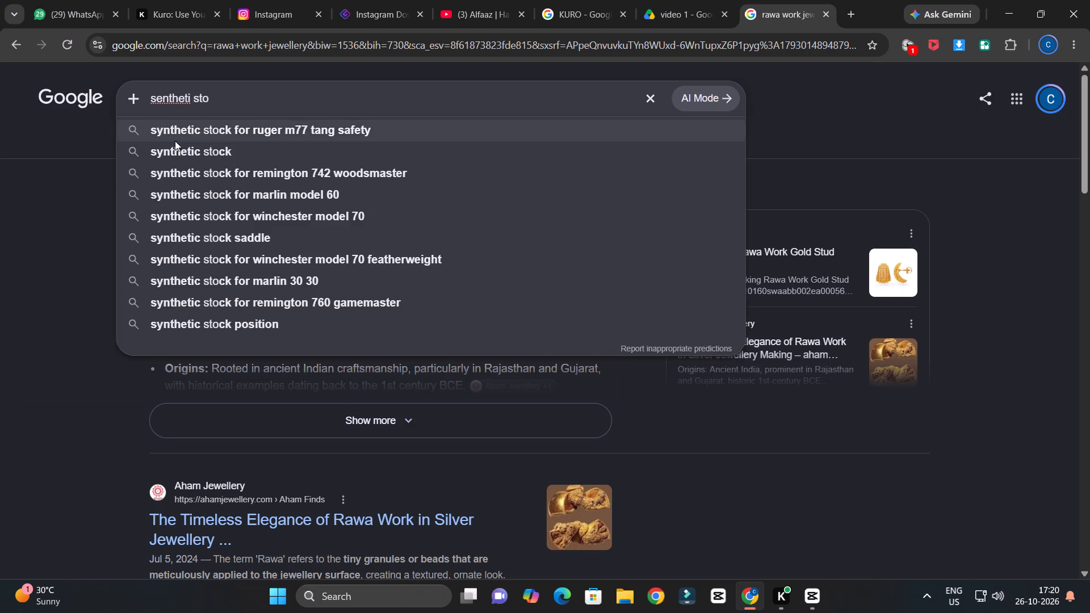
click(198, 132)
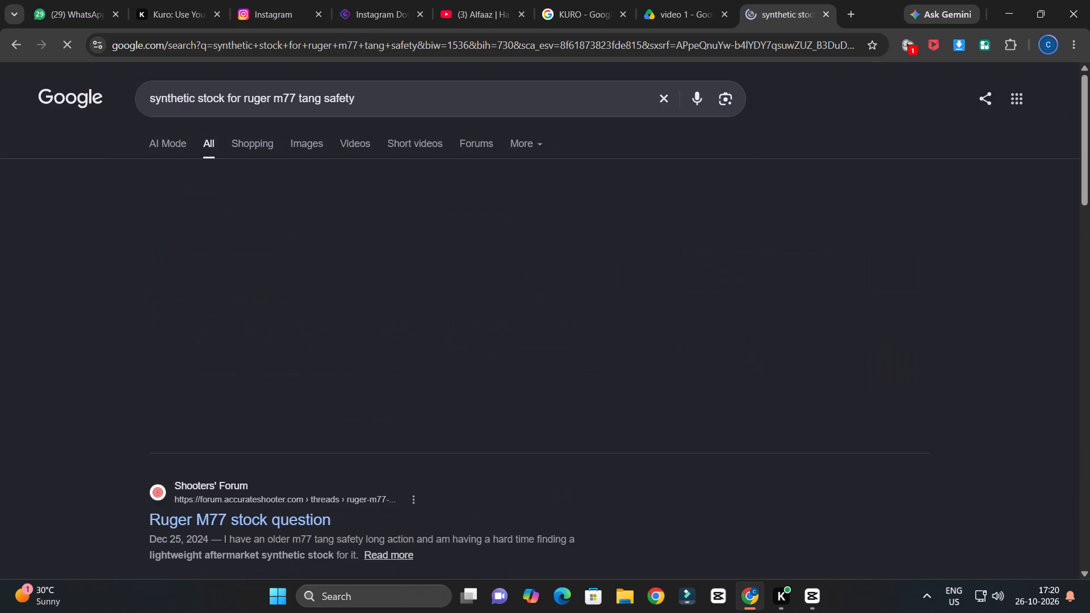
Change the Google search to "synthetic stone", look over the results and copy the phrase.
drag(198, 94, 287, 95)
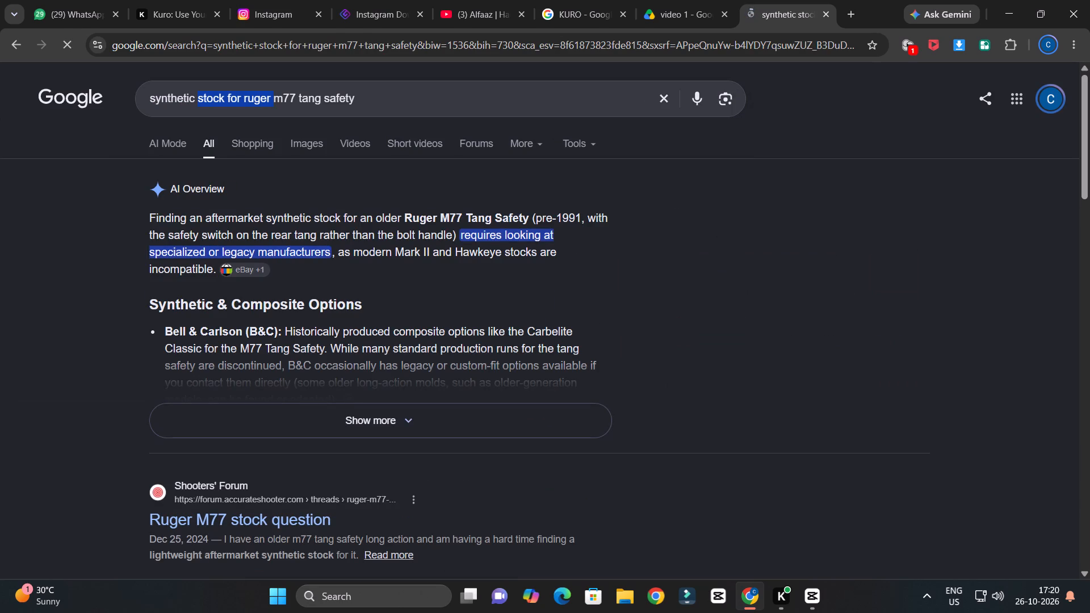
drag(287, 95, 383, 98)
key(BackSpace)
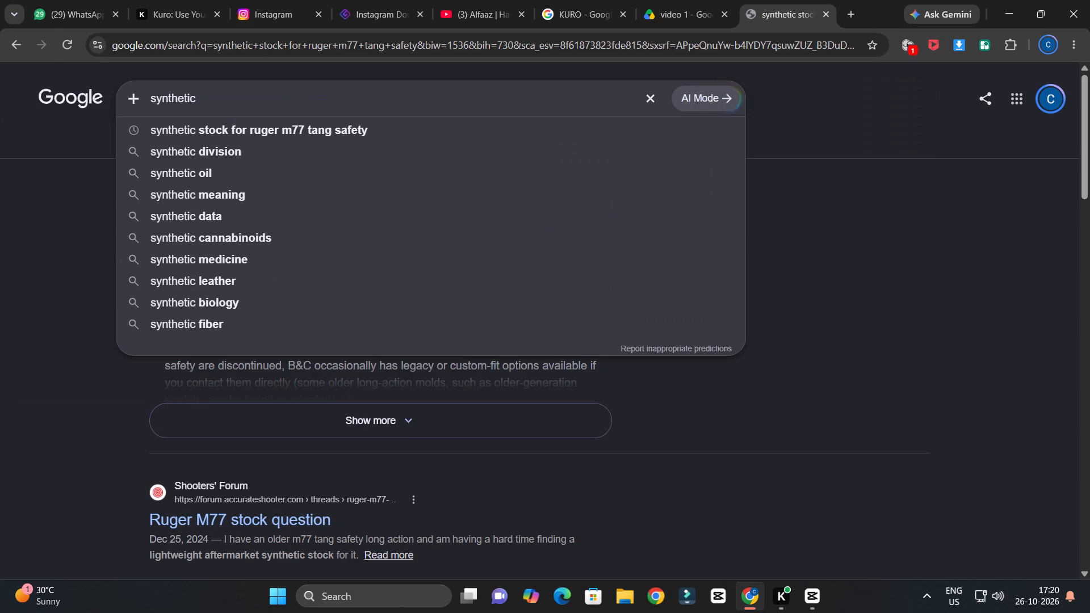
text(stane)
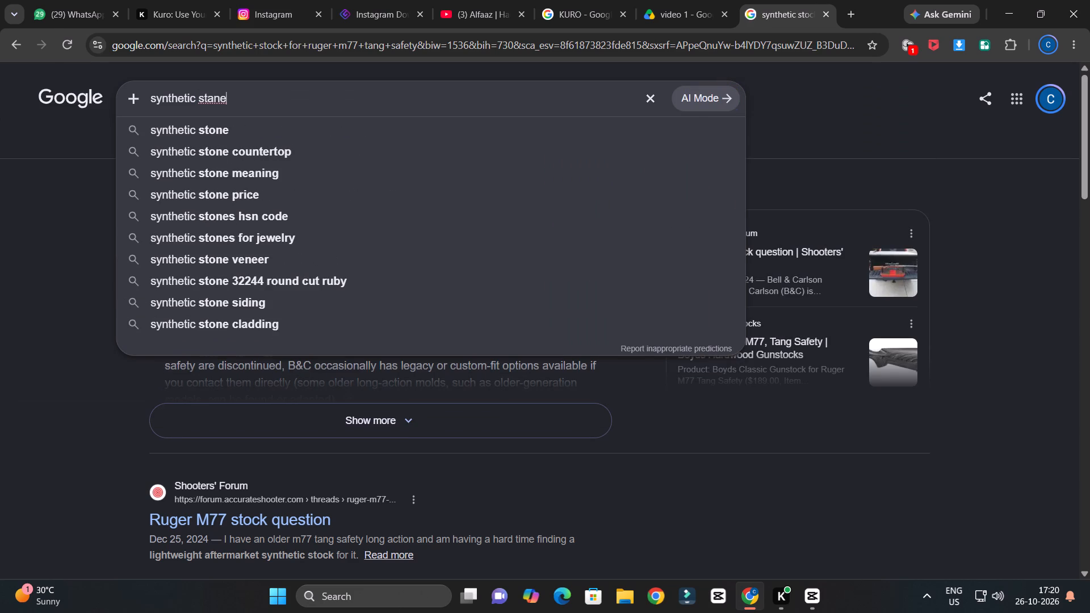
click(381, 119)
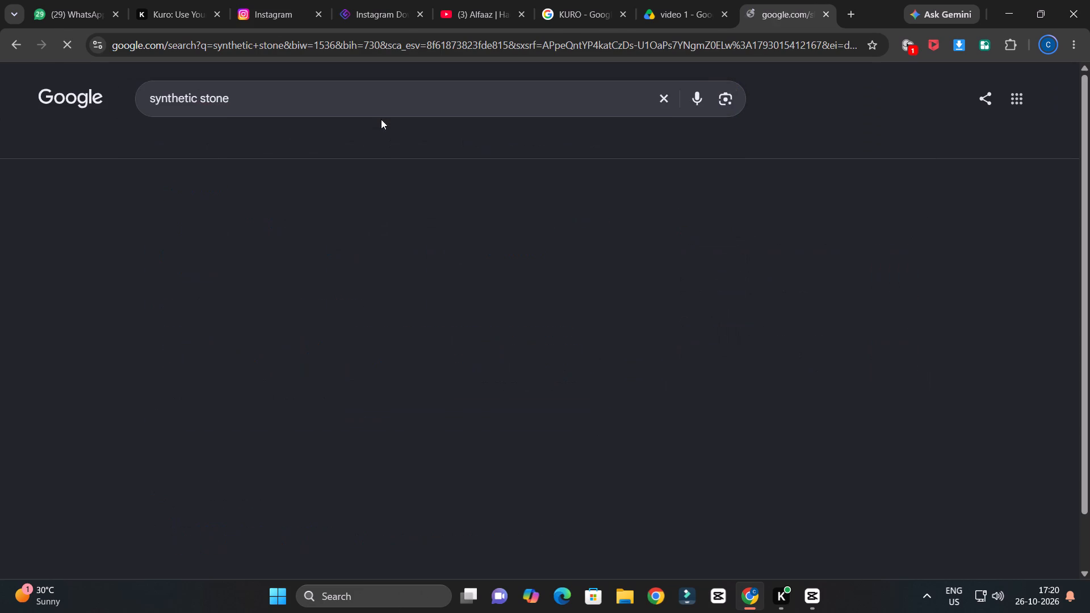
scroll(420, 311, down, 2)
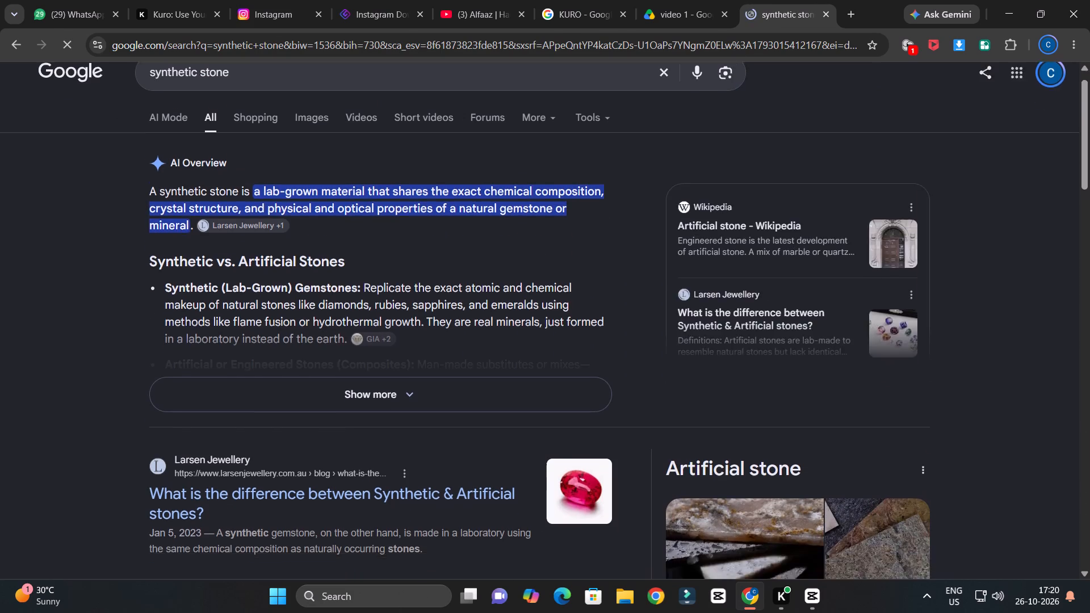
scroll(420, 311, down, 2)
scroll(587, 238, up, 4)
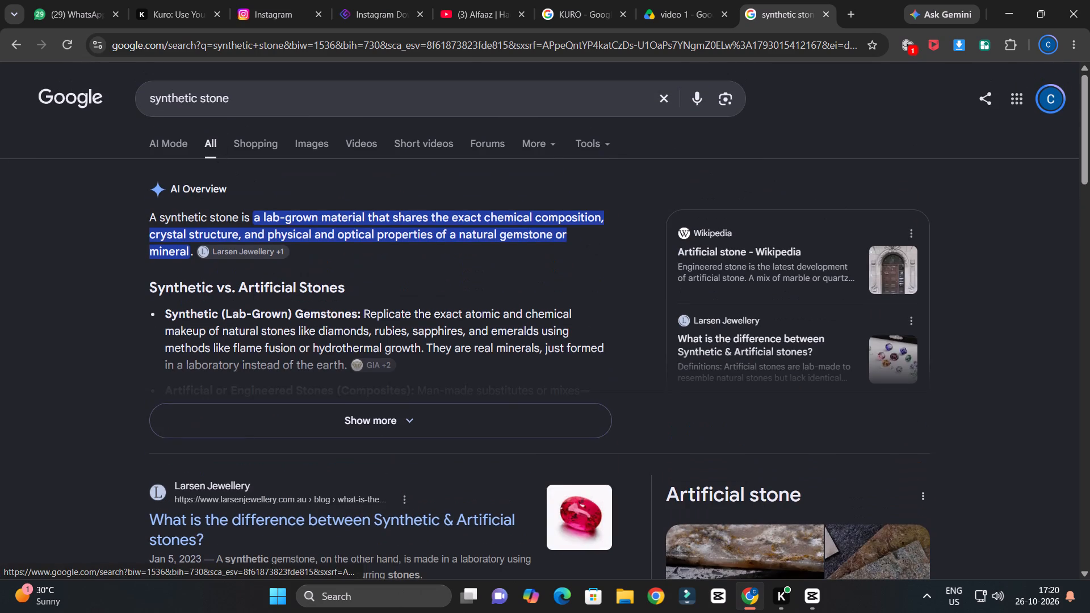
drag(250, 103, 120, 81)
key(ctrl+c)
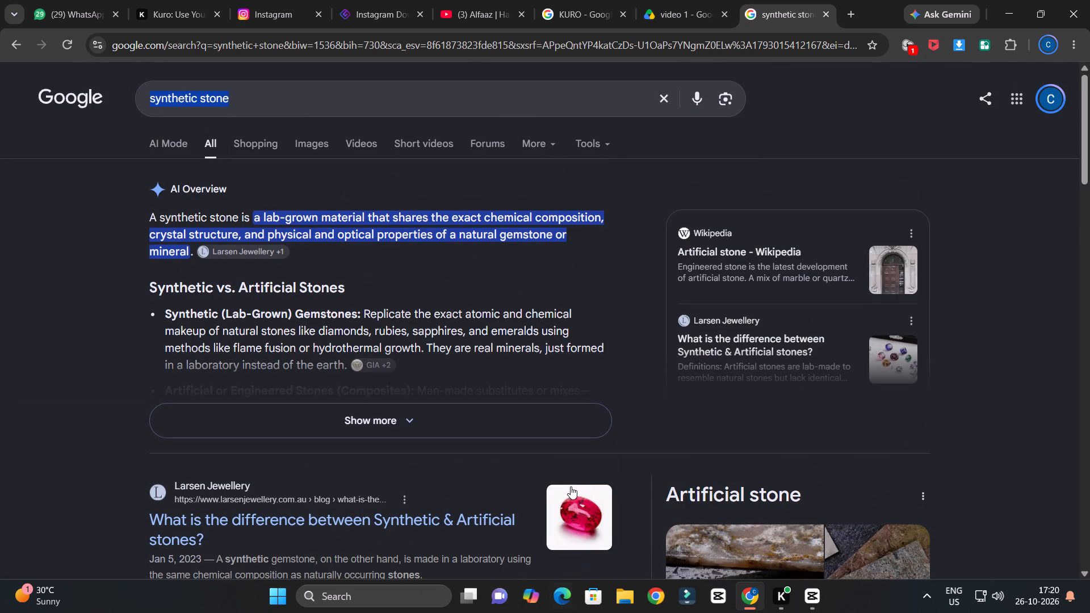
Return to CapCut, replay the "yeh aapka jo" section and set the orange "stone" line to title case.
click(821, 604)
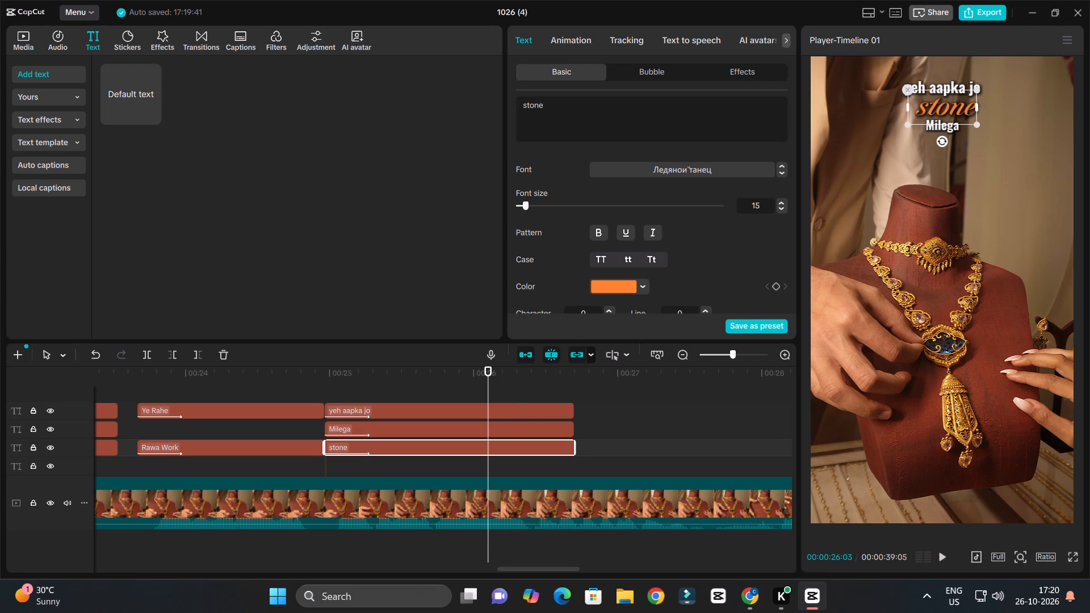
click(317, 372)
key(space)
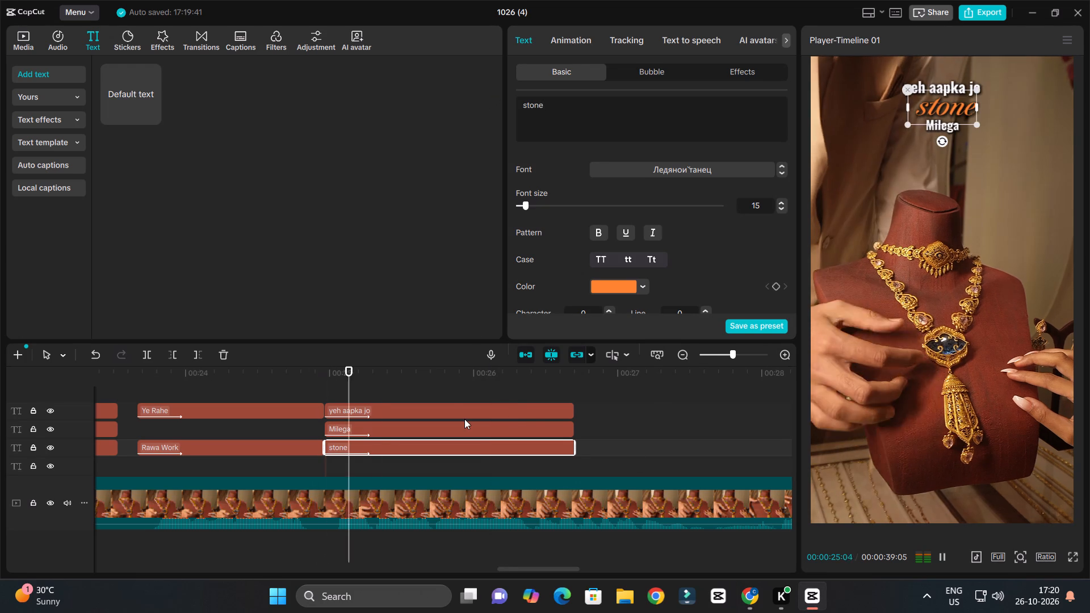
ctrl+scroll(464, 419, up, 5)
key(space)
click(479, 434)
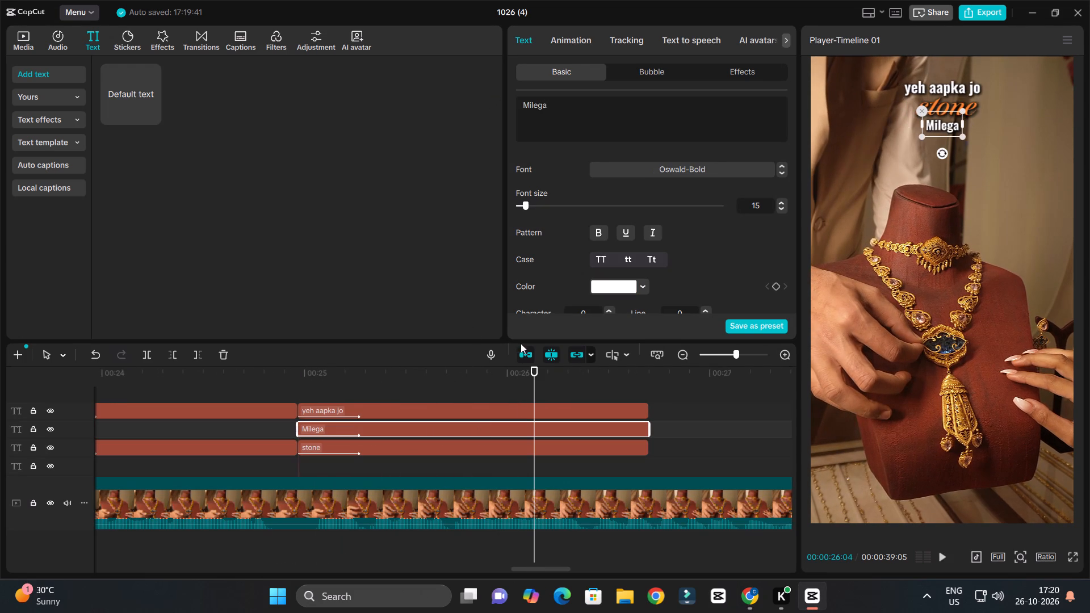
click(426, 440)
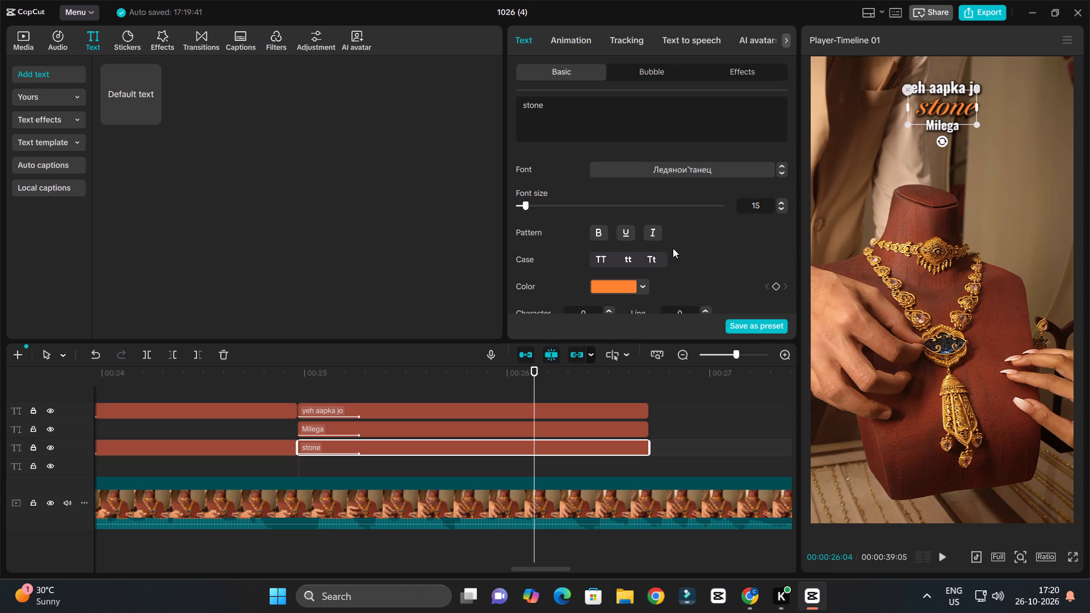
click(653, 261)
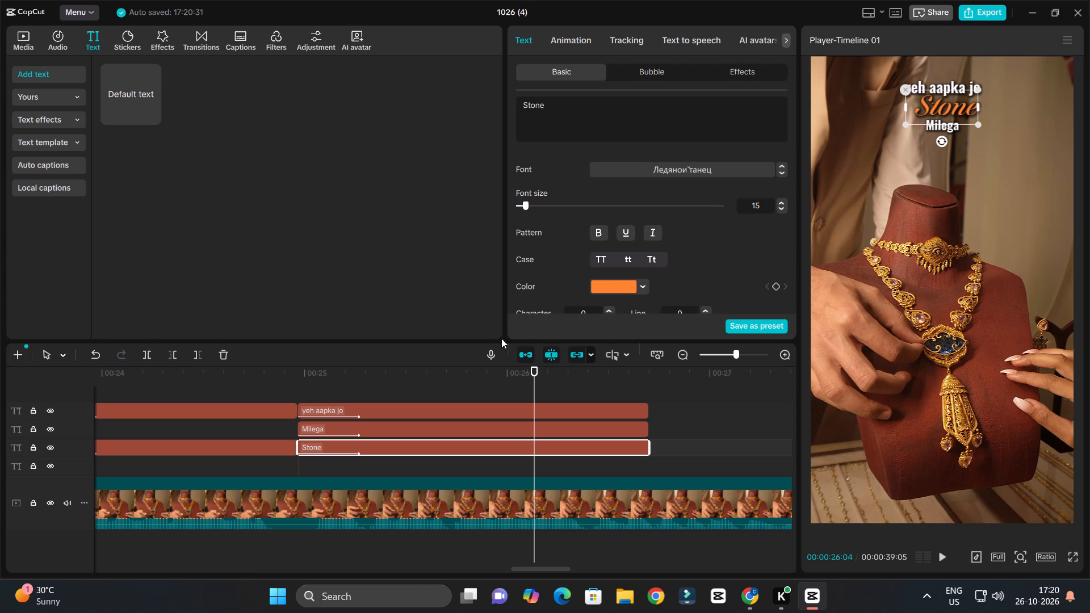
Replay the caption section, nudge the orange "Stone" line down slightly and enlarge it in the preview.
click(294, 369)
key(space)
ctrl+scroll(551, 421, up, 3)
key(space)
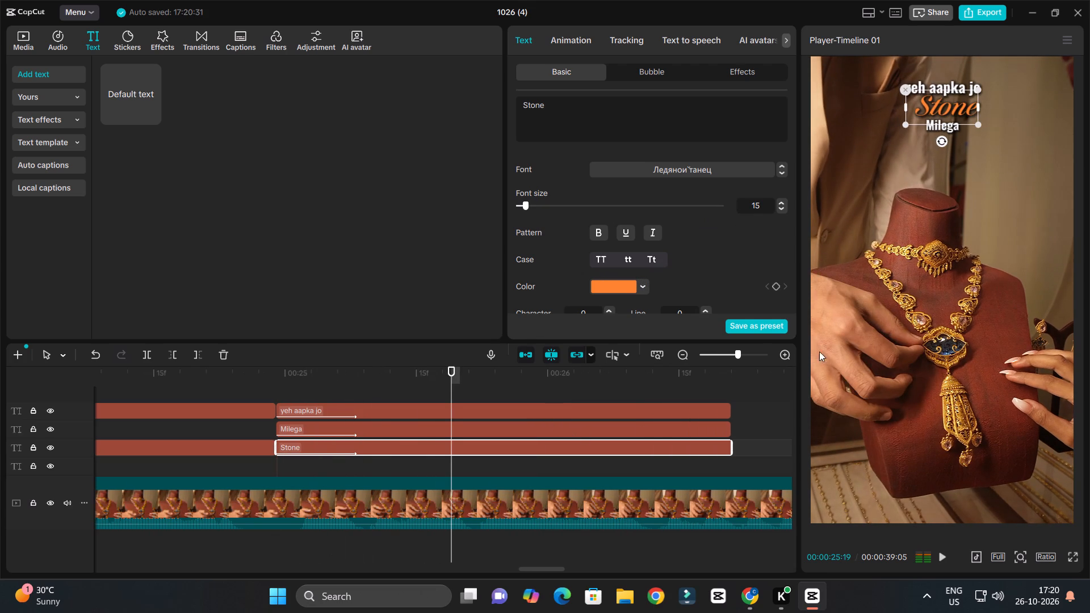
click(944, 103)
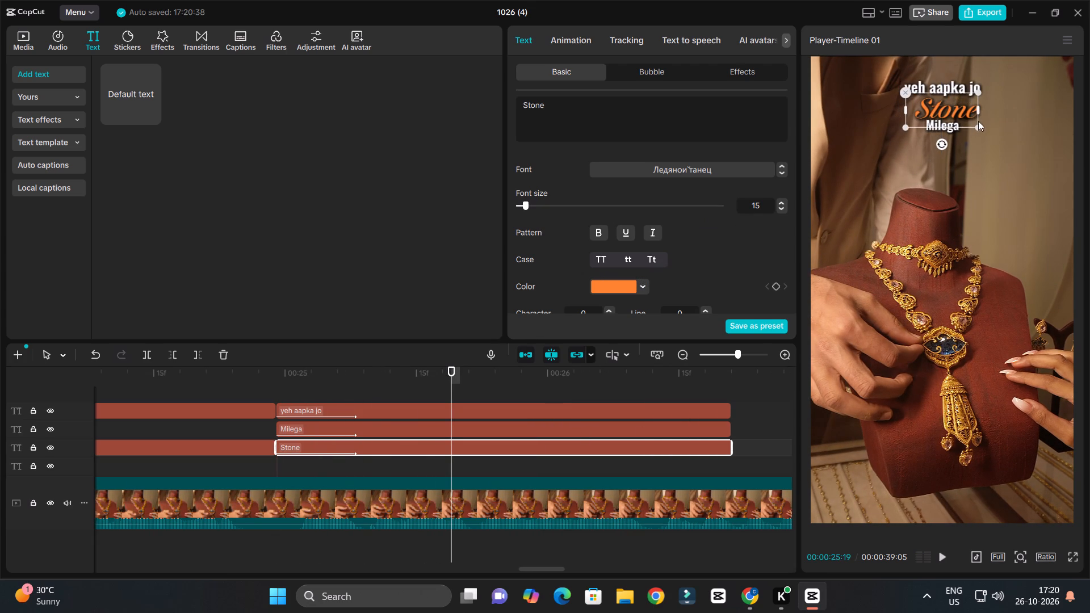
drag(980, 125, 1011, 142)
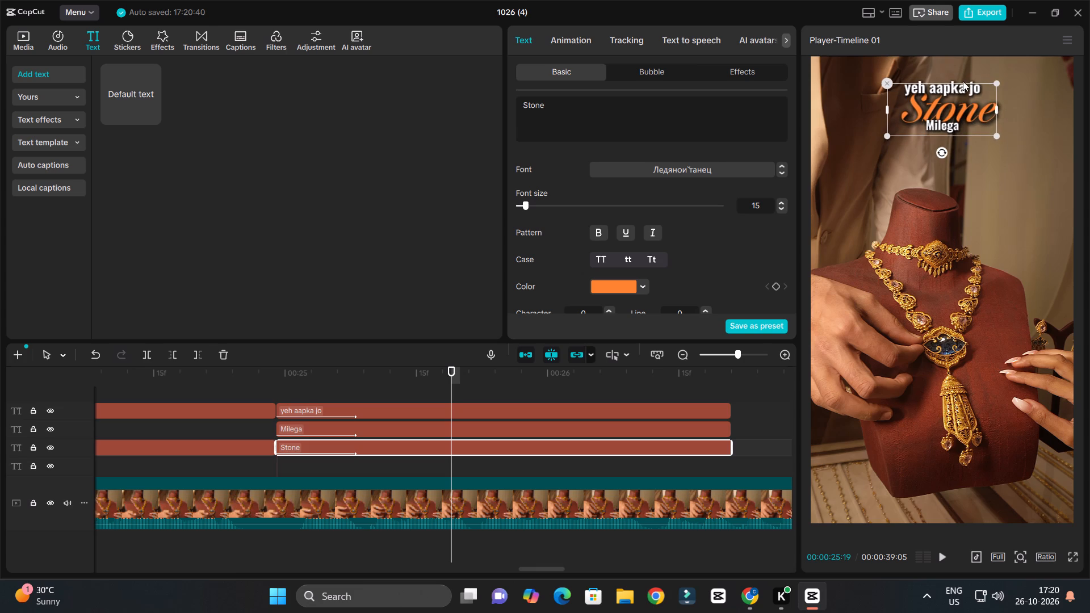
Set the "yeh aapka jo" line to title case, shrink it slightly and reposition it above the right half of "Stone".
click(963, 78)
click(962, 85)
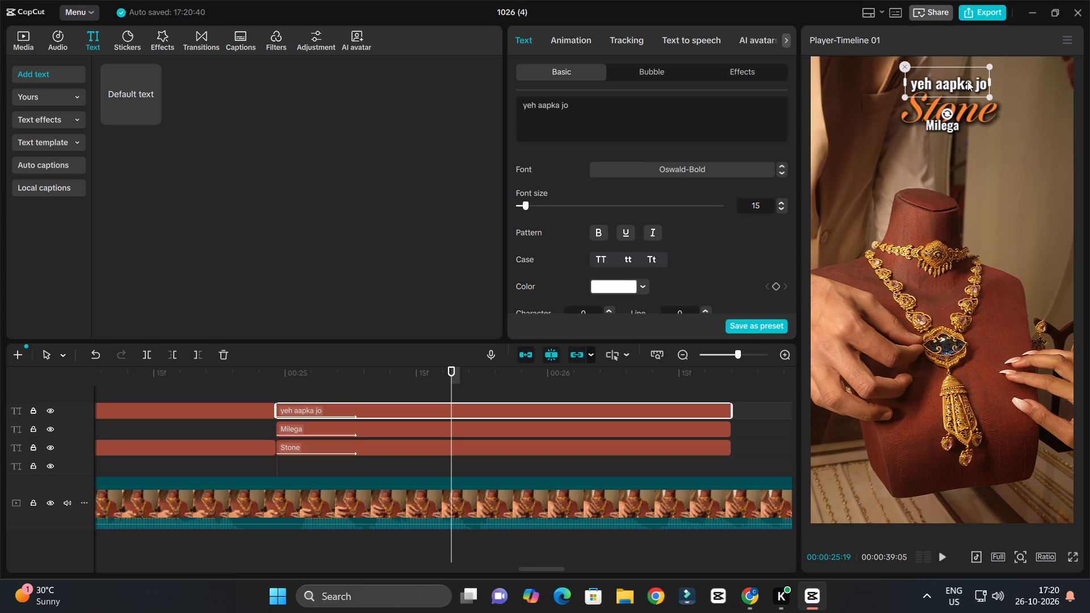
click(659, 257)
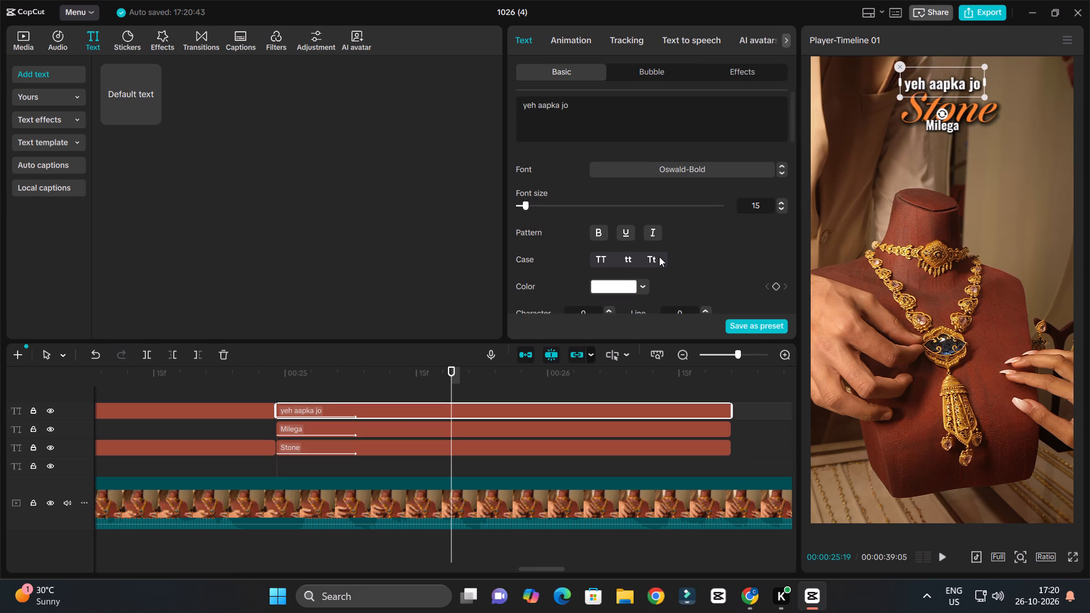
drag(985, 97, 979, 90)
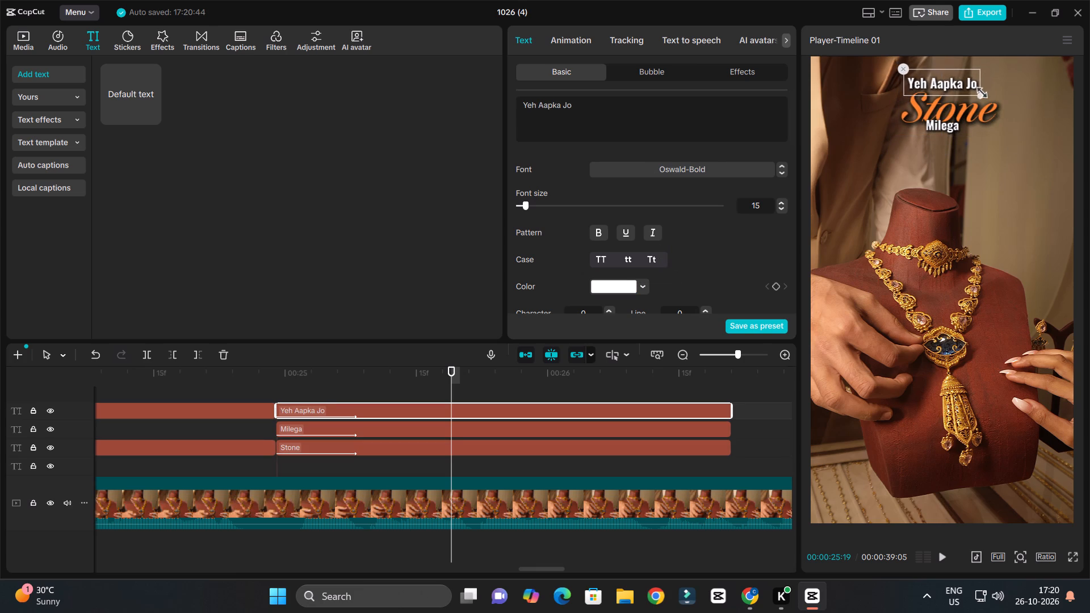
drag(979, 90, 977, 90)
drag(940, 78, 967, 83)
Listen to the section again and replace the "Milega" line with "hai na", set in title case.
click(940, 124)
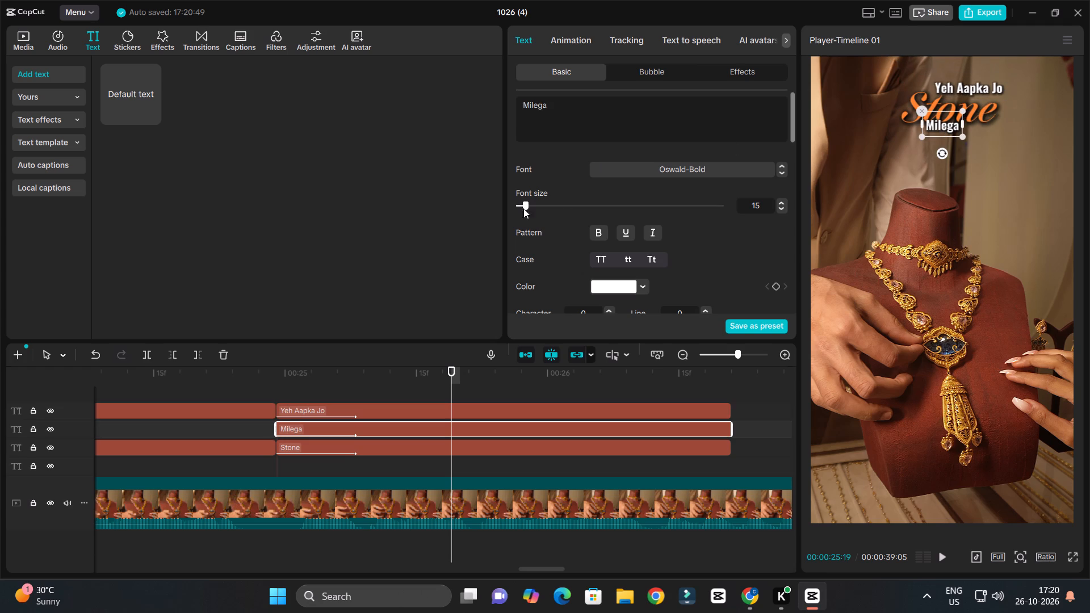
click(282, 379)
key(space)
ctrl+scroll(380, 431, up, 3)
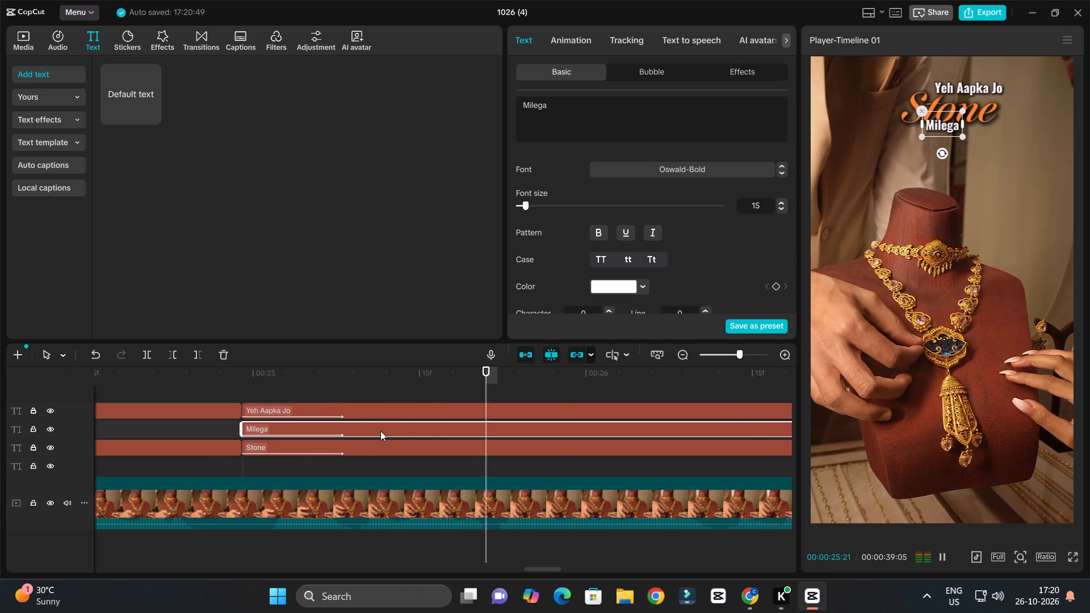
ctrl+scroll(380, 431, up, 1)
key(space)
key(space)
key(space)
drag(556, 110, 491, 96)
text(hai)
key(space)
text(na)
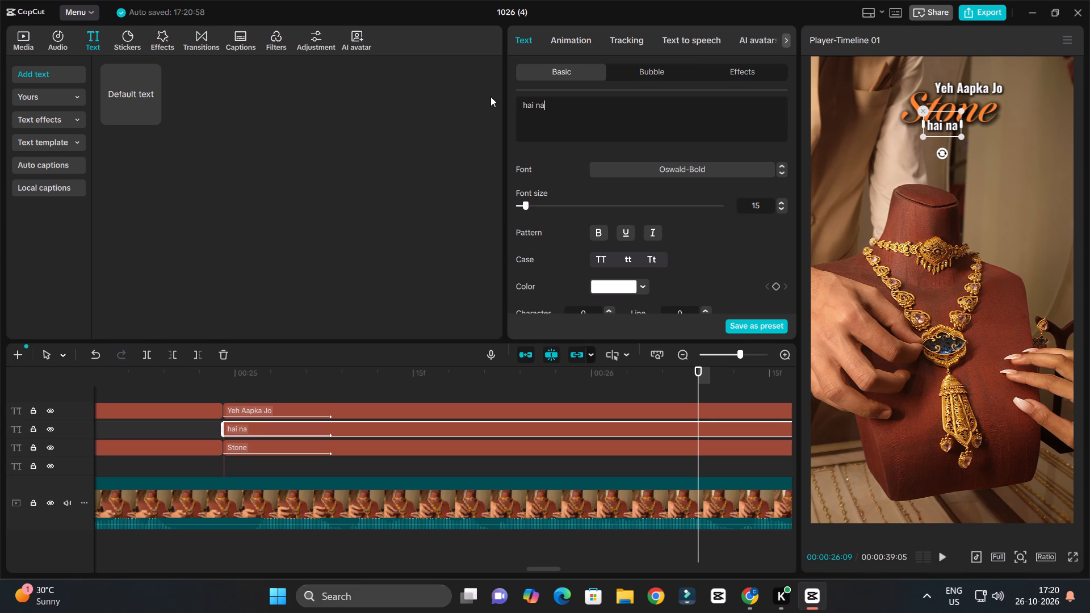
click(651, 259)
Replay the "Yeh Aapka Jo", "Stone" and "Hai Na" captions and trim all three to end at 00:00:26:03.
click(220, 379)
key(space)
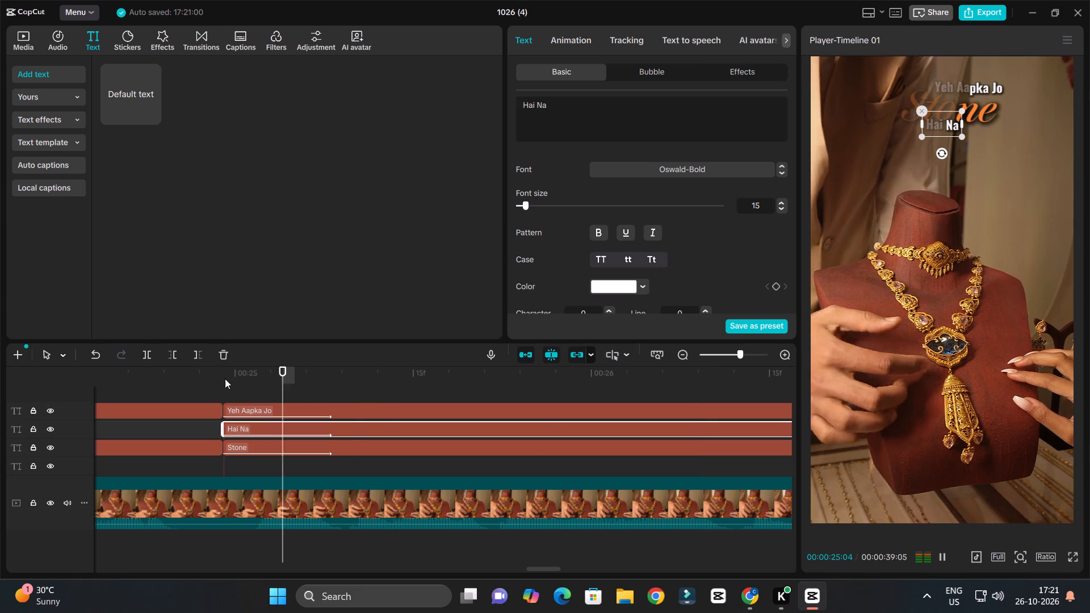
ctrl+scroll(225, 379, down, 3)
ctrl+scroll(323, 406, up, 5)
key(space)
ctrl+scroll(345, 414, down, 9)
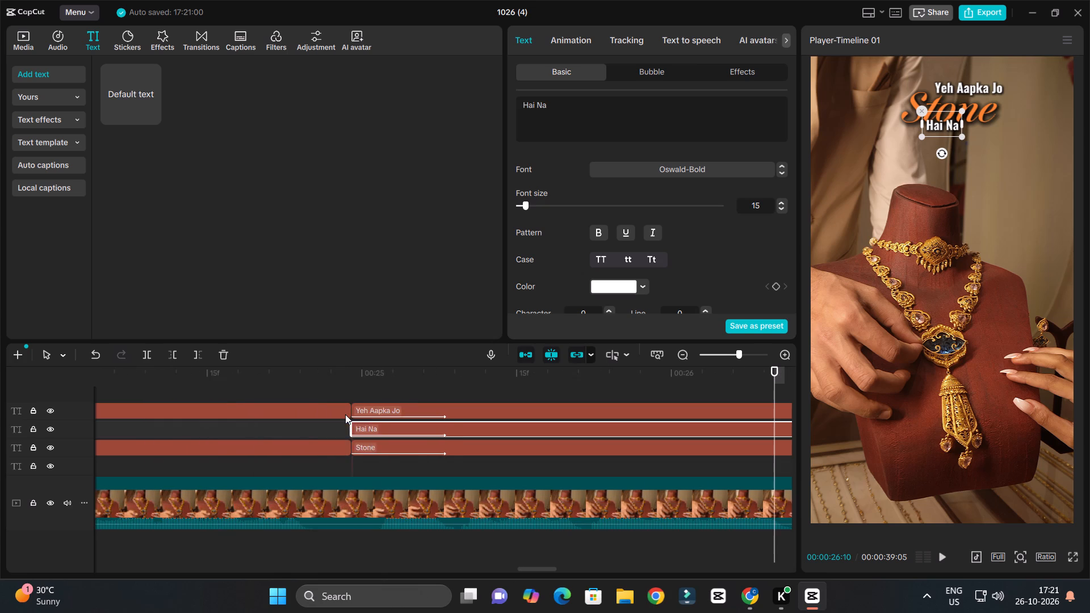
ctrl+scroll(345, 414, down, 3)
drag(653, 370, 652, 380)
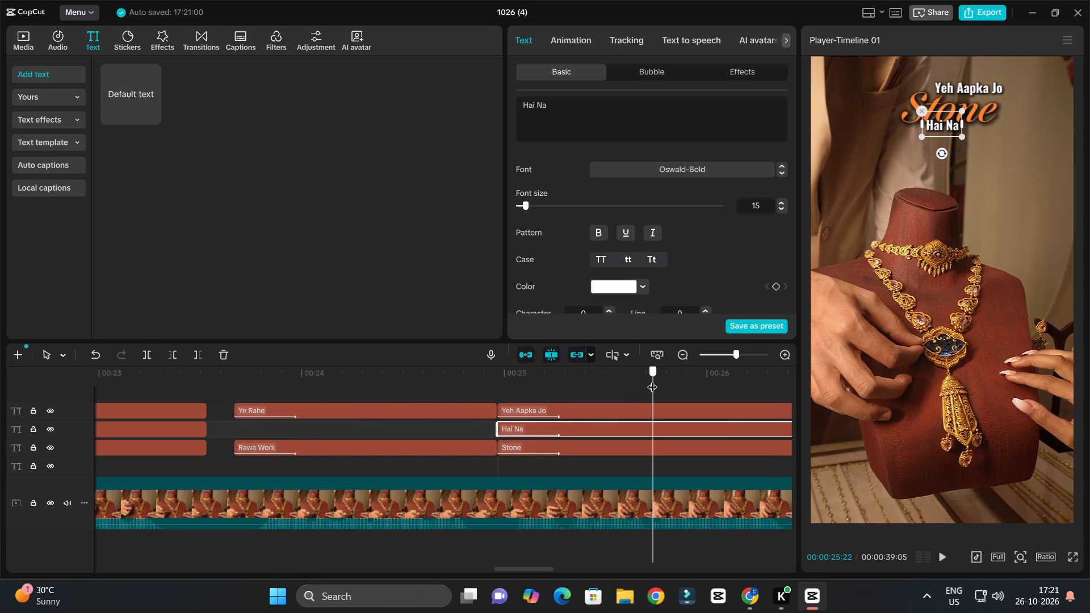
key(space)
key(space)
ctrl+scroll(416, 419, down, 7)
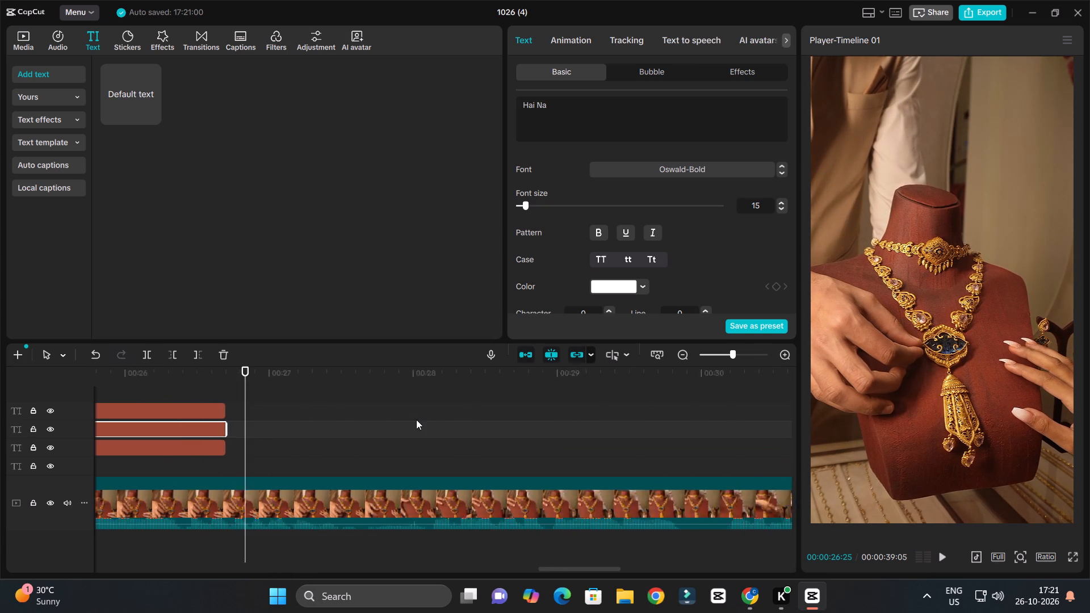
ctrl+scroll(416, 419, down, 2)
click(177, 385)
drag(175, 373, 170, 374)
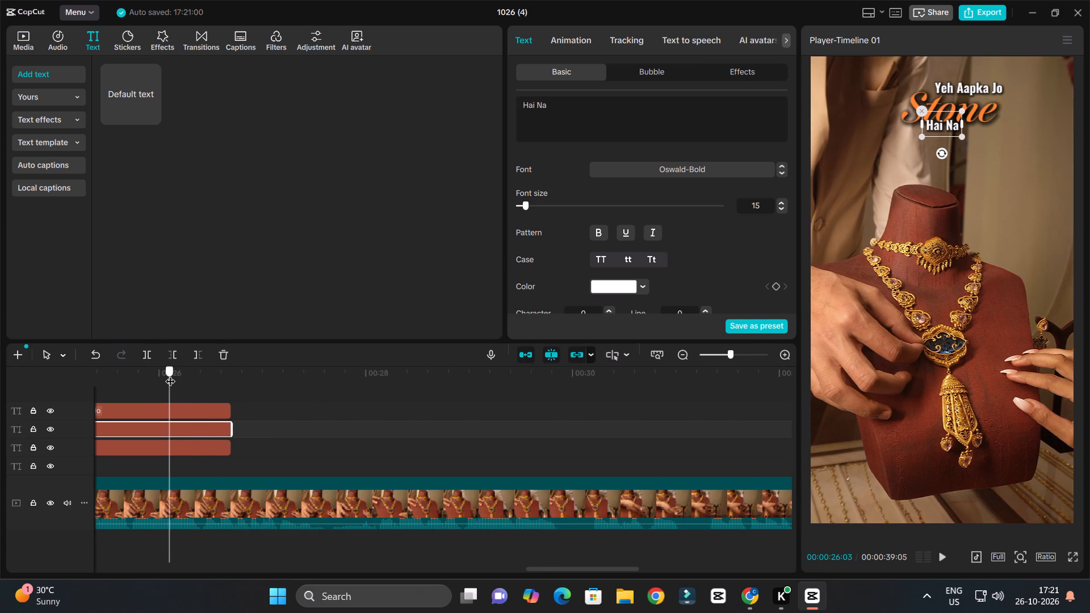
drag(170, 374, 169, 386)
drag(202, 394, 183, 449)
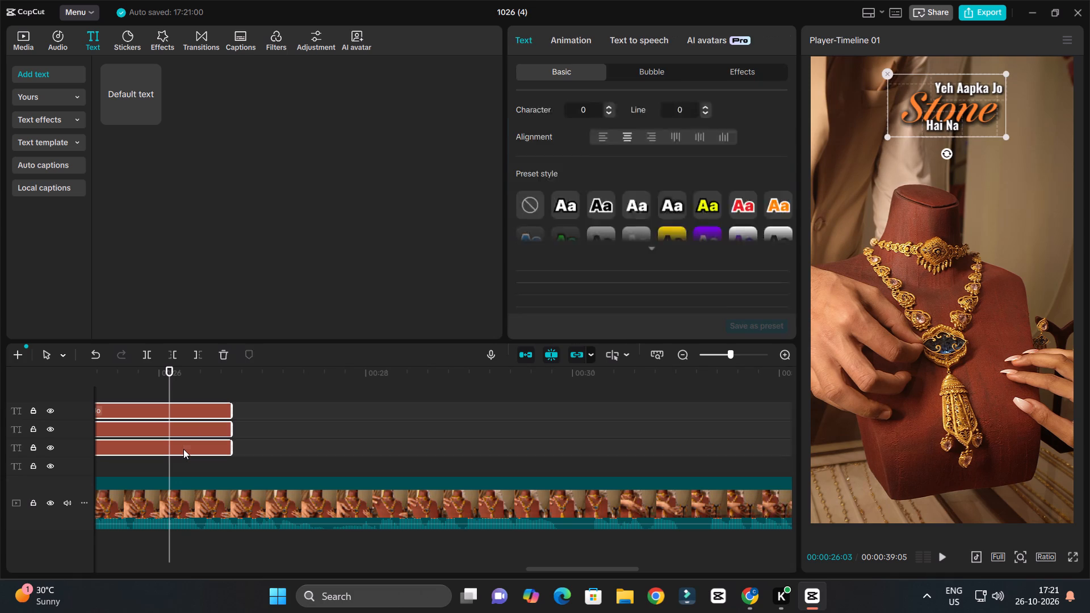
key(w)
key(space)
ctrl+scroll(203, 435, up, 3)
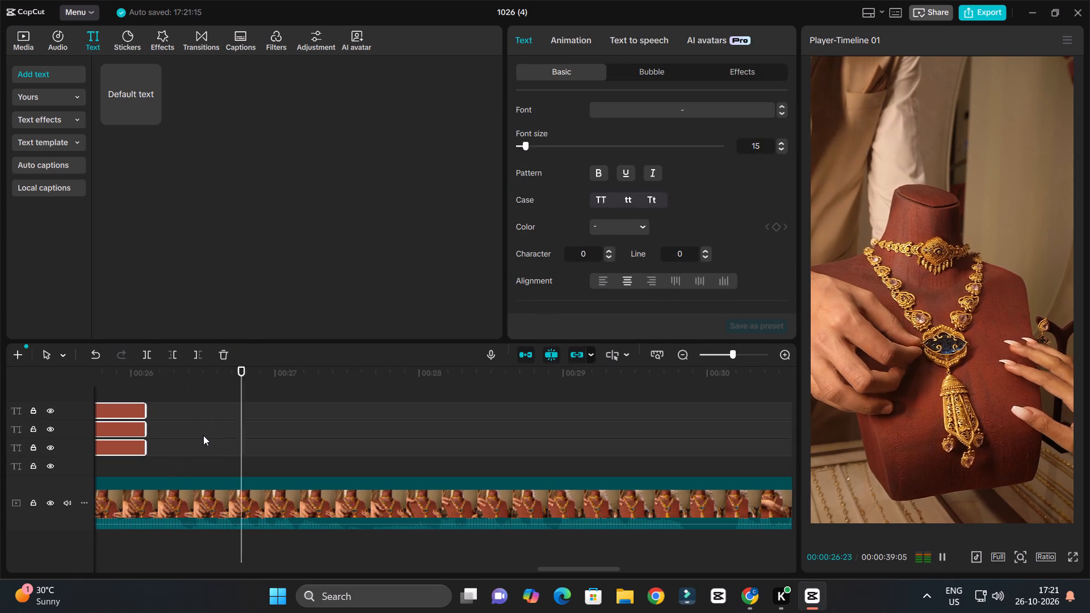
ctrl+scroll(203, 435, up, 4)
ctrl+scroll(210, 435, down, 4)
key(space)
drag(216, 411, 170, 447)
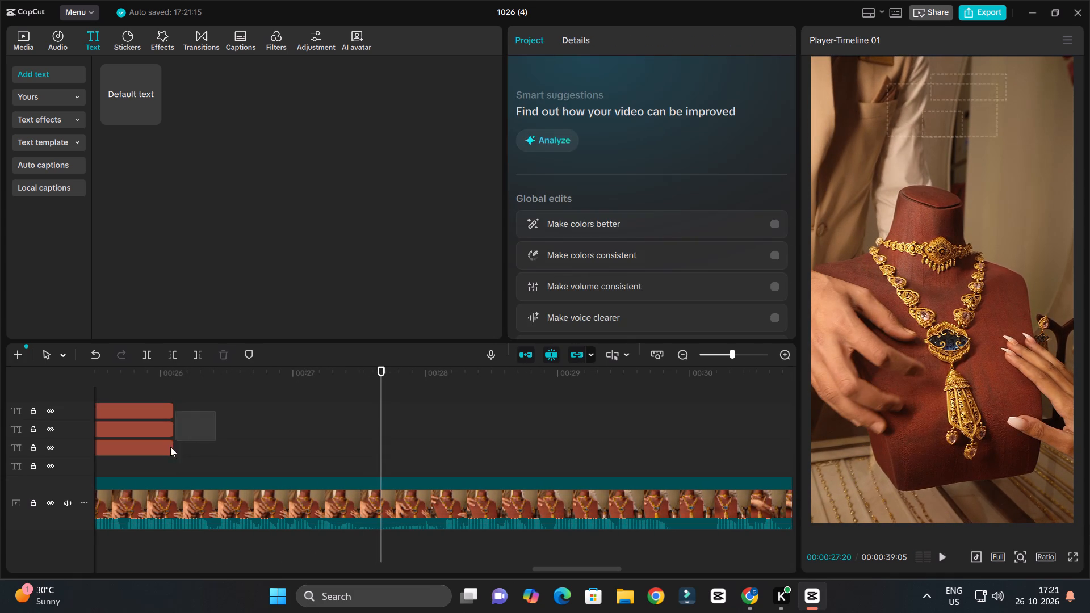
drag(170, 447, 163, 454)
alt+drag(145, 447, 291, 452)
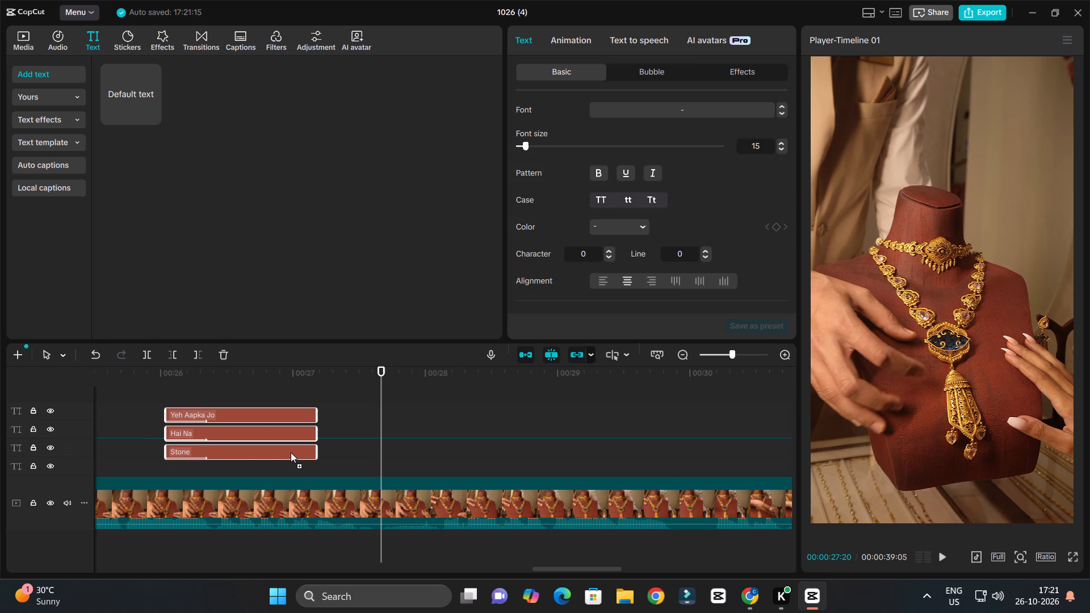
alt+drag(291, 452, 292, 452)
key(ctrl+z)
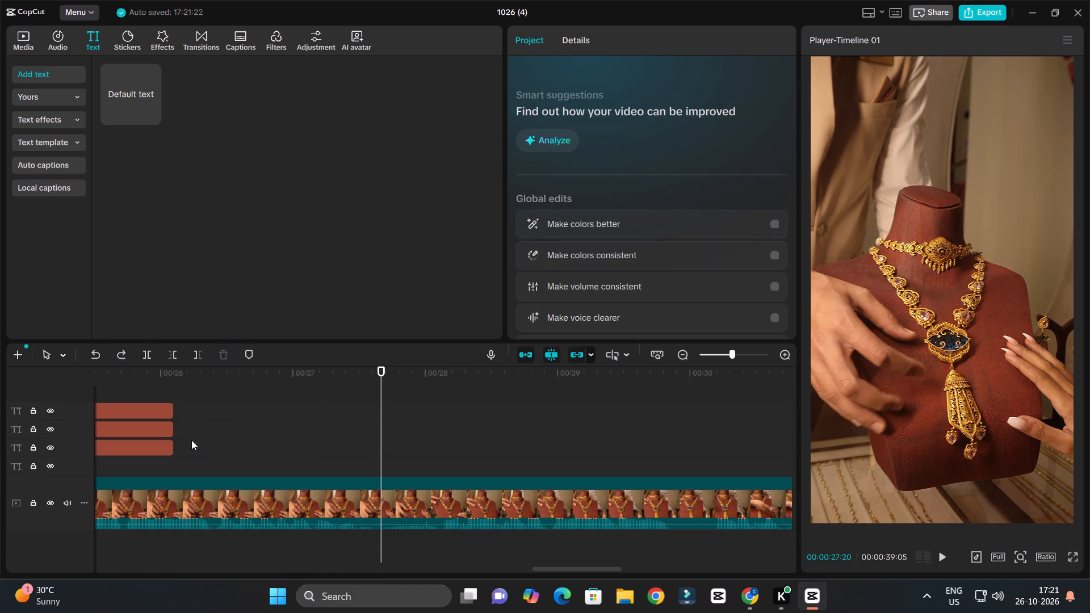
Duplicate the three-line "Yeh Aapka Jo" caption set and place the copy directly after the original, starting at 00:00:26:03.
drag(209, 400, 158, 448)
alt+drag(142, 445, 341, 443)
drag(267, 393, 317, 472)
drag(311, 451, 294, 447)
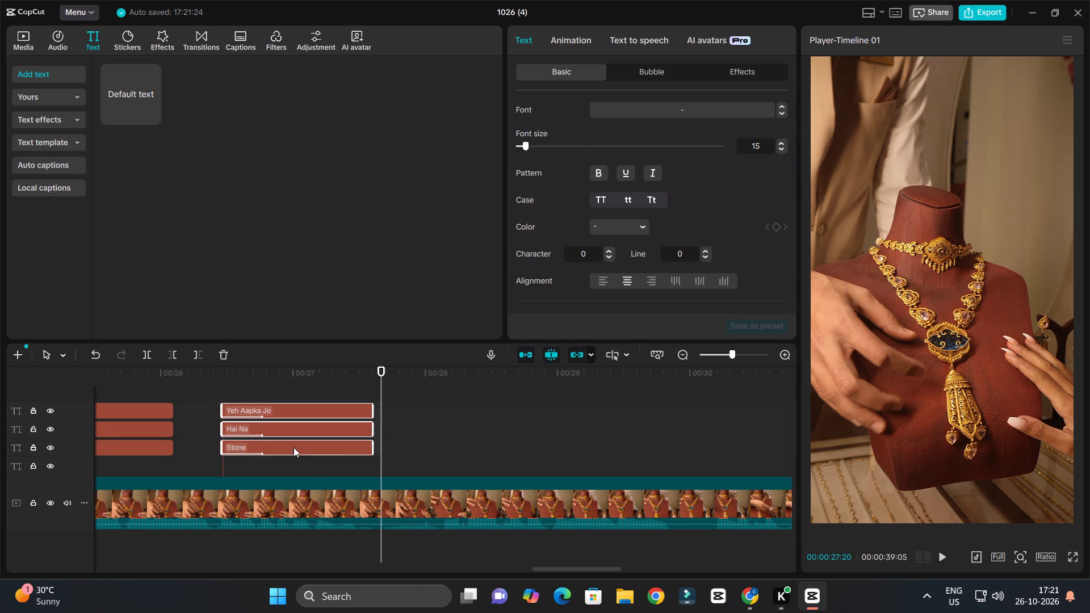
drag(294, 447, 266, 450)
Listen to the copied section, shorten its top line to "Yeh Aapka" and reposition it above the left half of "Stone".
click(171, 379)
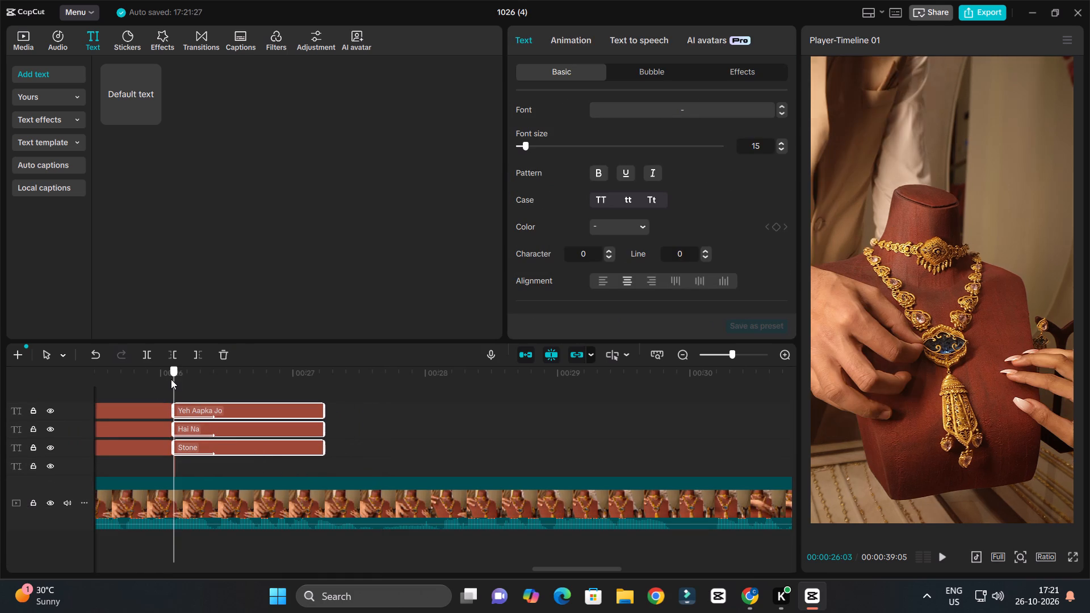
ctrl+scroll(243, 396, up, 7)
key(space)
ctrl+scroll(275, 408, up, 3)
key(space)
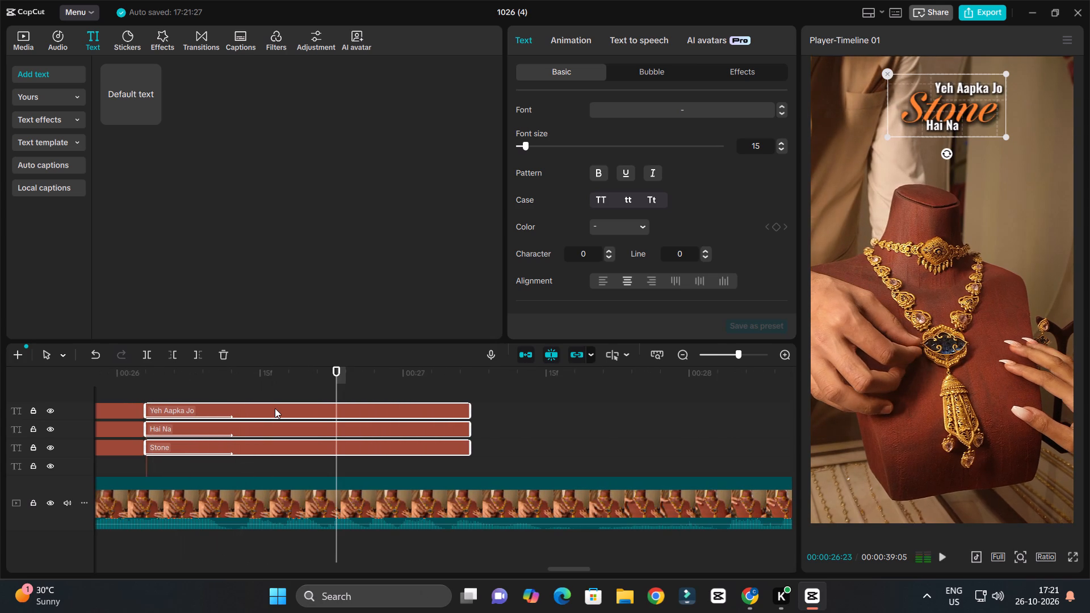
click(273, 411)
click(597, 106)
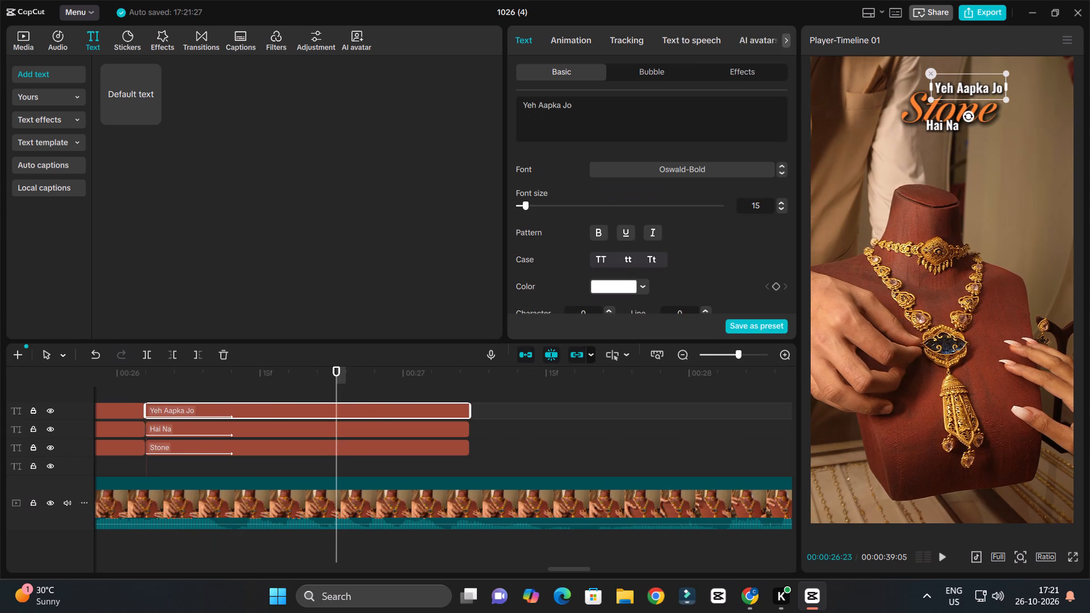
key(BackSpace)
key(BackSpace)
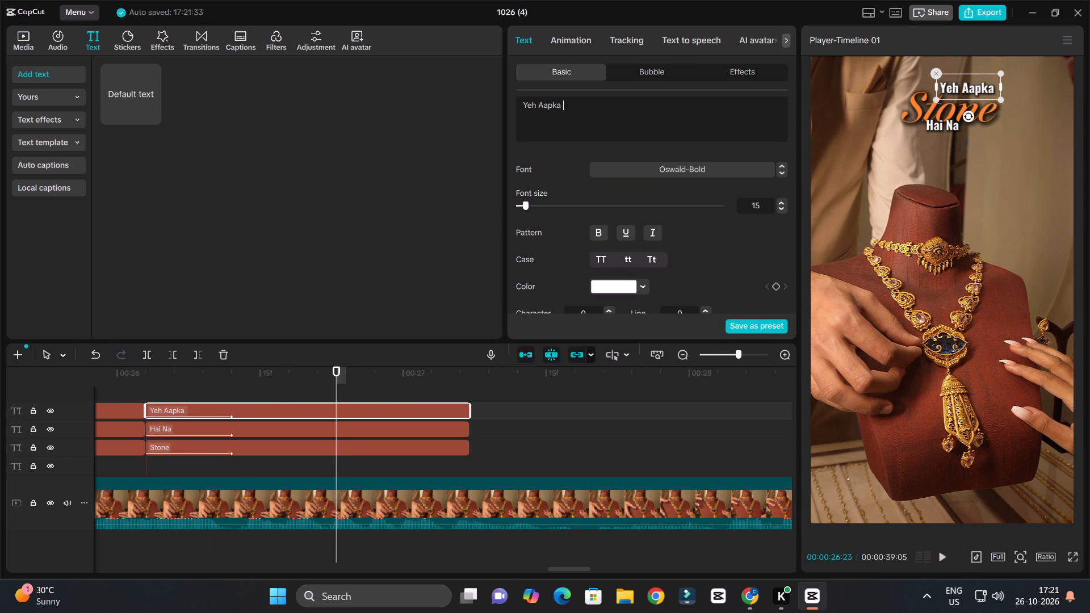
drag(975, 93, 957, 90)
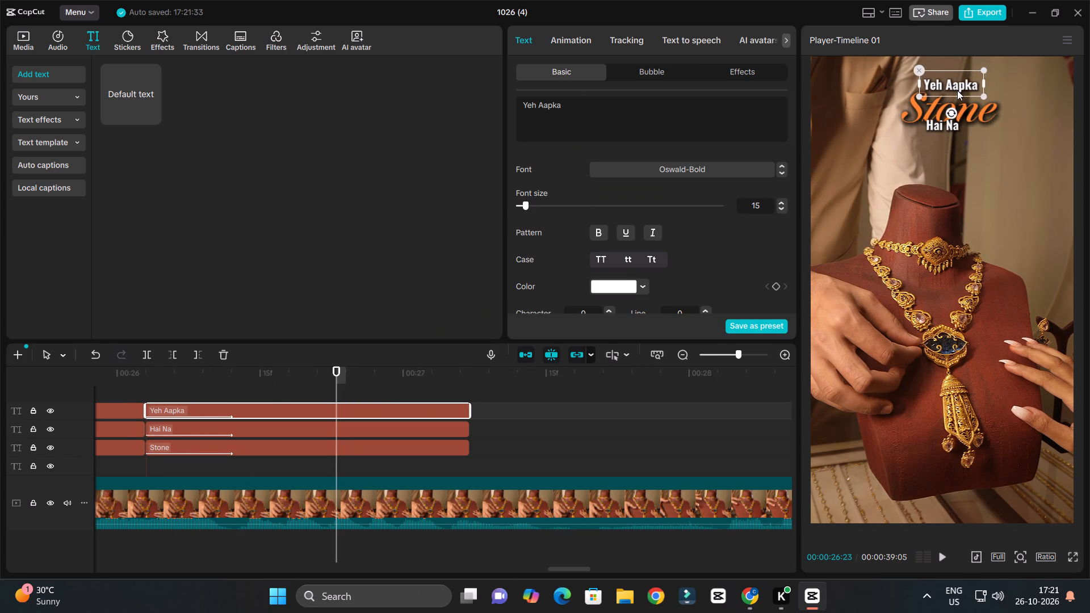
drag(957, 90, 951, 90)
Copy "synthetic stone" from the Google search in Chrome and, back in CapCut, extend the orange "Stone" line to "Stonesynthetic".
click(977, 110)
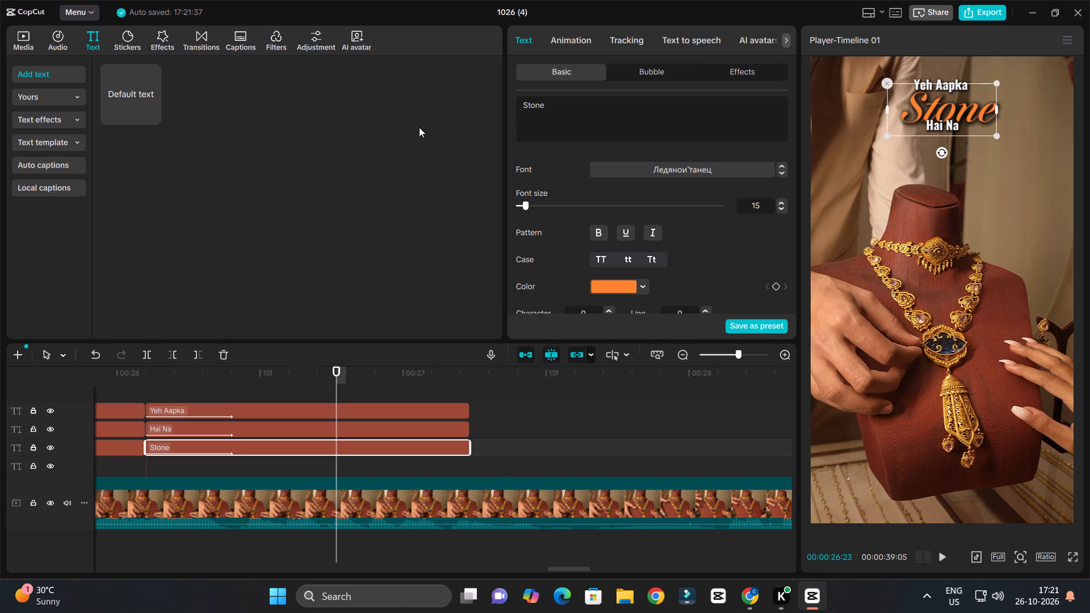
drag(556, 106, 481, 110)
click(755, 607)
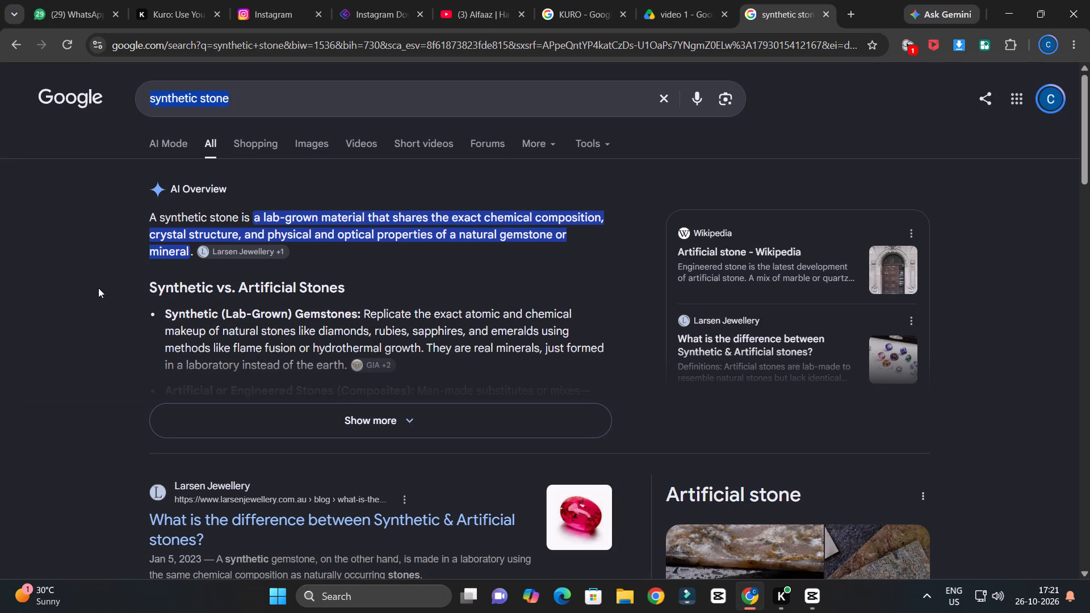
key(ctrl+c)
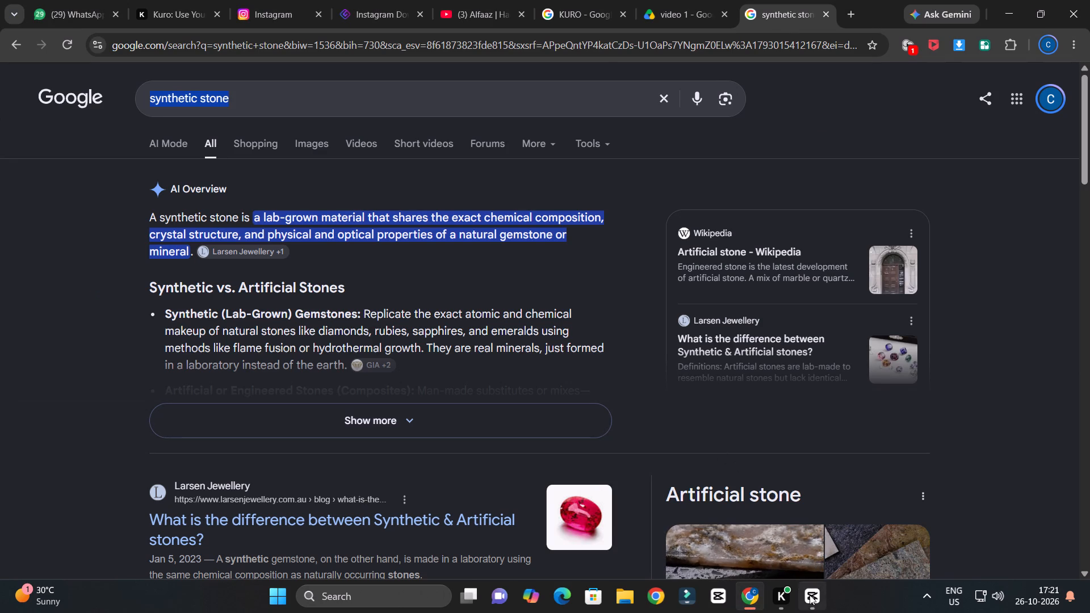
click(810, 595)
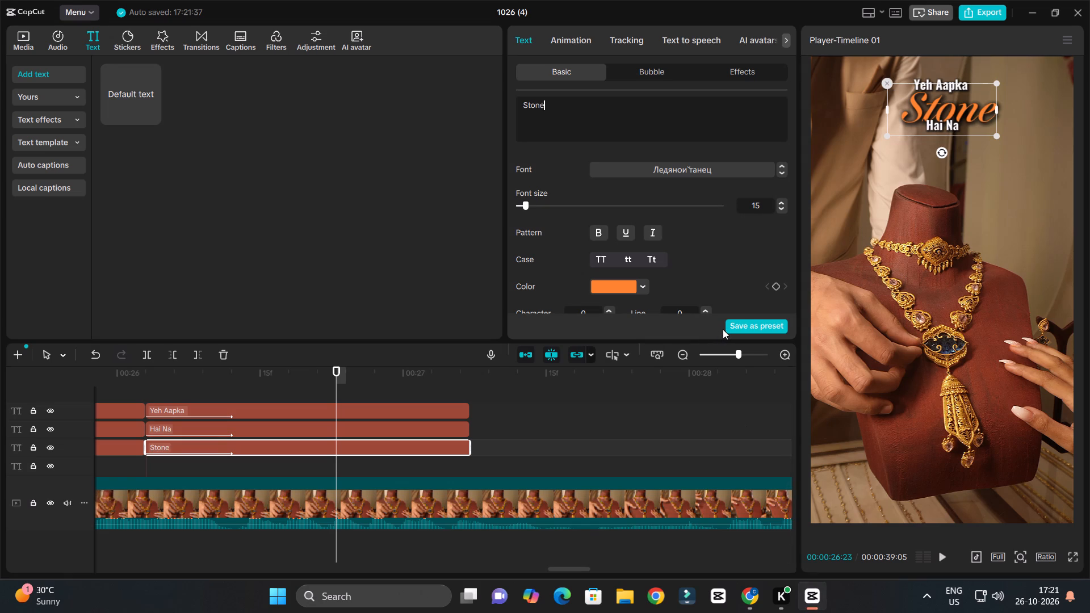
key(ctrl+v)
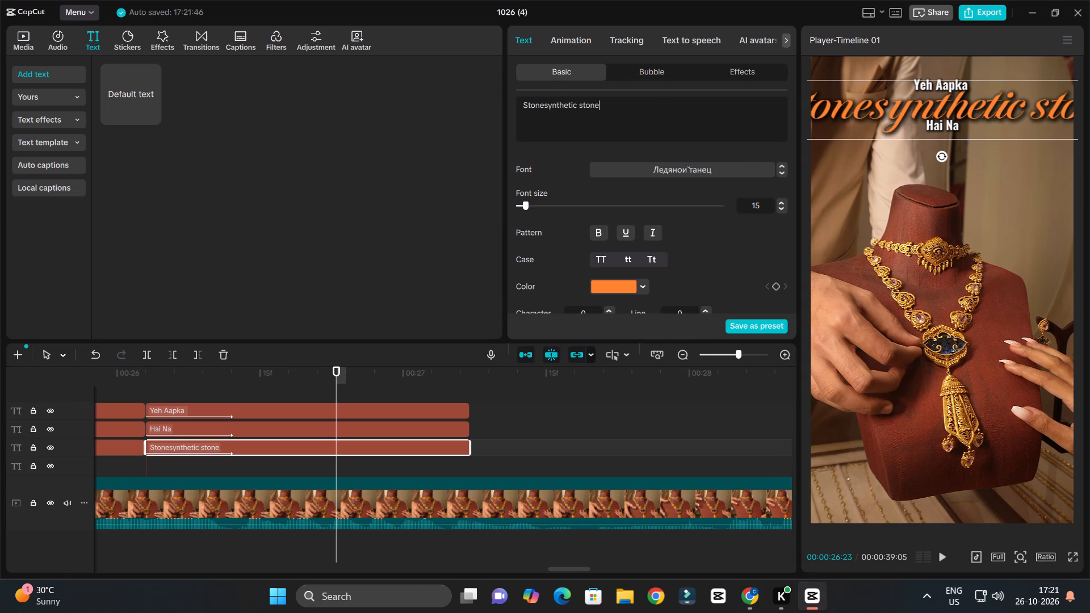
drag(578, 103, 614, 106)
key(BackSpace)
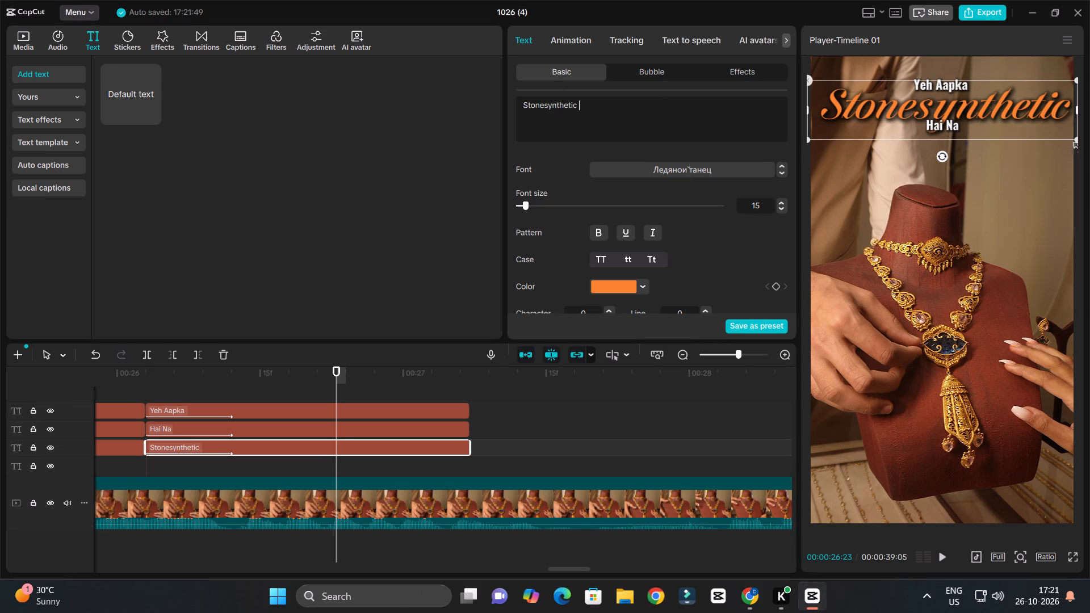
Shrink the orange "Stonesynthetic" line to fit within the frame and move it up slightly beneath "Yeh Aapka".
drag(1077, 138, 1005, 103)
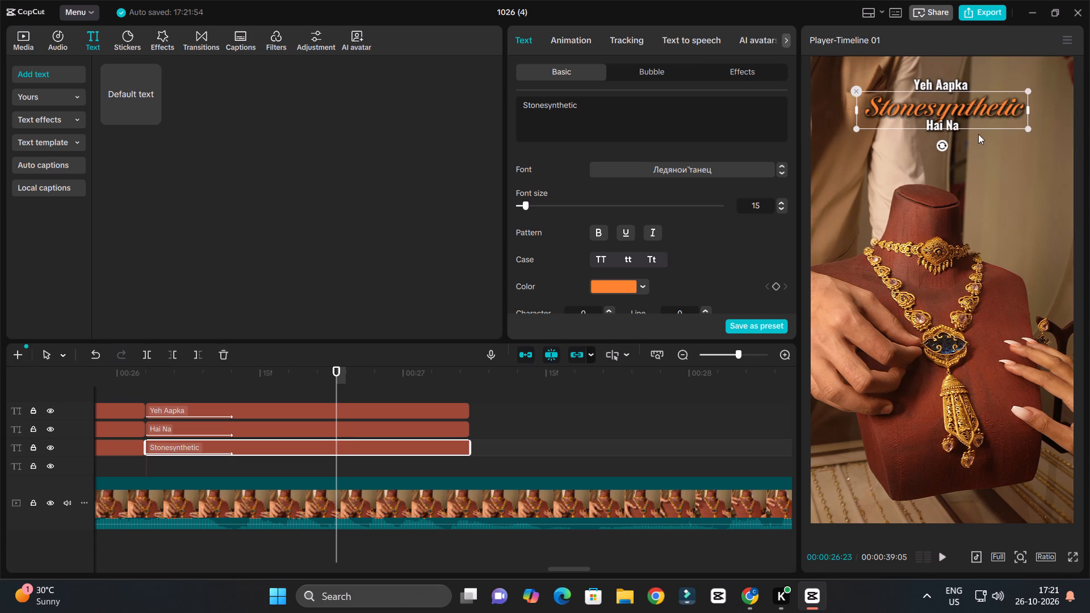
drag(991, 121, 995, 112)
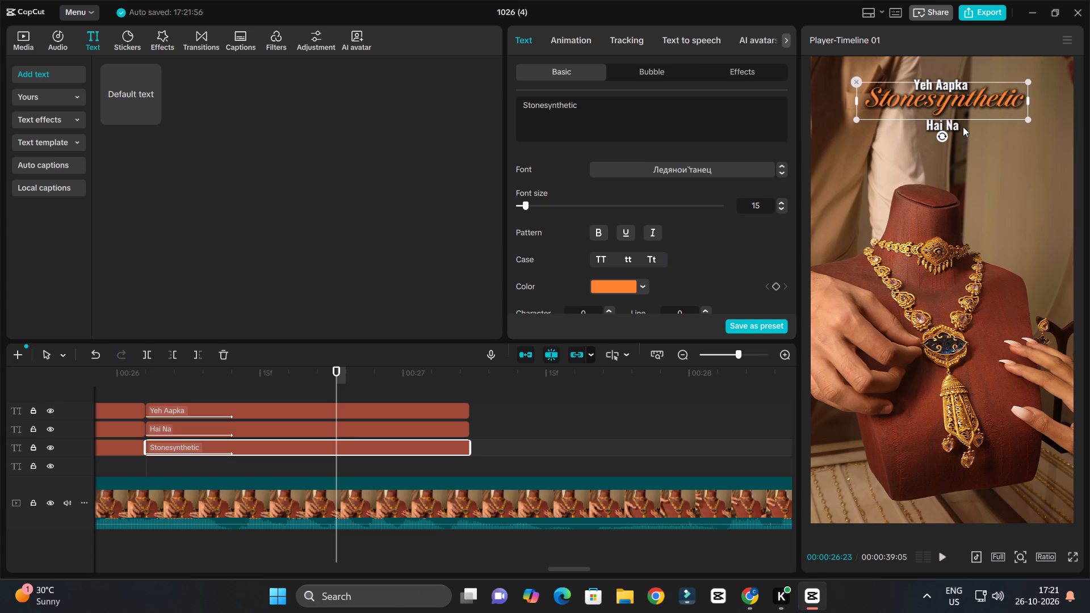
Replace the "Hai Na" line with "stone hai", reusing the copied "synthetic stone" text without "synthetic".
click(962, 127)
drag(598, 109, 459, 86)
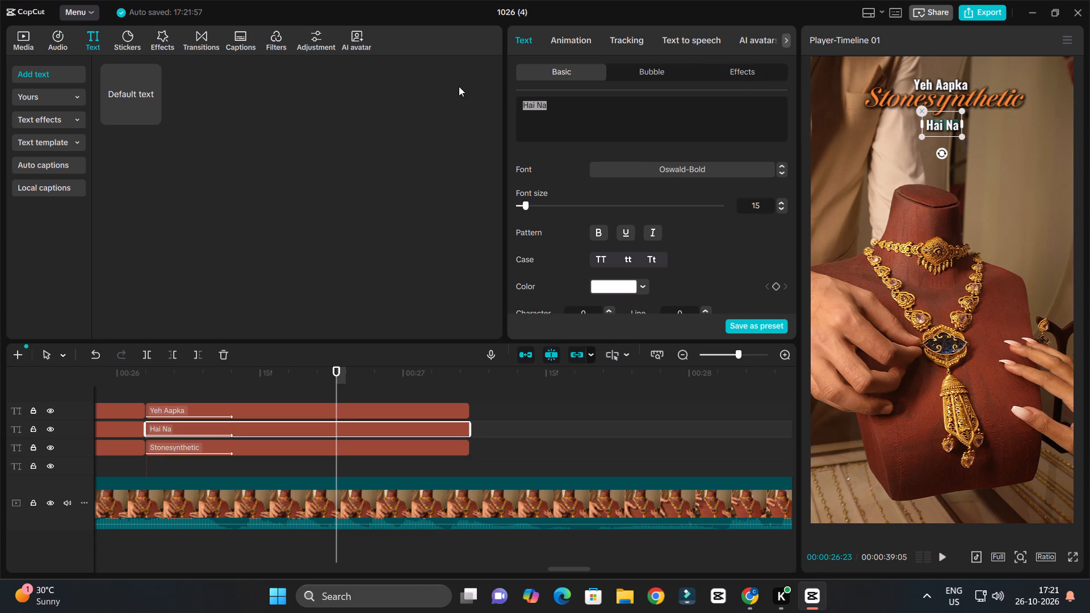
key(ctrl+v)
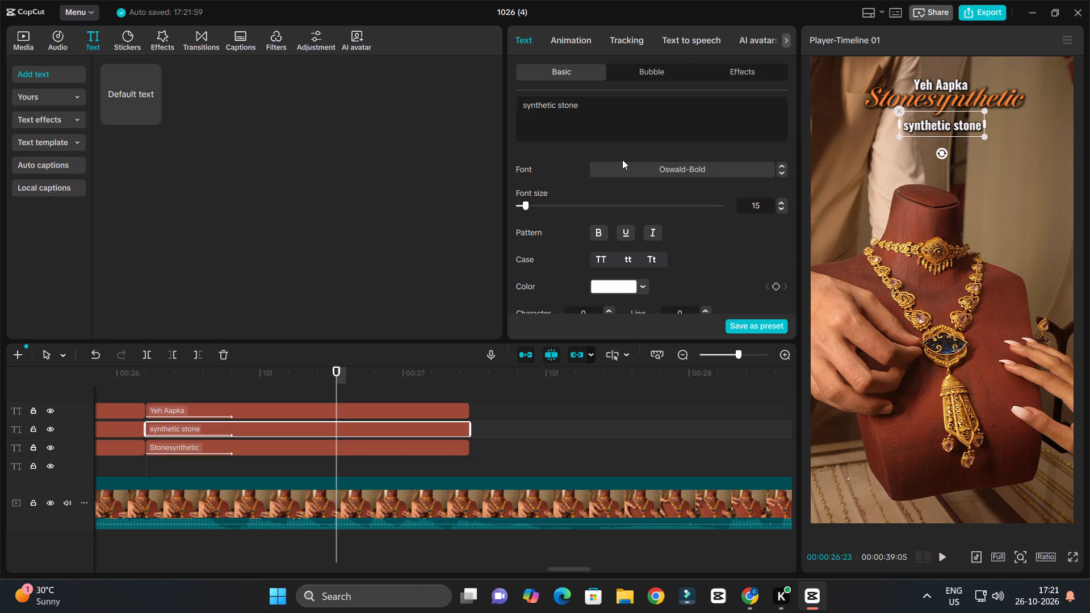
click(558, 108)
key(BackSpace)
key(BackSpace)
key(BackSpace)
key(BackSpace)
key(BackSpace)
key(BackSpace)
key(BackSpace)
key(BackSpace)
key(BackSpace)
key(BackSpace)
key(BackSpace)
key(BackSpace)
key(BackSpace)
key(BackSpace)
key(BackSpace)
key(BackSpace)
key(BackSpace)
key(BackSpace)
key(BackSpace)
key(BackSpace)
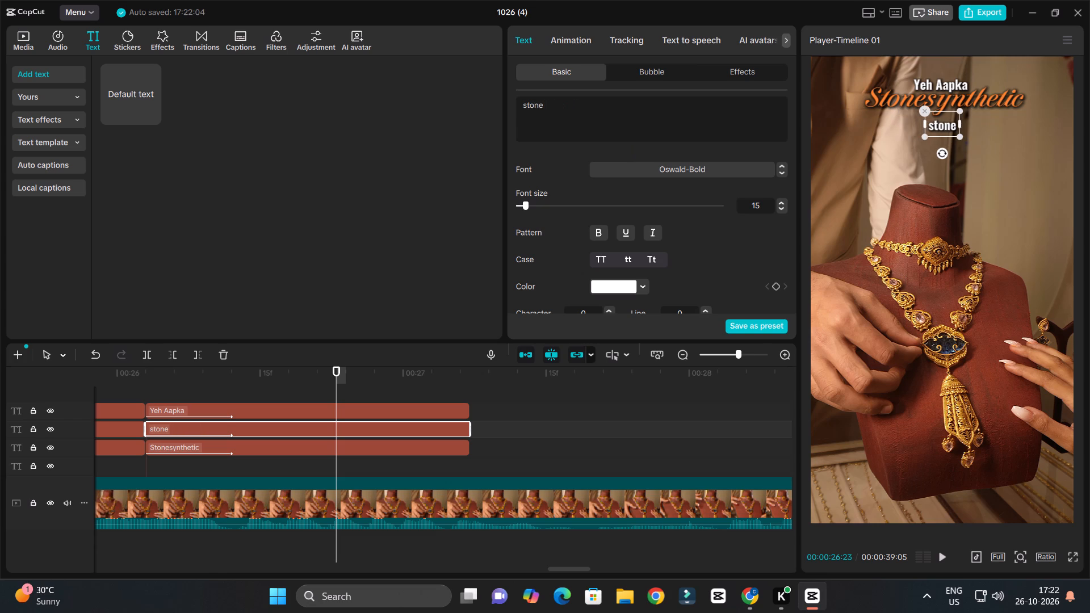
key(Right)
key(Right)
key(Right)
key(Right)
key(Right)
key(Right)
key(space)
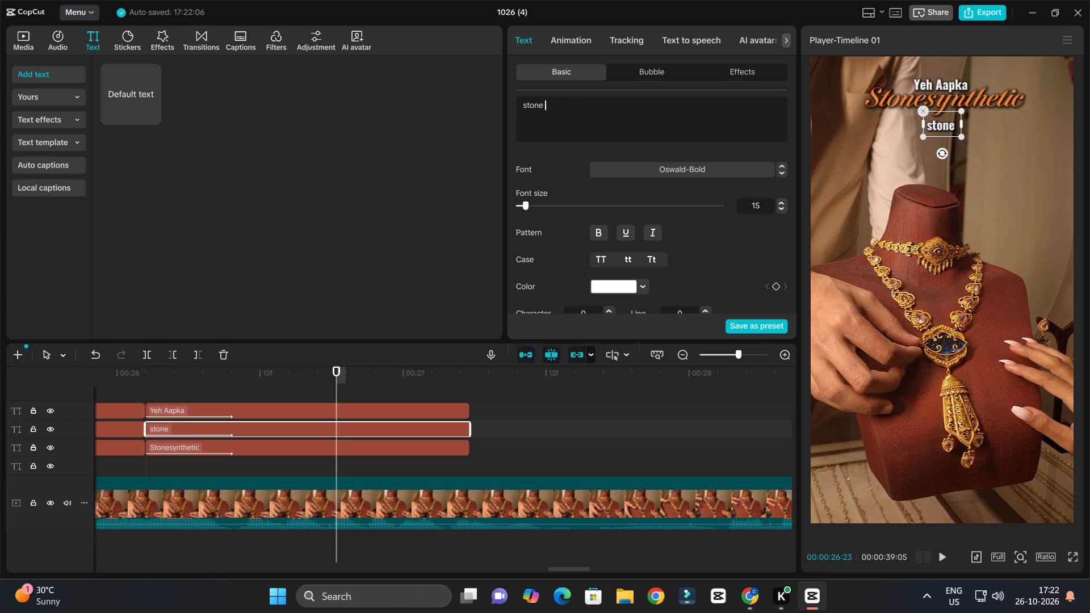
text(hai)
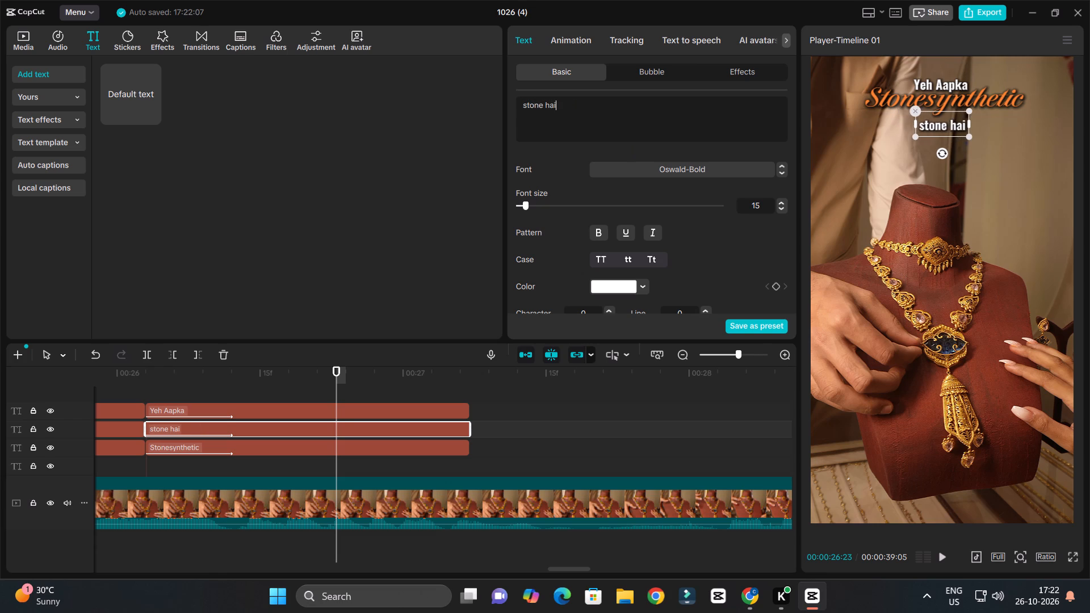
Replay the new caption set and extend all three lines to end at 00:00:27:15, checking the end against the speech.
click(144, 380)
key(space)
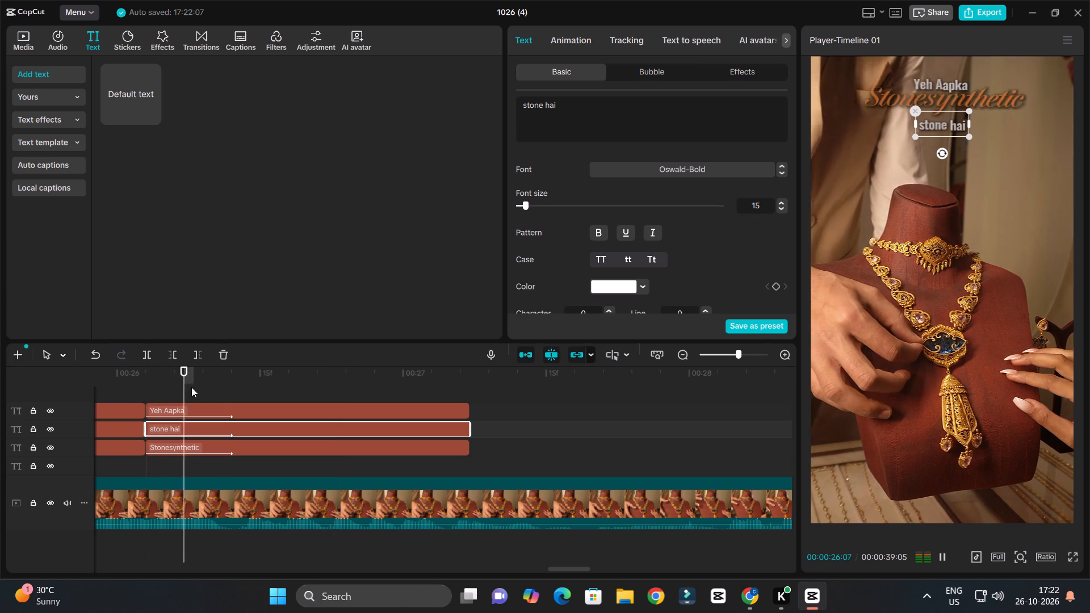
ctrl+scroll(219, 390, up, 5)
key(space)
ctrl+scroll(415, 470, down, 8)
drag(593, 411, 563, 466)
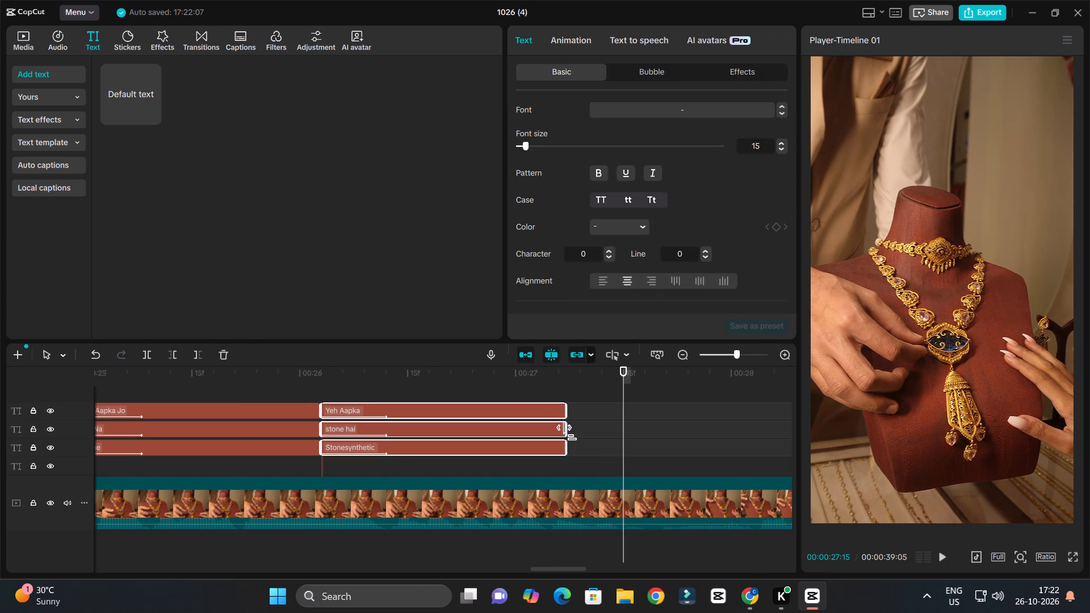
drag(569, 429, 622, 468)
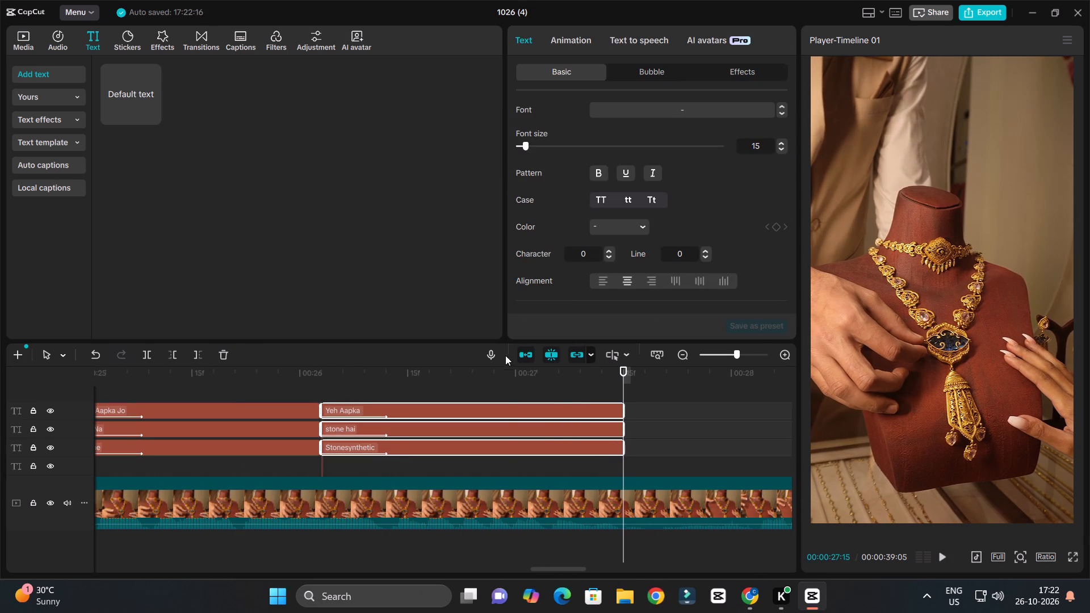
click(505, 381)
key(space)
key(space)
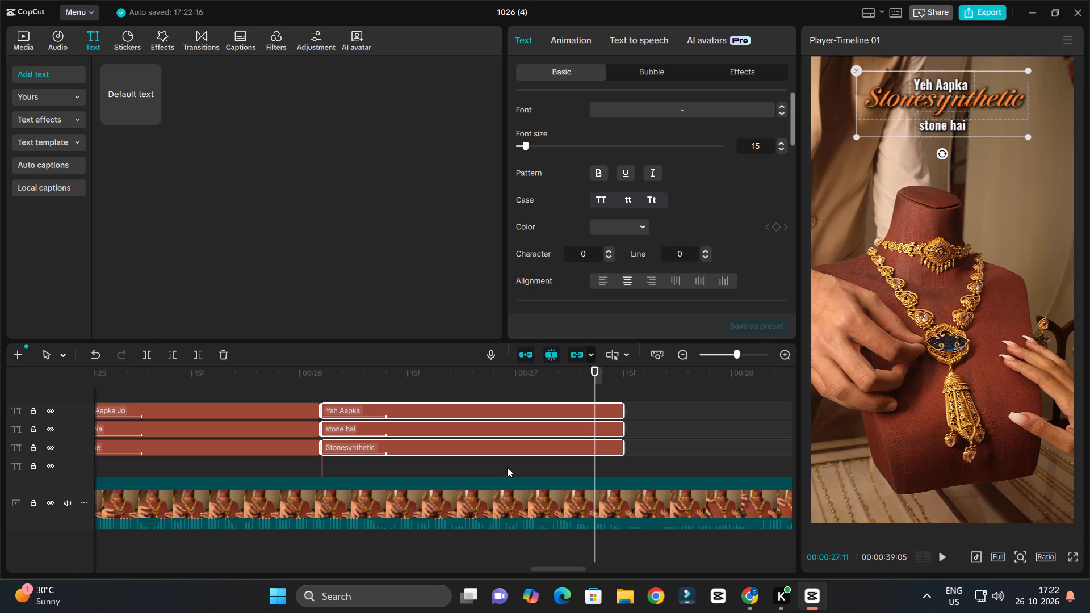
Shift "stone hai" toward the right end of the orange "Stonesynthetic" line and enlarge it slightly.
click(507, 463)
click(516, 432)
drag(949, 119, 982, 109)
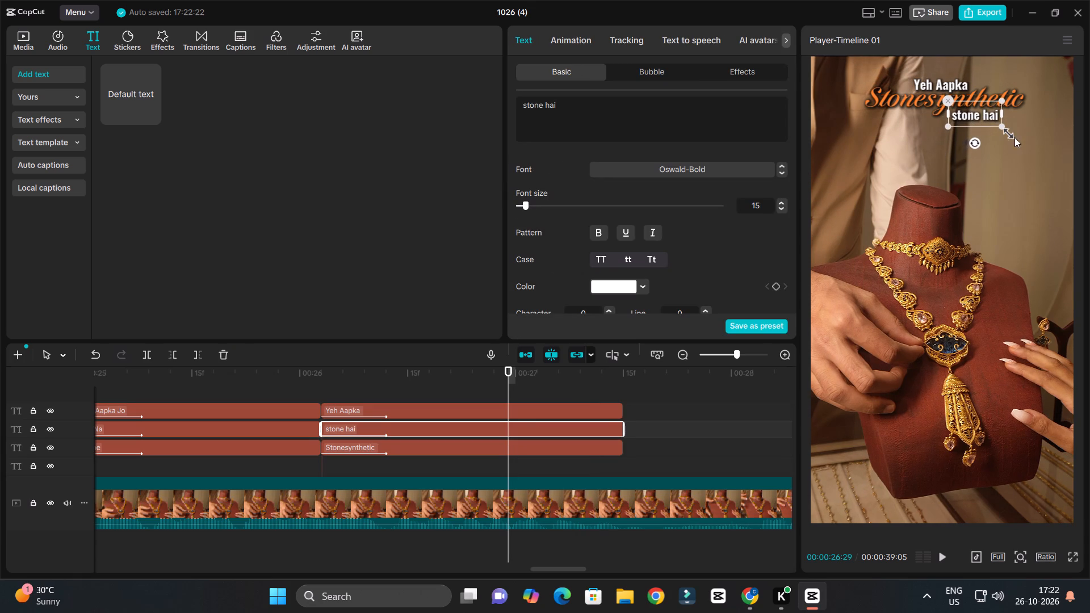
drag(1003, 130, 1011, 137)
drag(991, 119, 993, 119)
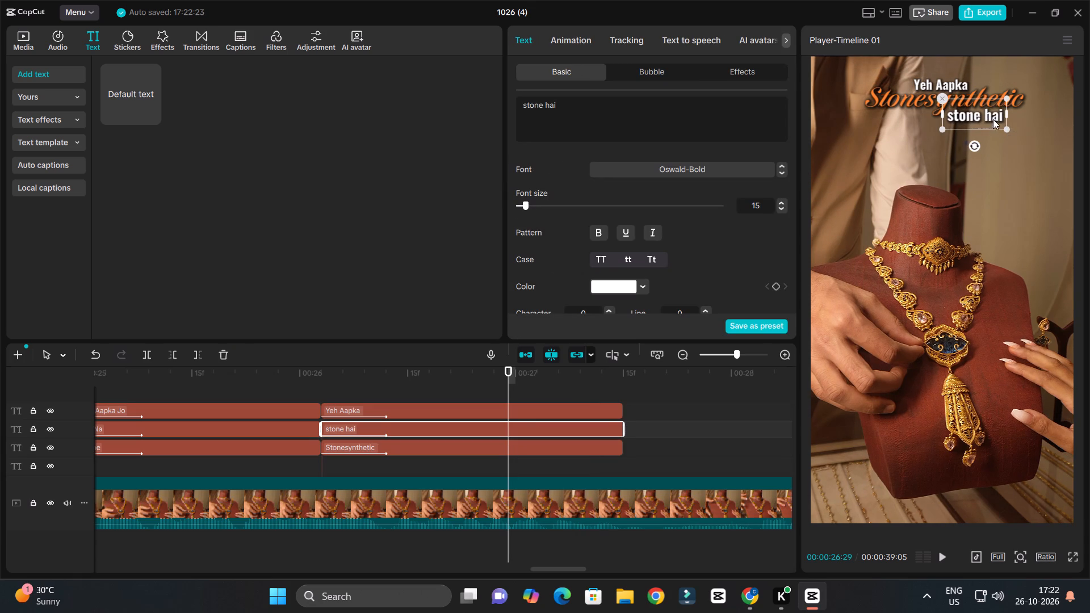
drag(993, 119, 998, 118)
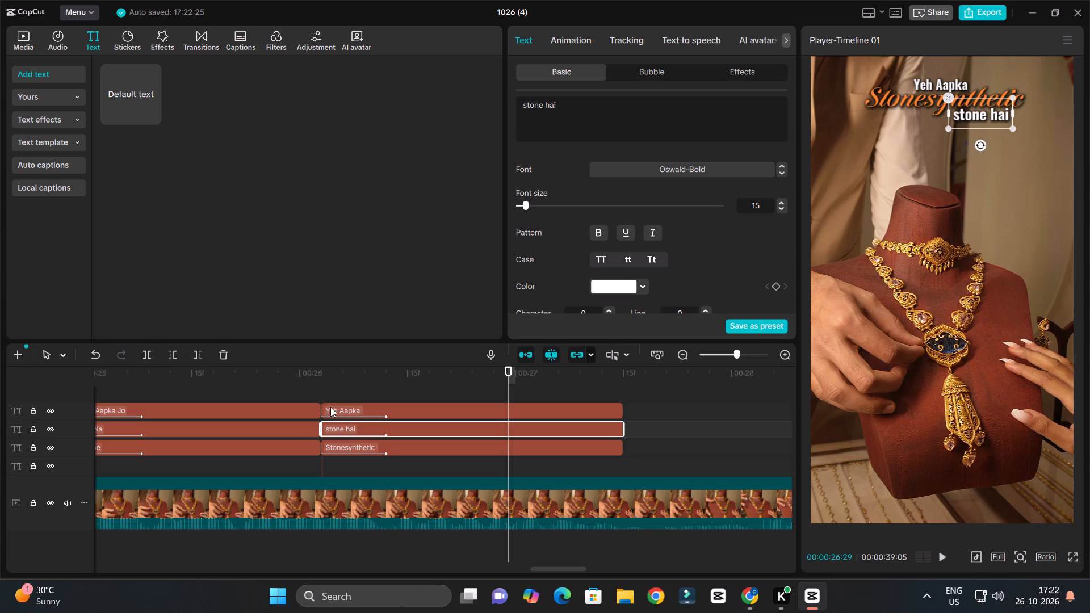
Replay the "Yeh Aapka / Stonesynthetic / stone hai" set and extend all three lines to end at about 00:00:27:22.
click(300, 383)
key(space)
ctrl+scroll(479, 422, up, 3)
ctrl+scroll(480, 422, down, 4)
ctrl+scroll(548, 440, up, 4)
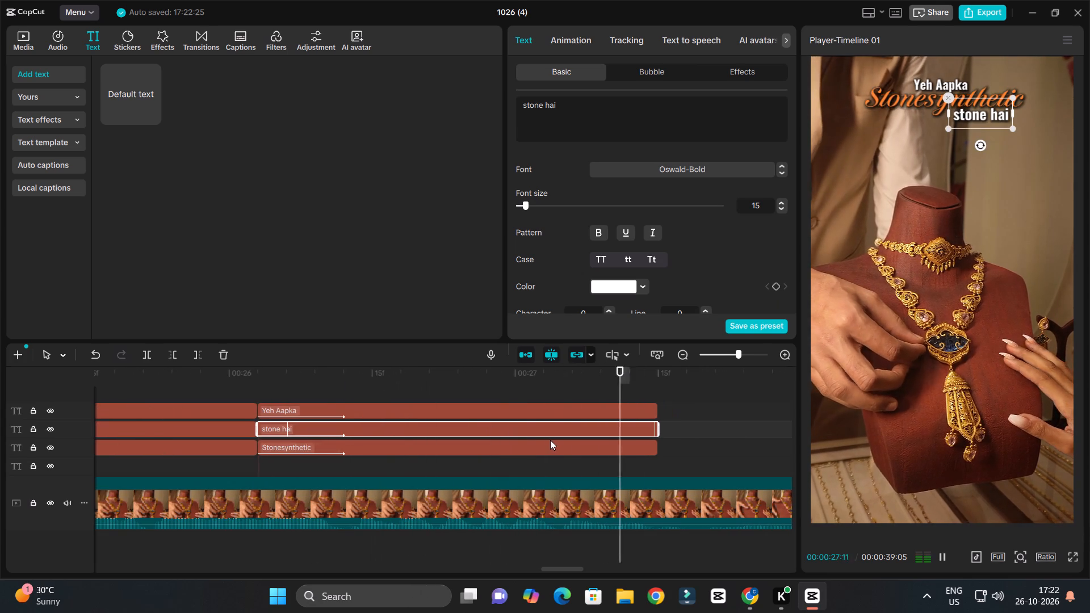
ctrl+scroll(565, 440, down, 13)
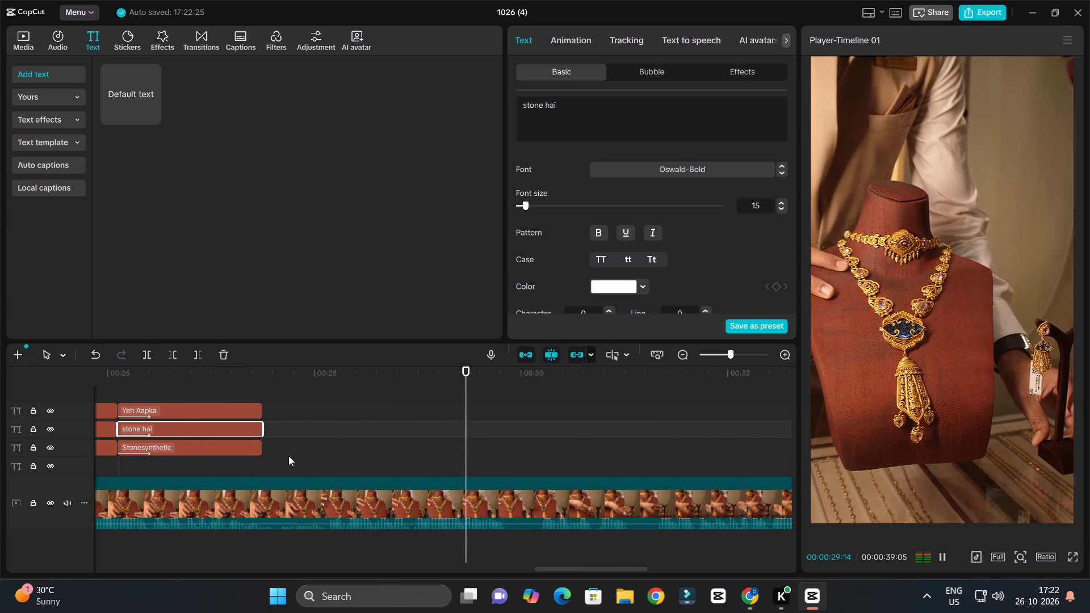
key(space)
drag(267, 372, 231, 415)
drag(279, 410, 251, 453)
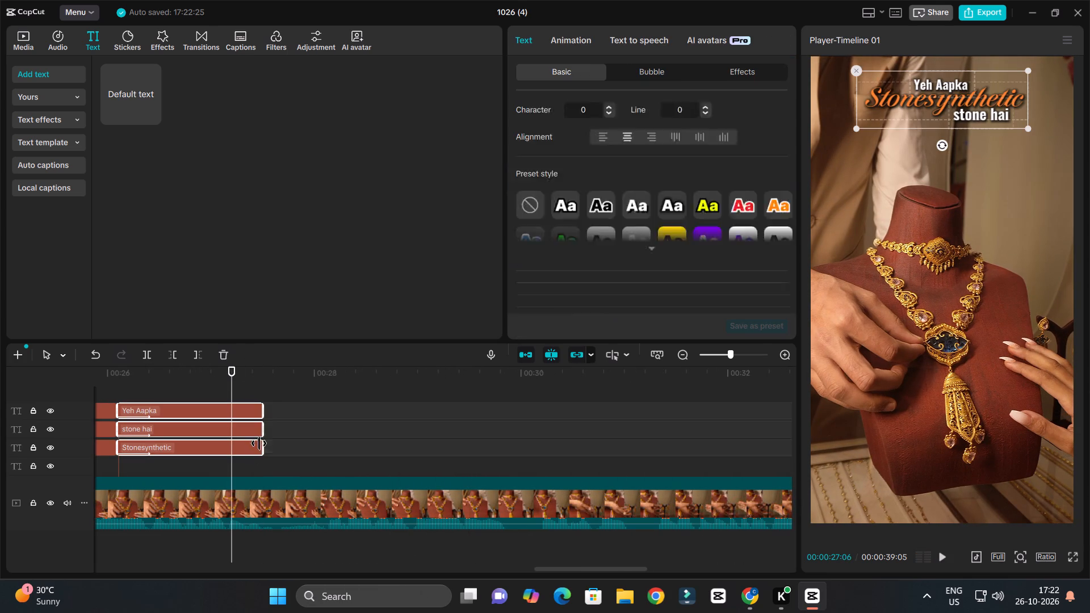
drag(266, 431, 285, 454)
key(space)
ctrl+scroll(368, 436, up, 3)
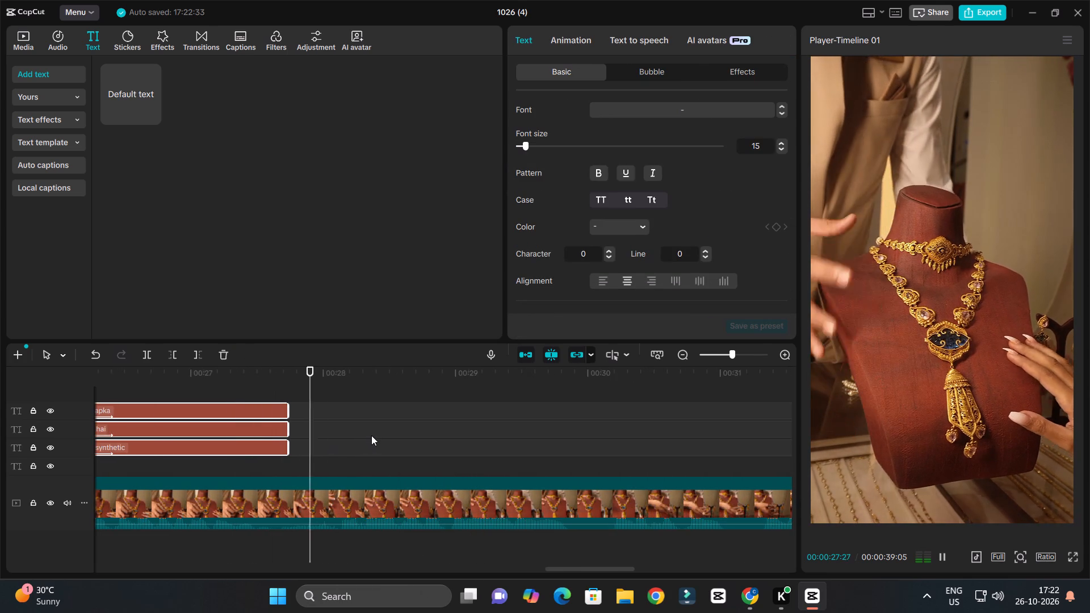
ctrl+scroll(372, 435, down, 3)
key(space)
Duplicate the three caption lines further along the timeline and align the copies to start at 00:00:28:02 with the speech.
drag(320, 405, 294, 452)
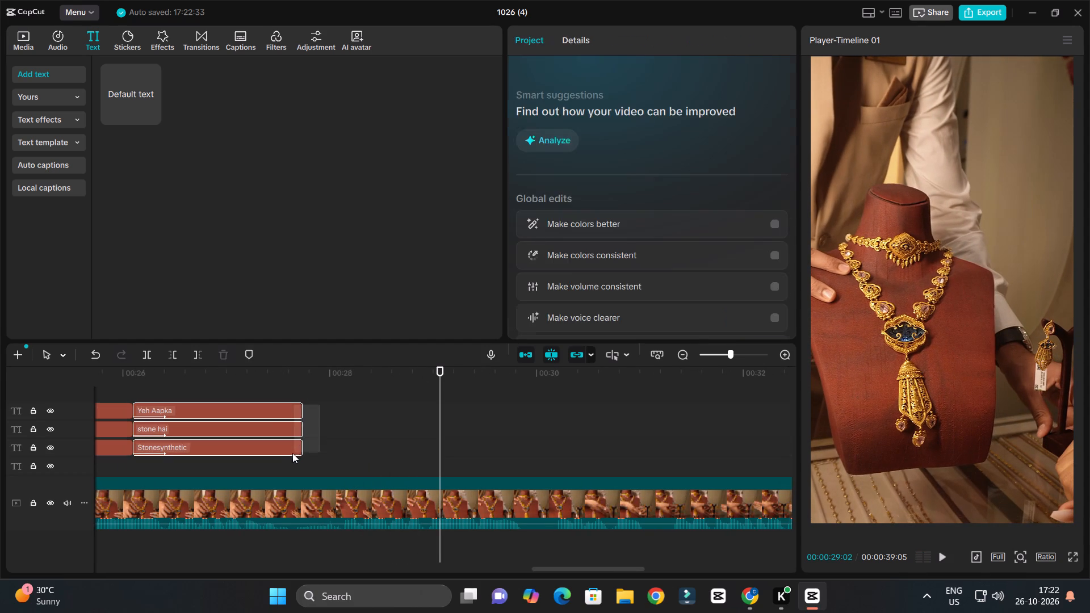
alt+drag(271, 452, 463, 448)
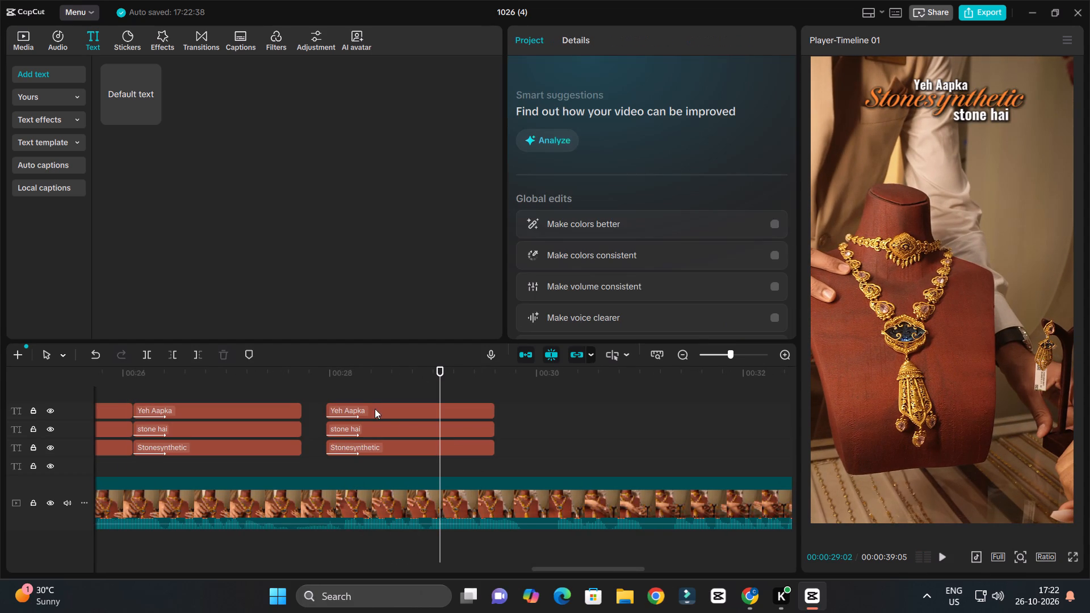
drag(319, 383, 328, 384)
key(space)
ctrl+scroll(446, 425, up, 6)
key(space)
drag(357, 386, 419, 440)
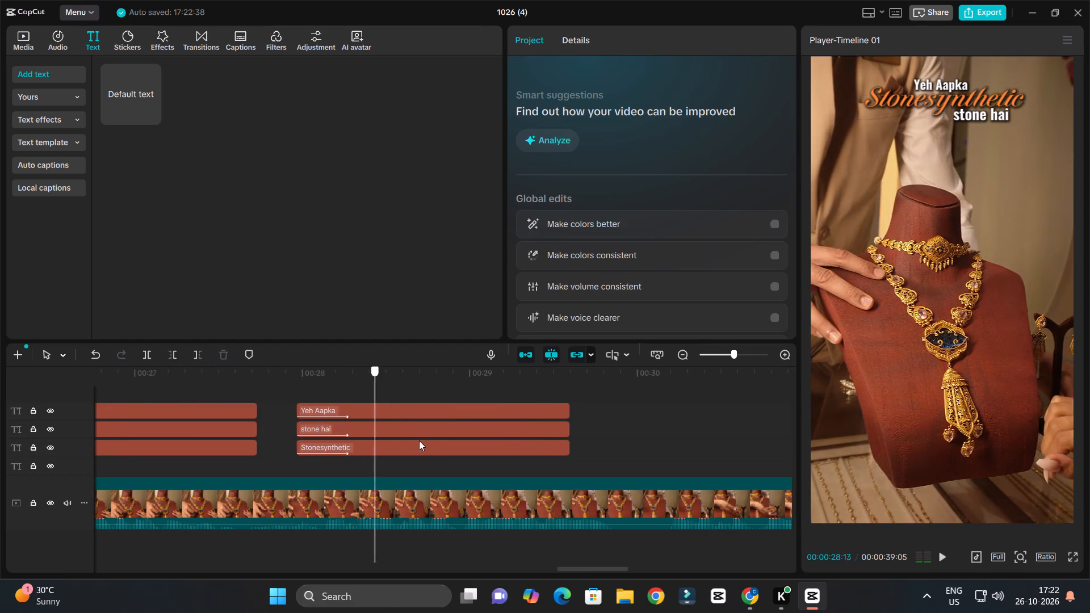
drag(419, 440, 424, 443)
drag(347, 388, 388, 450)
drag(386, 449, 400, 450)
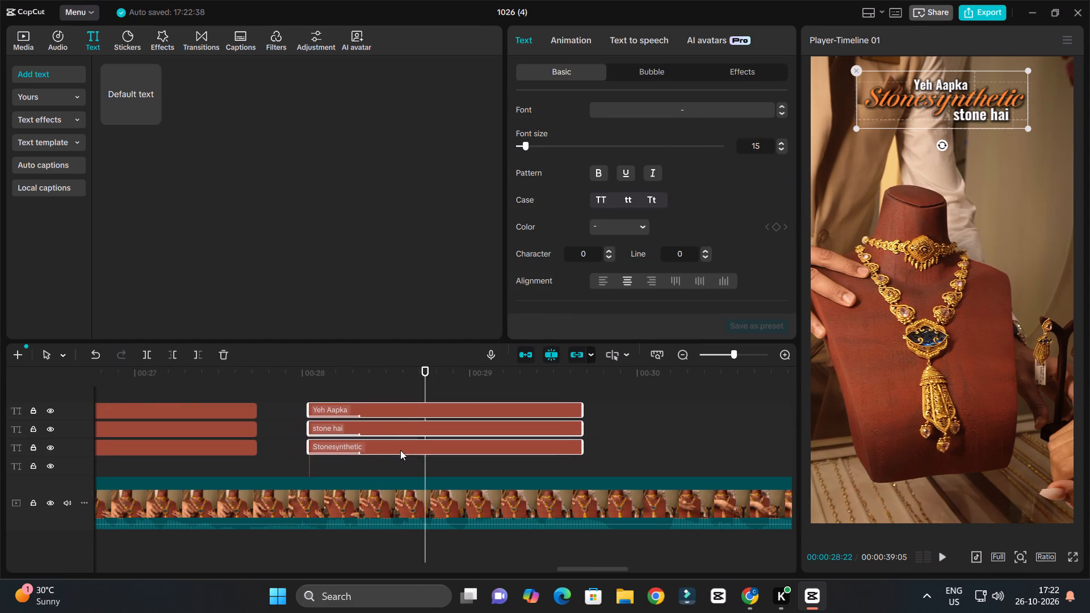
drag(400, 450, 405, 452)
Play the start of the duplicated set and replace its "Yeh Aapka" text with "iska".
click(302, 385)
key(space)
ctrl+scroll(433, 419, up, 3)
key(space)
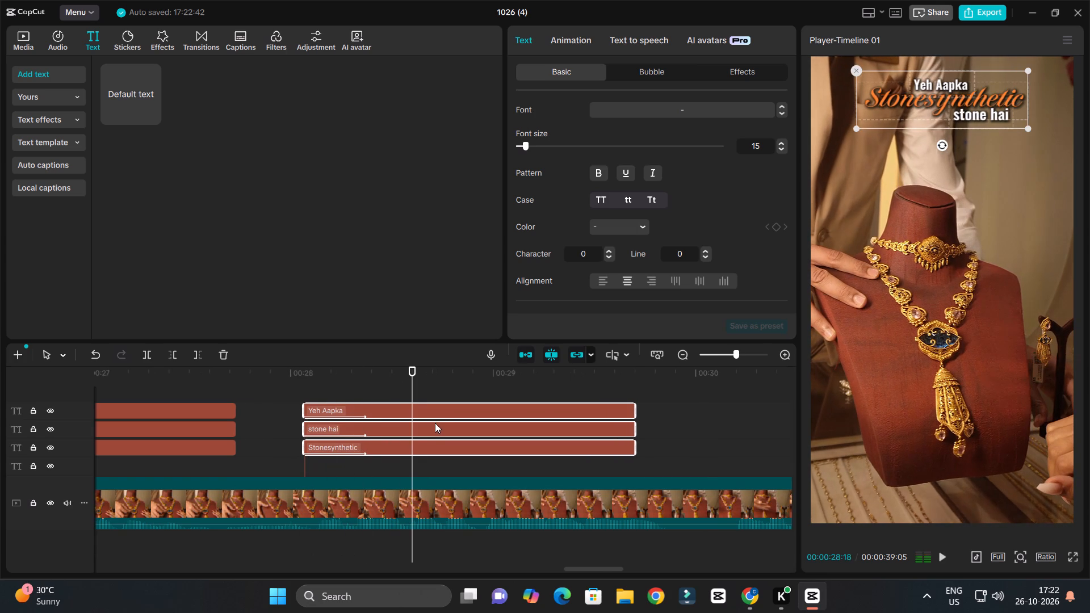
click(441, 411)
drag(563, 113, 502, 110)
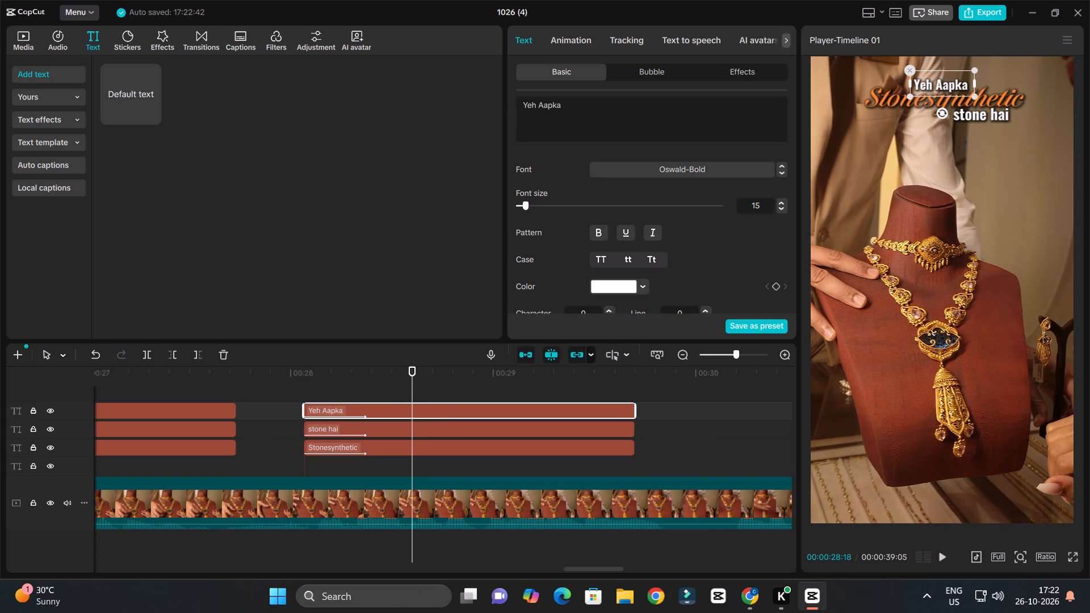
key(ctrl+a)
text(iska)
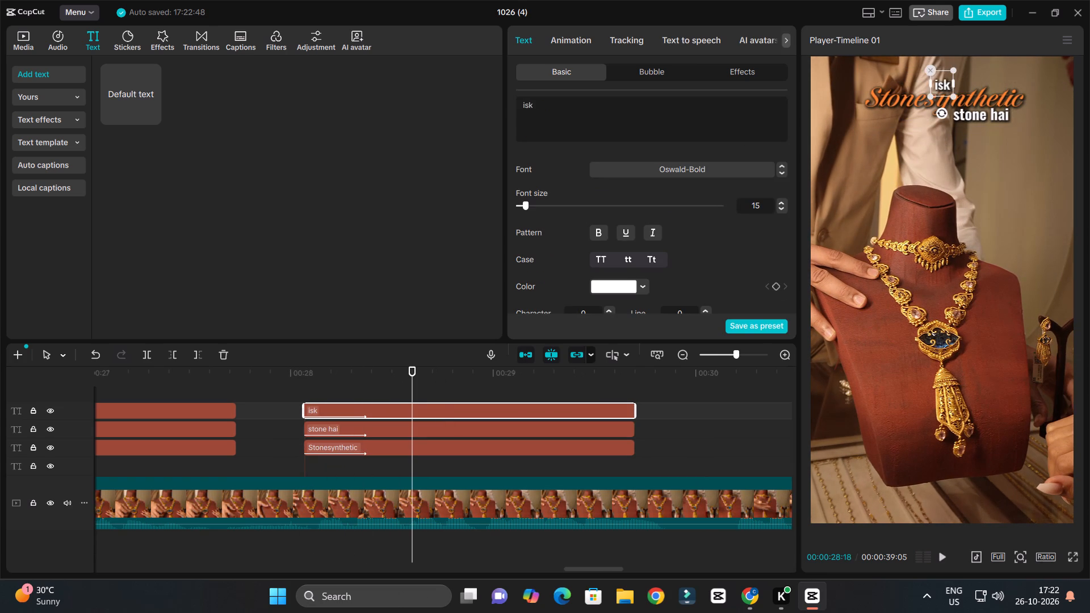
key(space)
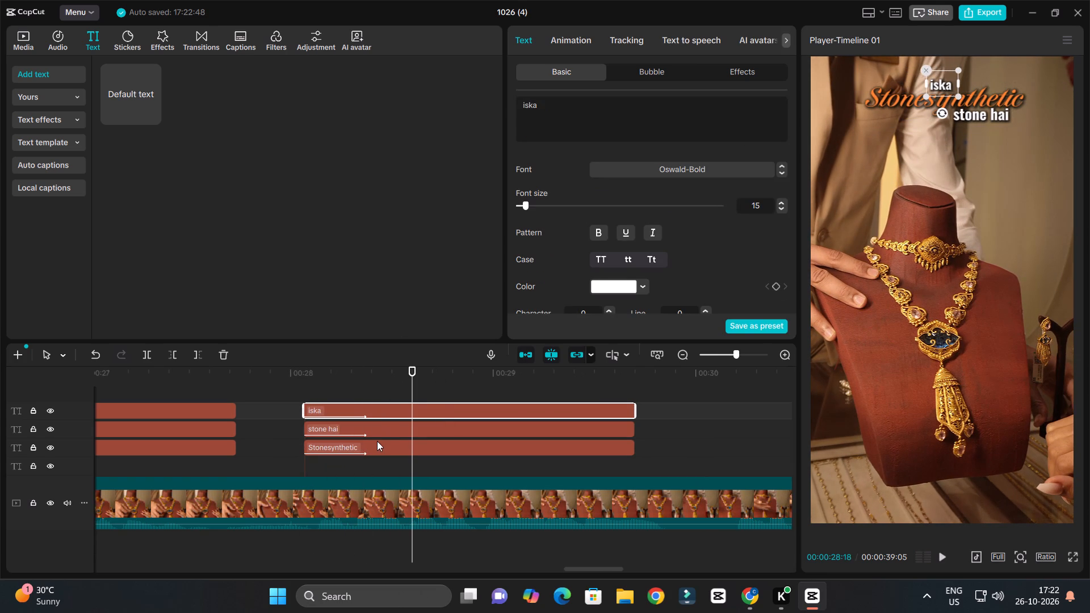
Replace the duplicated orange "Stonesynthetic" text with "maching".
click(377, 442)
drag(619, 115, 501, 94)
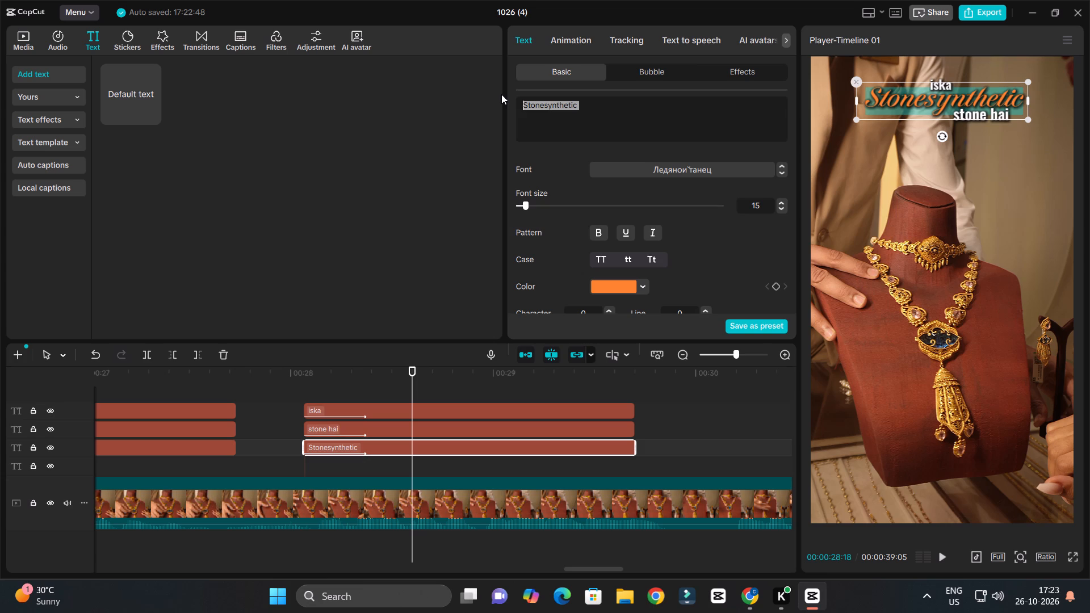
text(ma)
text(ching)
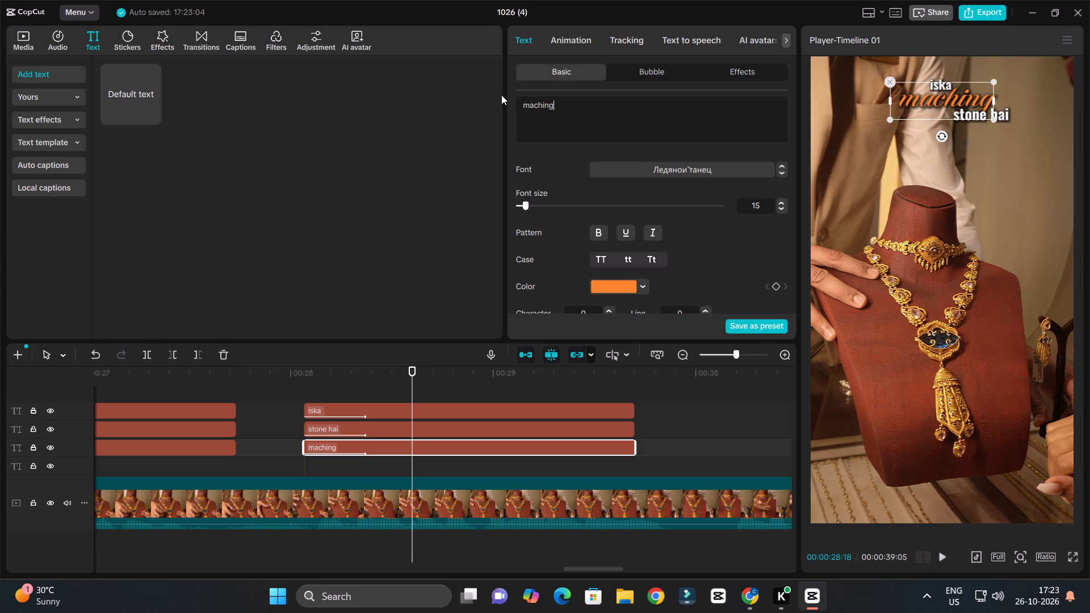
Switch to Chrome and check the spelling of "maching" in the Google search box, correcting the query to "matching".
click(750, 607)
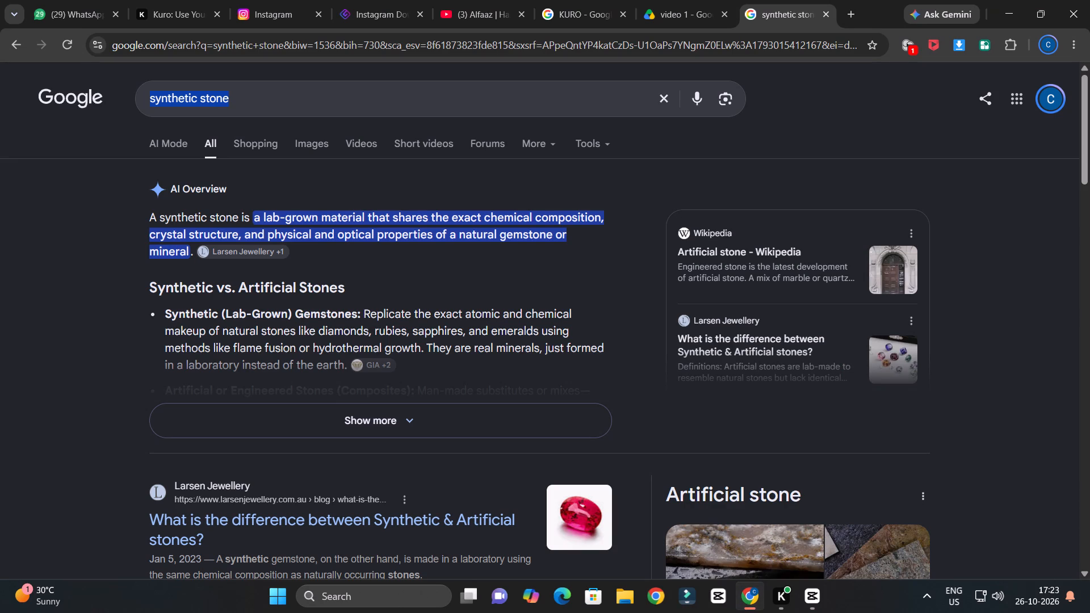
drag(276, 104, 139, 91)
text(maching)
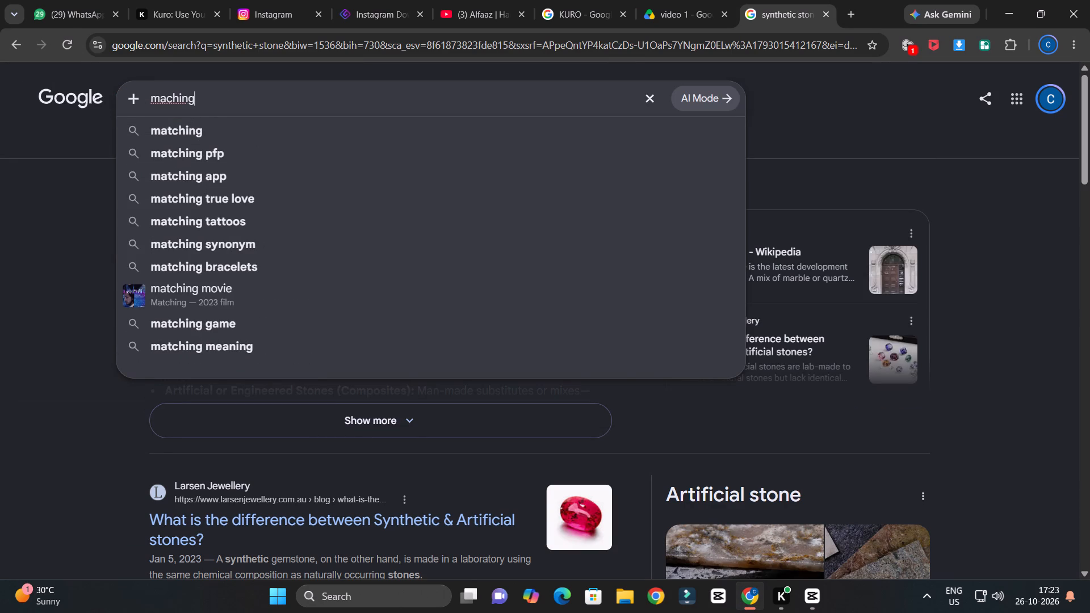
click(165, 98)
key(t)
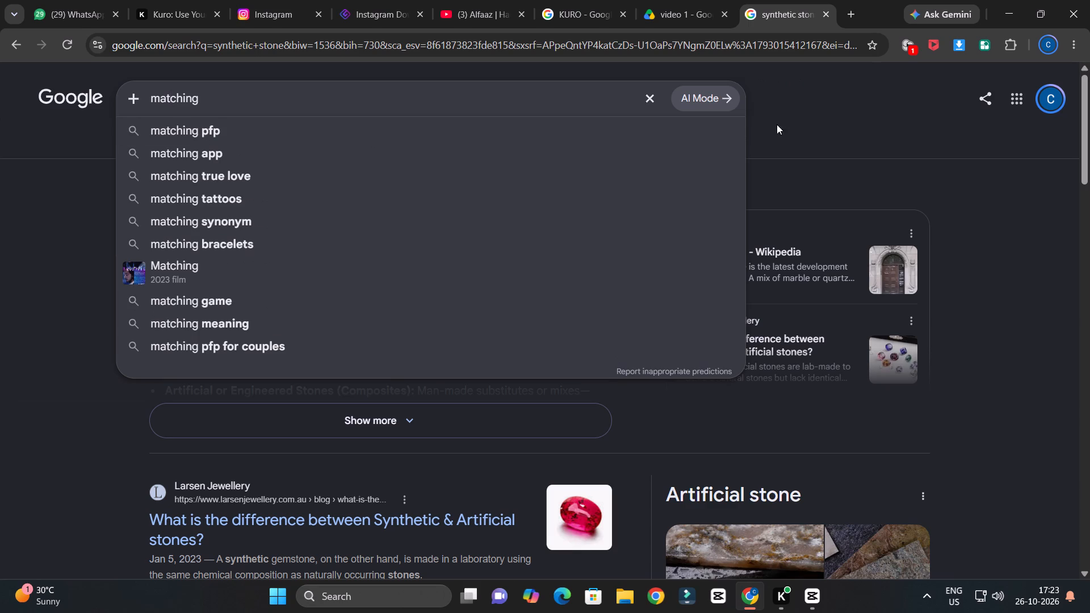
Back in CapCut, correct the orange line to "matching" and apply title case.
click(823, 606)
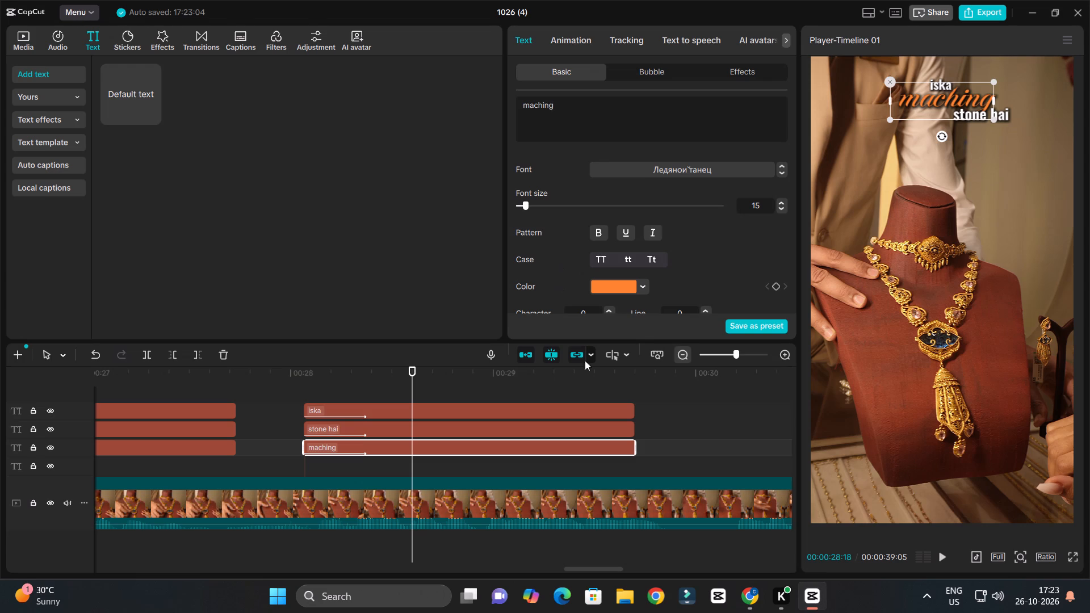
click(535, 102)
key(t)
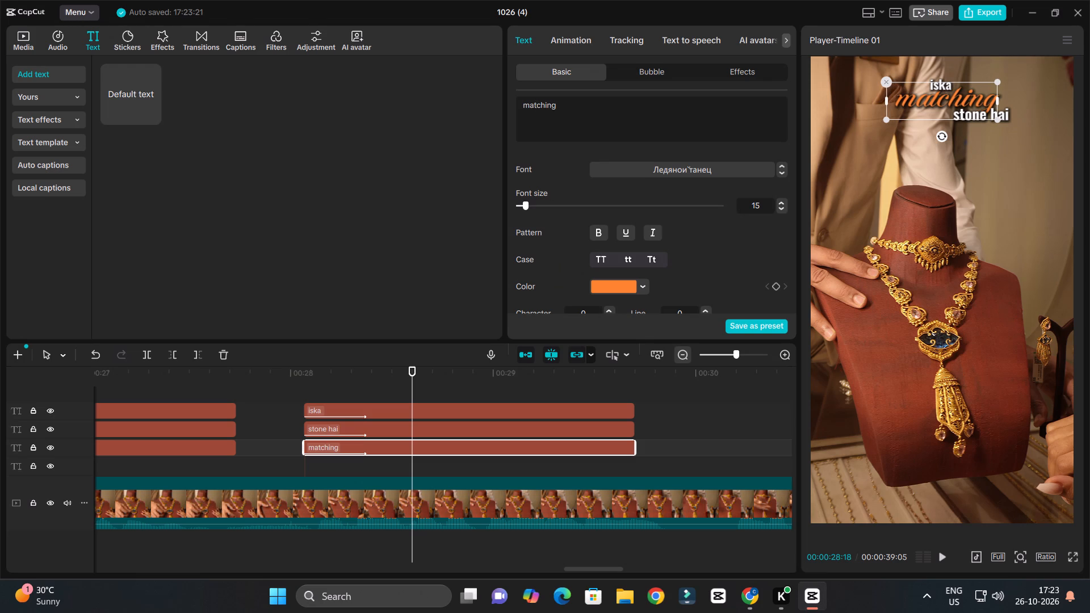
click(578, 103)
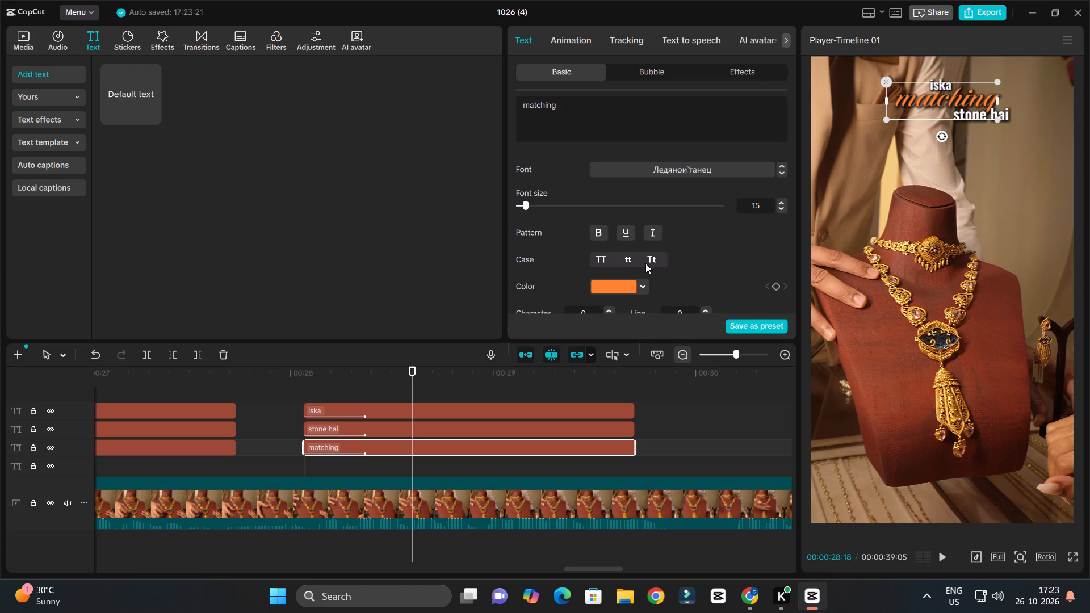
click(646, 263)
Replay the new caption set from its start and listen for the words that follow "Matching".
click(301, 379)
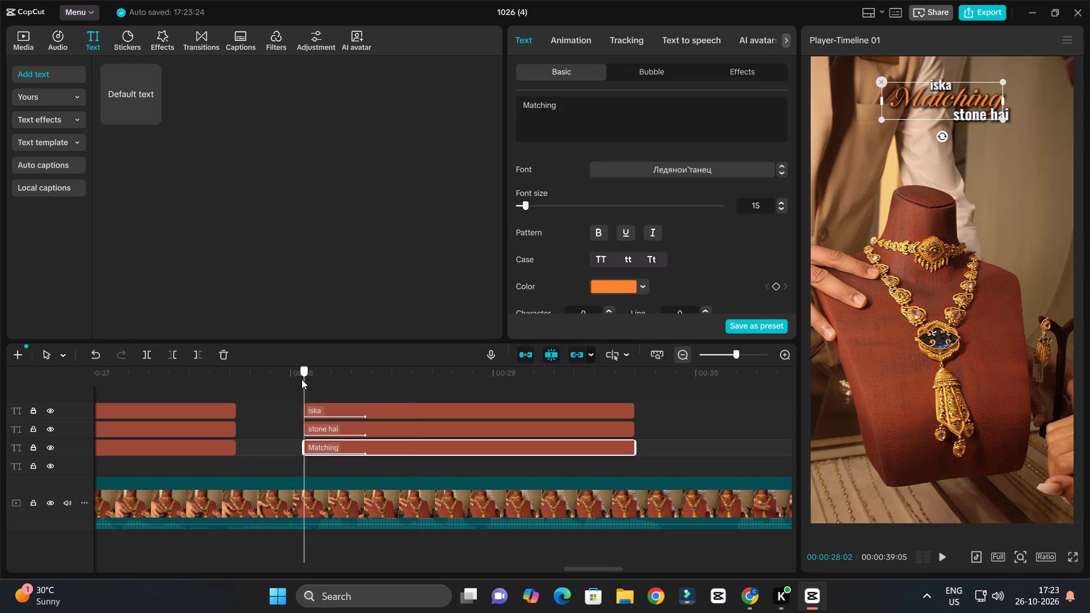
key(space)
ctrl+scroll(404, 428, up, 4)
key(space)
key(space)
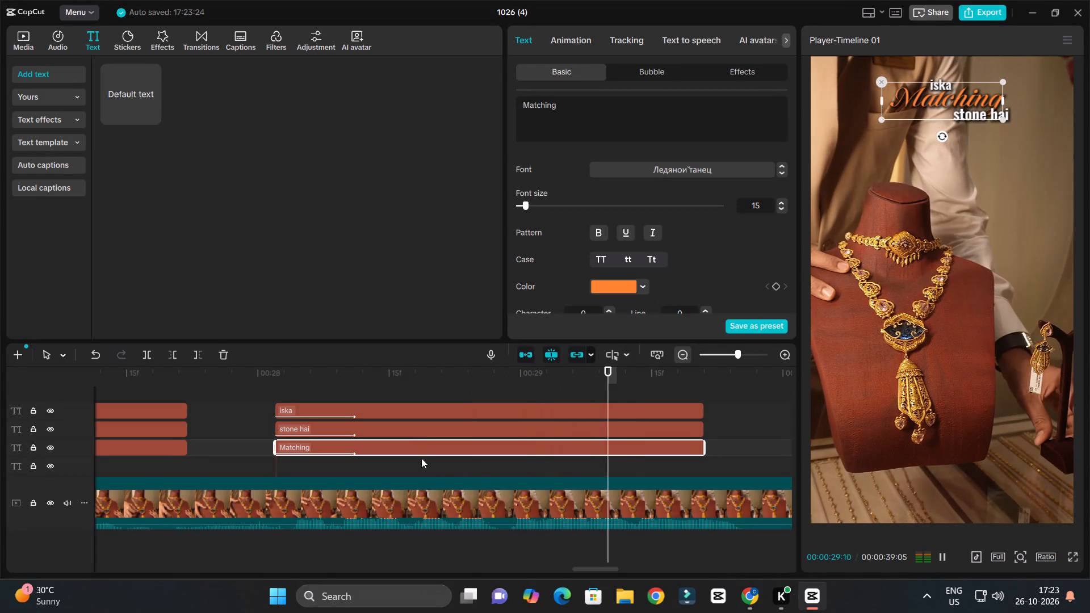
key(space)
click(265, 378)
key(space)
key(space)
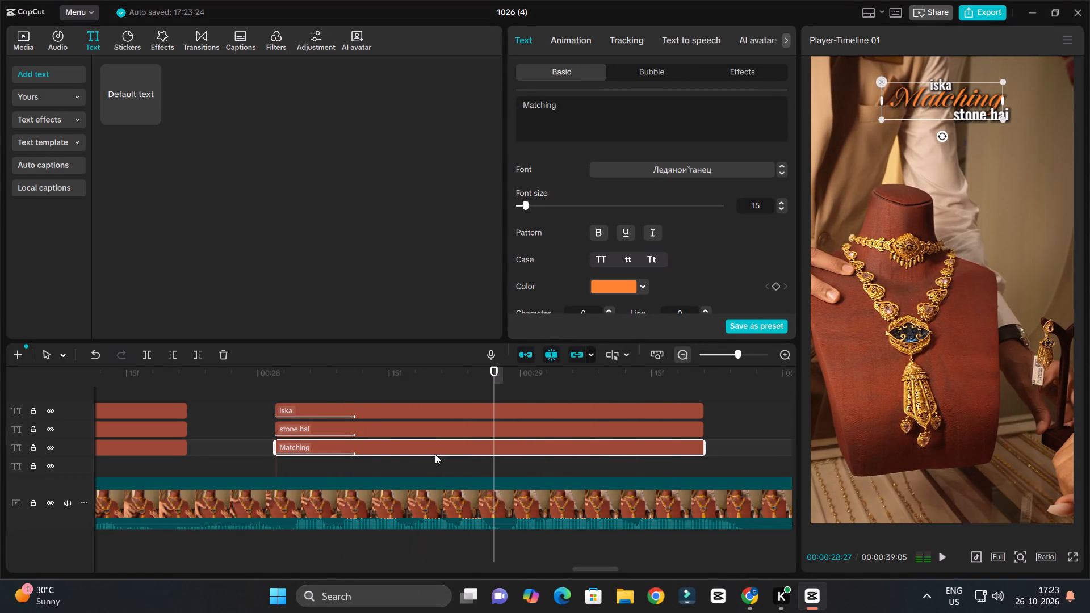
key(space)
key(space)
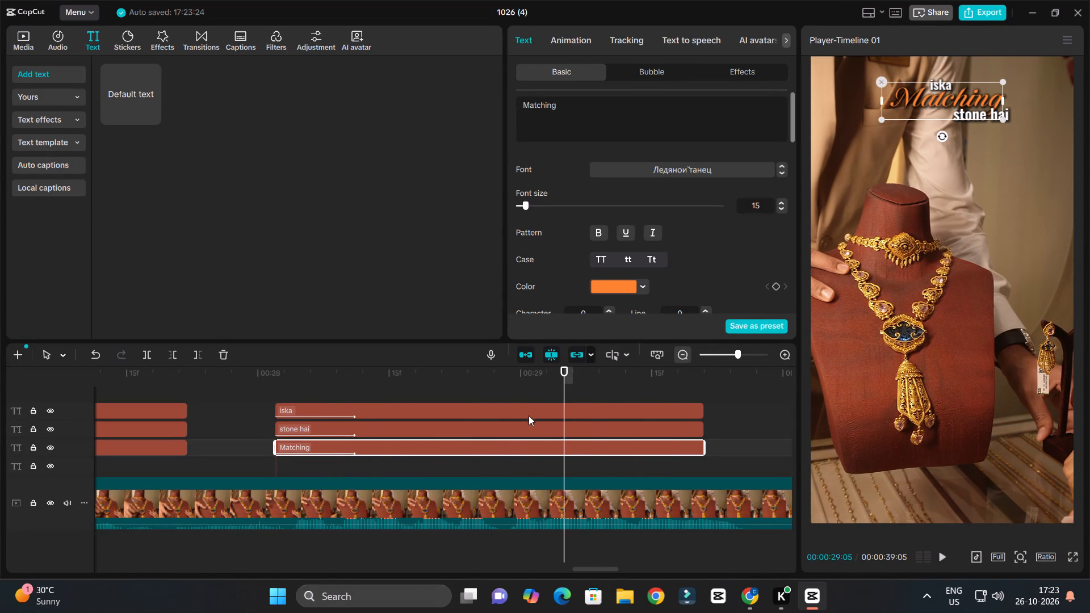
Move the duplicated "stone hai" line back to the centre beneath "Matching".
click(505, 429)
scroll(558, 293, up, 1)
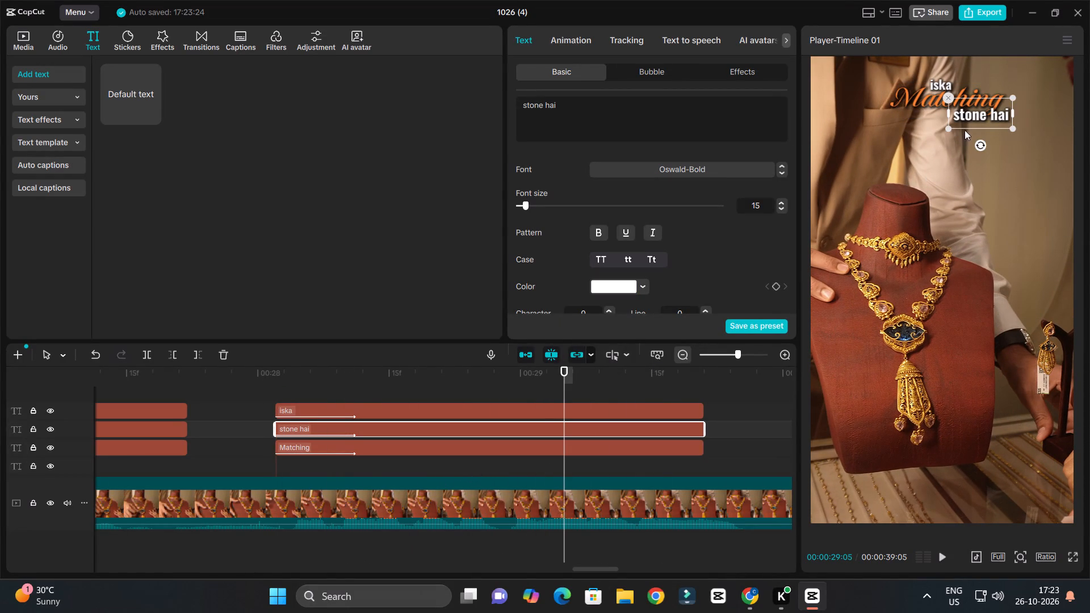
drag(988, 116, 953, 114)
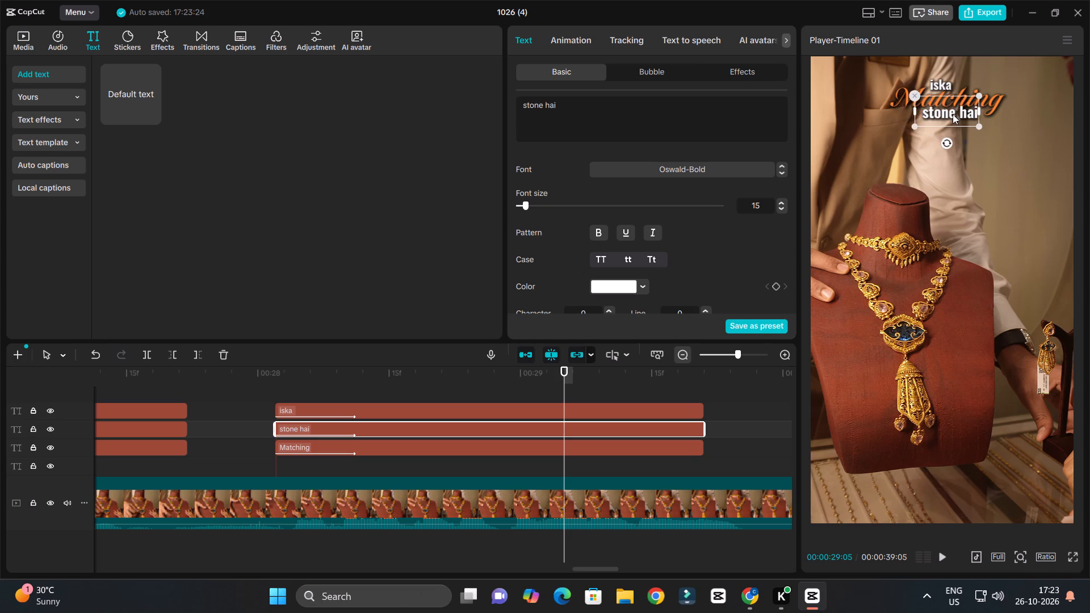
drag(953, 114, 948, 115)
Replace the centred "stone hai" text with "ka aapka" and apply title case.
drag(634, 111, 418, 84)
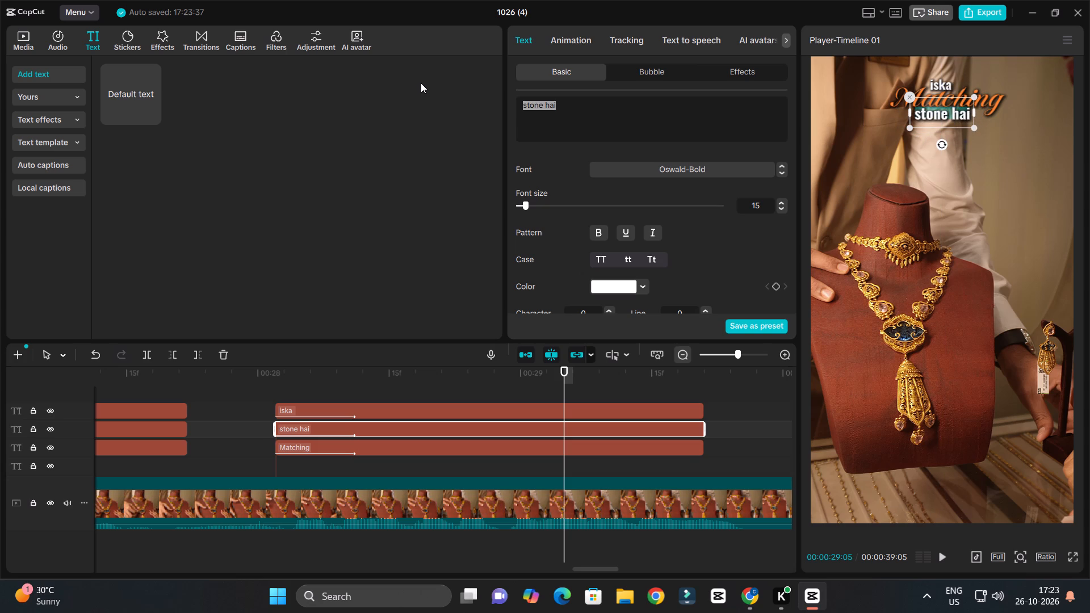
text(ka)
key(space)
text(aap)
text(ka)
key(space)
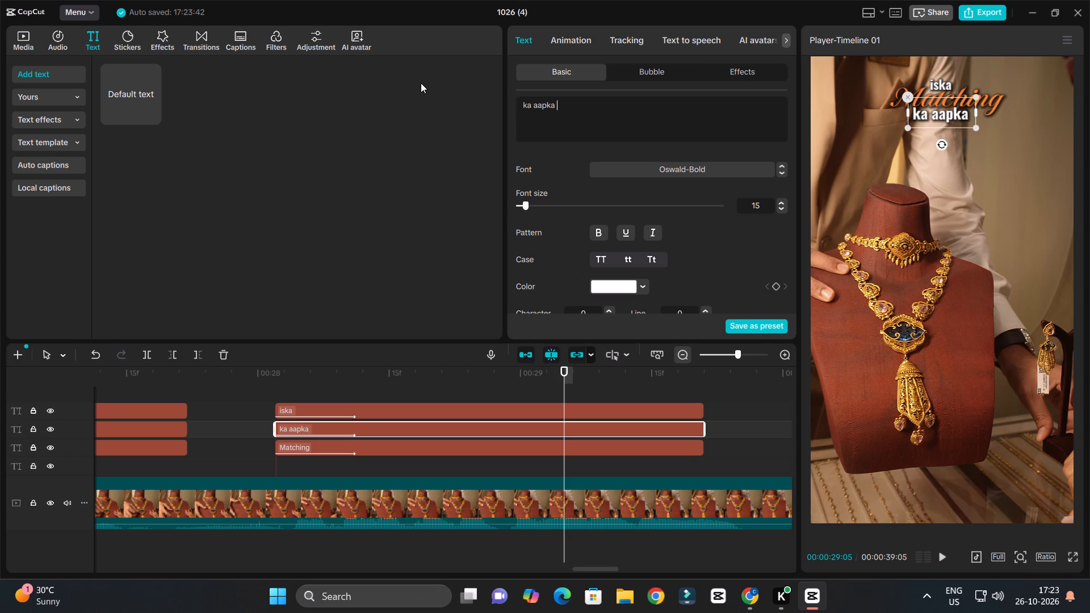
click(655, 264)
Replay the "iska Matching Ka Aapka" captions against the speech and trim all three to end at 00:00:28:29.
drag(285, 373, 280, 378)
key(space)
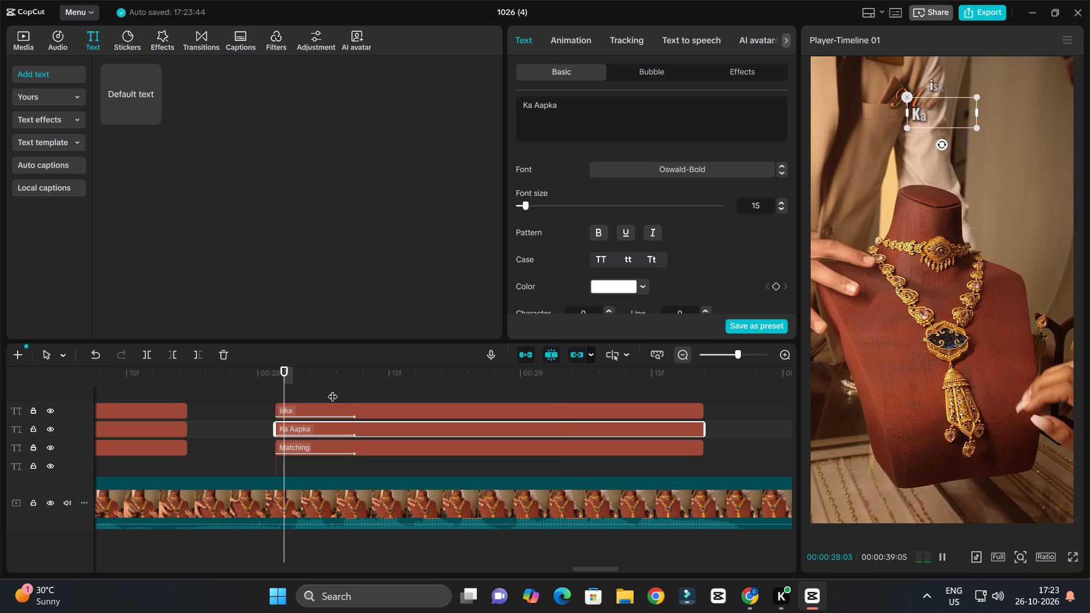
ctrl+scroll(344, 389, up, 7)
key(space)
ctrl+scroll(540, 446, down, 9)
key(space)
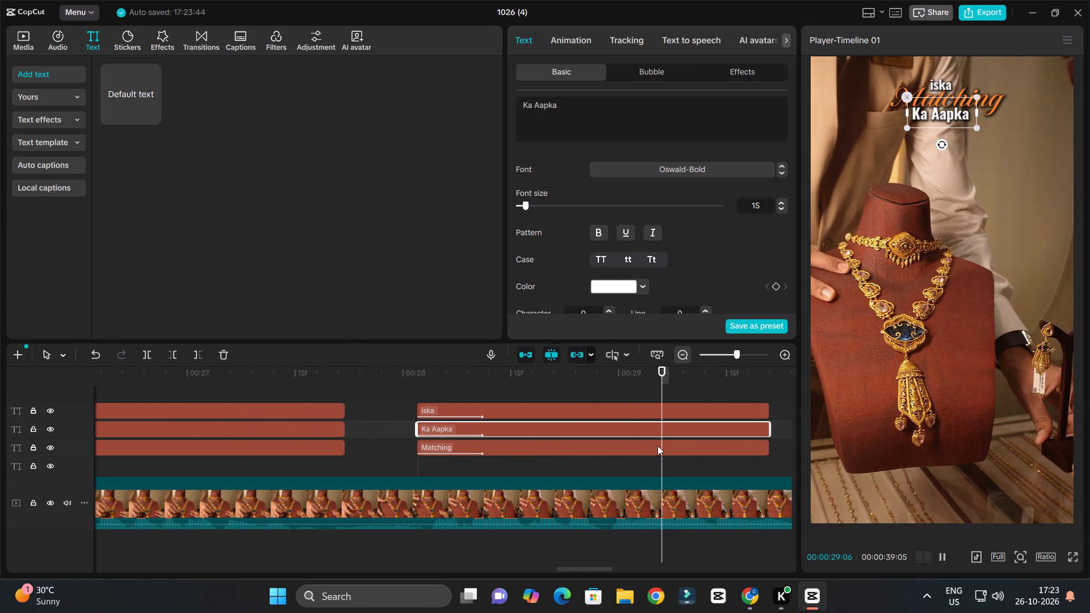
key(space)
drag(606, 380, 614, 406)
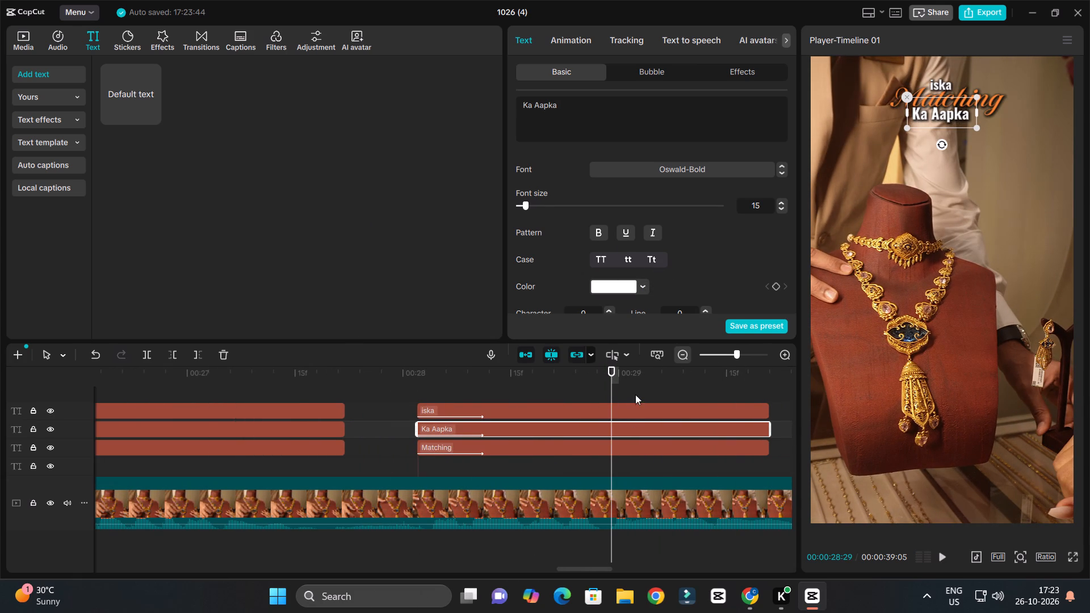
drag(635, 394, 643, 448)
key(w)
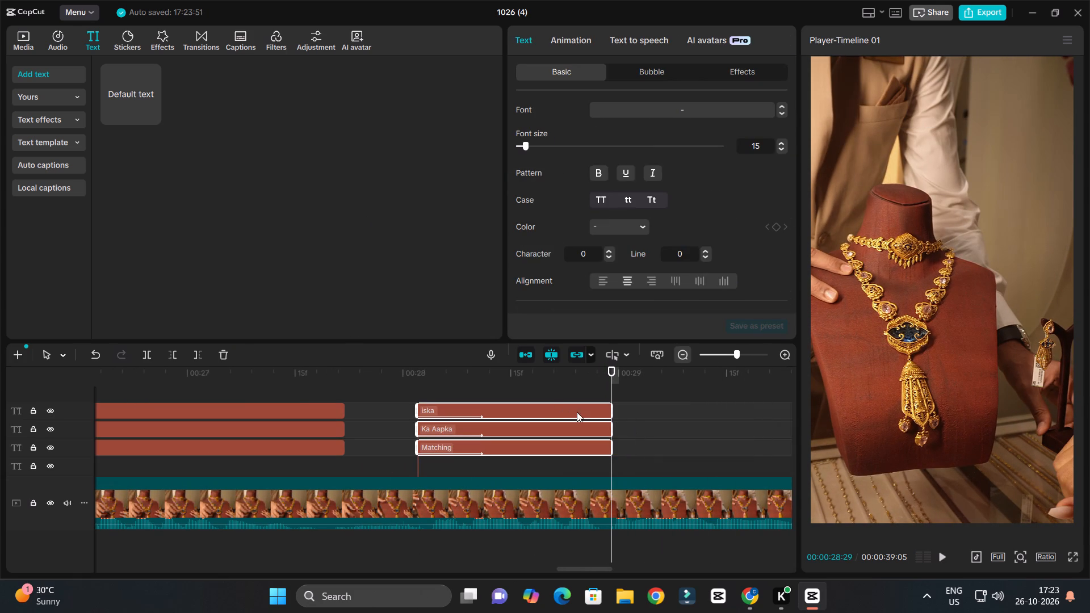
Duplicate the three trimmed captions and place the copies directly after the originals, starting at 00:00:28:29.
alt+drag(579, 414, 795, 413)
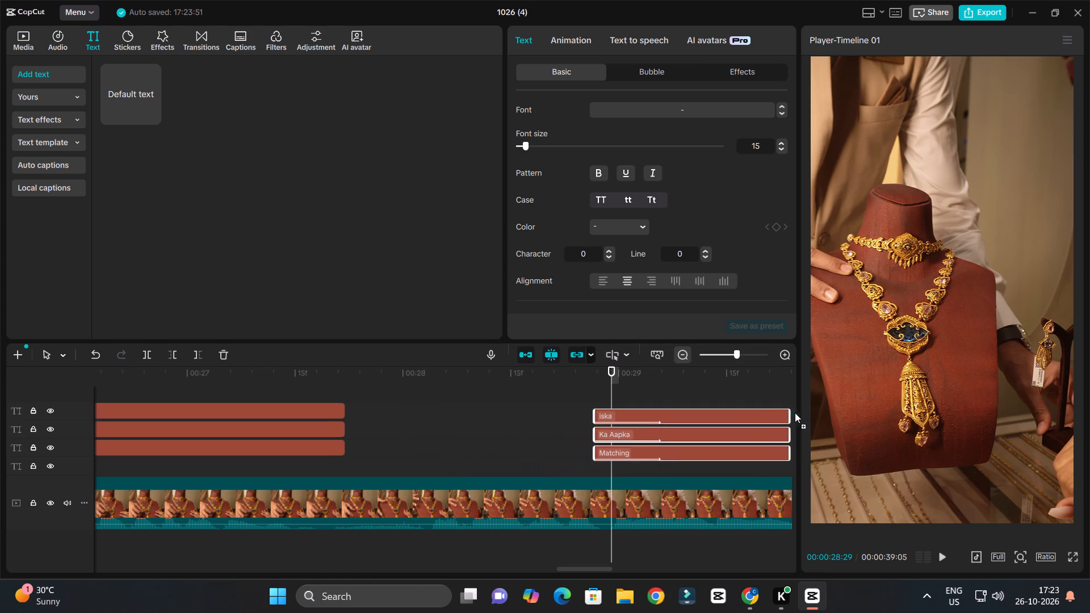
alt+drag(795, 413, 619, 413)
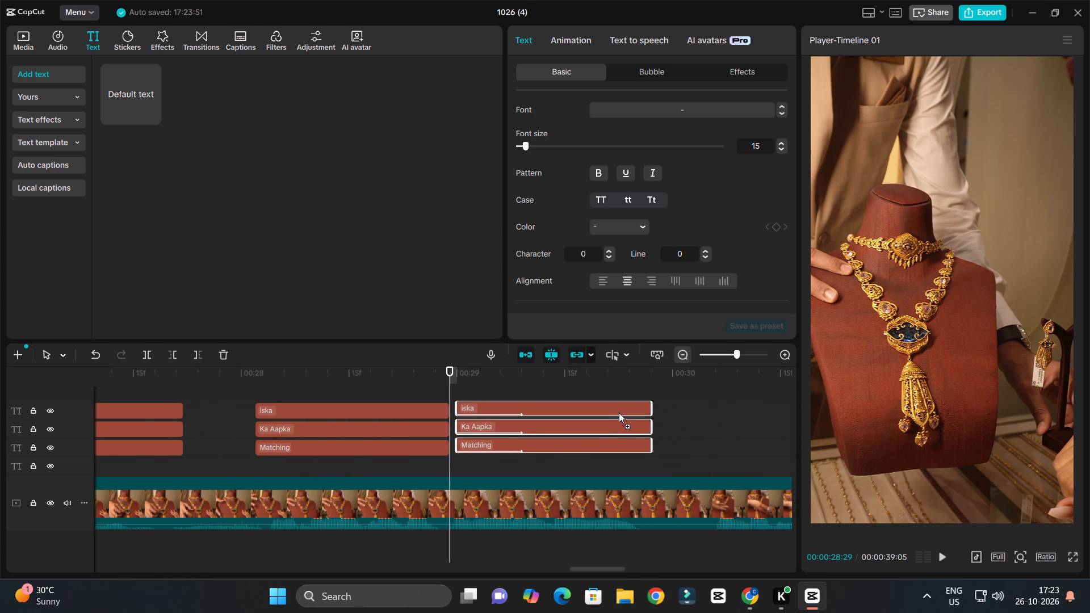
alt+drag(619, 413, 615, 415)
ctrl+scroll(518, 420, up, 5)
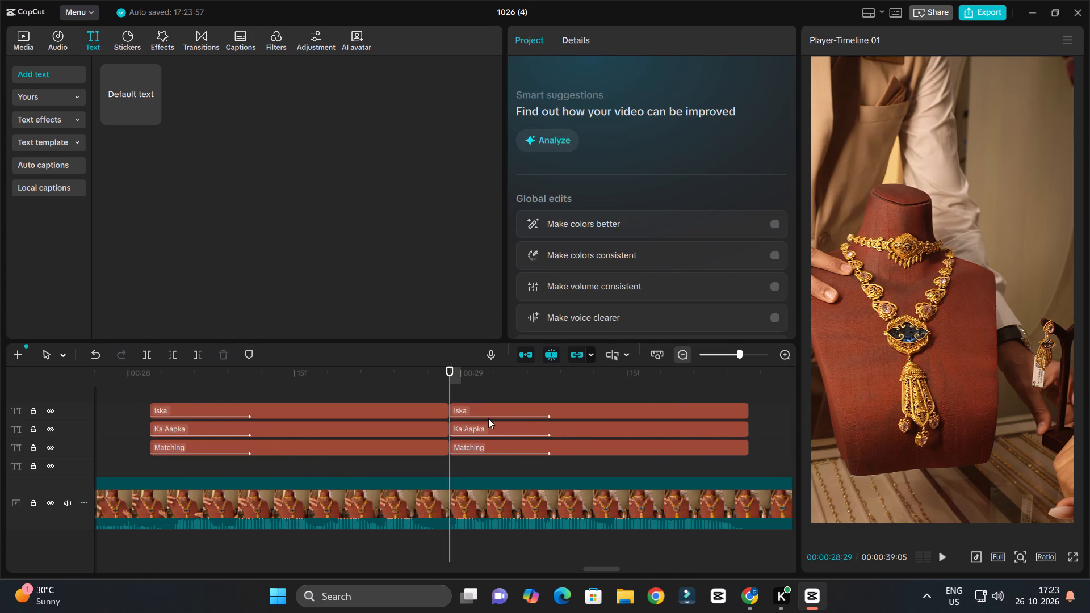
Replace the text of the duplicated orange "Matching" caption with "eyering".
click(480, 447)
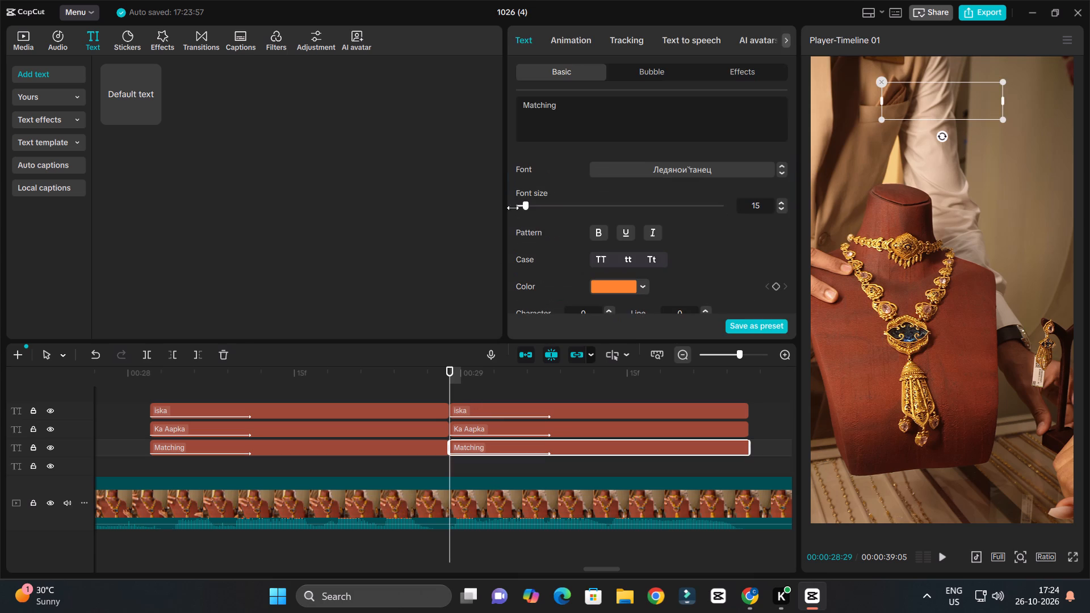
drag(578, 102, 508, 99)
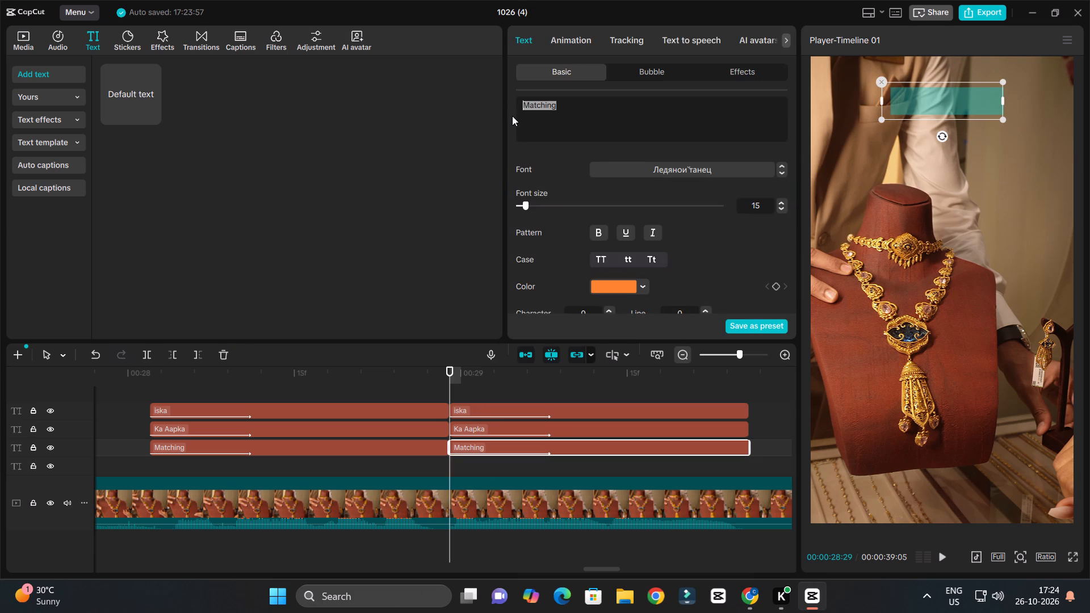
text(eye)
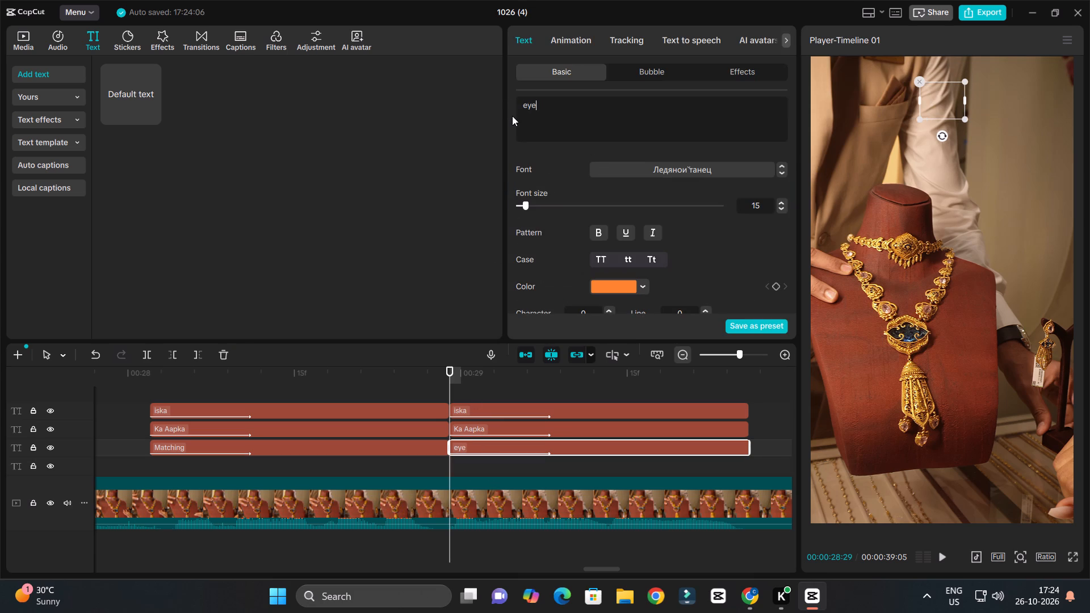
text(ring)
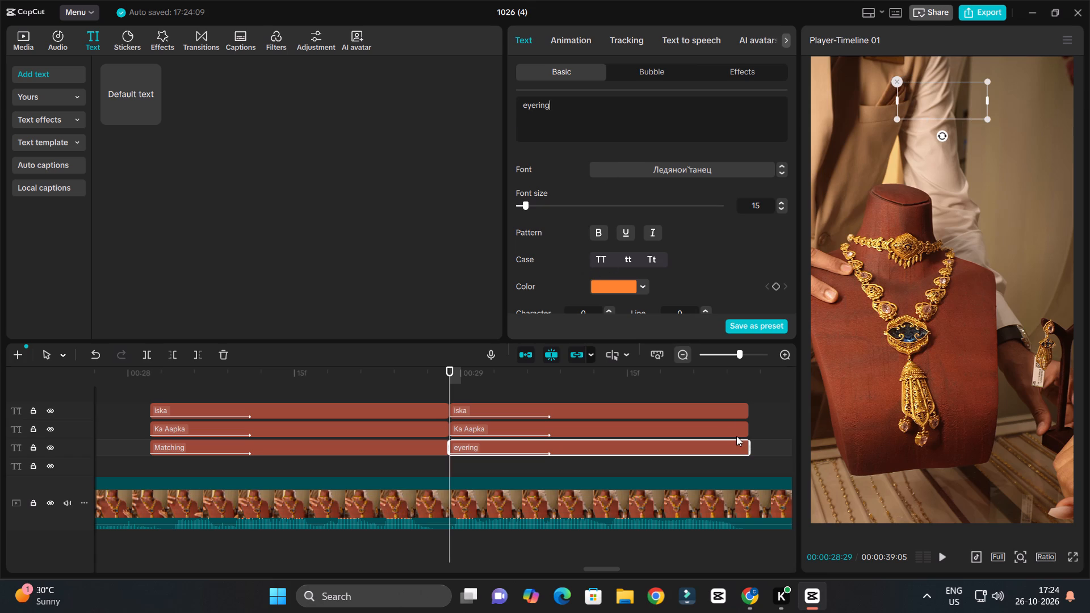
Switch to Chrome and enter "eyering" in the Google search to check its spelling.
click(762, 609)
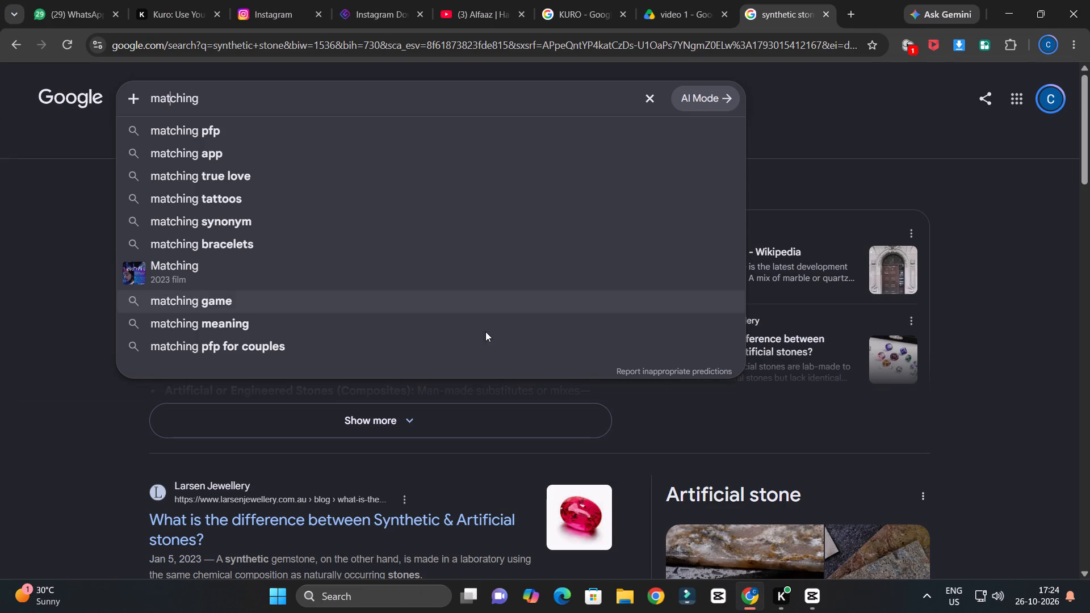
drag(223, 104, 62, 96)
text(eyering)
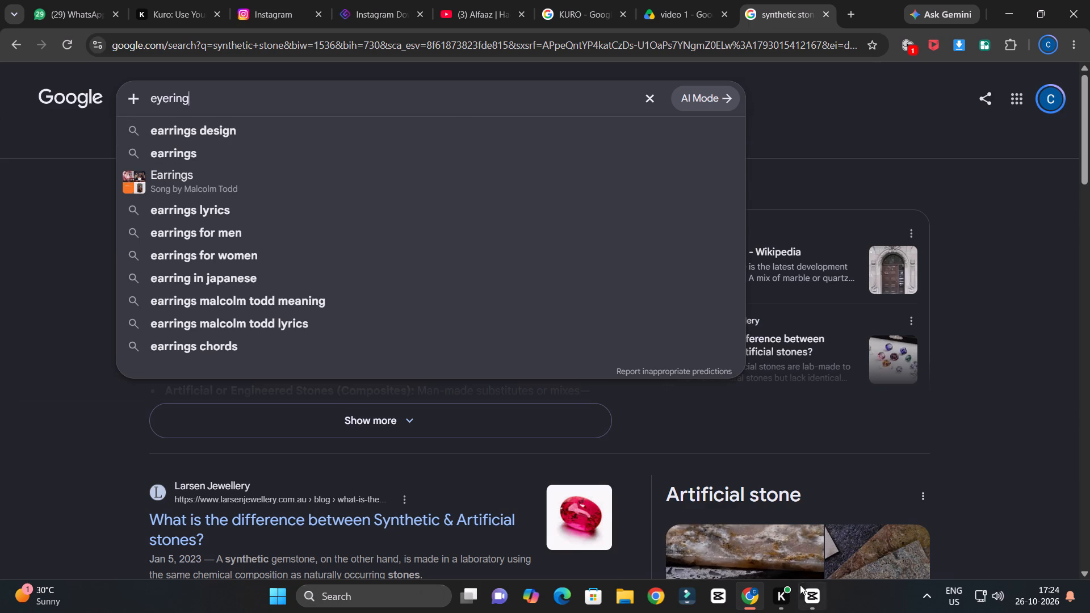
Back in CapCut, correct the orange line to "earring", rechecking the spelling in Chrome's search suggestions.
click(807, 599)
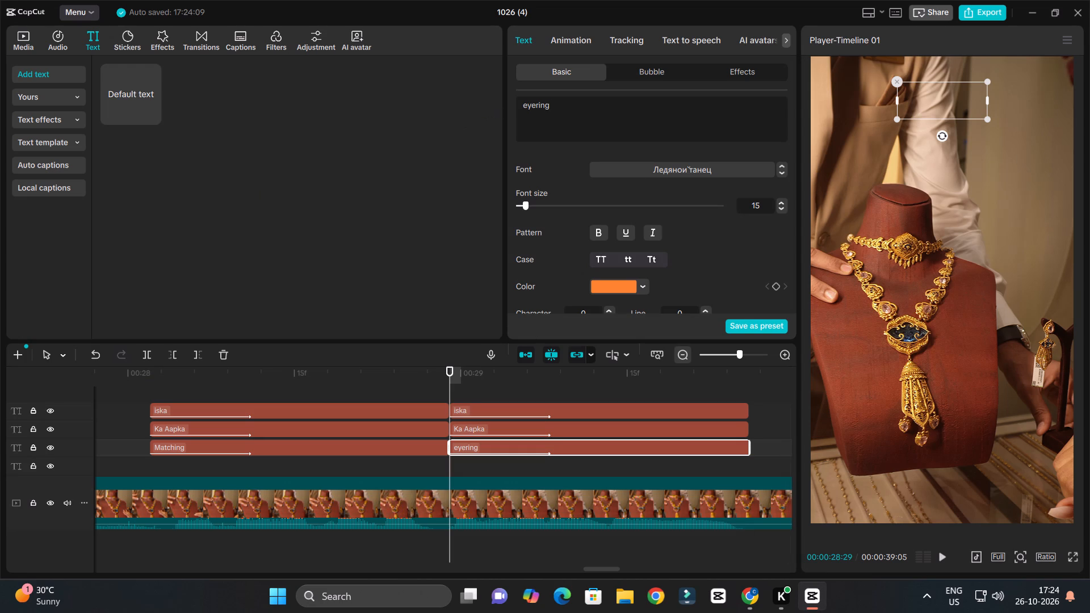
click(535, 106)
key(BackSpace)
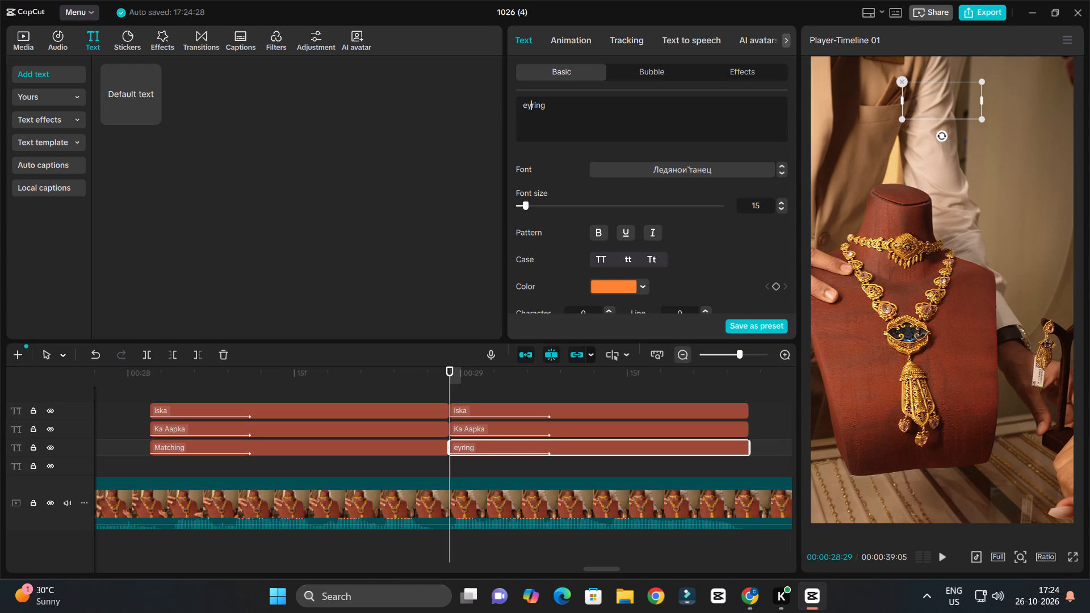
key(r)
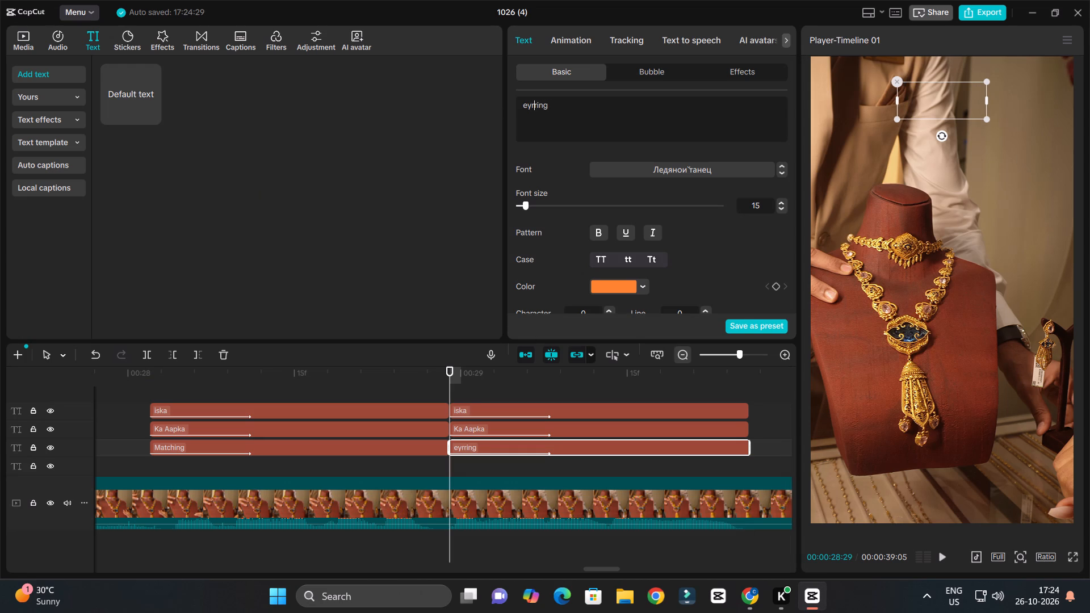
key(BackSpace)
key(BackSpace)
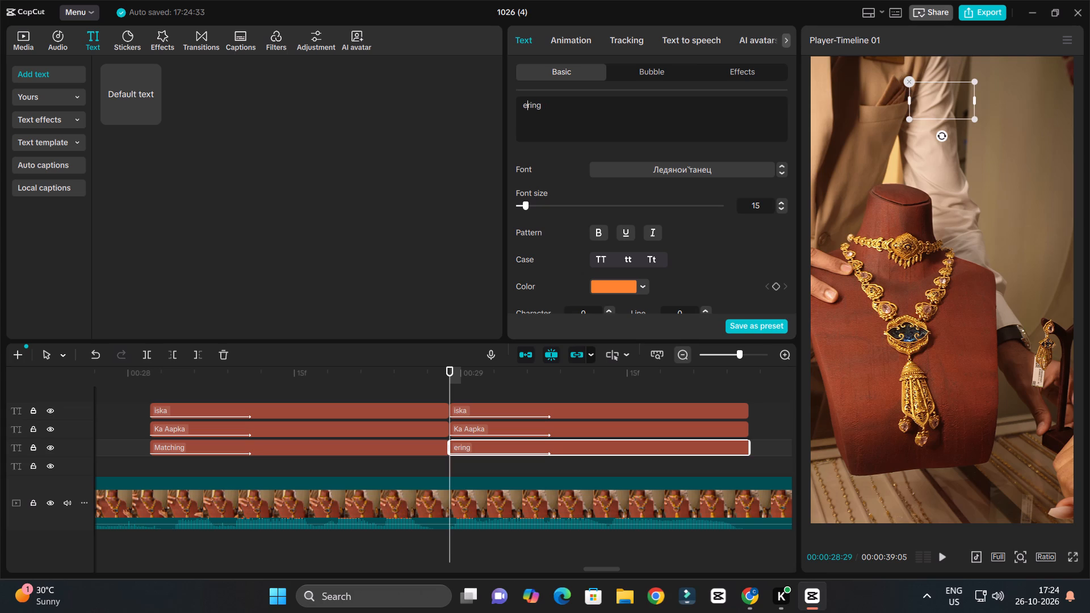
click(744, 612)
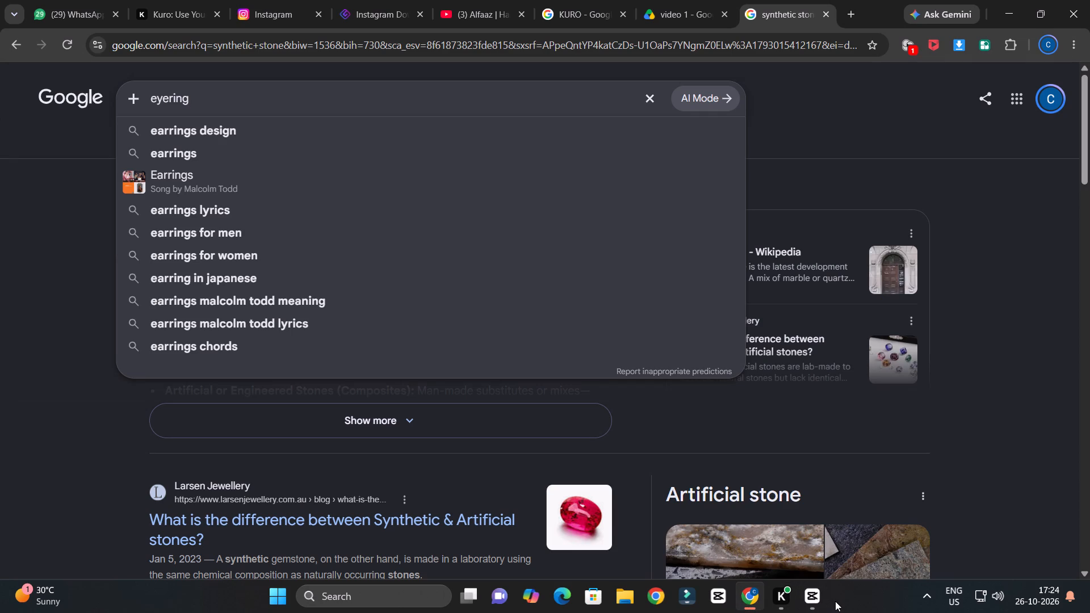
click(827, 604)
key(a)
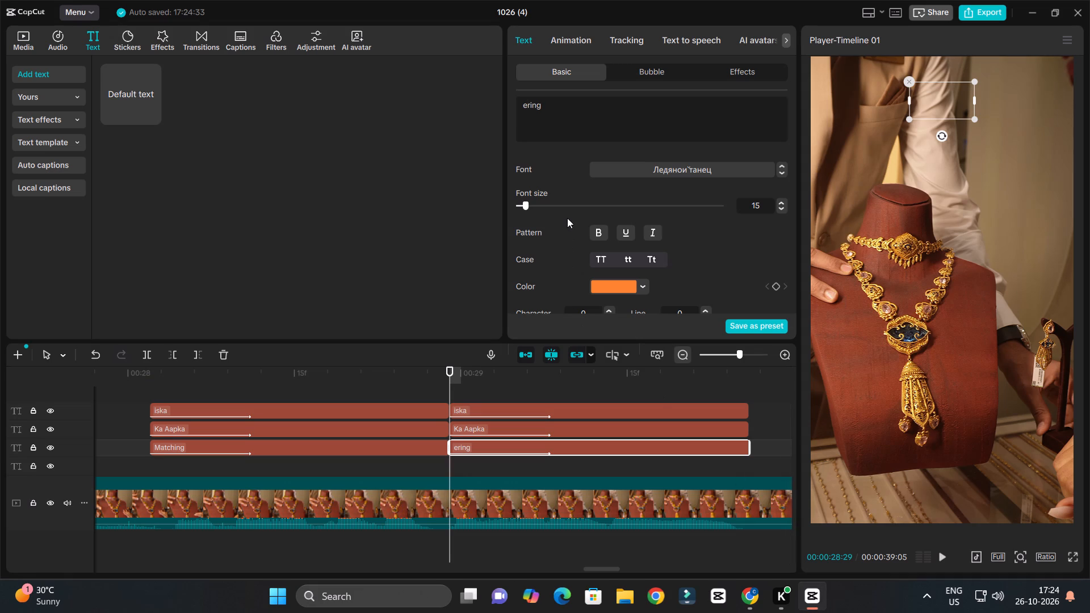
key(Right)
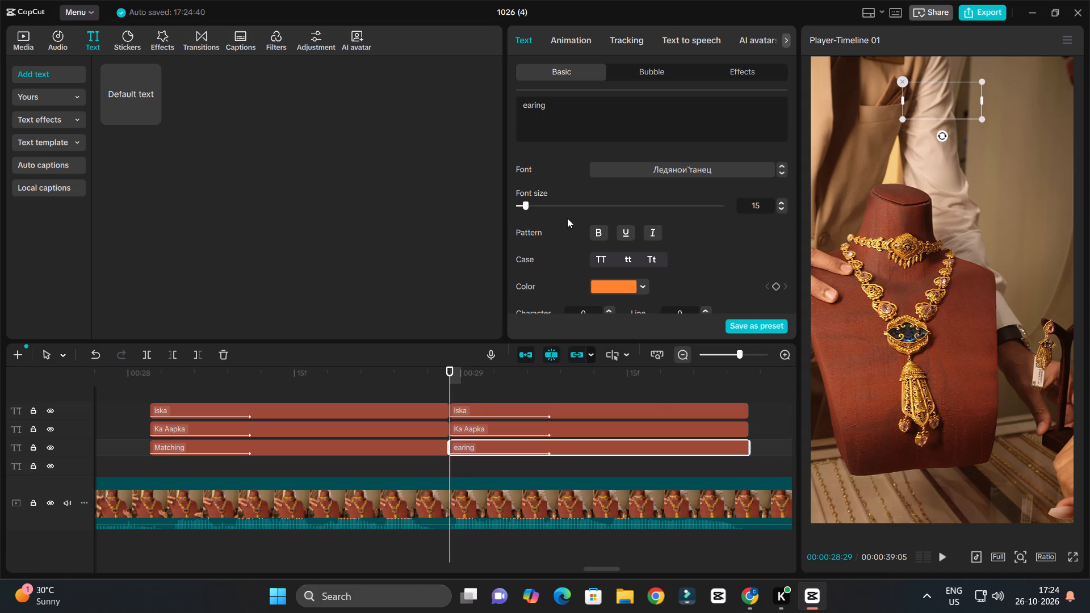
key(r)
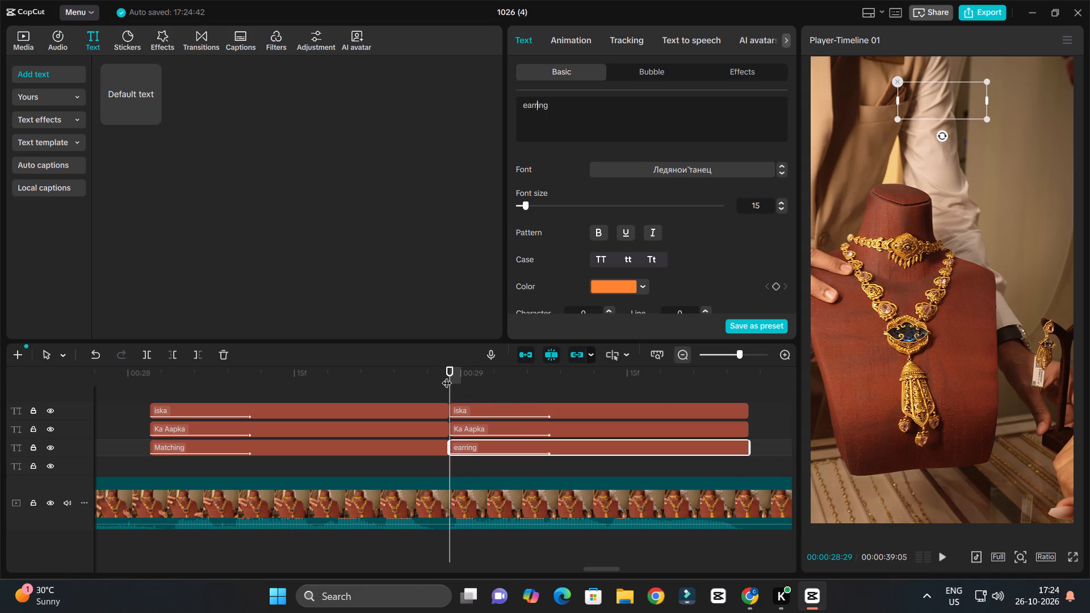
Play the new caption set from its start and apply title case to the orange "earring" line.
click(442, 374)
key(space)
ctrl+scroll(518, 391, up, 3)
key(space)
ctrl+scroll(545, 402, down, 3)
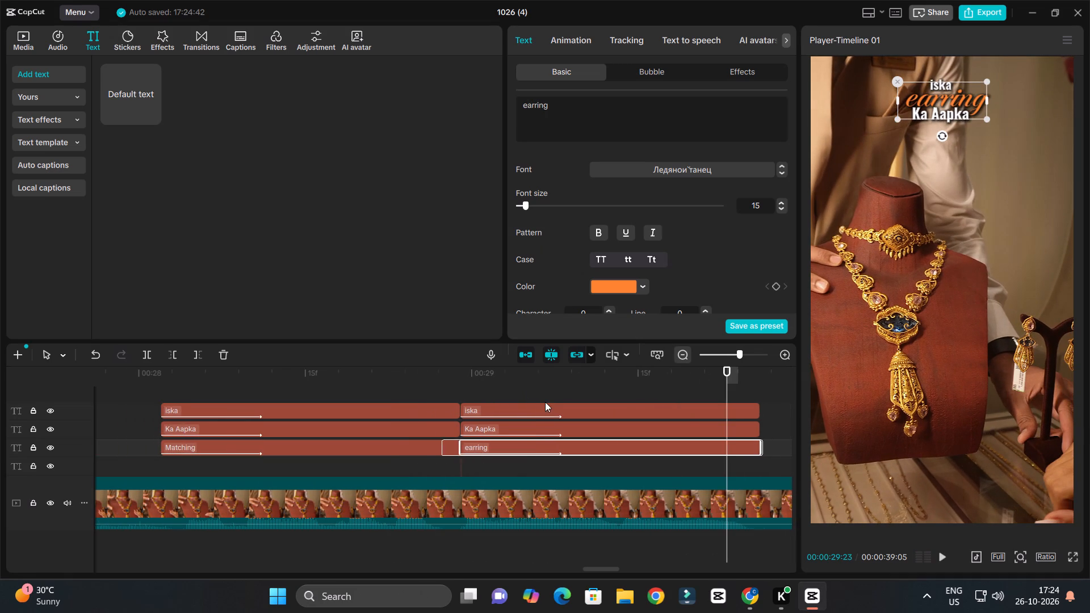
click(656, 255)
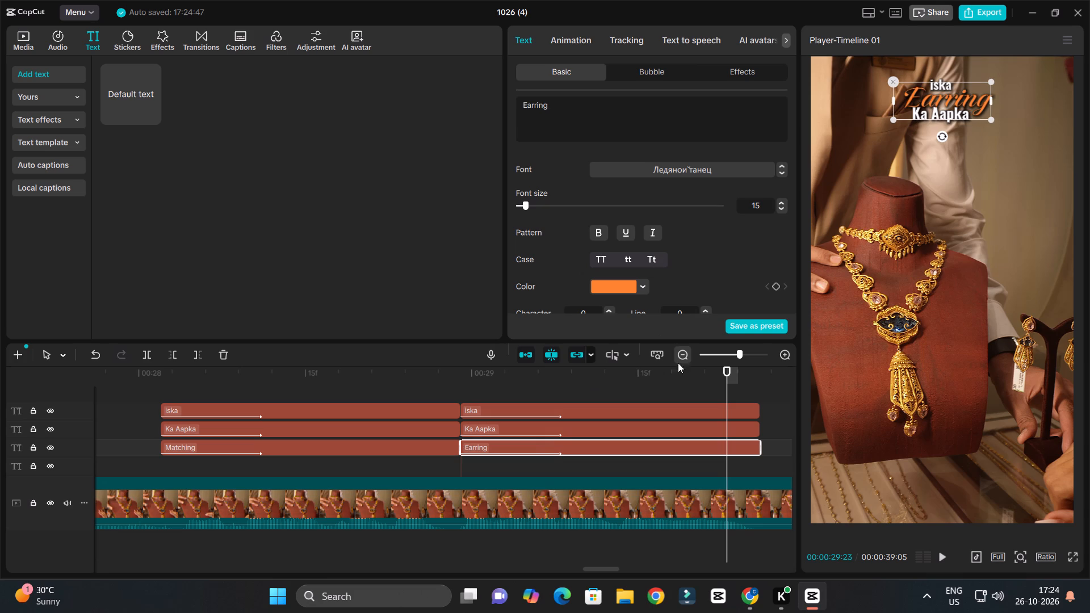
Replace the duplicated "Ka Aapka" beneath "Earring" with "bhi hai ma'am" in title case, correcting the last word to "Ma'am".
click(932, 117)
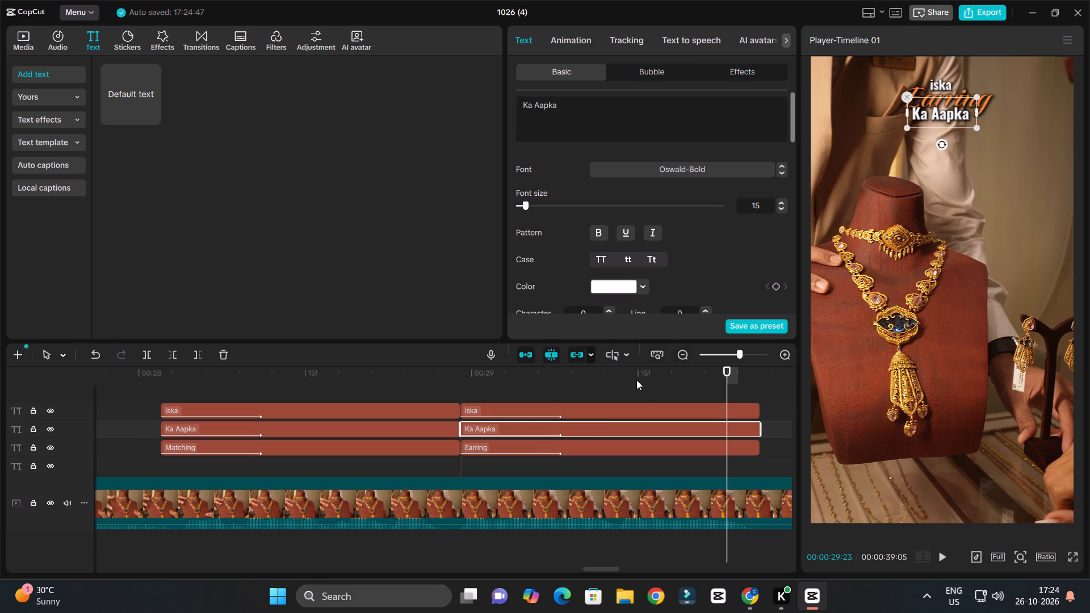
drag(576, 110, 515, 107)
text(bhi)
key(space)
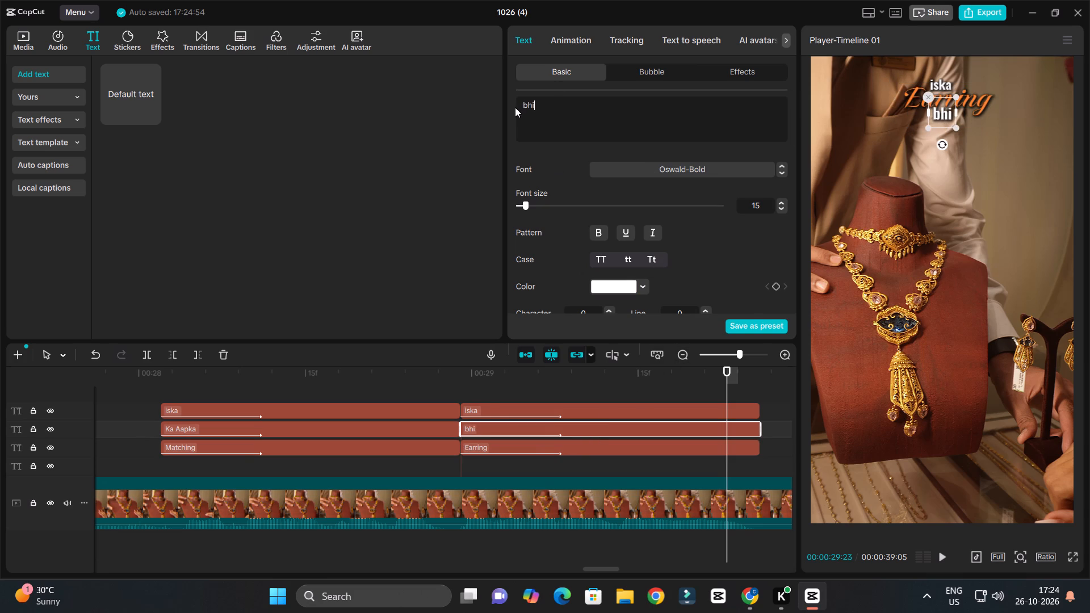
text(hai ma)
text('aqm)
key(BackSpace)
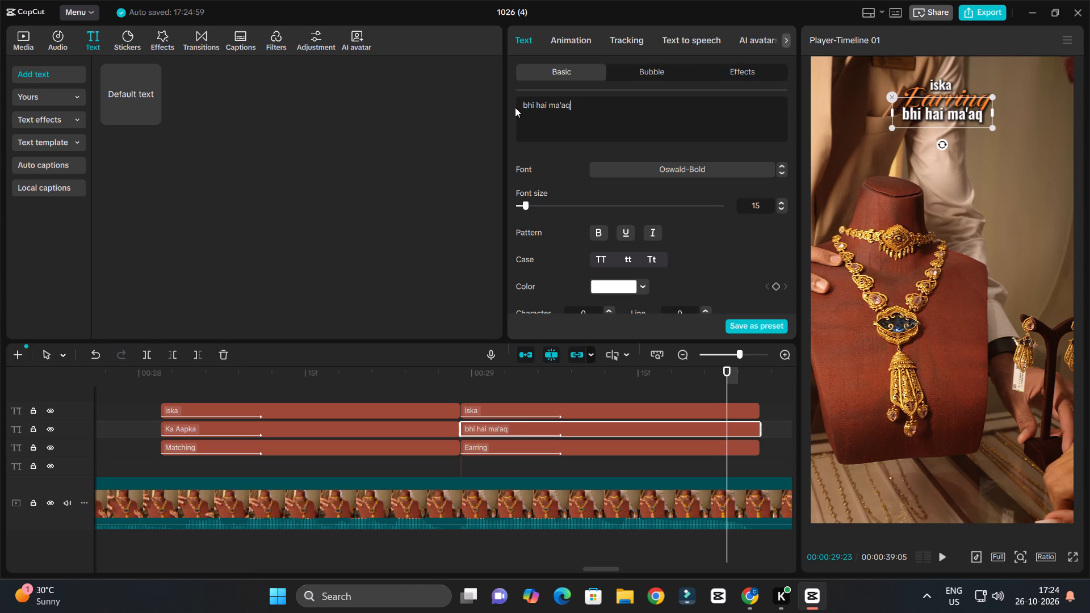
key(BackSpace)
key(m)
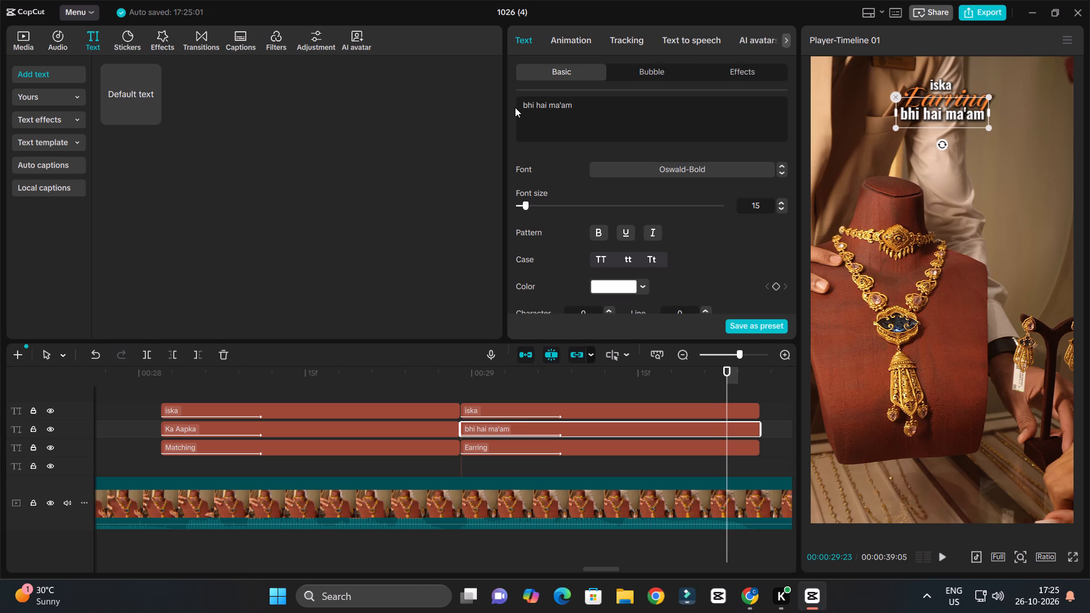
click(656, 256)
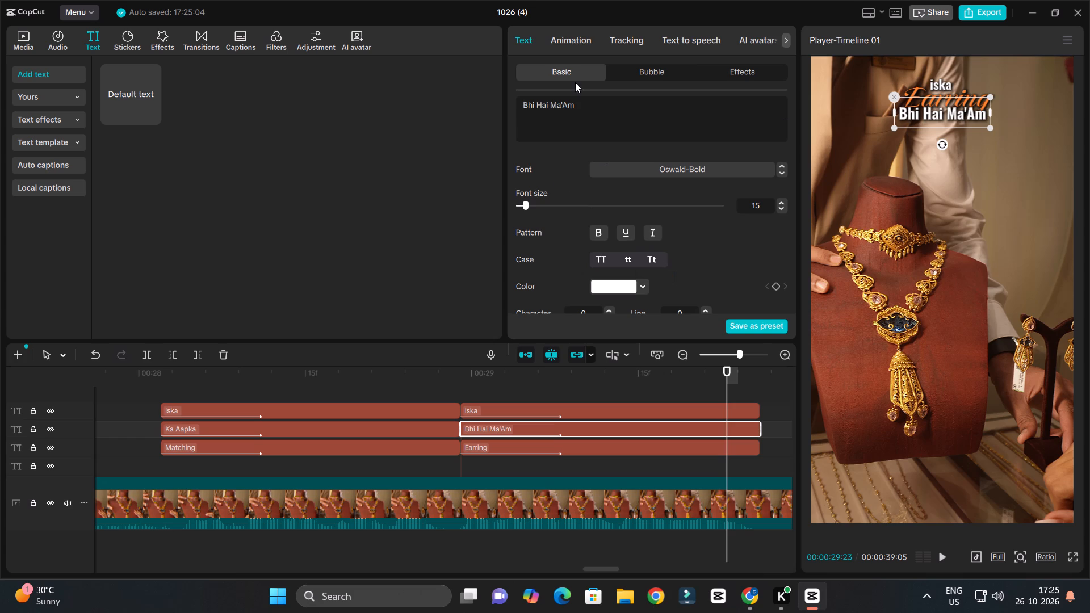
click(570, 105)
key(BackSpace)
key(a)
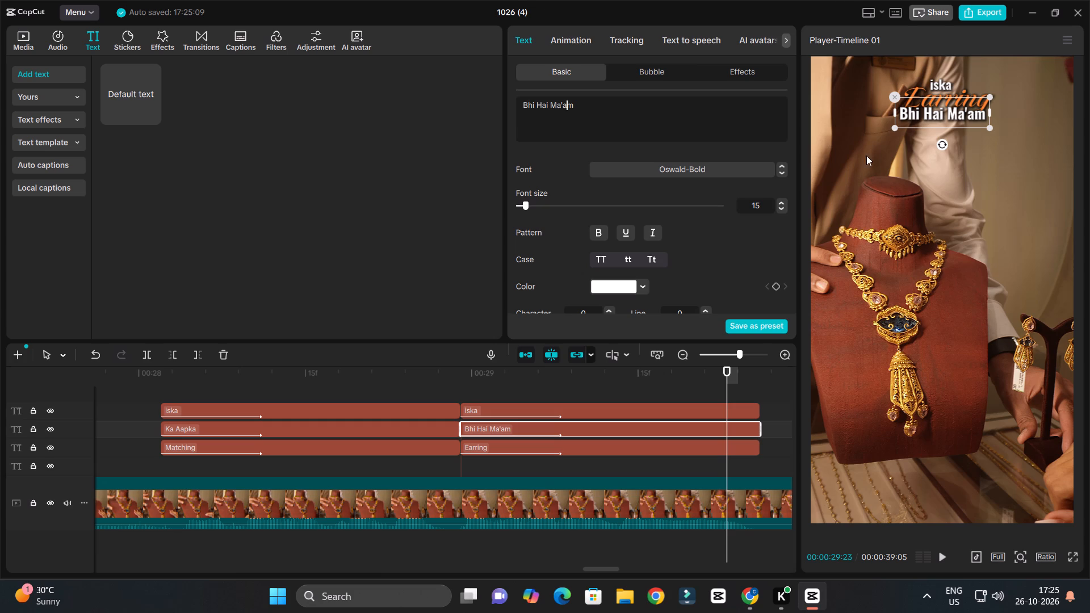
Scale the "Bhi Hai Ma'am" line down slightly in the preview and centre it just beneath "Earring".
drag(987, 127, 980, 116)
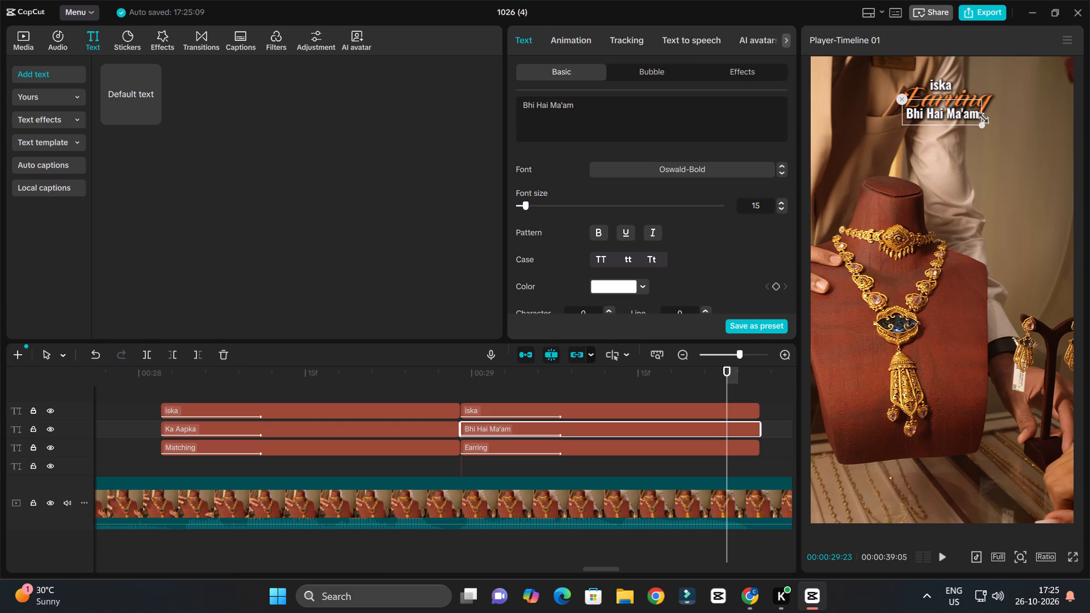
click(962, 121)
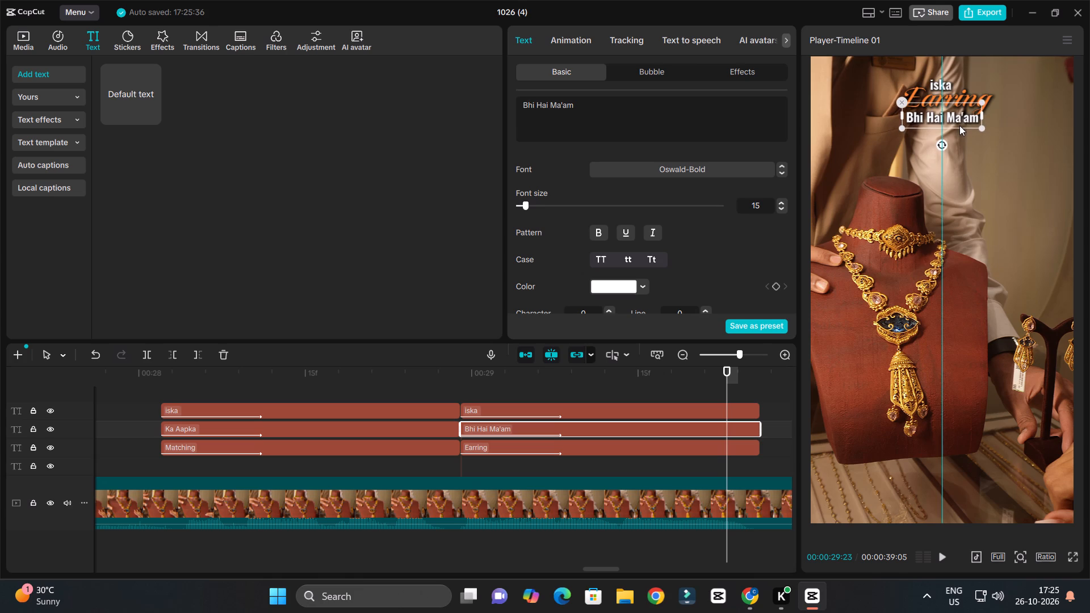
drag(984, 128, 962, 120)
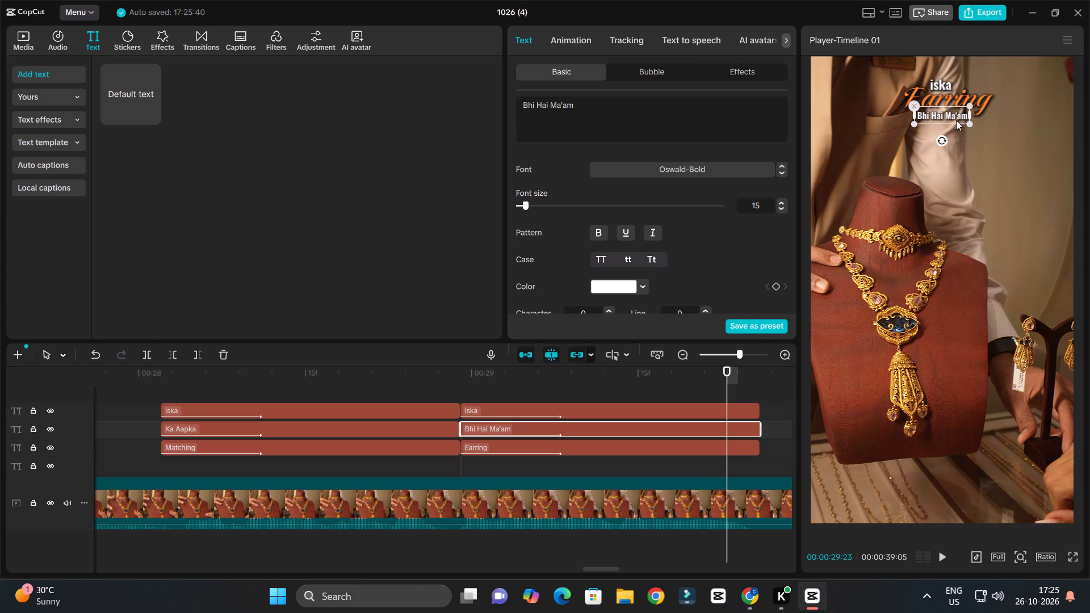
drag(948, 115, 942, 114)
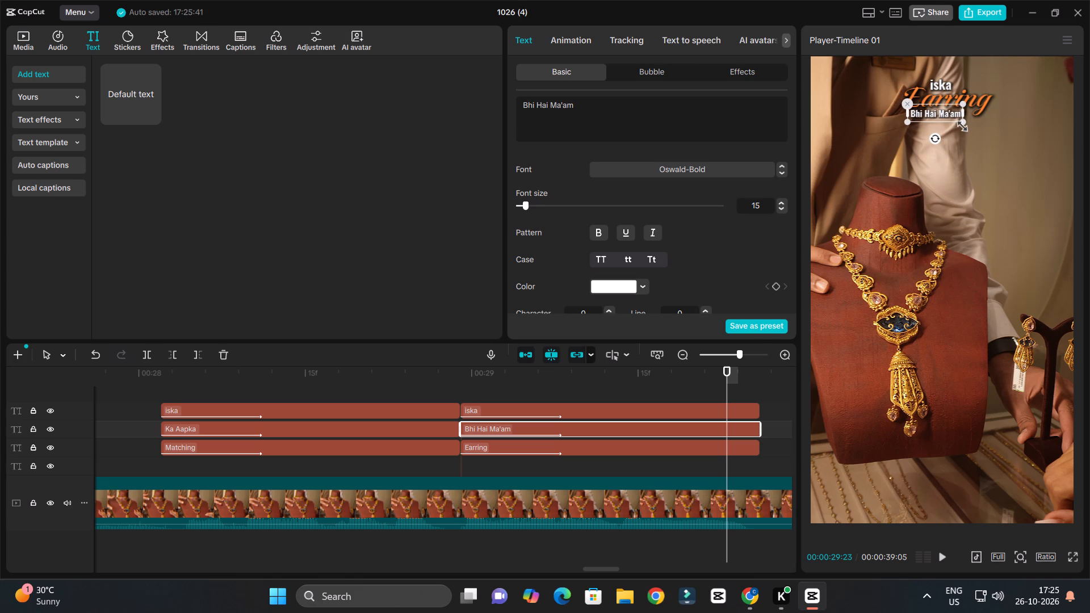
drag(959, 124, 972, 138)
click(953, 117)
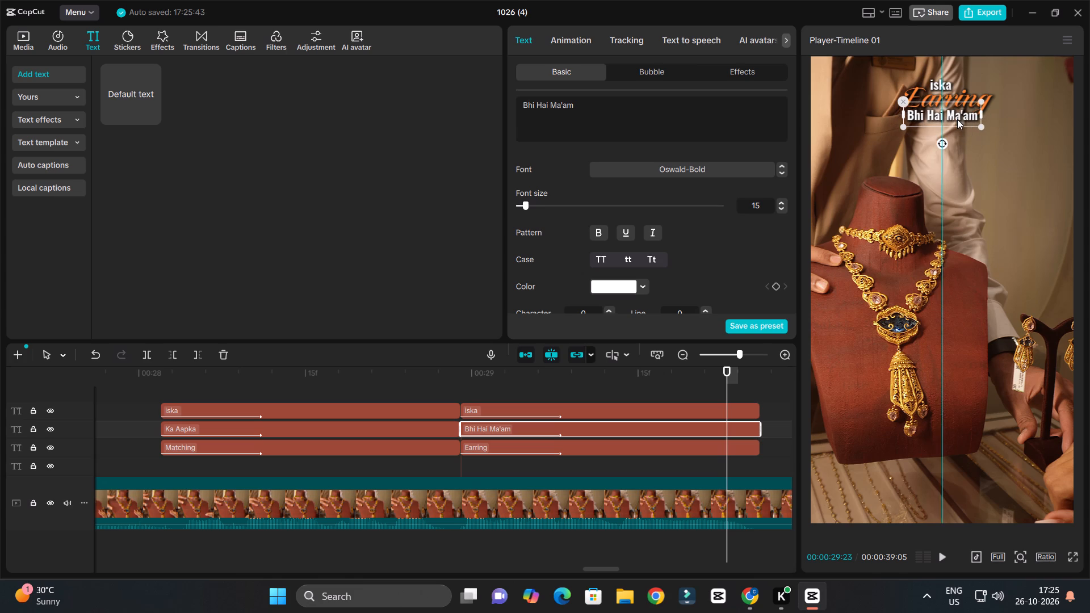
Enlarge the orange "Earring" line in the preview and play the caption set to check it.
click(966, 98)
drag(990, 122, 998, 131)
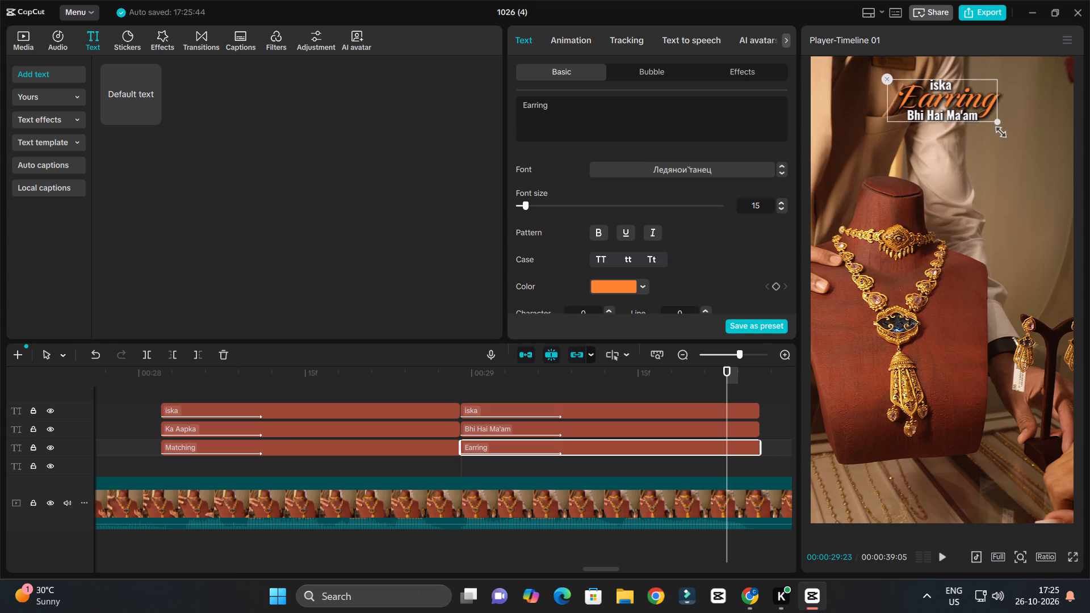
drag(998, 131, 1004, 142)
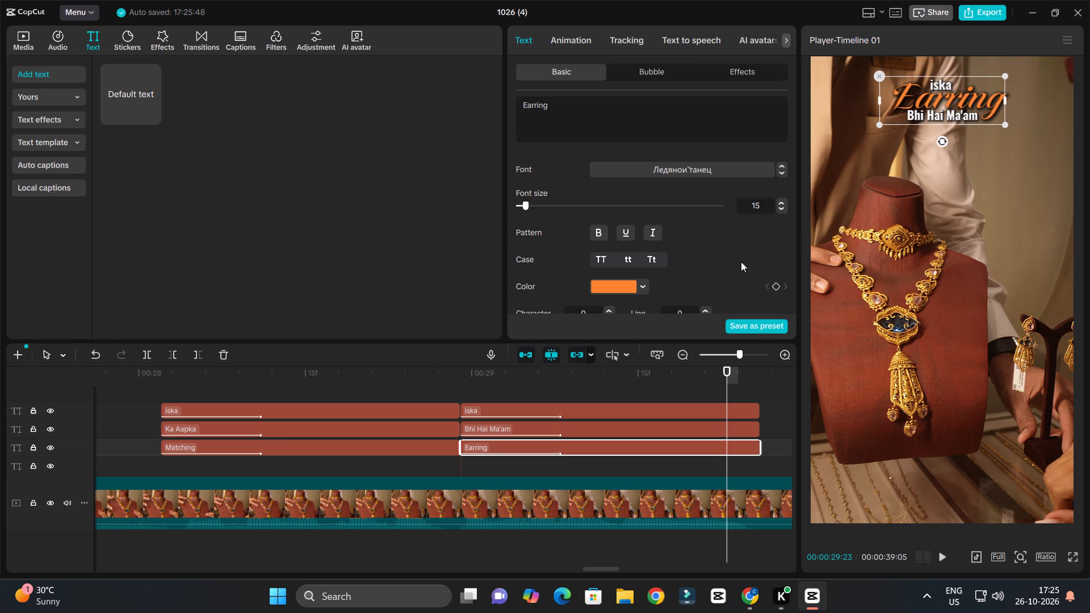
click(457, 381)
key(space)
ctrl+scroll(537, 402, up, 4)
key(space)
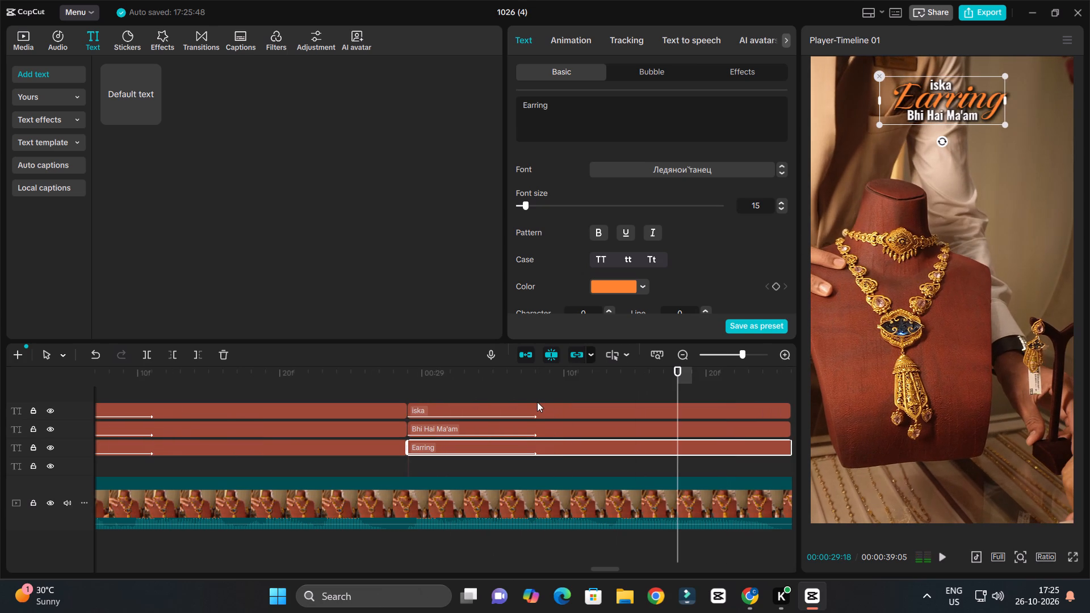
Apply title case to the "iska" line above "Earring", enlarge it slightly and move it up a little.
click(478, 409)
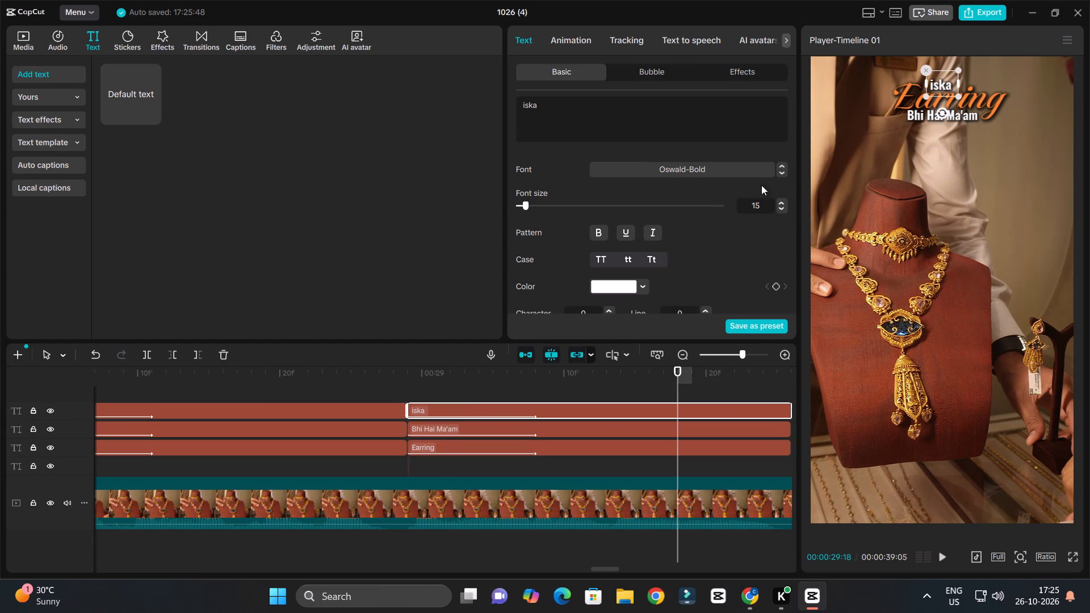
click(948, 87)
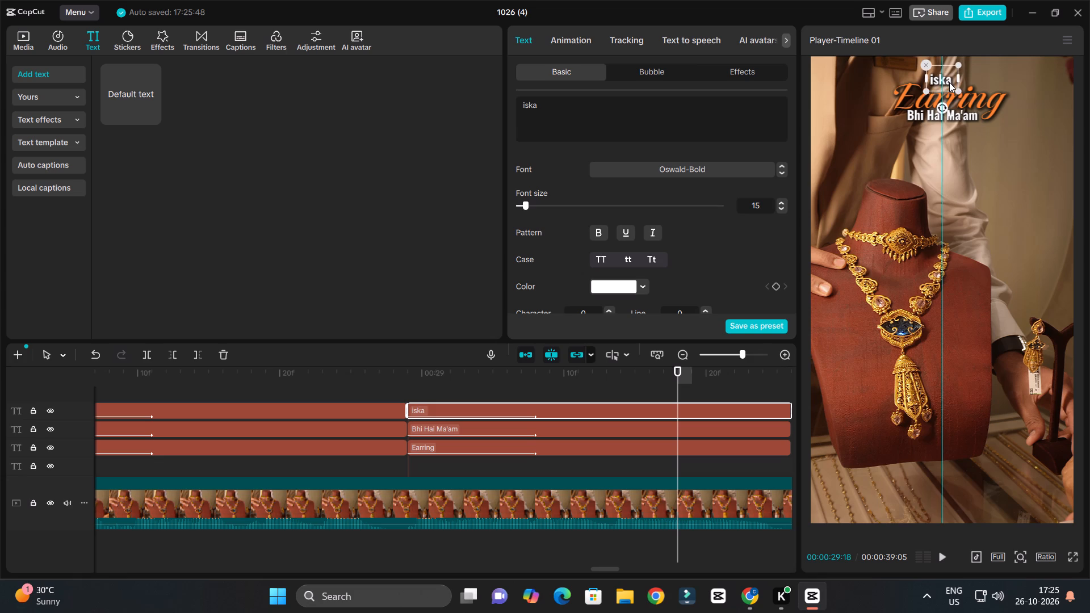
click(656, 256)
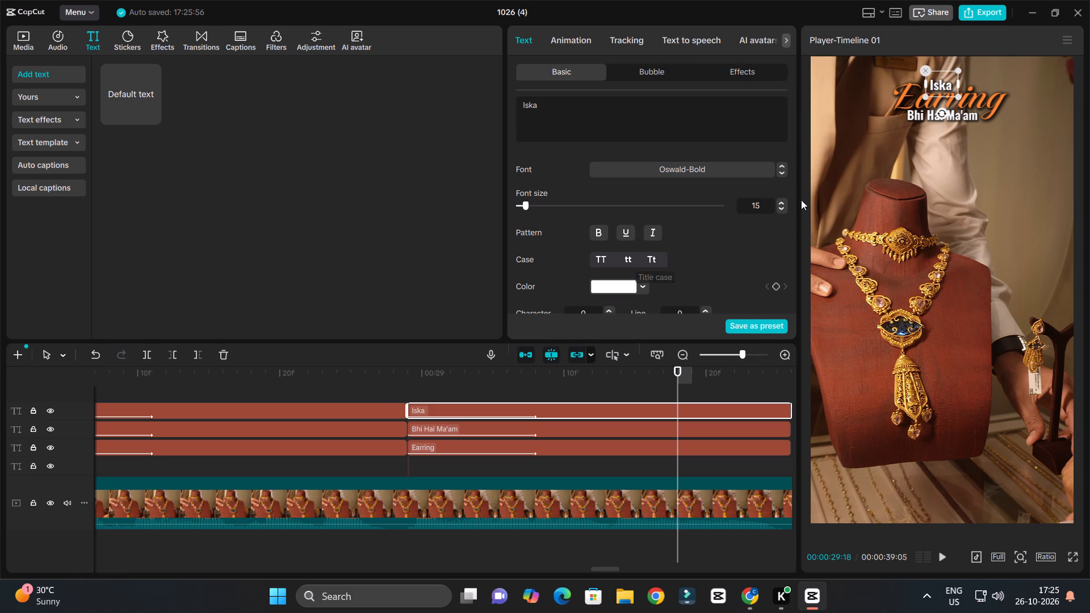
drag(960, 98, 965, 105)
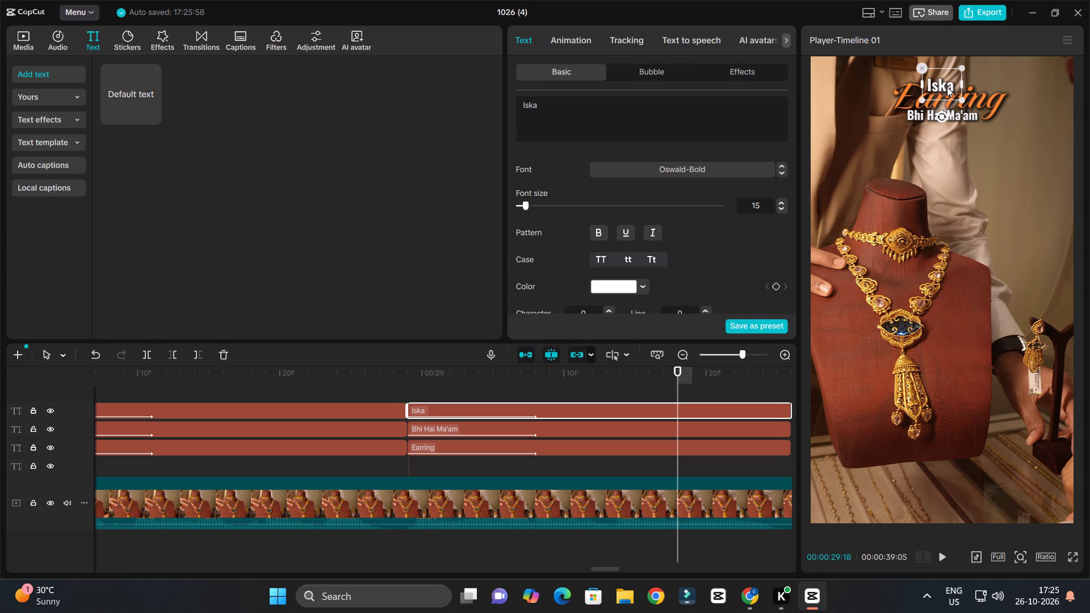
click(947, 86)
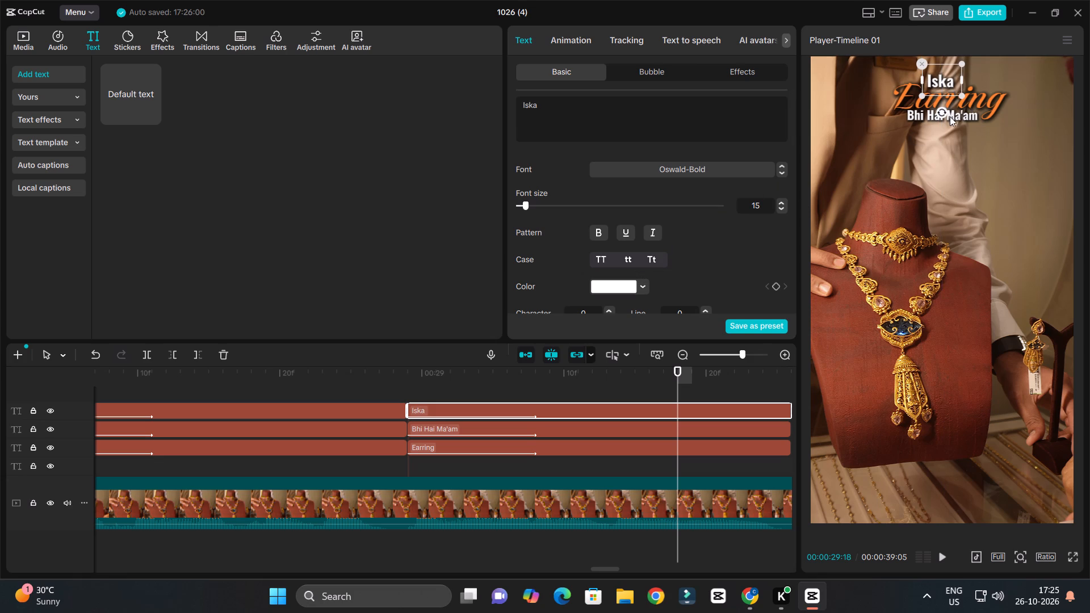
Nudge the "Bhi Hai Ma'am" line slightly lower beneath "Earring".
click(951, 118)
click(962, 123)
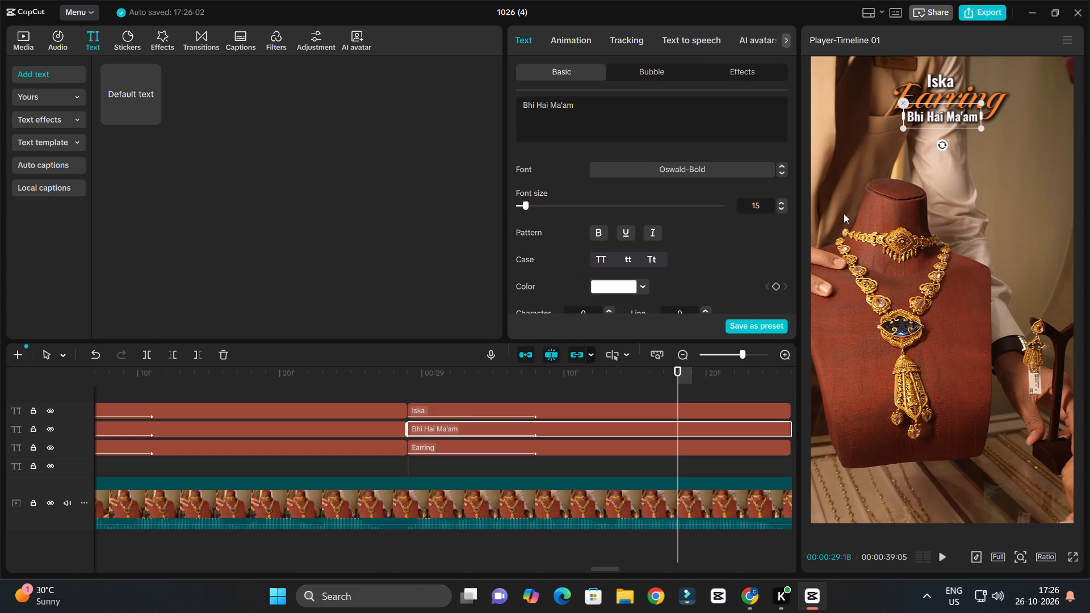
Play the "Iska / Earring / Bhi Hai Ma'am" set from its start and extend its three clips to end at about 30 seconds.
ctrl+scroll(417, 409, down, 7)
click(508, 381)
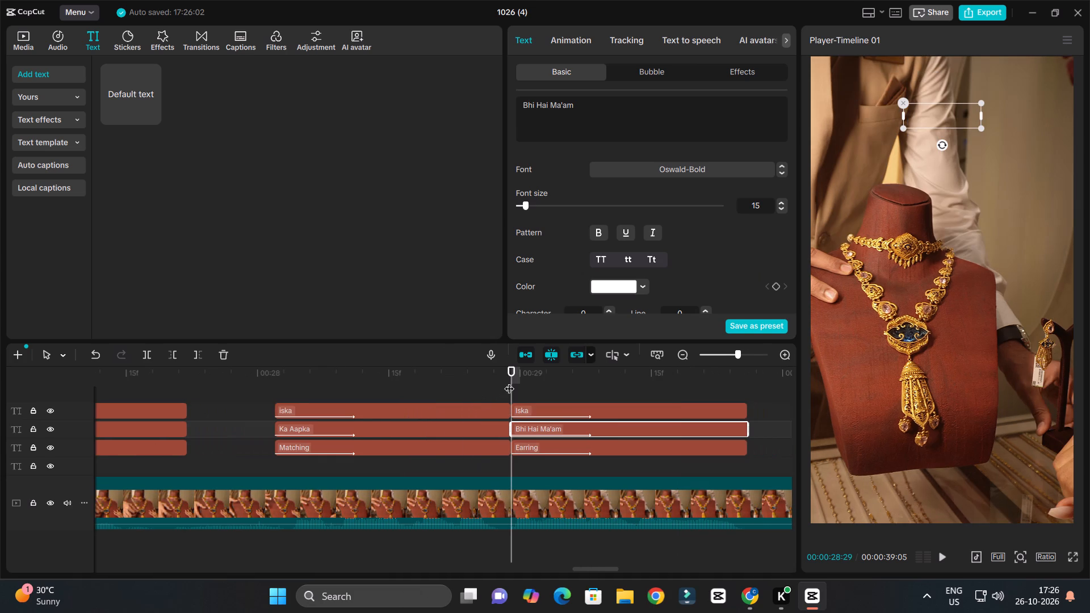
key(space)
ctrl+scroll(520, 391, down, 4)
ctrl+scroll(656, 416, up, 3)
key(space)
ctrl+scroll(669, 410, down, 6)
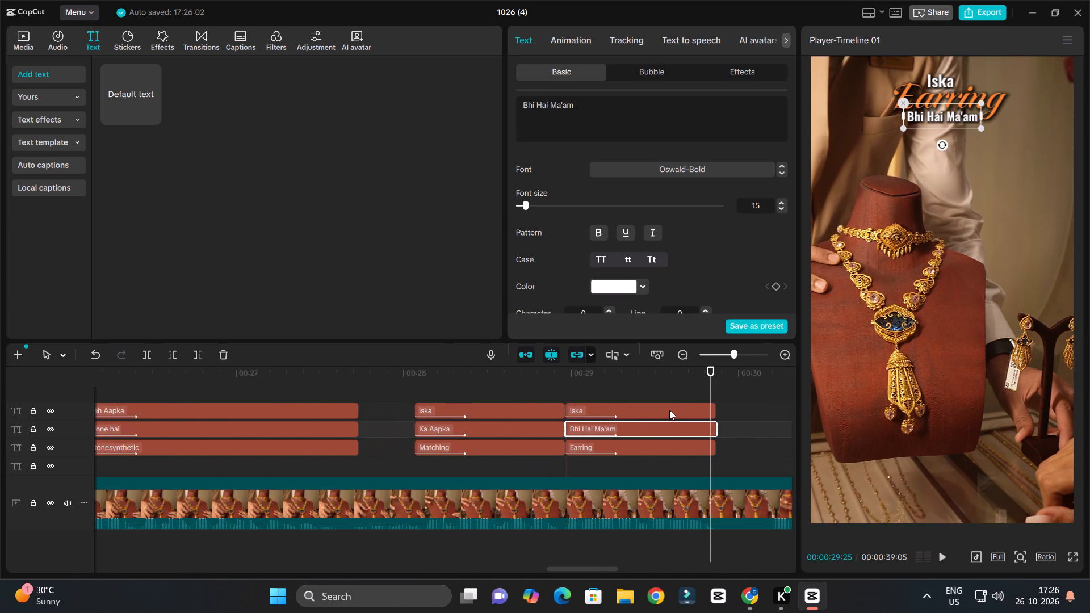
ctrl+scroll(669, 410, down, 1)
key(space)
key(space)
scroll(675, 406, down, 11)
ctrl+scroll(674, 406, down, 4)
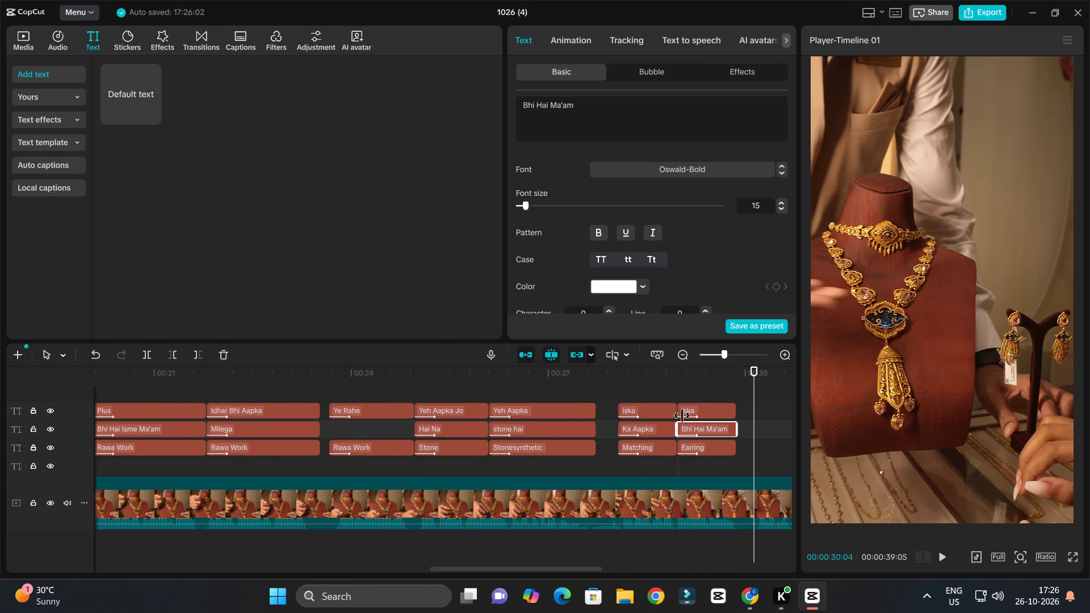
ctrl+scroll(775, 409, up, 10)
drag(743, 412, 726, 450)
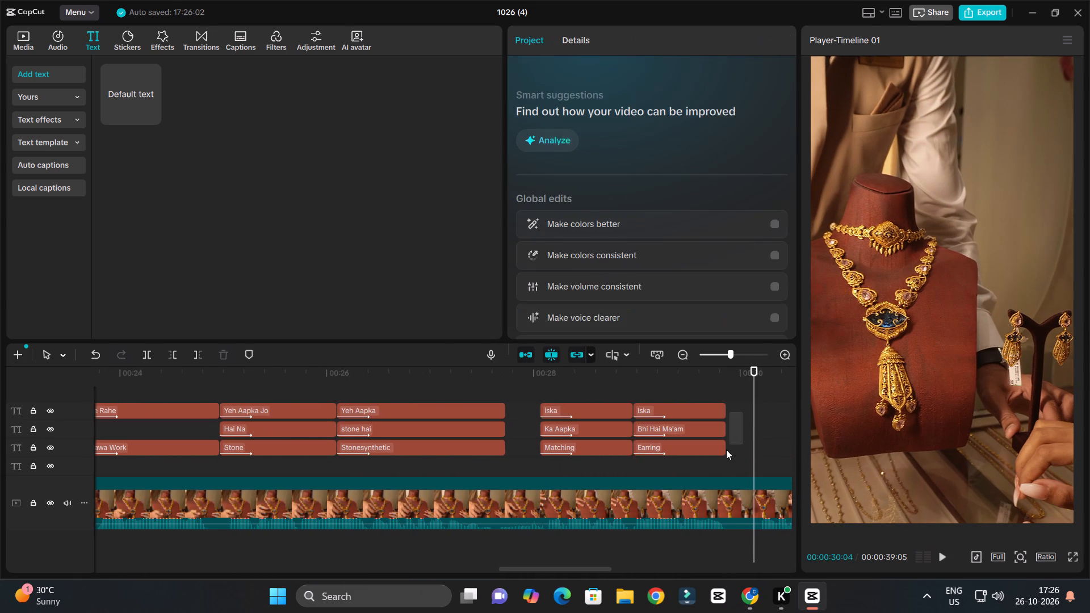
drag(726, 450, 724, 453)
drag(724, 447, 740, 461)
Listen to the speech after the "Earring" caption set and extend its three clips to end just past 30 seconds.
click(704, 379)
key(space)
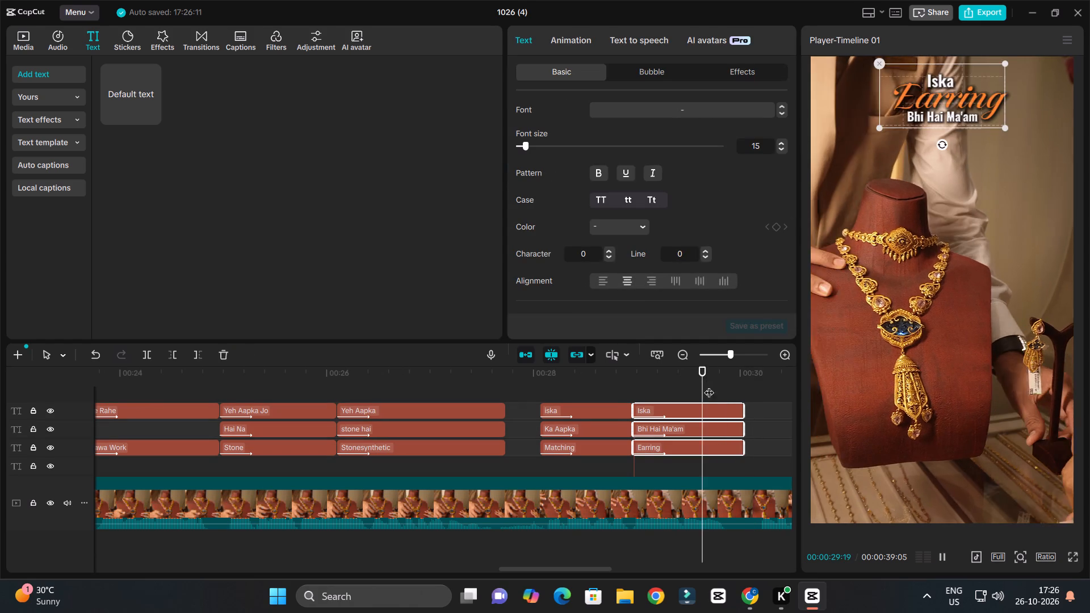
ctrl+scroll(721, 401, down, 4)
ctrl+scroll(341, 426, down, 11)
key(space)
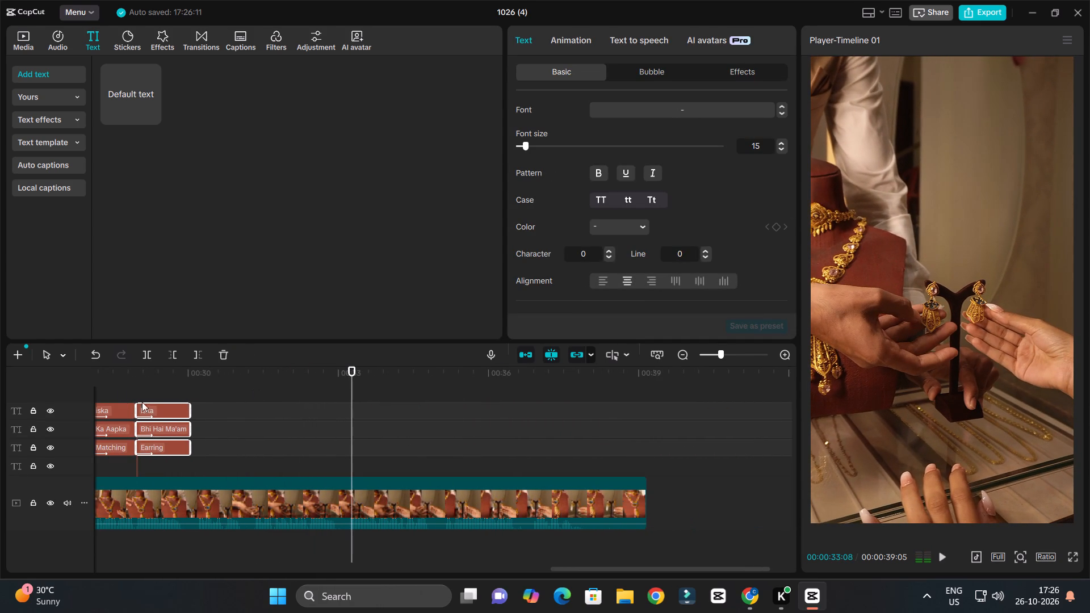
drag(155, 383, 145, 381)
key(space)
ctrl+scroll(225, 414, up, 8)
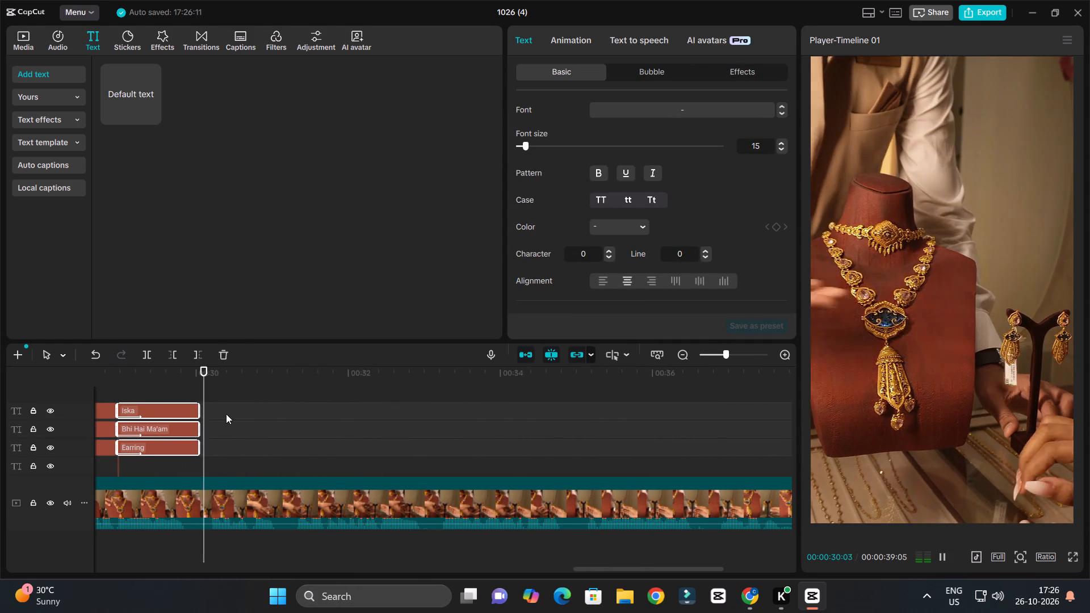
key(space)
drag(200, 414, 203, 423)
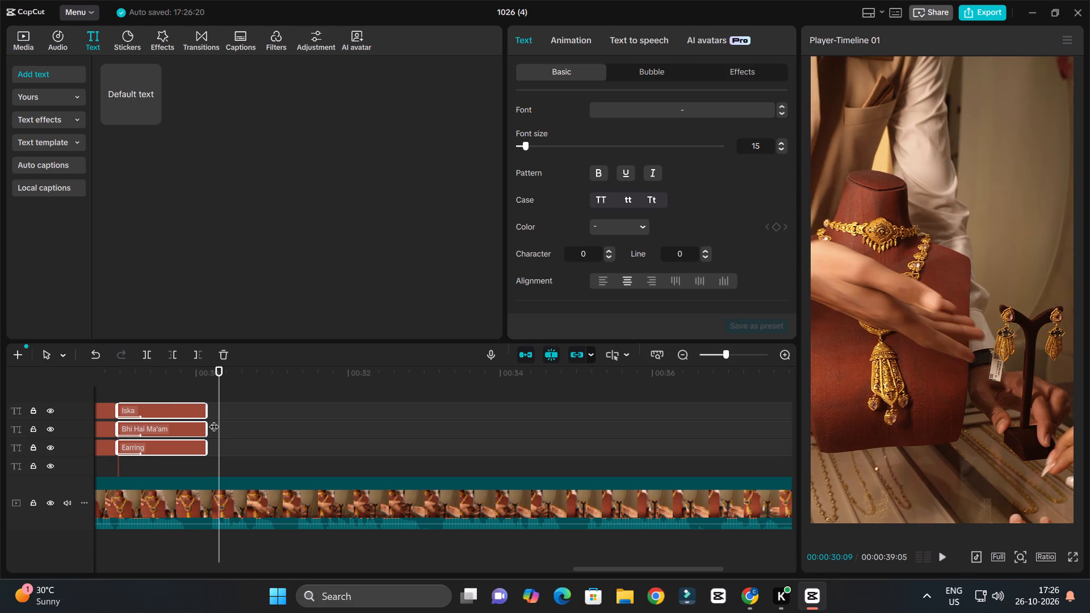
Duplicate the three "Iska / Earring / Bhi Hai Ma'am" clips, listen to the following speech and butt the copies against the originals' end.
drag(216, 415, 201, 450)
drag(225, 410, 196, 459)
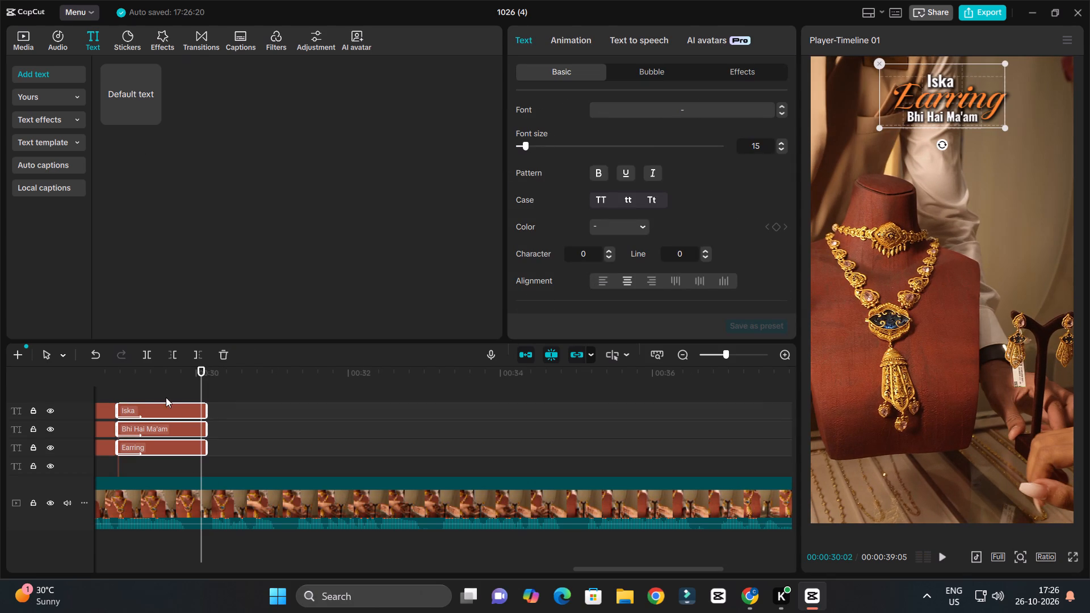
alt+drag(157, 444, 248, 446)
ctrl+scroll(302, 430, up, 4)
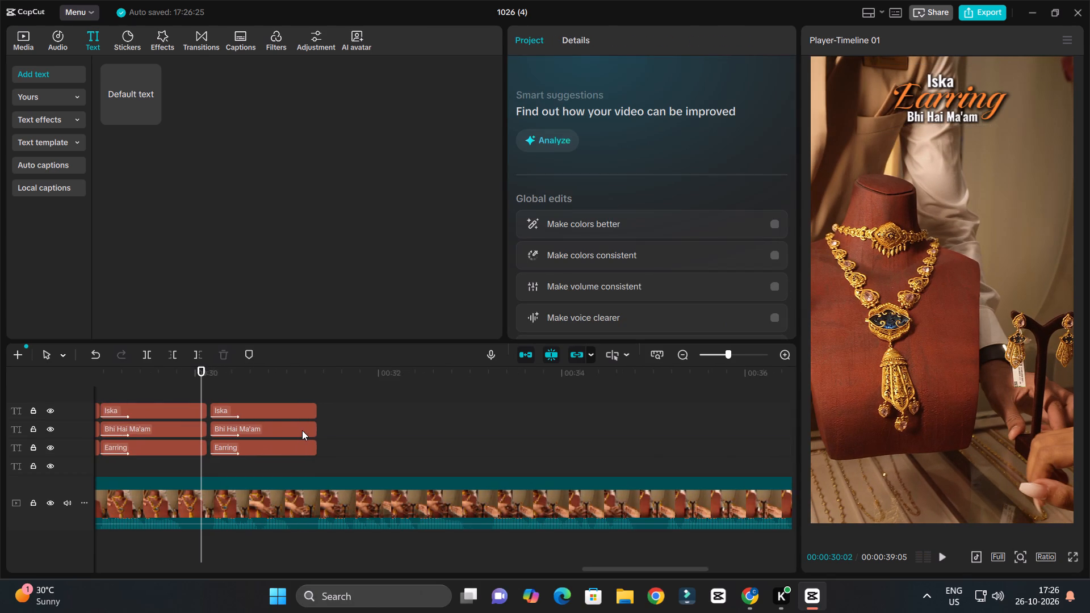
ctrl+scroll(302, 430, up, 3)
key(space)
ctrl+scroll(253, 431, up, 3)
key(space)
drag(220, 400, 250, 447)
drag(253, 434, 246, 434)
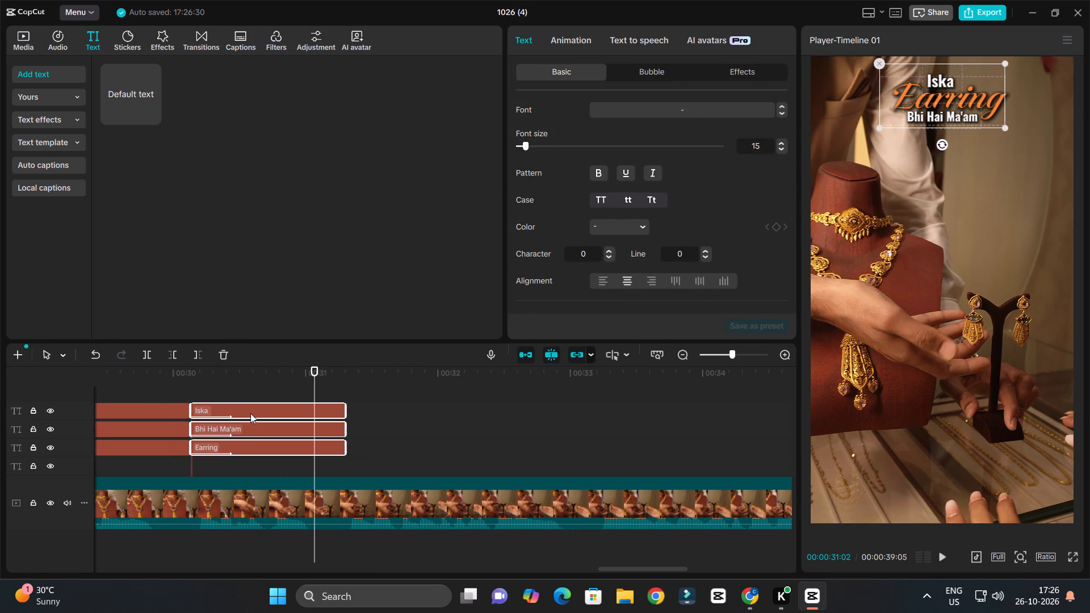
Replace the text of the duplicated "Iska" line with "ye".
click(250, 413)
drag(540, 107, 483, 88)
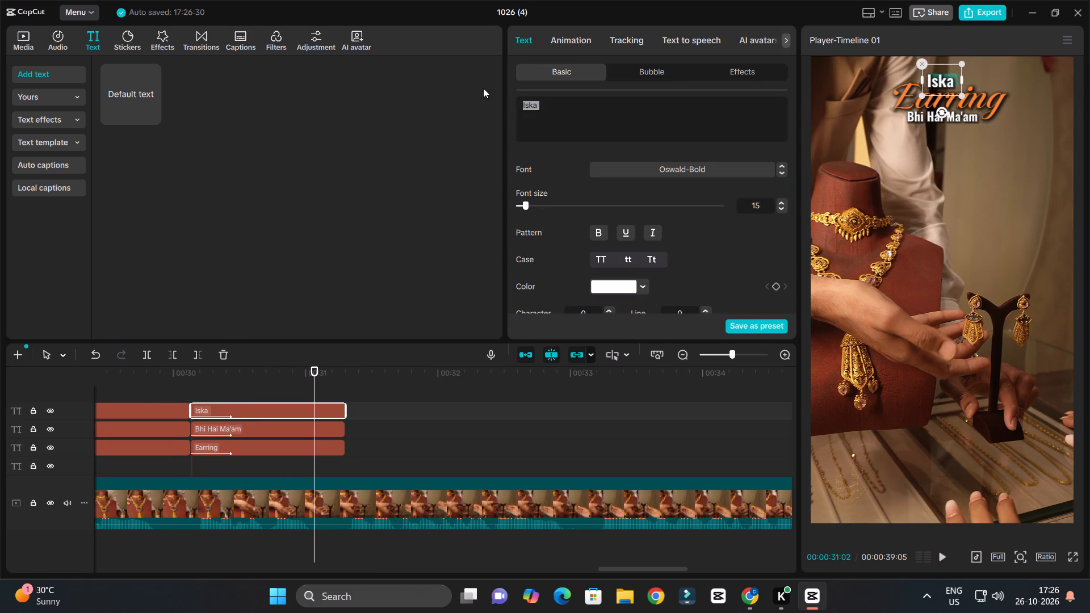
text(ye)
key(space)
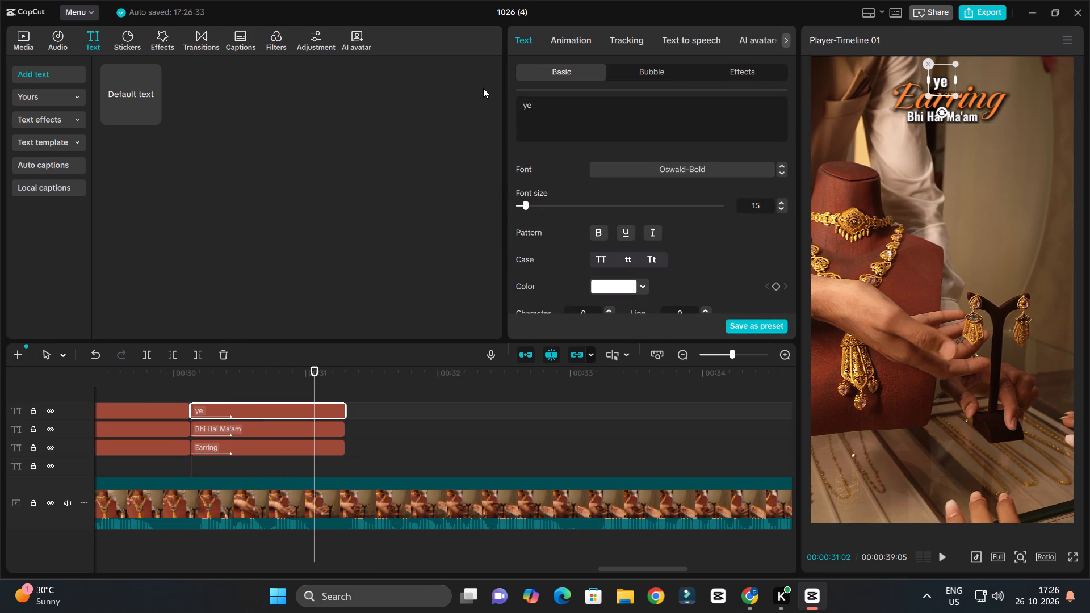
Replay the speech under the duplicated set, replace its orange "Earring" text with "dekh" and apply title case.
click(258, 436)
click(265, 447)
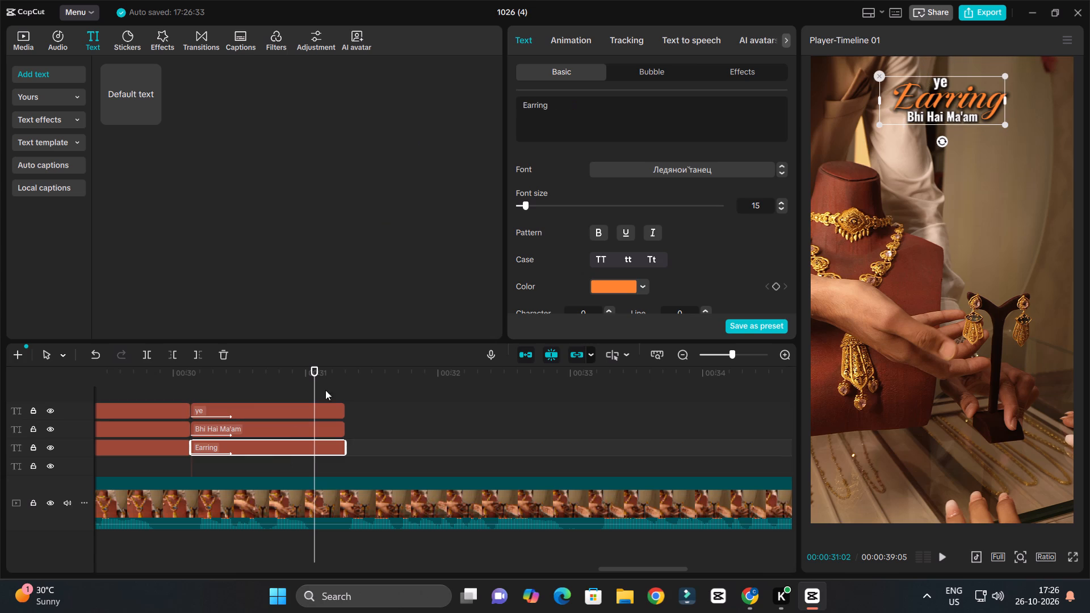
drag(575, 109, 502, 110)
drag(236, 372, 207, 386)
key(space)
key(space)
click(255, 423)
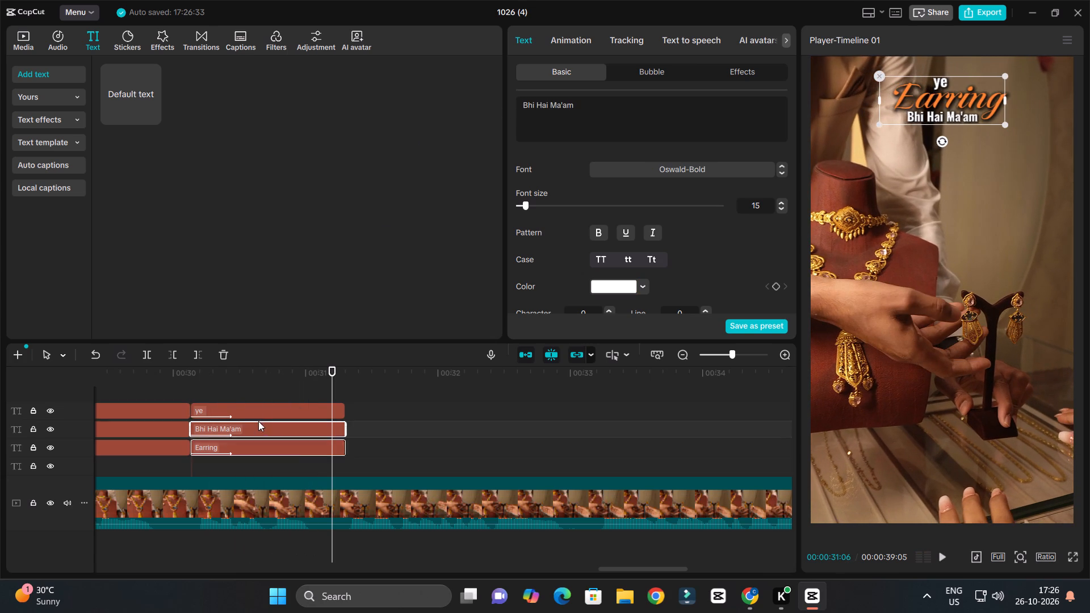
click(314, 444)
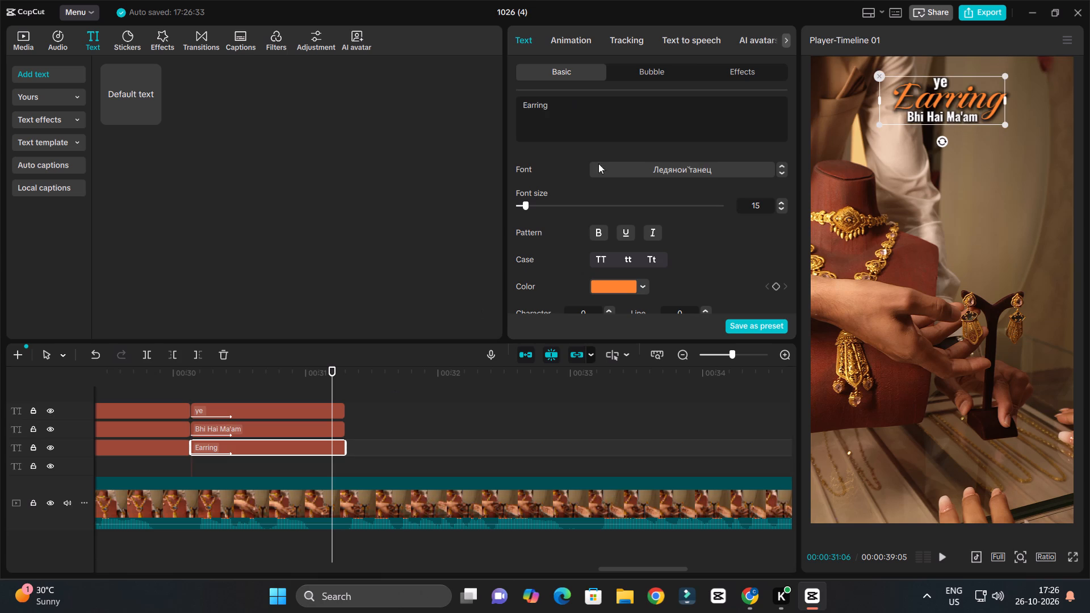
drag(565, 106, 496, 104)
text(dekh)
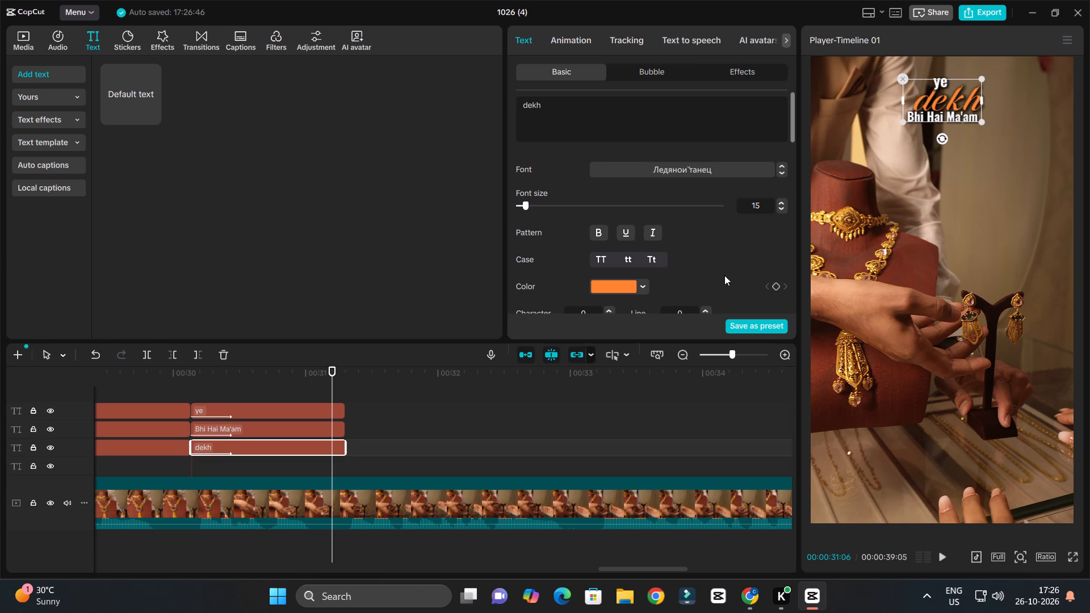
click(662, 264)
click(651, 257)
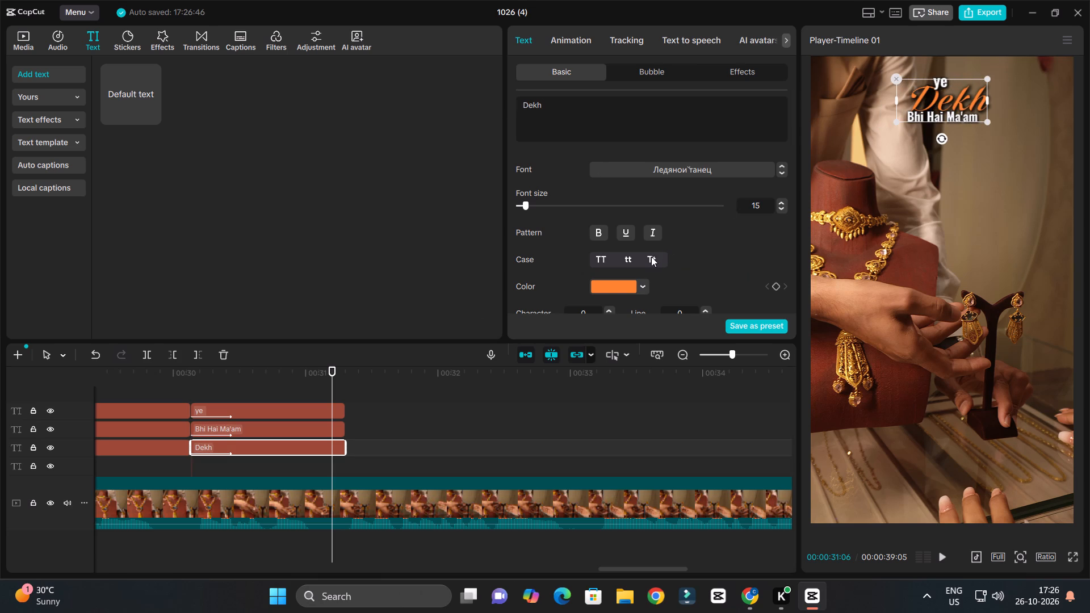
Replace the duplicated "Bhi Hai Ma'am" text with "sakte hain" and apply title case.
click(255, 433)
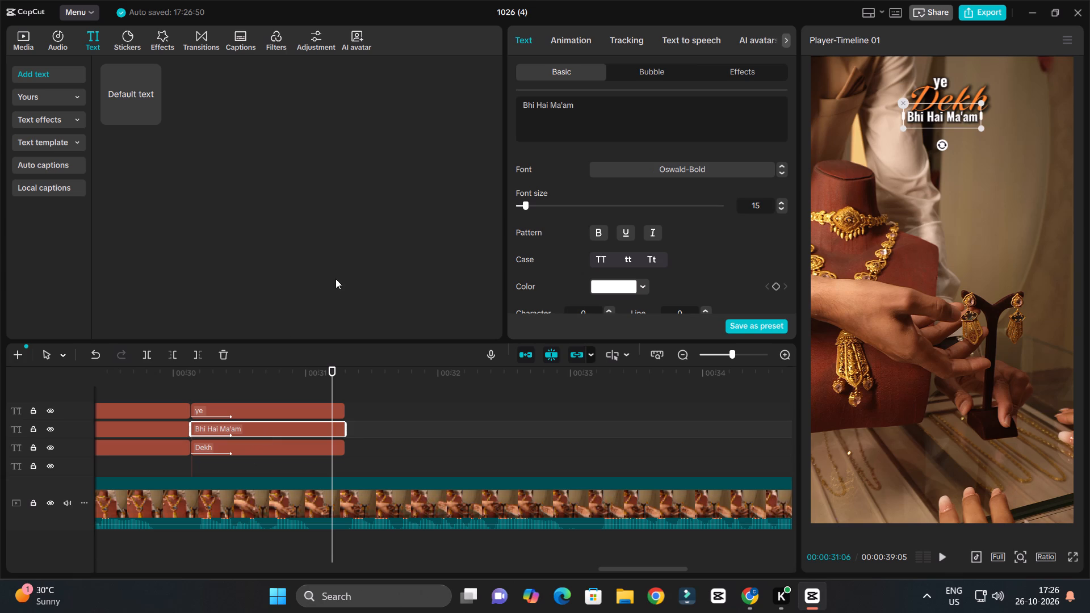
drag(595, 110, 497, 107)
text(sakte hain)
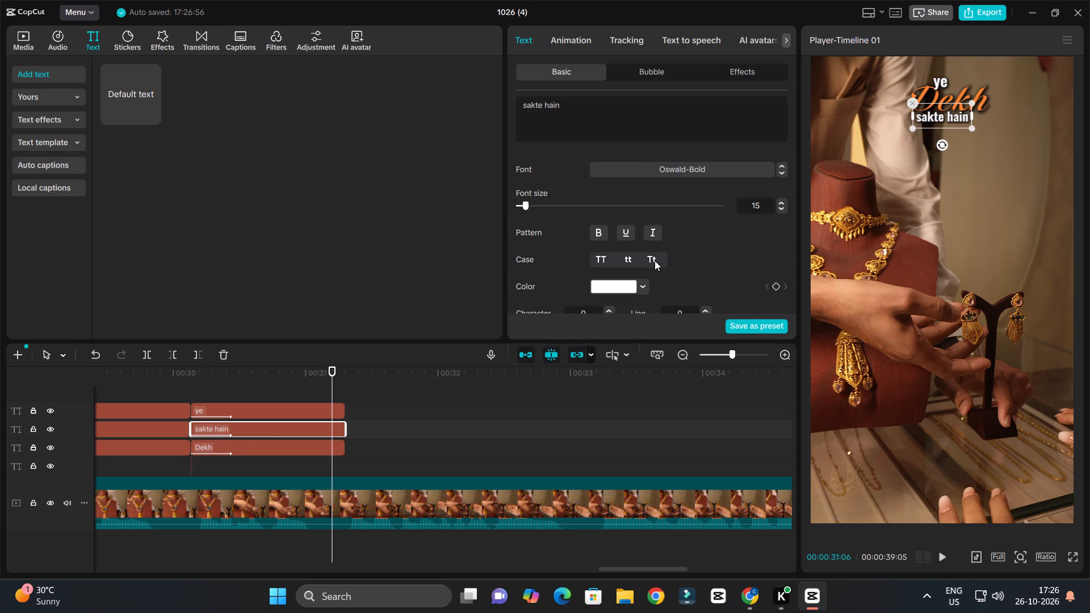
click(655, 261)
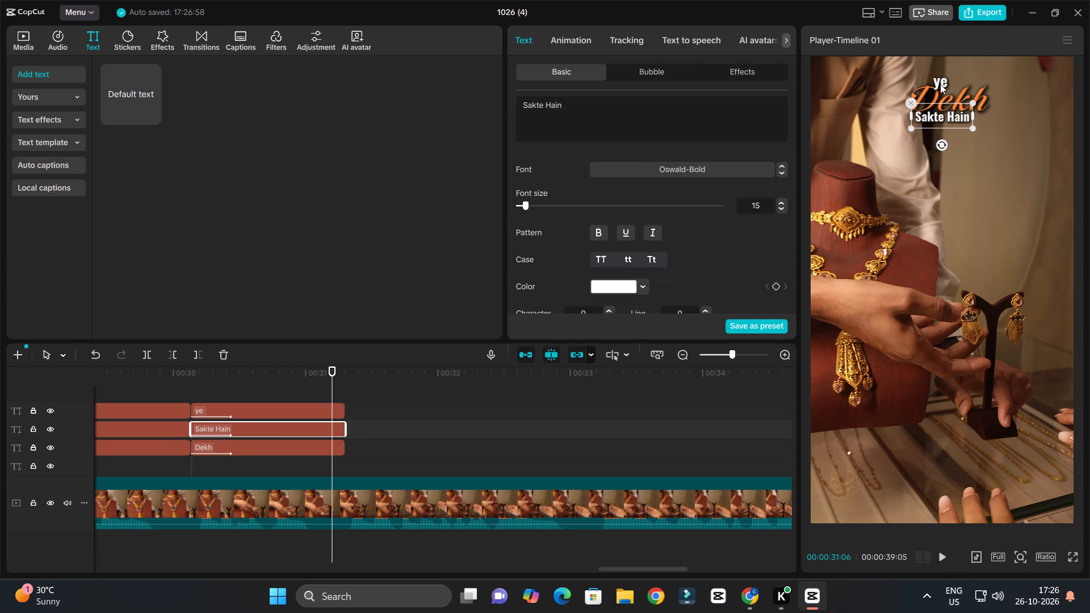
Enlarge the orange "Dekh" text slightly in the preview, keeping it centred between "ye" and "Sakte Hain".
click(940, 83)
click(940, 83)
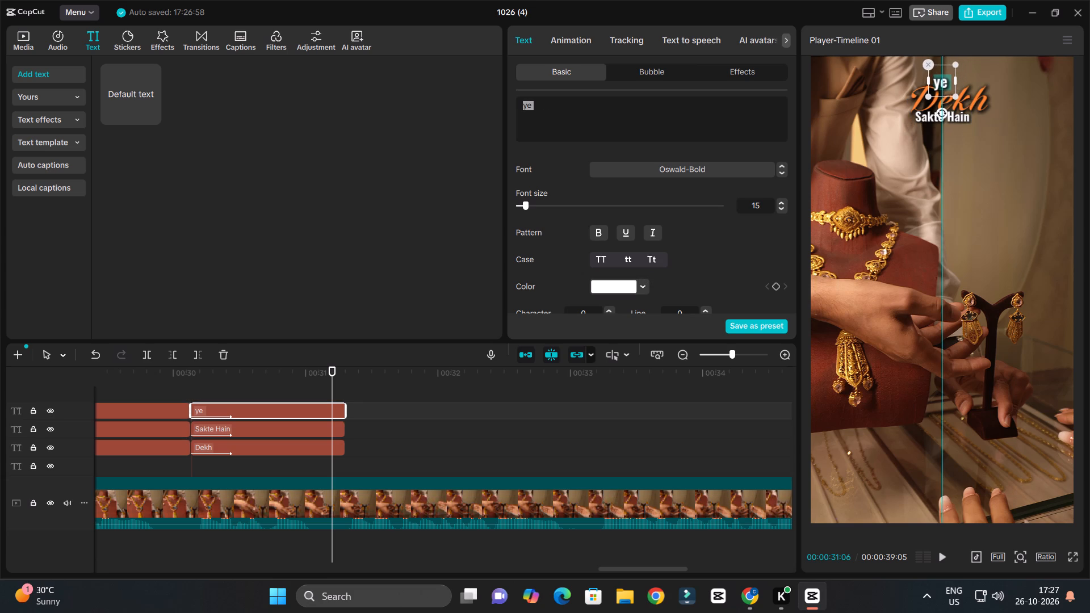
click(978, 104)
drag(980, 103, 969, 103)
click(1043, 101)
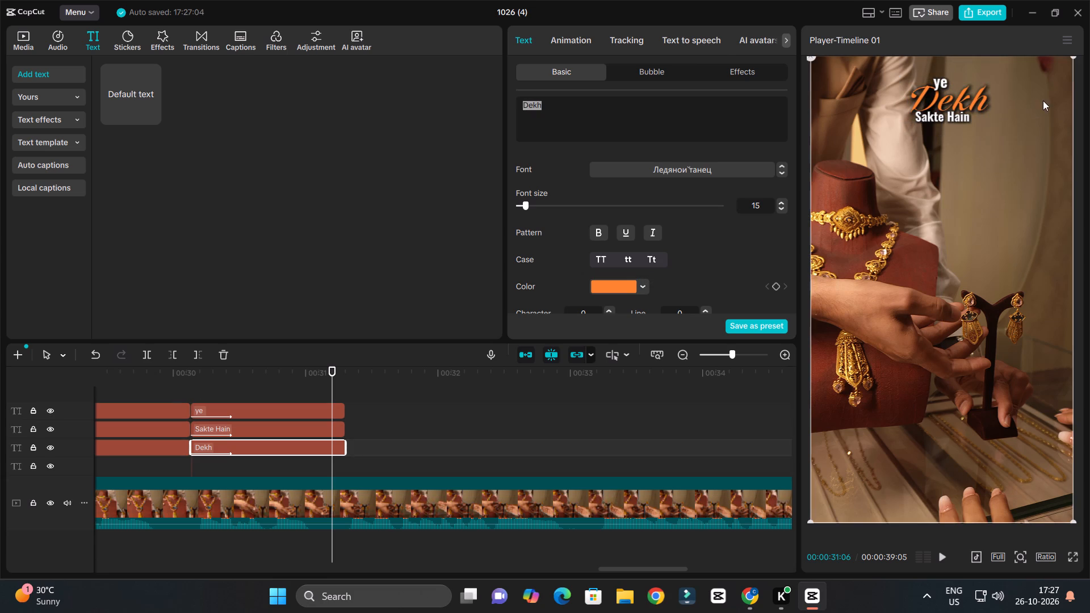
click(972, 102)
click(967, 98)
click(971, 103)
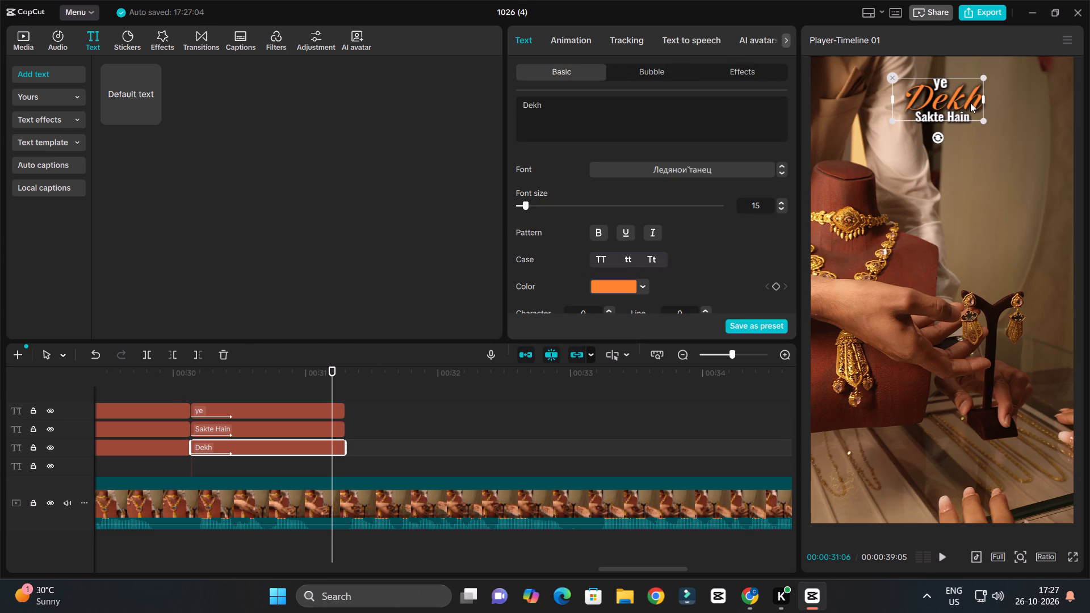
click(523, 103)
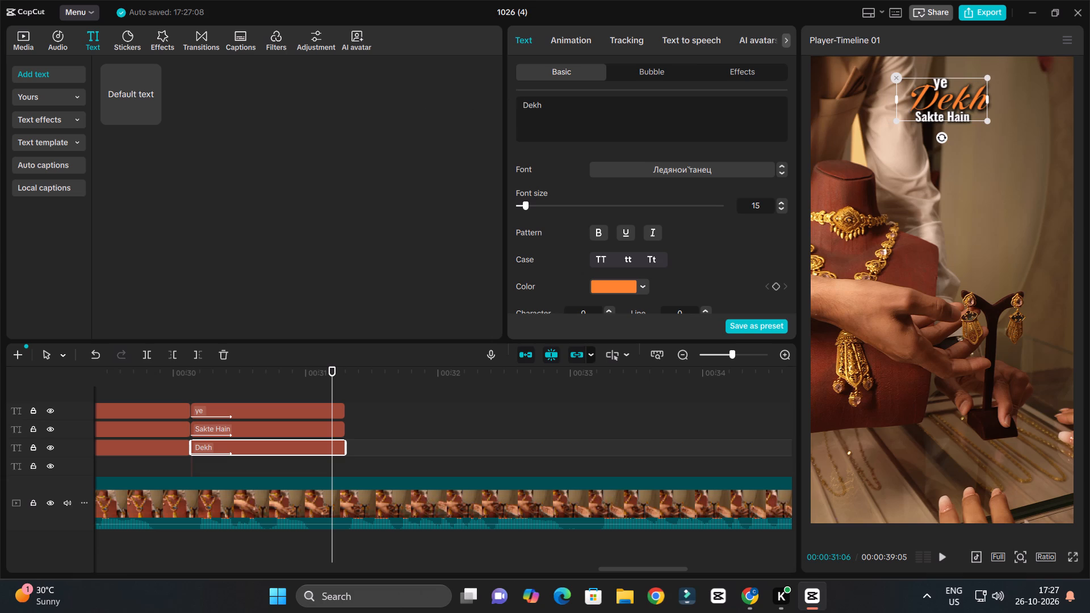
key(BackSpace)
click(959, 102)
drag(985, 124, 996, 135)
Shift the "ye" text slightly right and up above "Dekh" and apply title case to it.
click(942, 77)
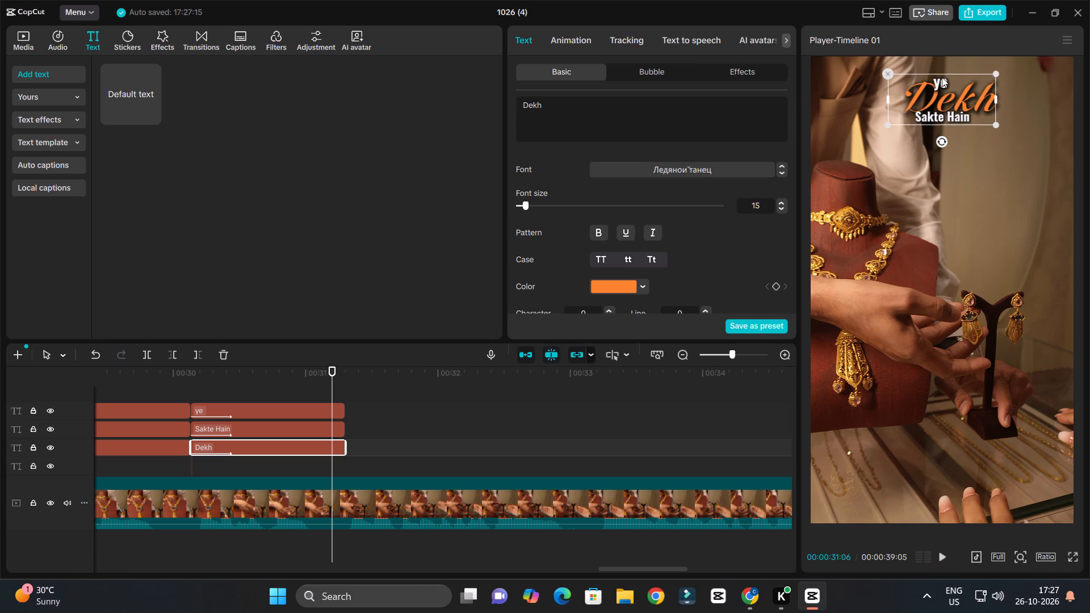
click(941, 79)
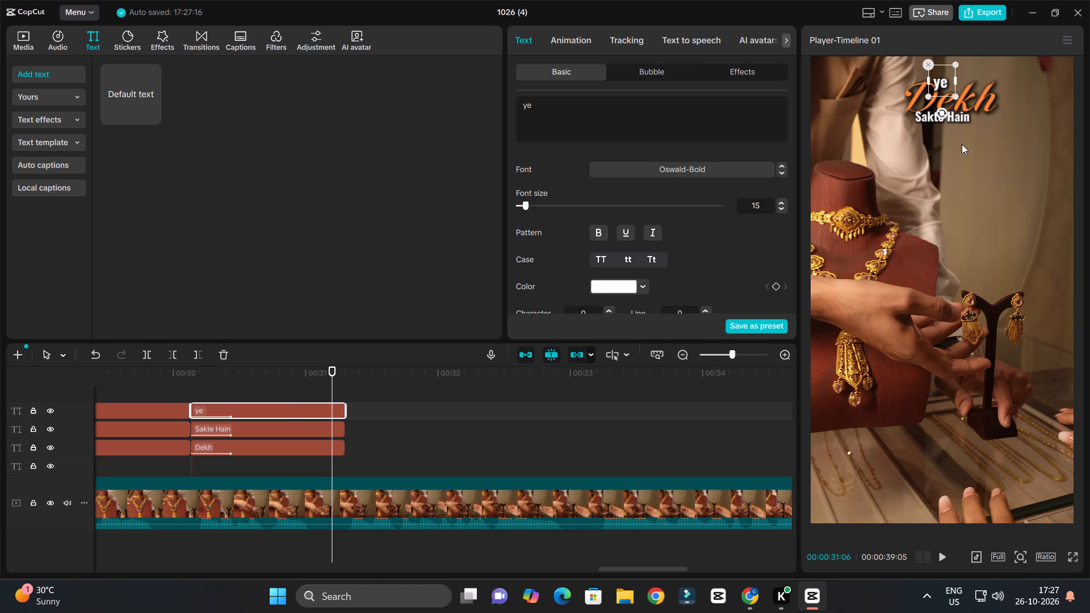
drag(945, 81, 958, 78)
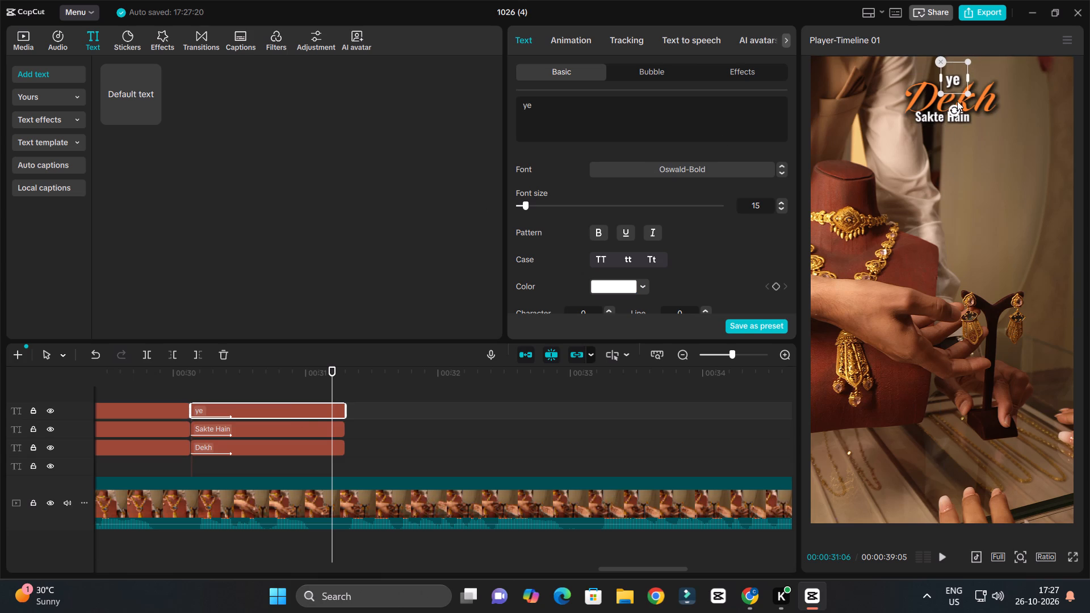
click(656, 259)
Replay the "Ye / Dekh / Sakte Hain" set and lower the "Ye" text slightly, closer to "Dekh".
click(174, 385)
key(space)
ctrl+scroll(333, 437, up, 3)
key(space)
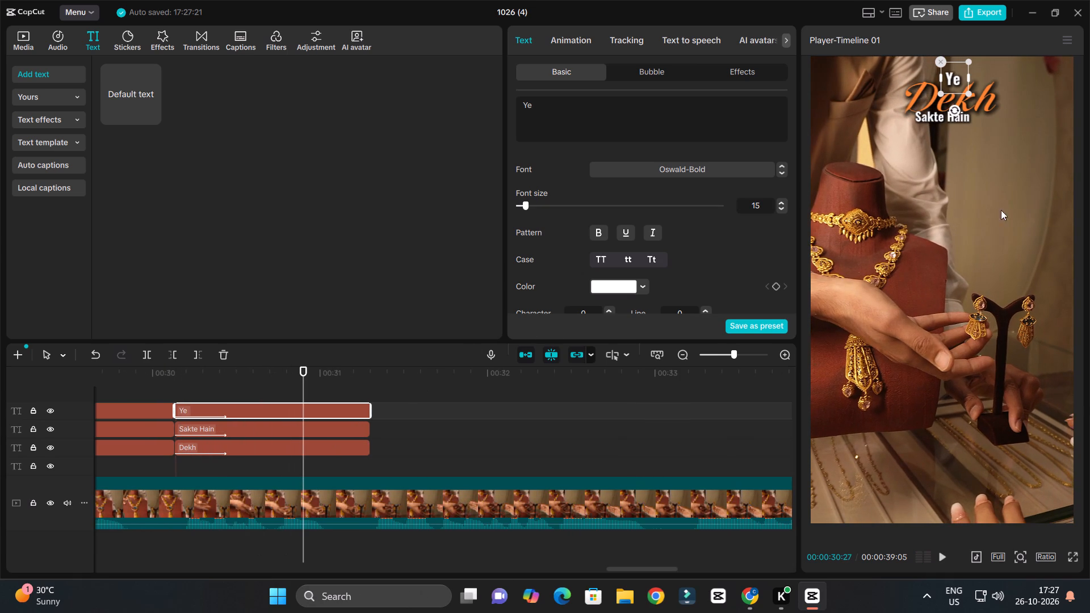
drag(957, 76, 957, 91)
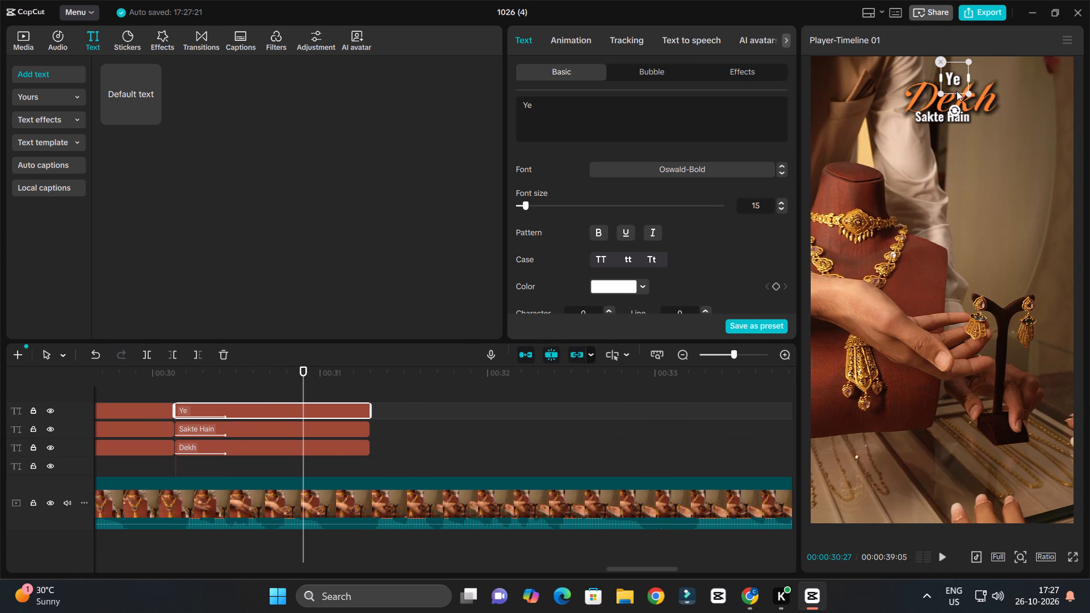
drag(957, 91, 957, 102)
drag(958, 89, 958, 116)
click(960, 76)
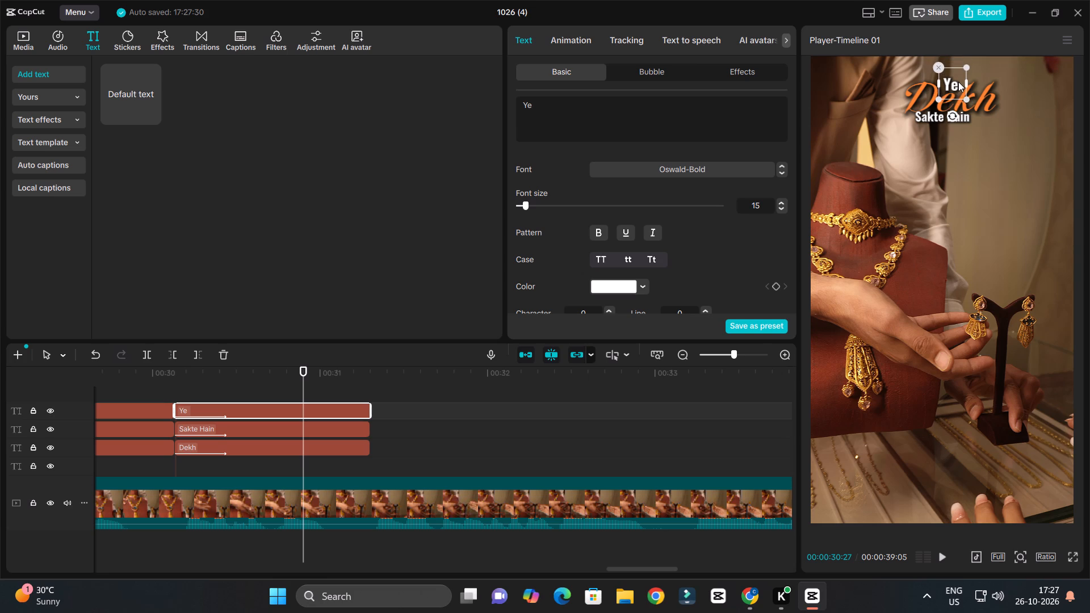
Listen to the following speech, duplicate the three "Ye / Sakte Hain / Dekh" clips and butt the copies against the originals' end.
key(space)
ctrl+scroll(431, 518, up, 3)
key(space)
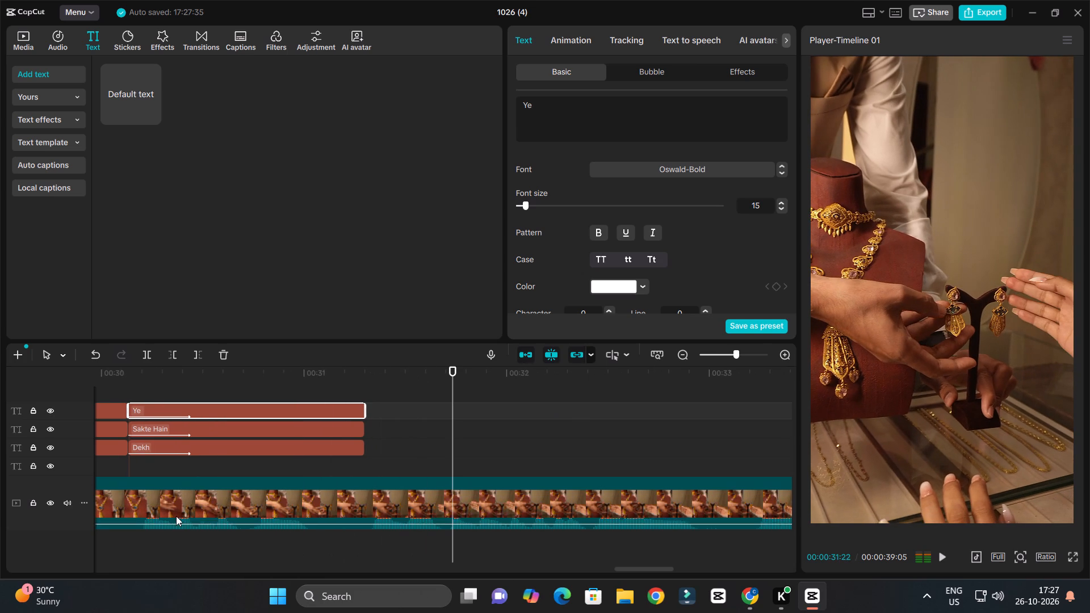
drag(367, 369, 367, 382)
key(space)
key(space)
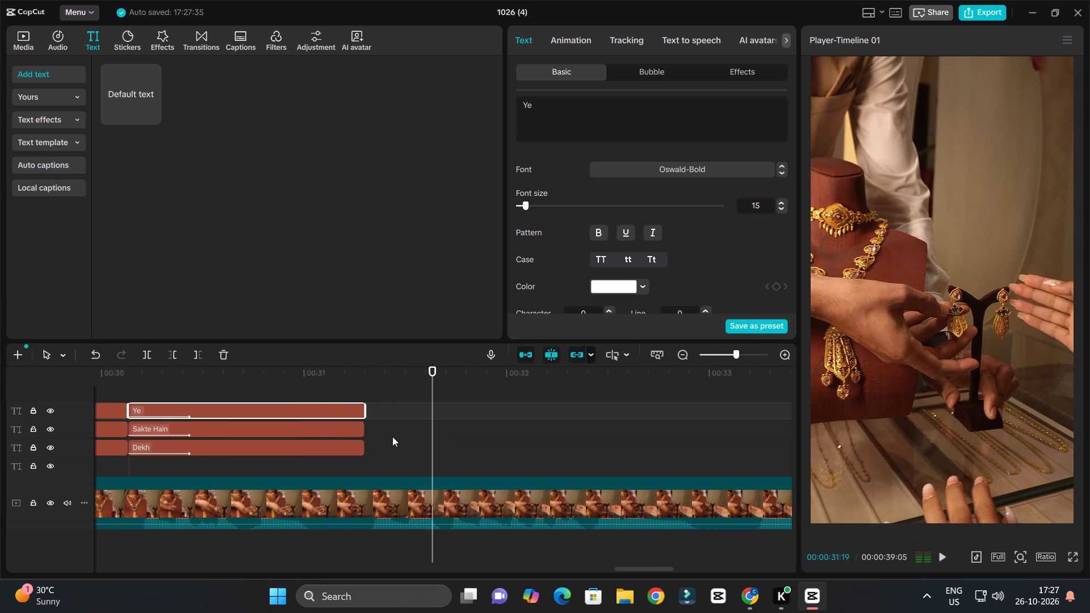
ctrl+scroll(392, 436, down, 8)
drag(412, 406, 384, 457)
alt+drag(367, 448, 505, 453)
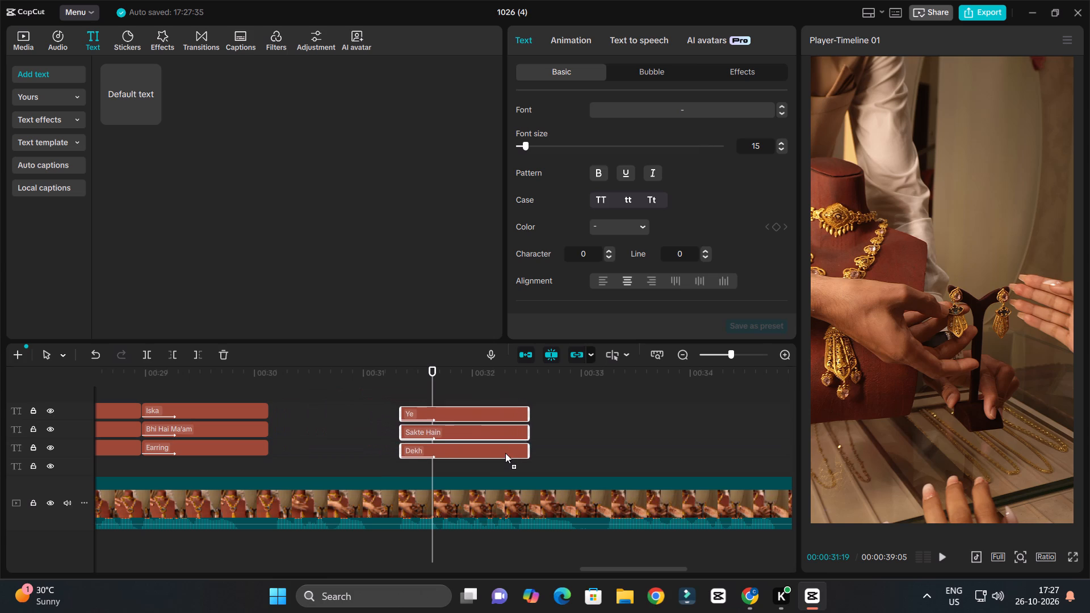
alt+drag(505, 453, 501, 454)
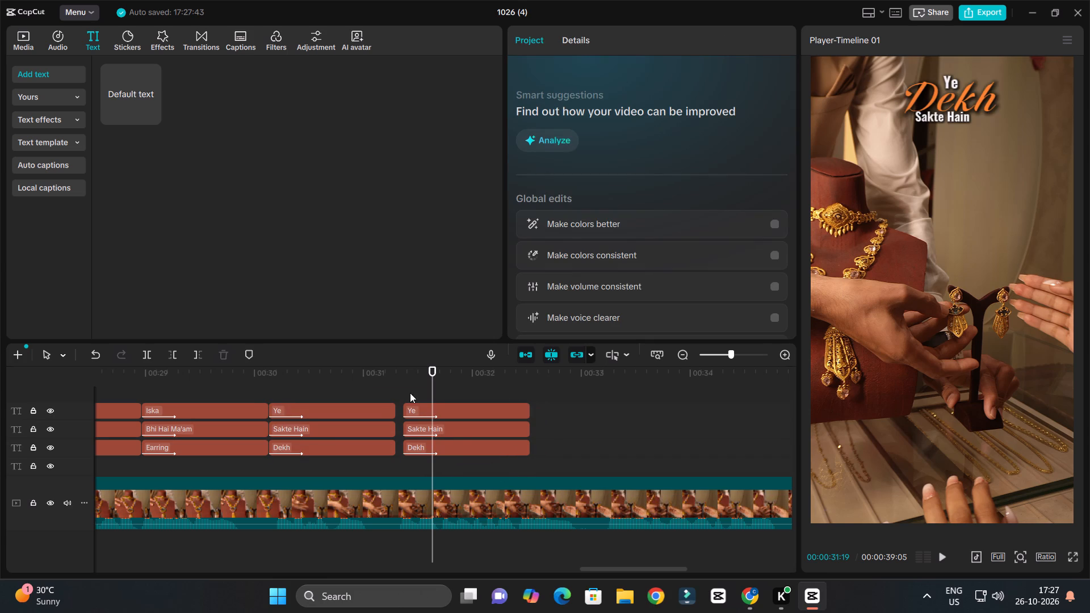
drag(410, 393, 475, 452)
drag(475, 452, 469, 454)
Play the speech under the duplicated set and extend its "Ye" text to "Ye bhi".
click(353, 375)
key(space)
ctrl+scroll(533, 413, up, 6)
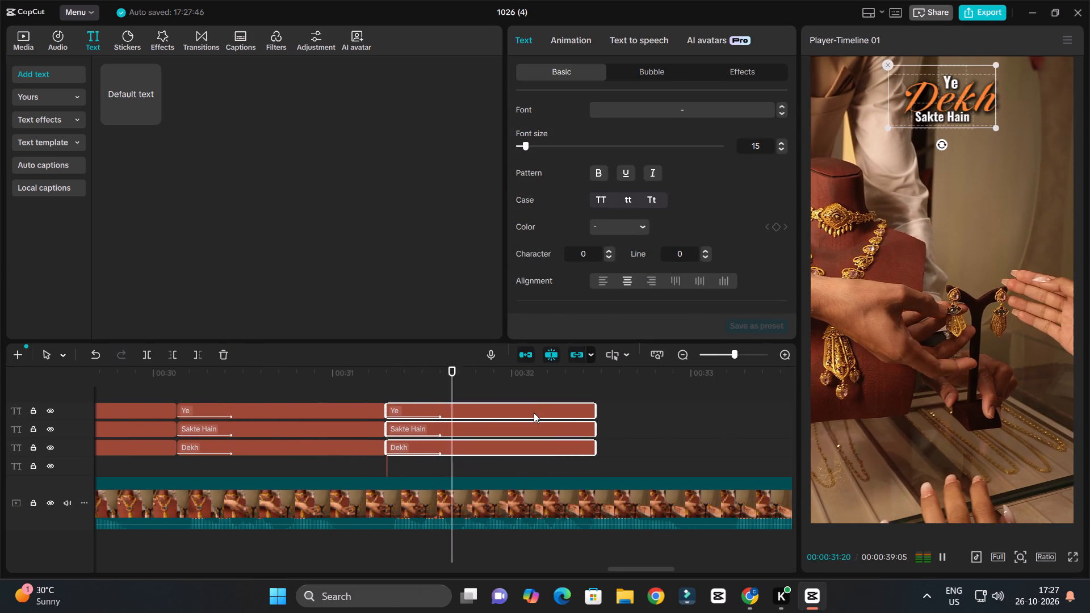
key(space)
click(490, 412)
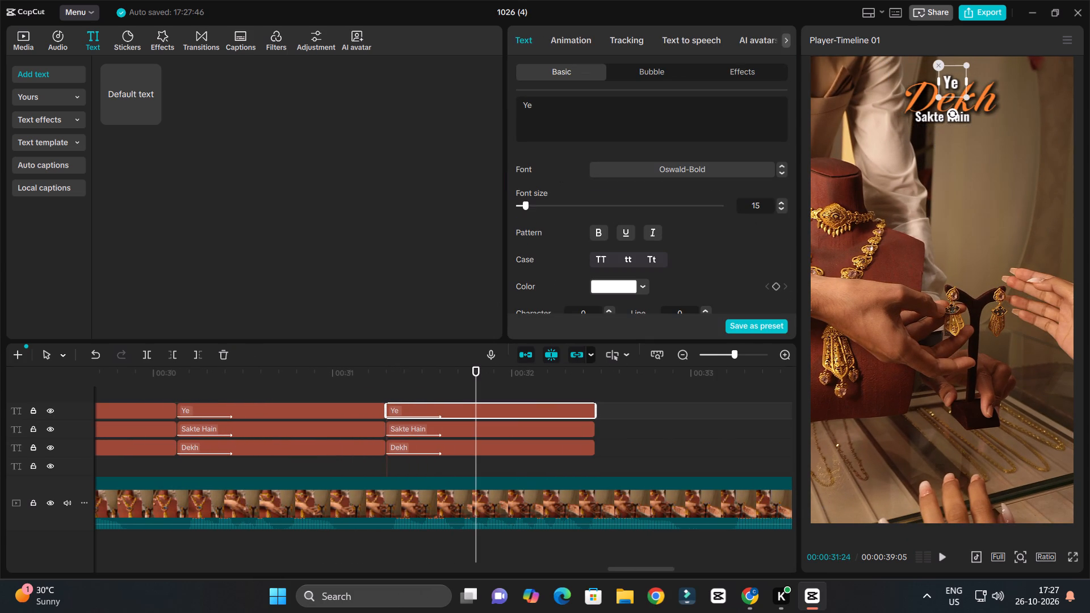
click(536, 107)
key(BackSpace)
key(space)
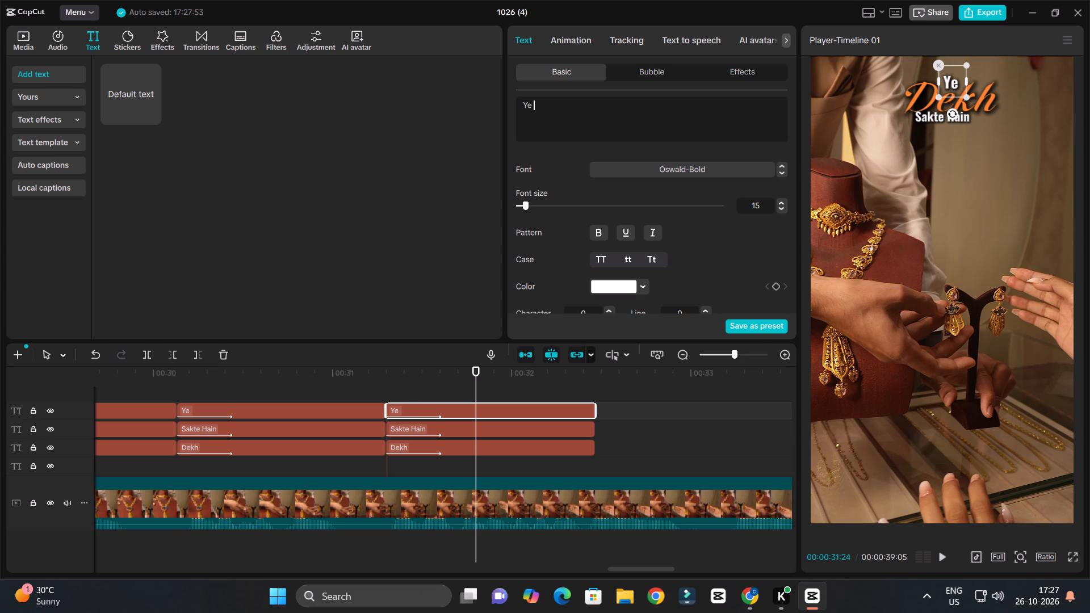
text(bhui)
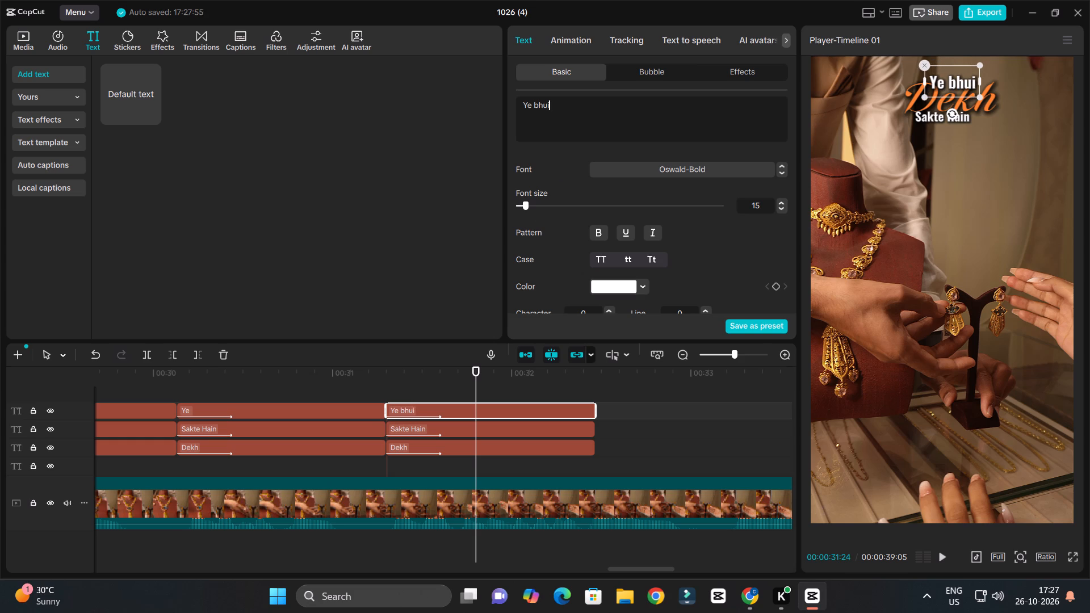
key(BackSpace)
key(BackSpace)
key(i)
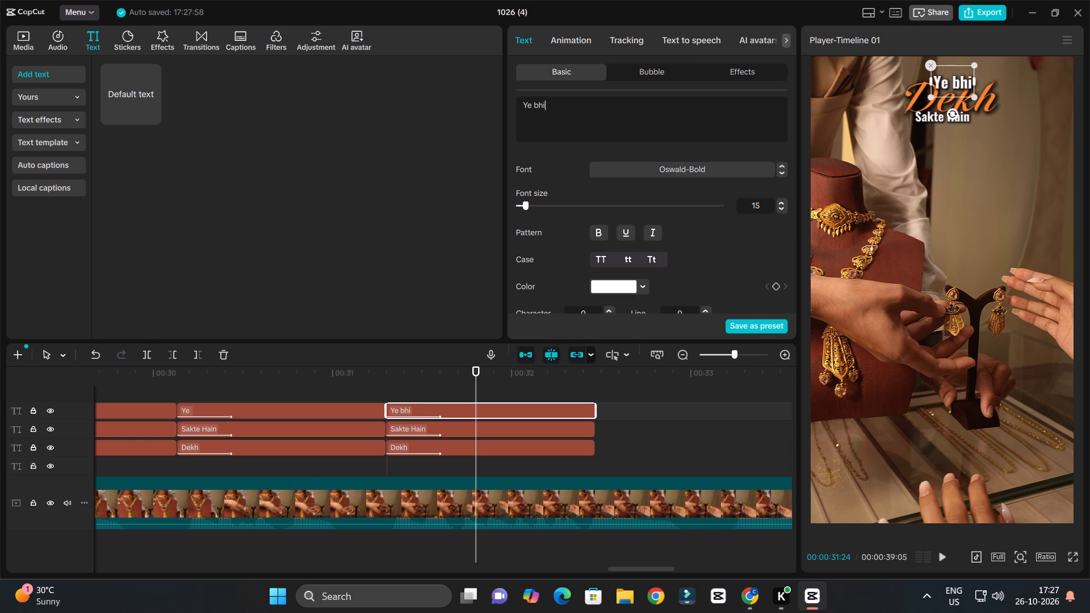
Replay the speech under the duplicated set and extend its "Ye bhi" text to "Ye bhi aapka".
click(447, 385)
key(space)
key(space)
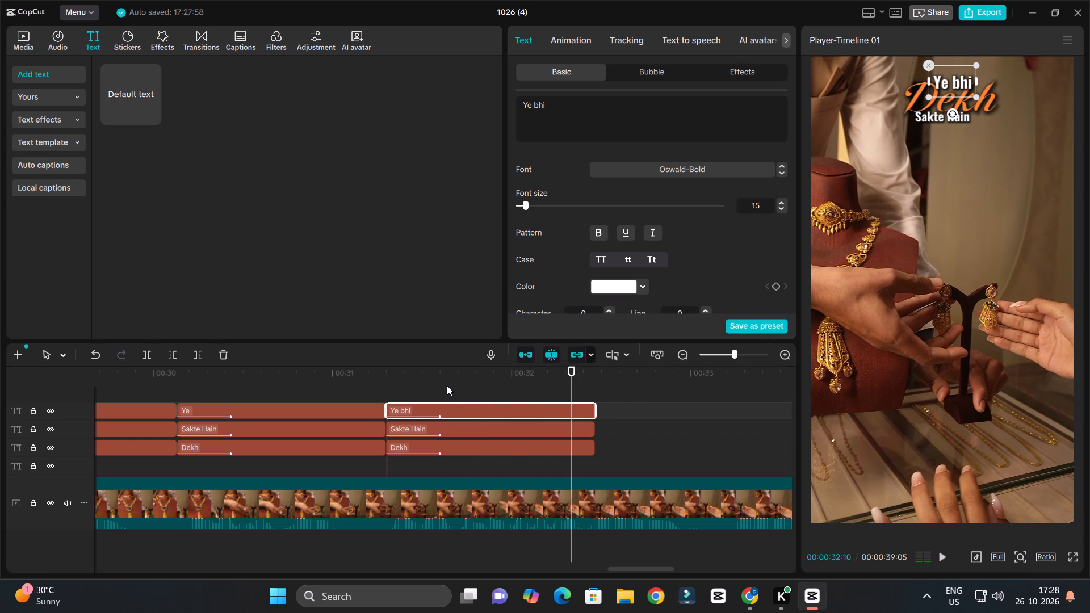
key(space)
key(space)
key(space)
key(space)
drag(437, 384, 421, 394)
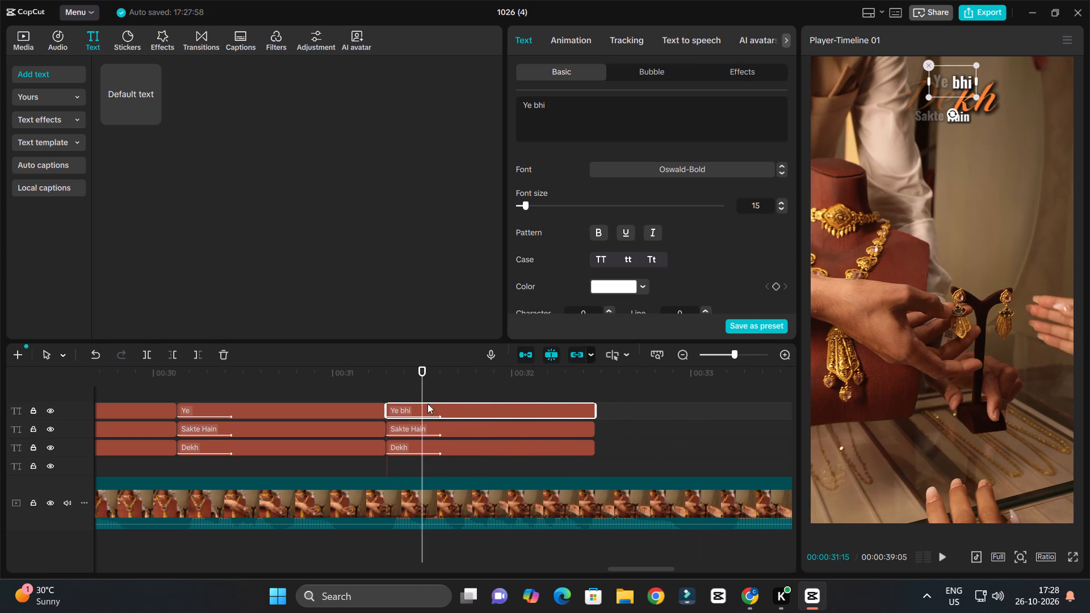
click(559, 102)
key(space)
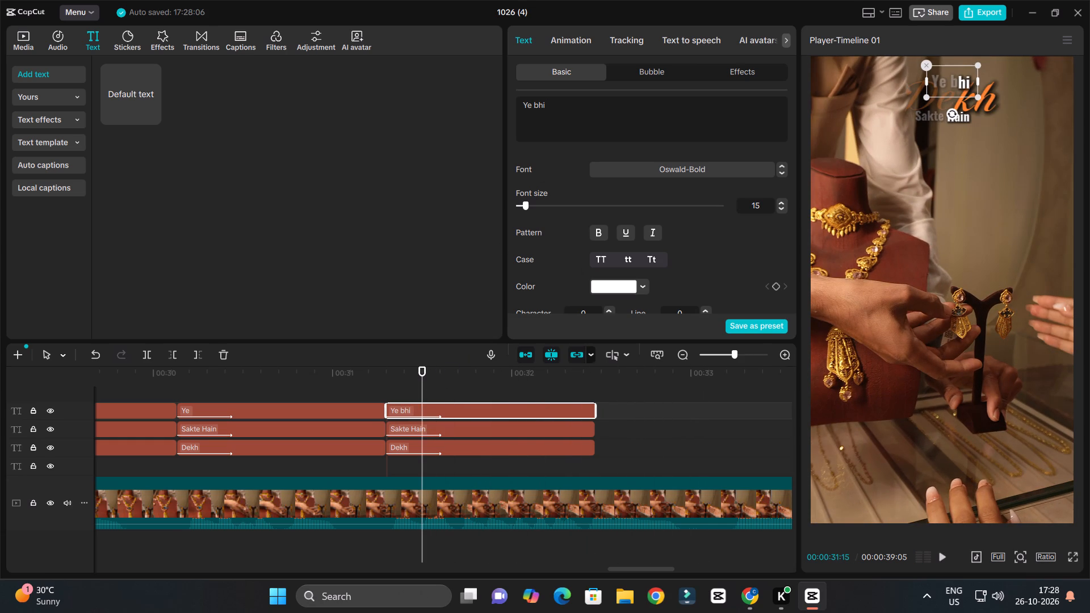
text(aapka)
key(space)
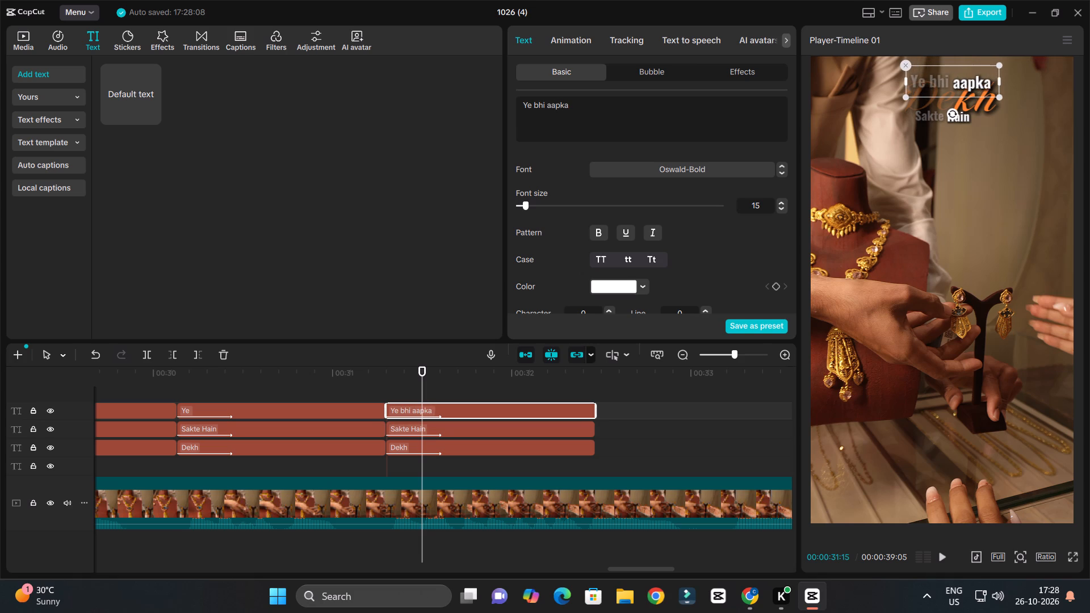
Replace the duplicated orange "Dekh" text with "synthetic".
click(450, 446)
drag(578, 108, 505, 96)
text(synthet)
text(ic)
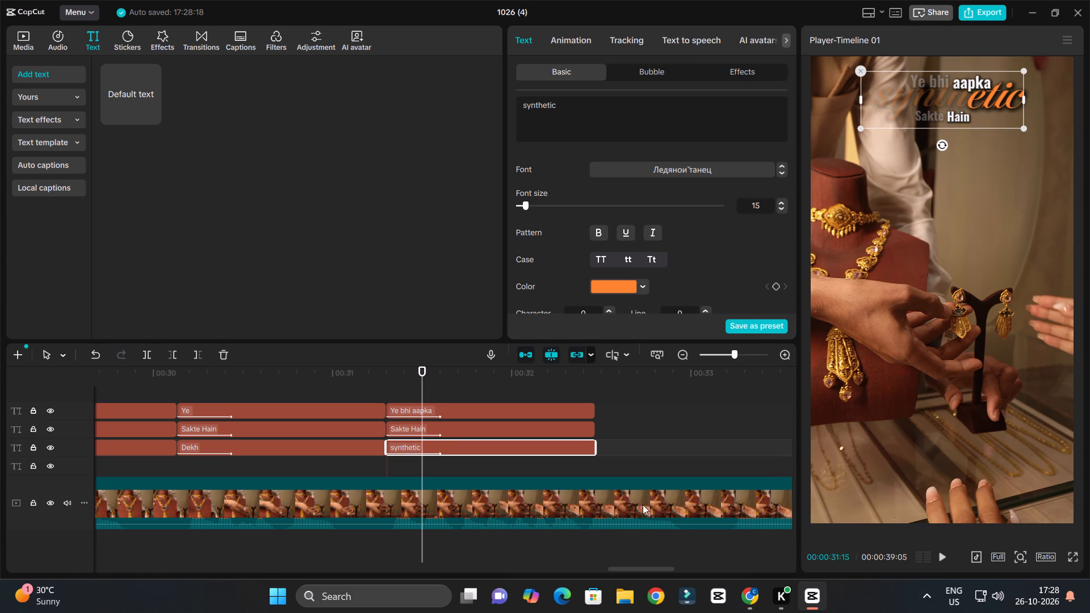
Correct the earlier orange "Stonesynthetic" caption, between "Yeh Aapka" and "stone hai", to "Synthetic Stone" with each word capitalised.
ctrl+scroll(469, 467, down, 10)
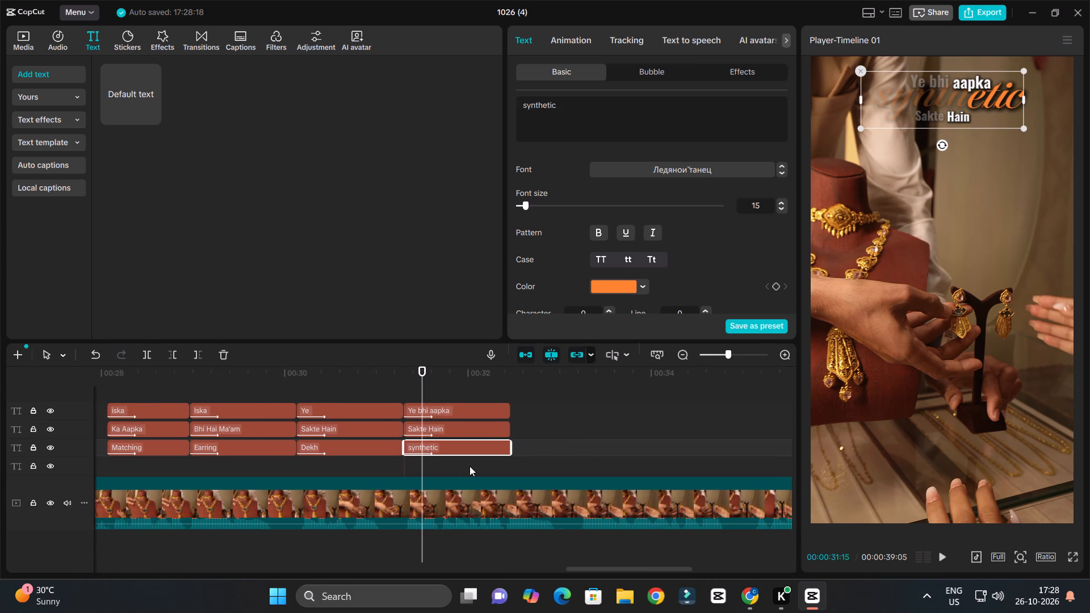
ctrl+scroll(469, 466, down, 9)
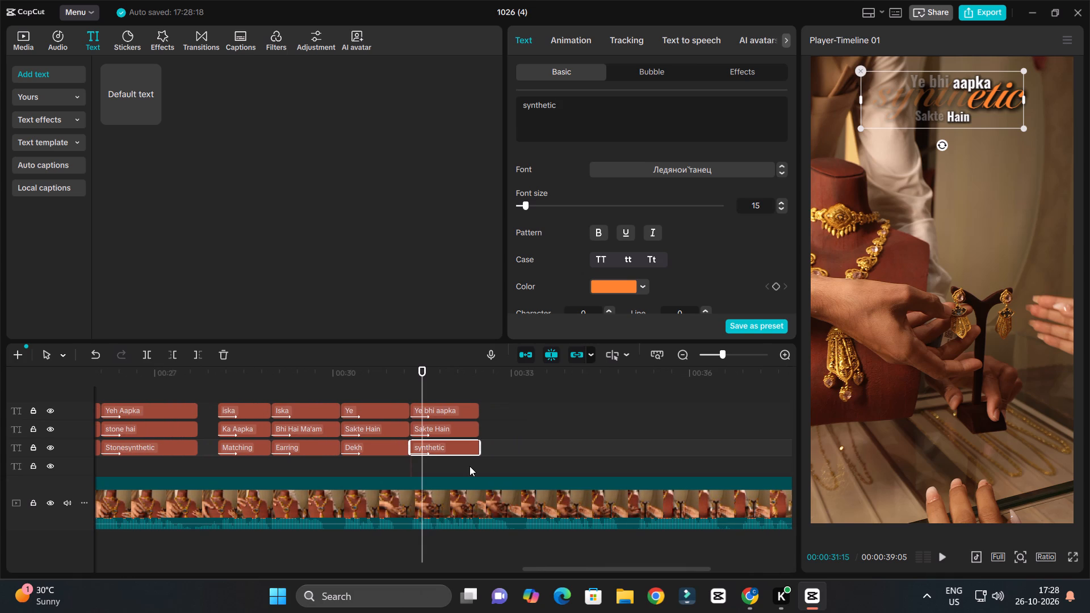
click(117, 383)
key(space)
key(space)
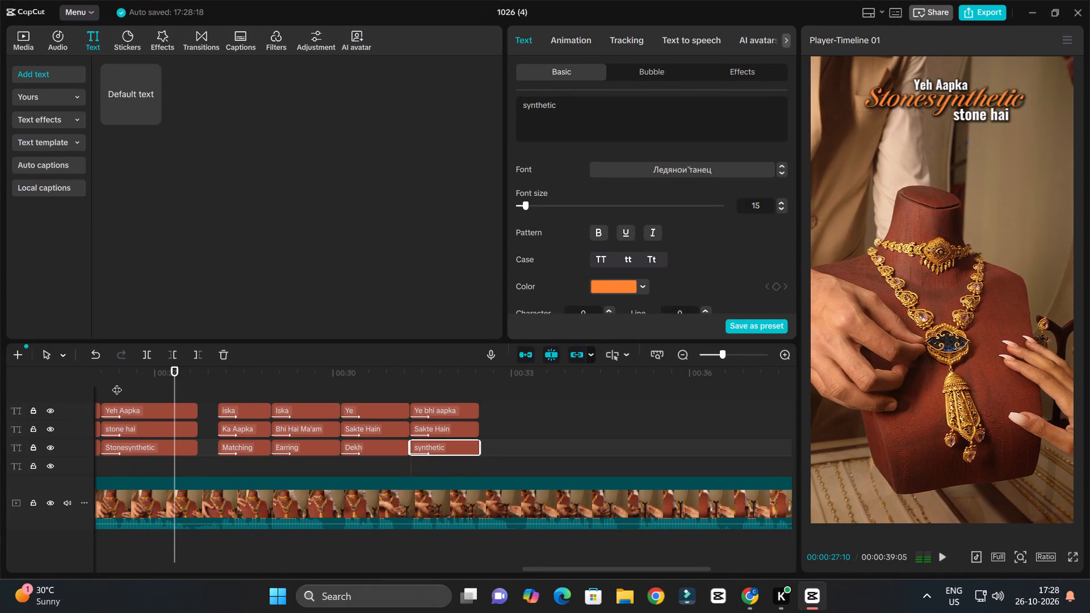
ctrl+scroll(117, 383, up, 7)
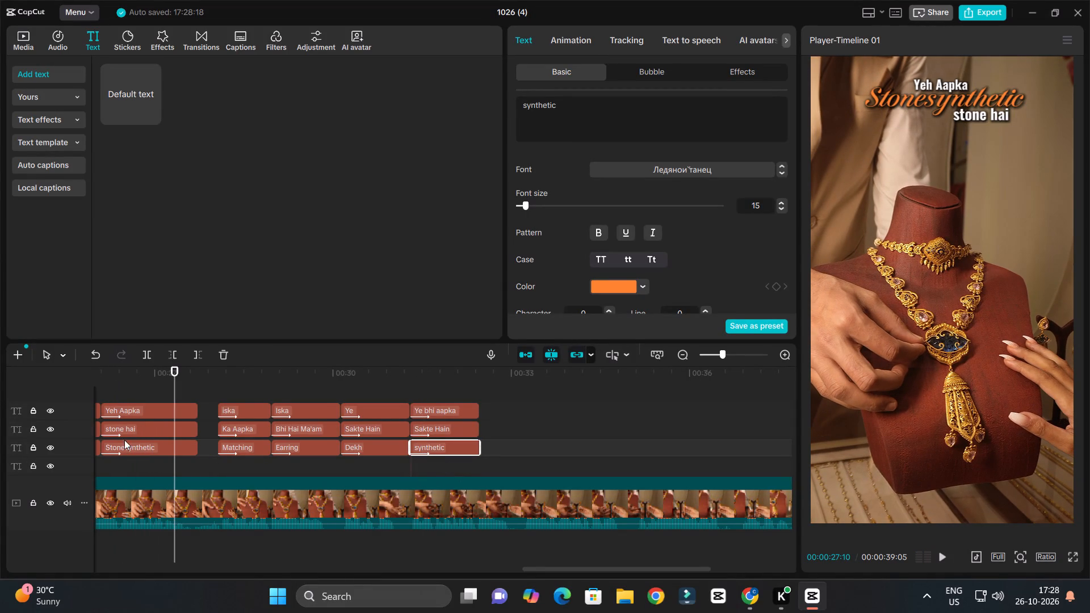
click(126, 446)
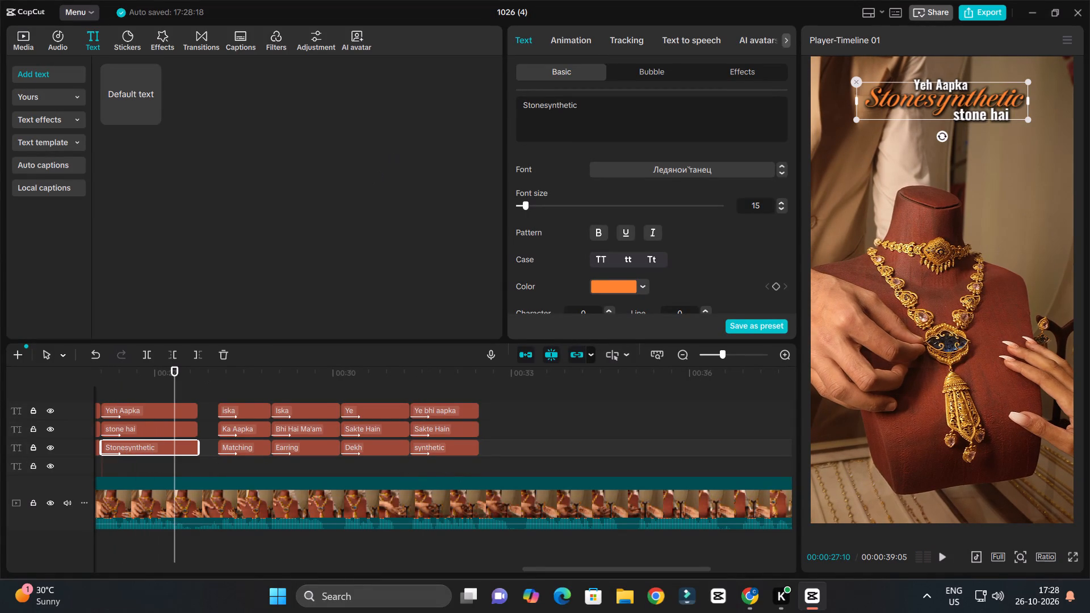
drag(543, 103, 514, 102)
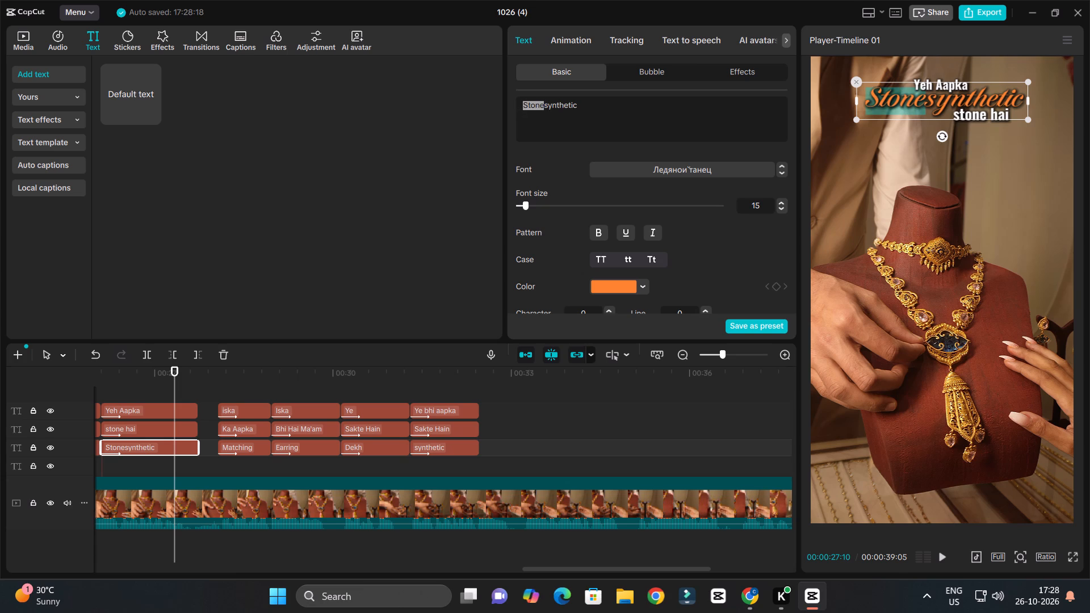
key(ctrl+x)
click(571, 111)
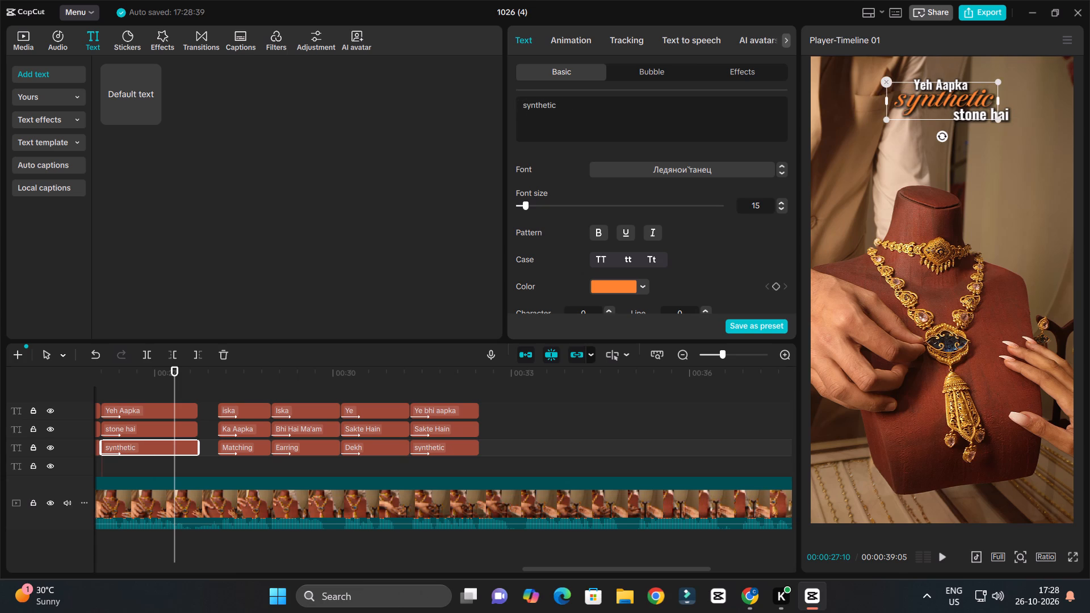
key(ctrl+v)
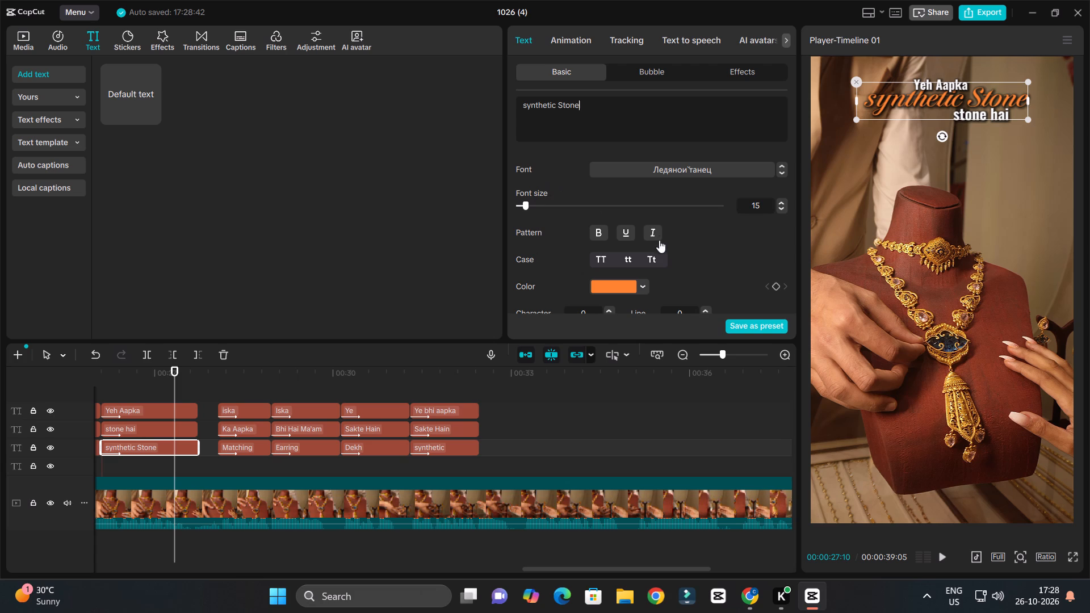
click(656, 261)
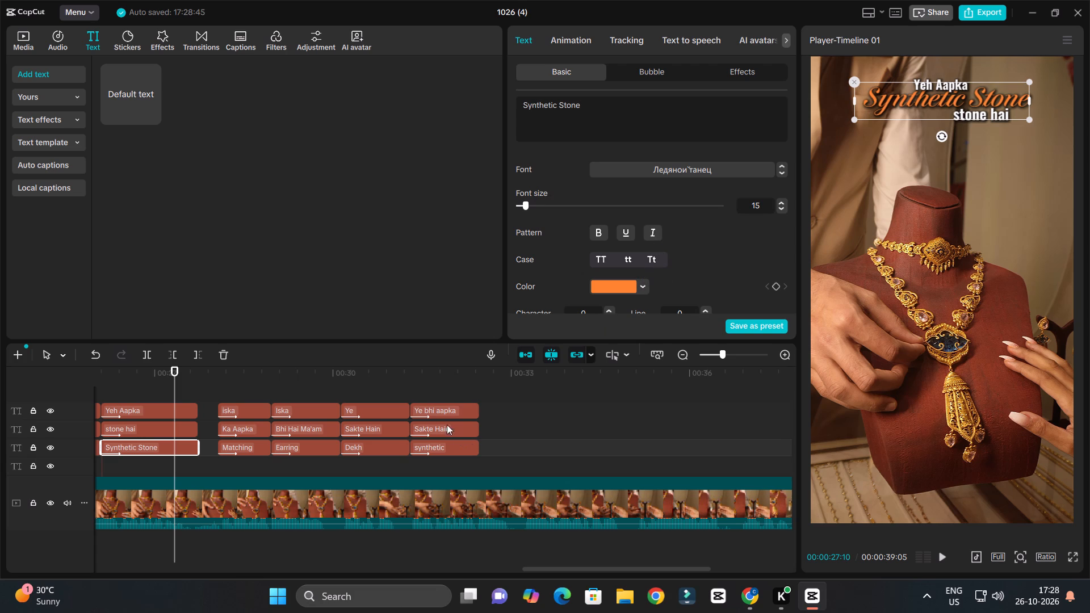
Listen to the speech under the "Ye bhi aapka" set and extend its three clips together to end at about 33 seconds.
click(409, 380)
key(space)
ctrl+scroll(568, 439, up, 4)
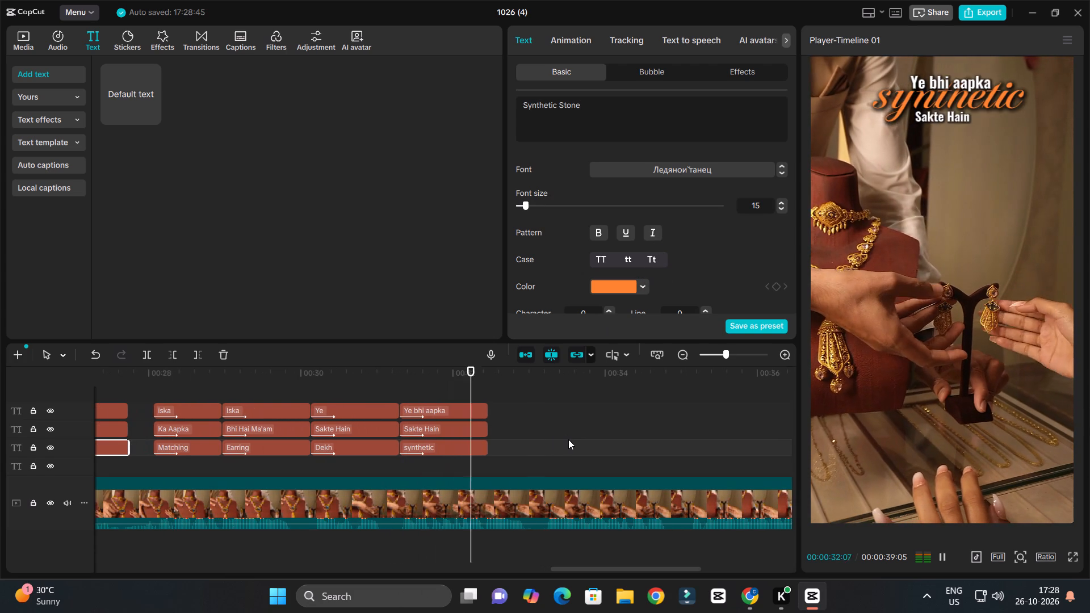
ctrl+scroll(568, 439, up, 2)
key(space)
key(space)
ctrl+scroll(521, 429, down, 3)
key(space)
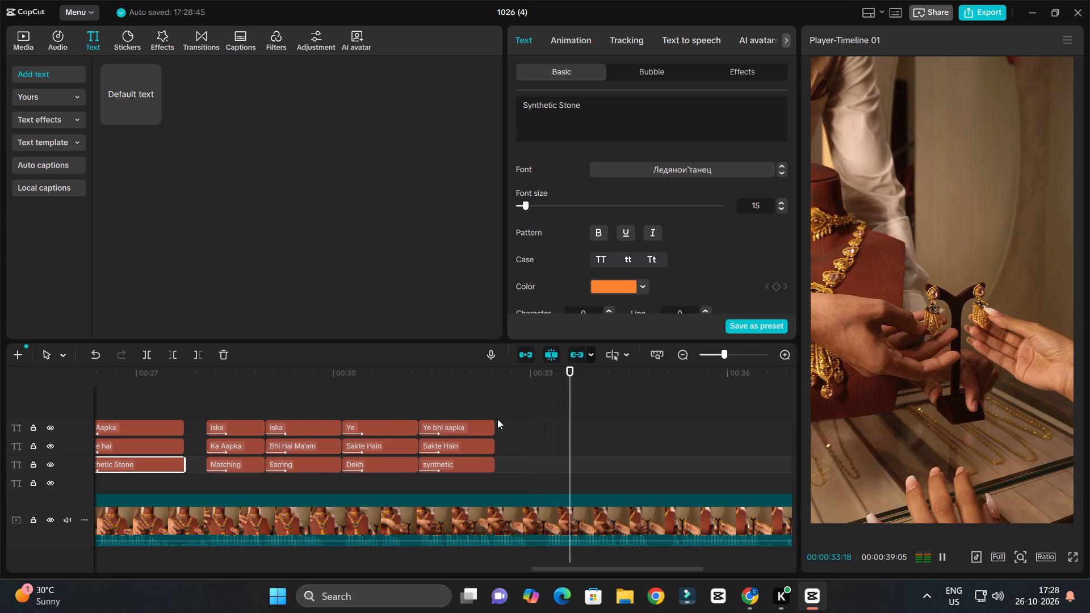
drag(493, 389, 457, 416)
click(447, 381)
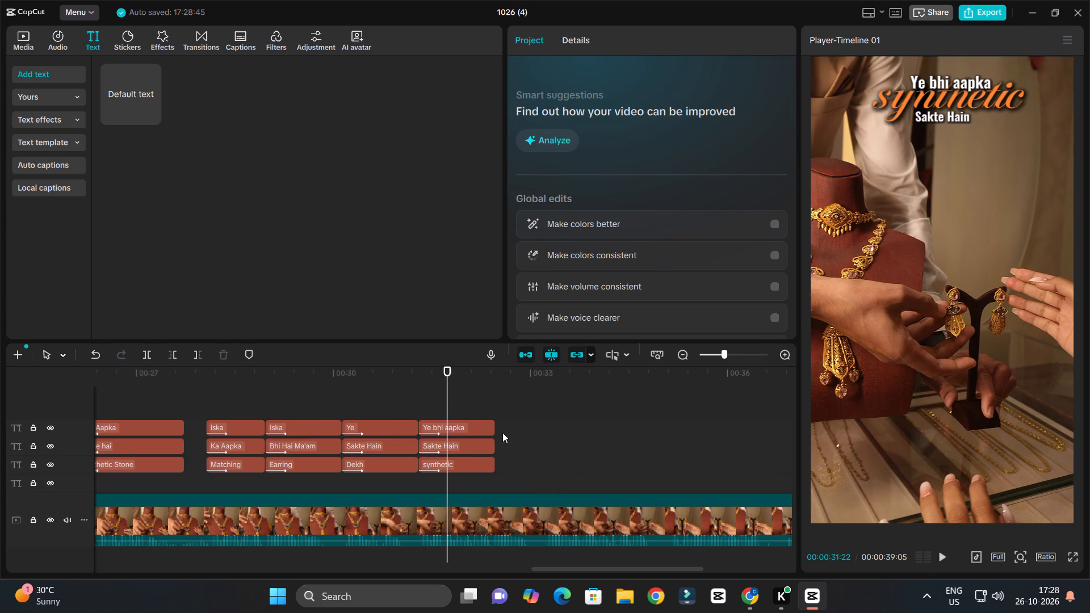
drag(509, 424, 488, 472)
drag(496, 448, 532, 490)
Replace the "Sakte Hain" text in the "Ye bhi aapka" set with "stone me hai".
click(501, 446)
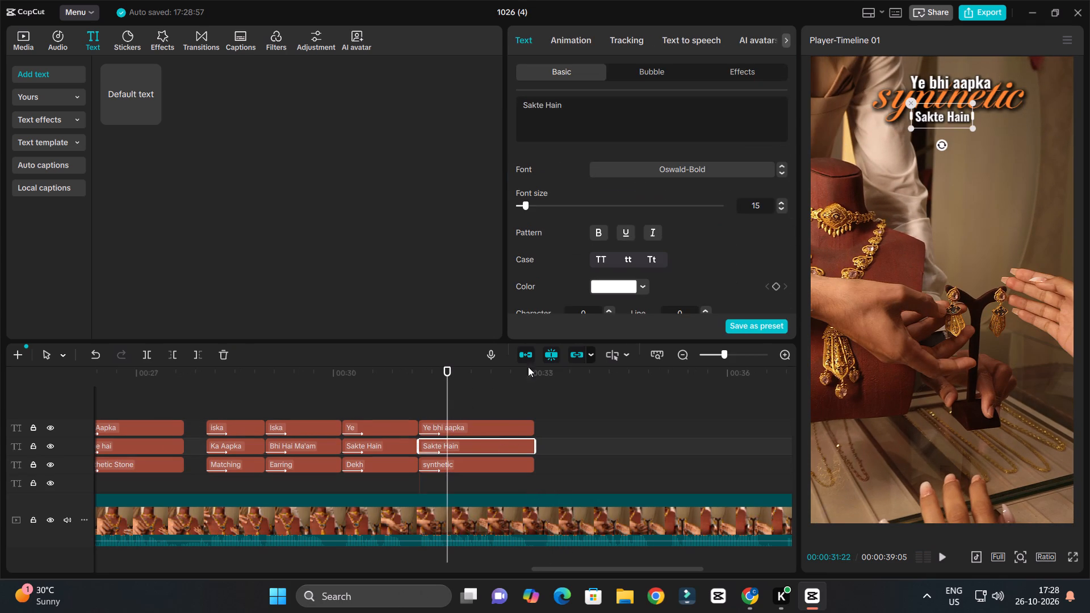
drag(575, 109, 518, 98)
text(staone me hain)
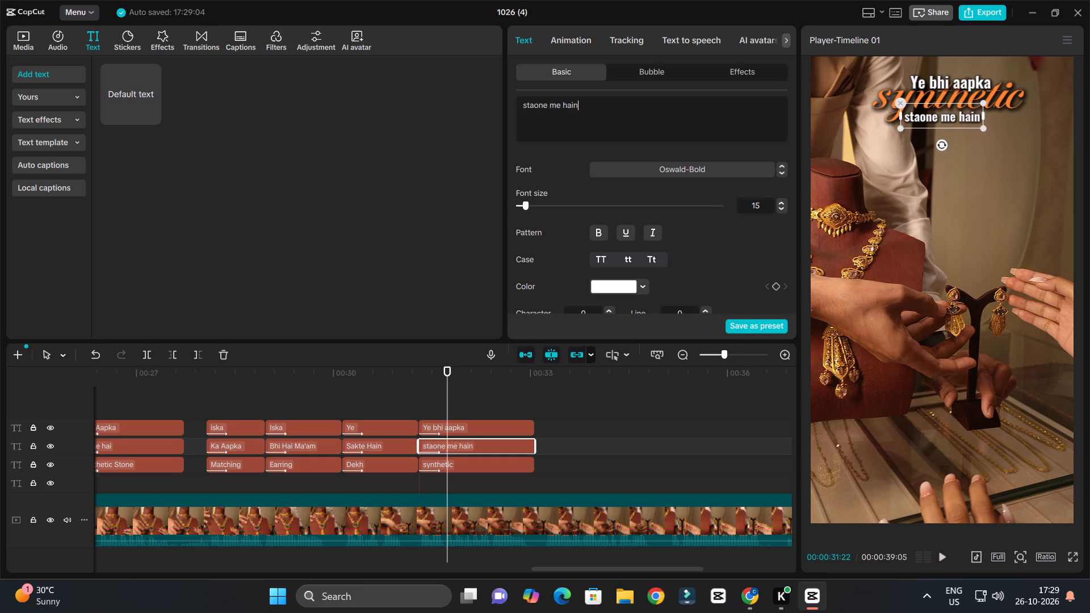
key(BackSpace)
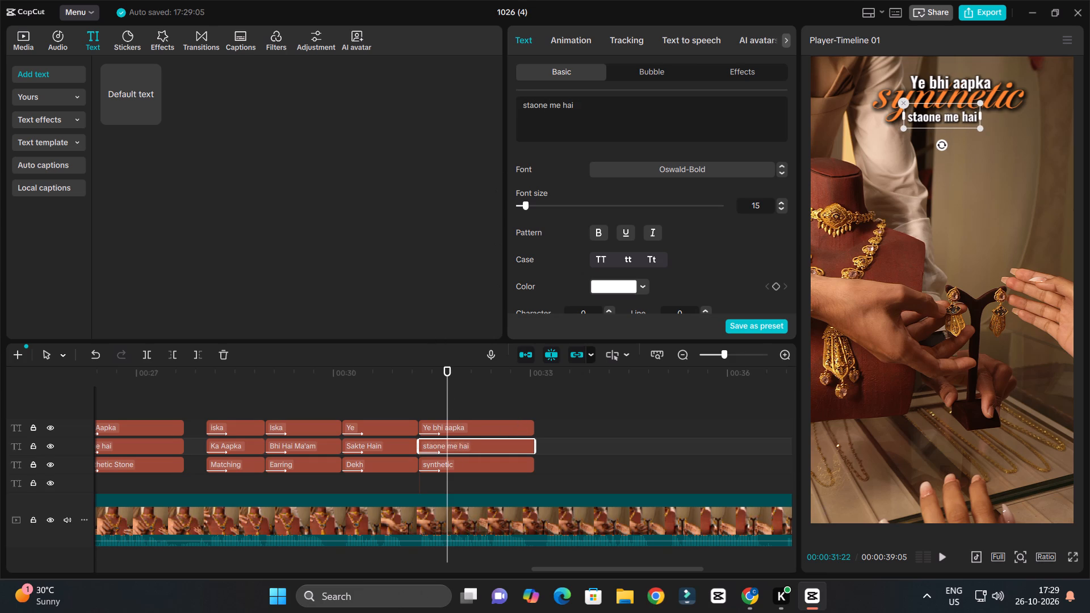
click(535, 107)
key(BackSpace)
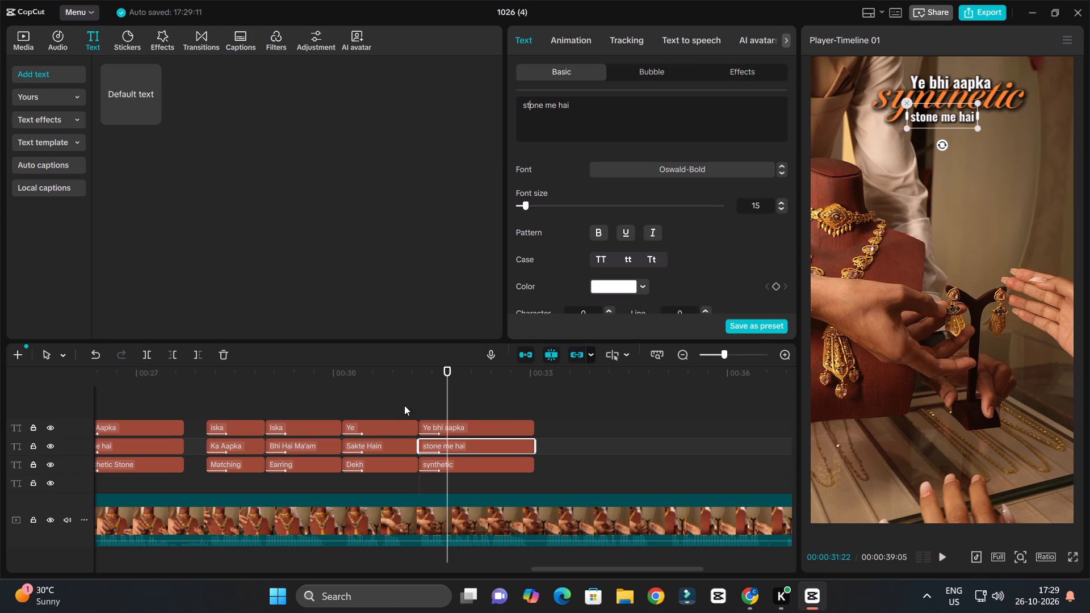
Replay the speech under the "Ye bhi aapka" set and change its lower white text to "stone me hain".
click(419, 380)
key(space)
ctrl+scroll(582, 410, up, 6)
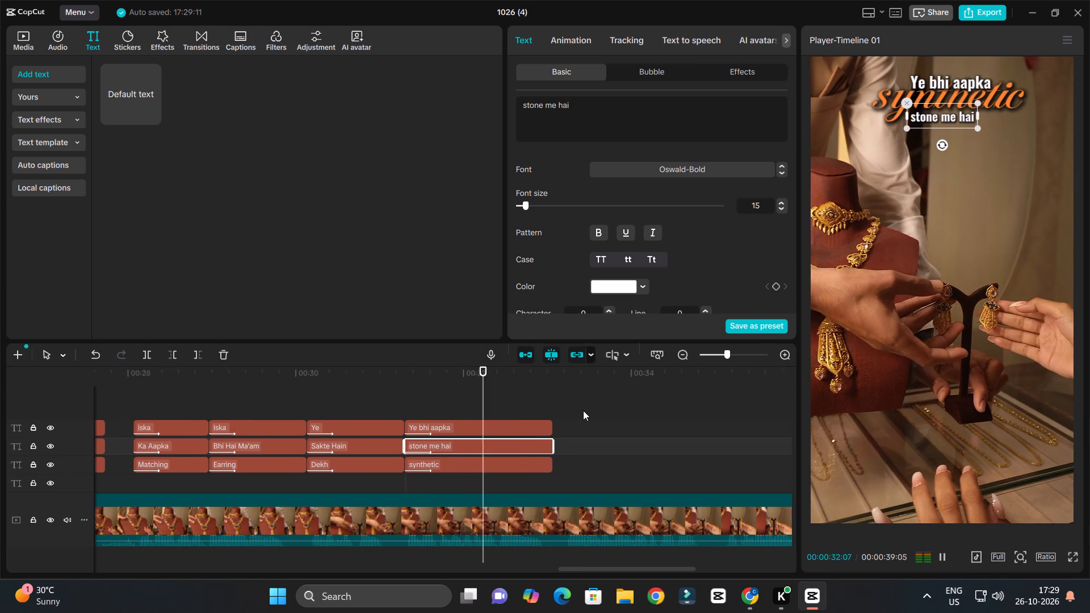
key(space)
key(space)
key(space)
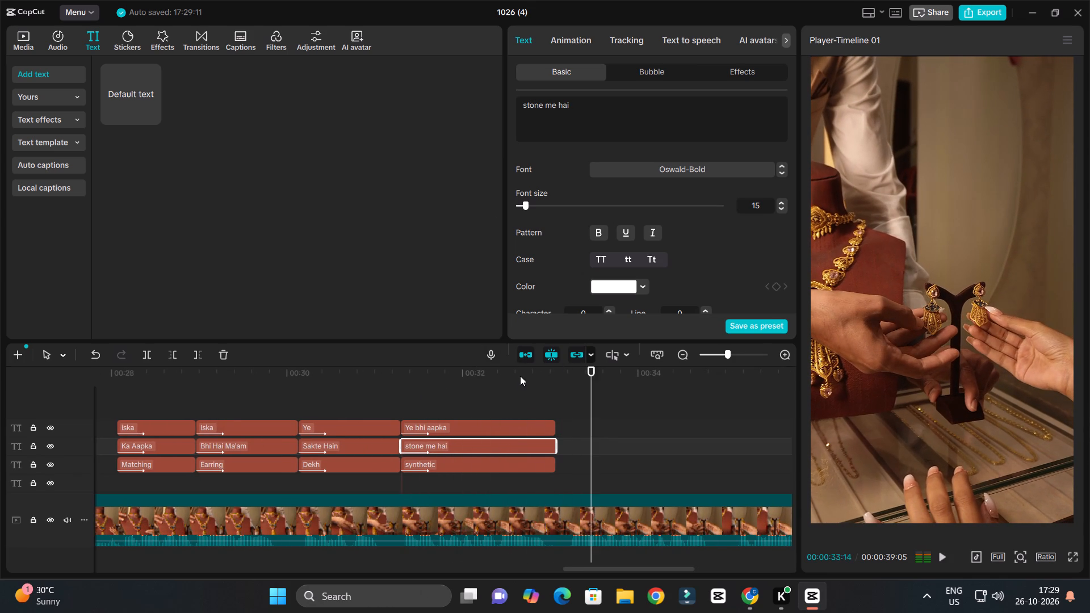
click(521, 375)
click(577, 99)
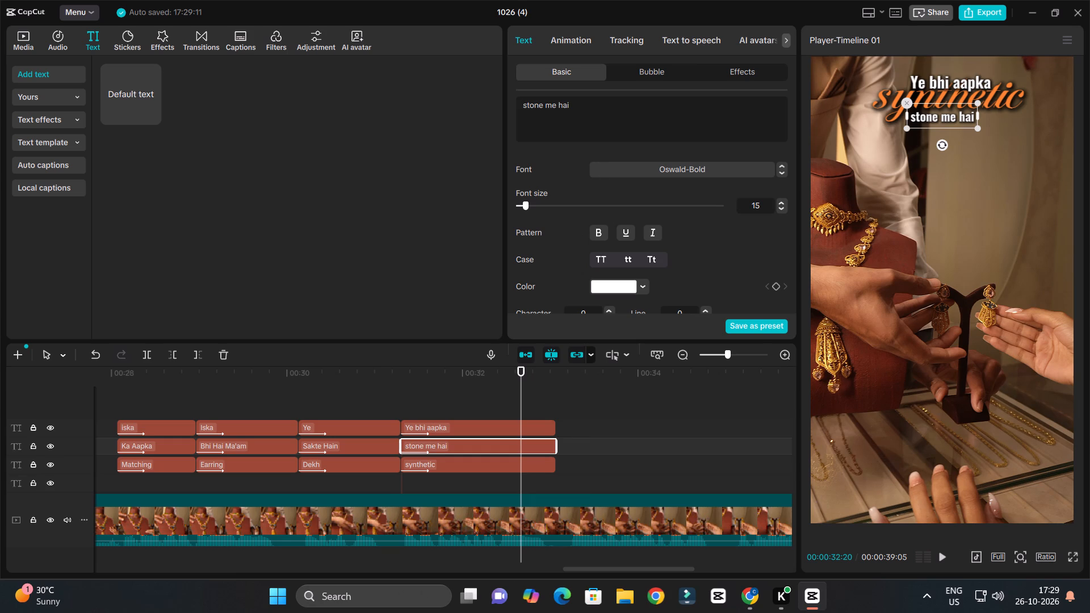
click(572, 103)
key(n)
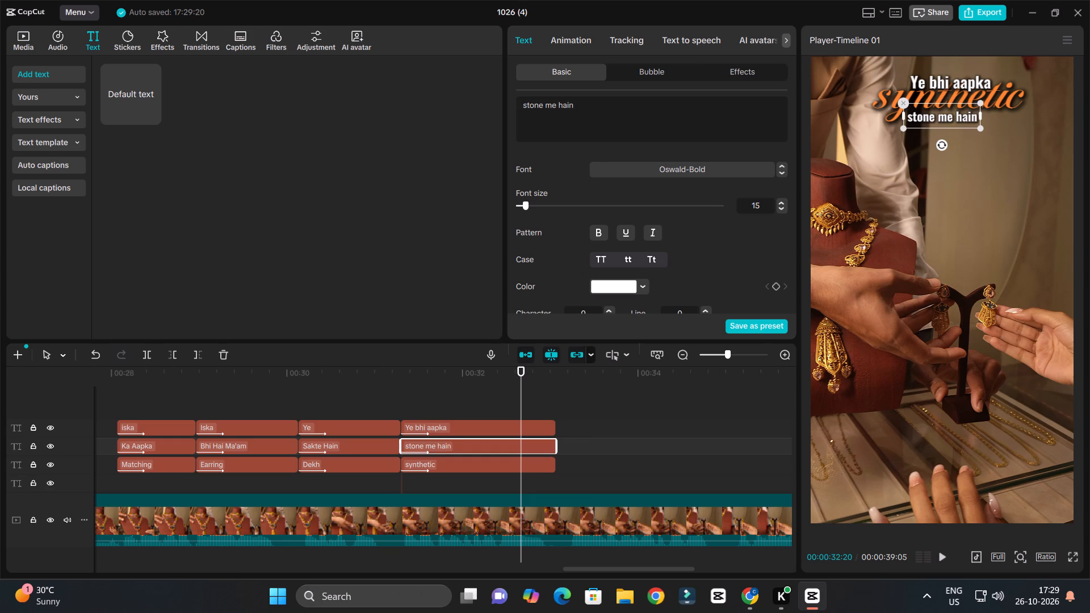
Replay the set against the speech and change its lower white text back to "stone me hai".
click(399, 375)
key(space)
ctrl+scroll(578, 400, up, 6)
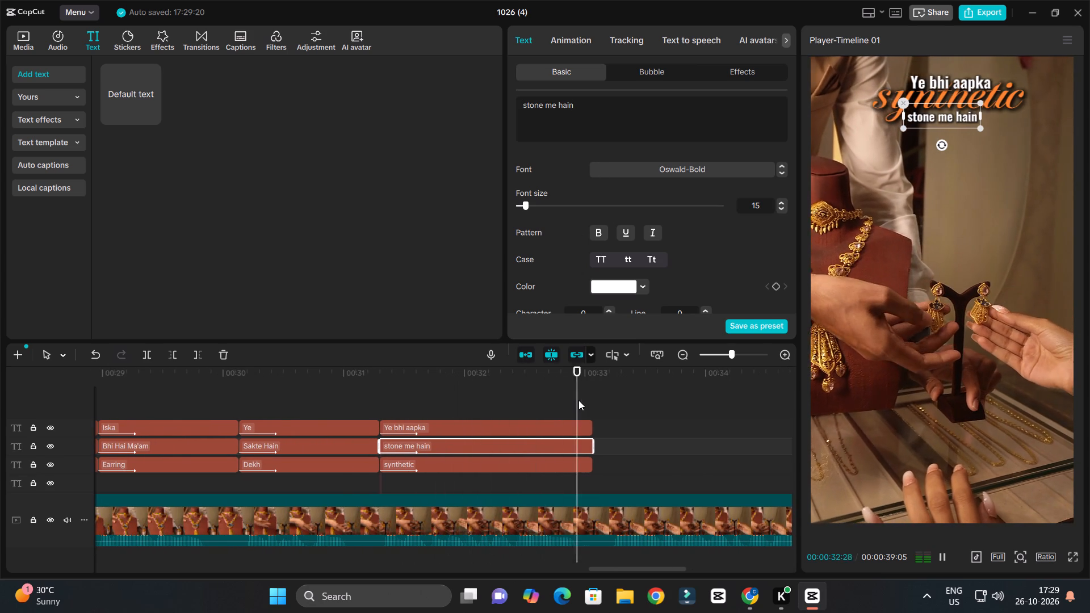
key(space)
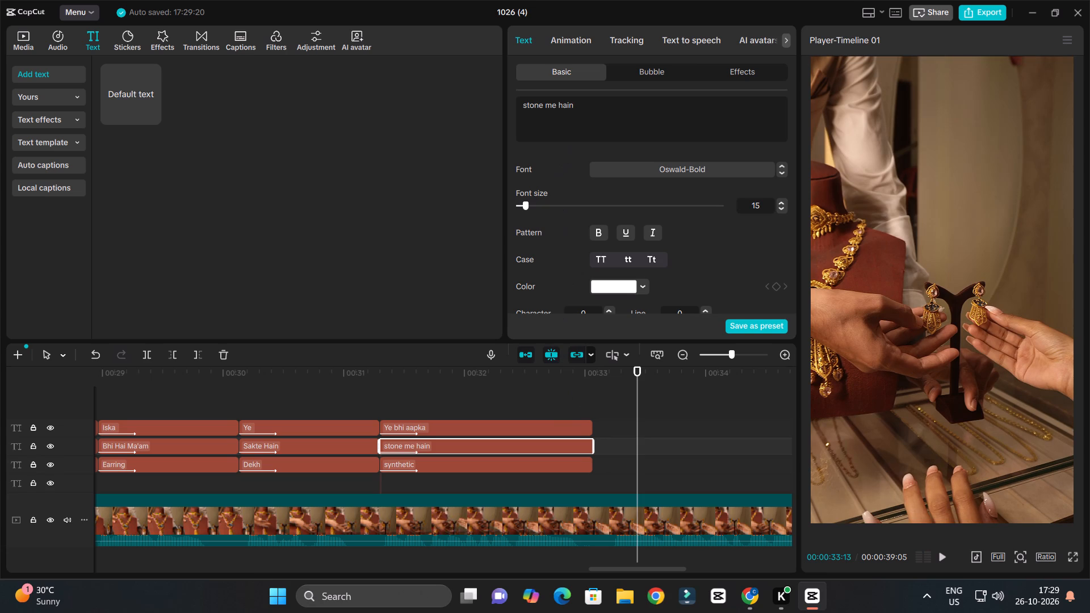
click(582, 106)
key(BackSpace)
Listen to the speech from the end of the "stone me hai" set up to about 35 seconds, replaying the transition.
click(546, 380)
key(space)
ctrl+scroll(613, 394, down, 3)
ctrl+scroll(673, 398, up, 3)
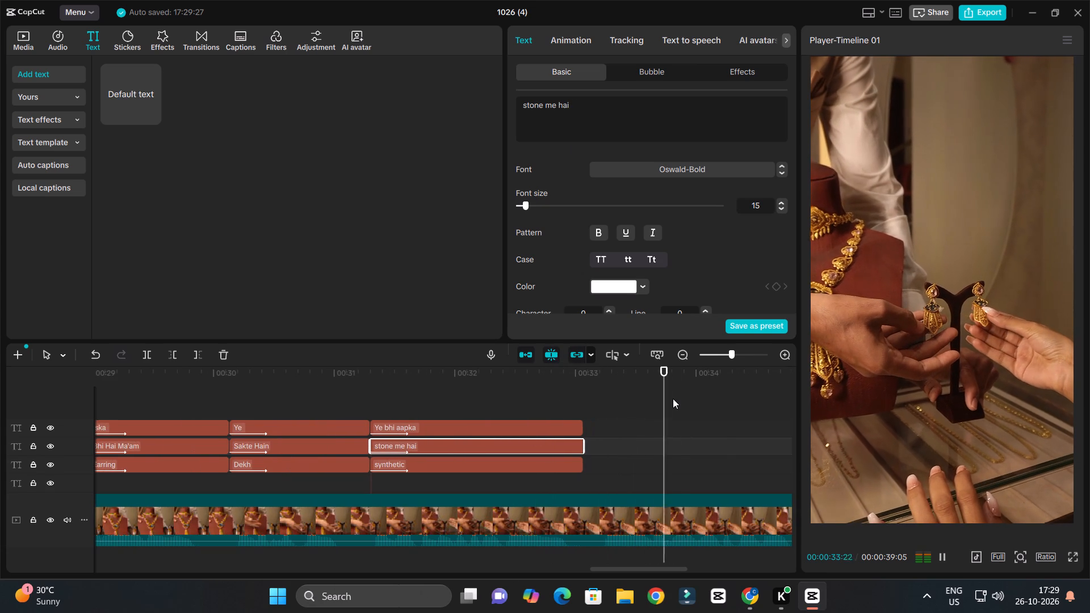
key(space)
ctrl+scroll(673, 398, down, 3)
key(space)
ctrl+scroll(672, 398, down, 7)
key(space)
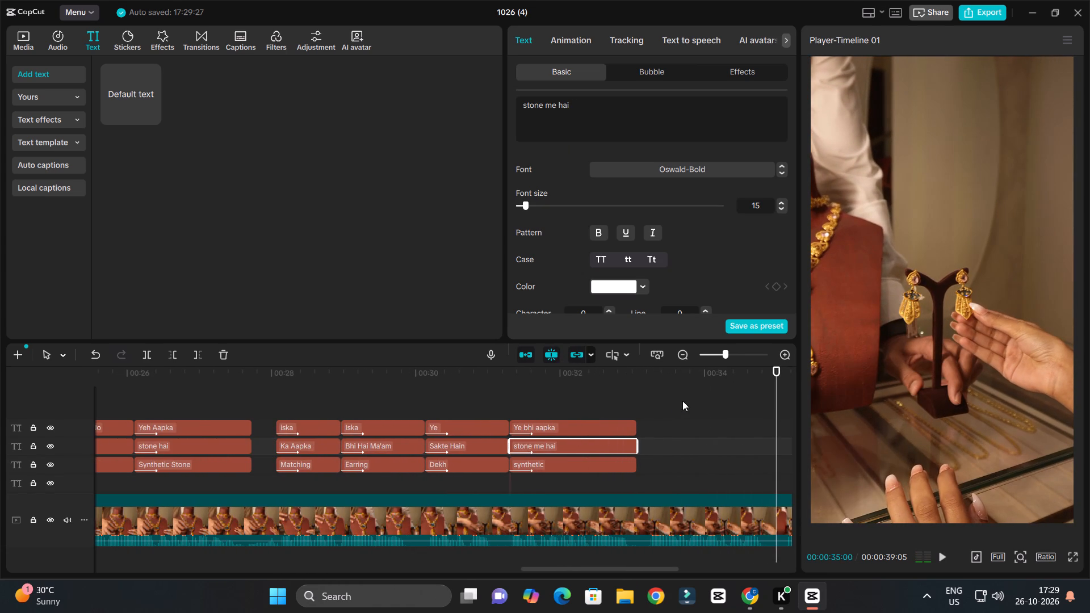
click(599, 378)
key(space)
ctrl+scroll(728, 404, up, 2)
key(space)
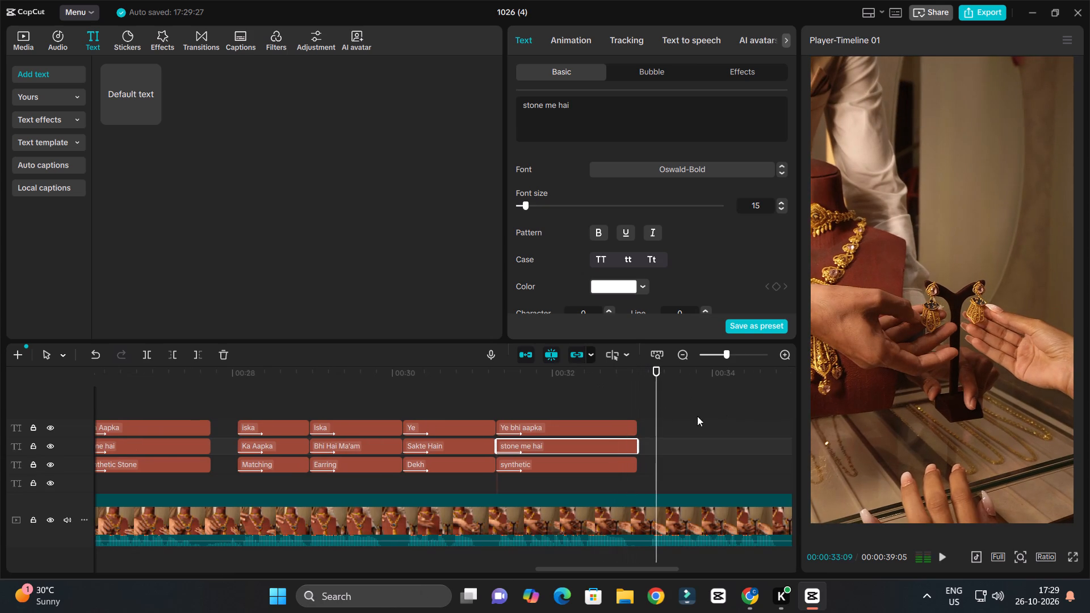
Shrink the "Ye bhi aapka" text and reposition it just above the first letters of the orange "synthetic" word.
click(595, 383)
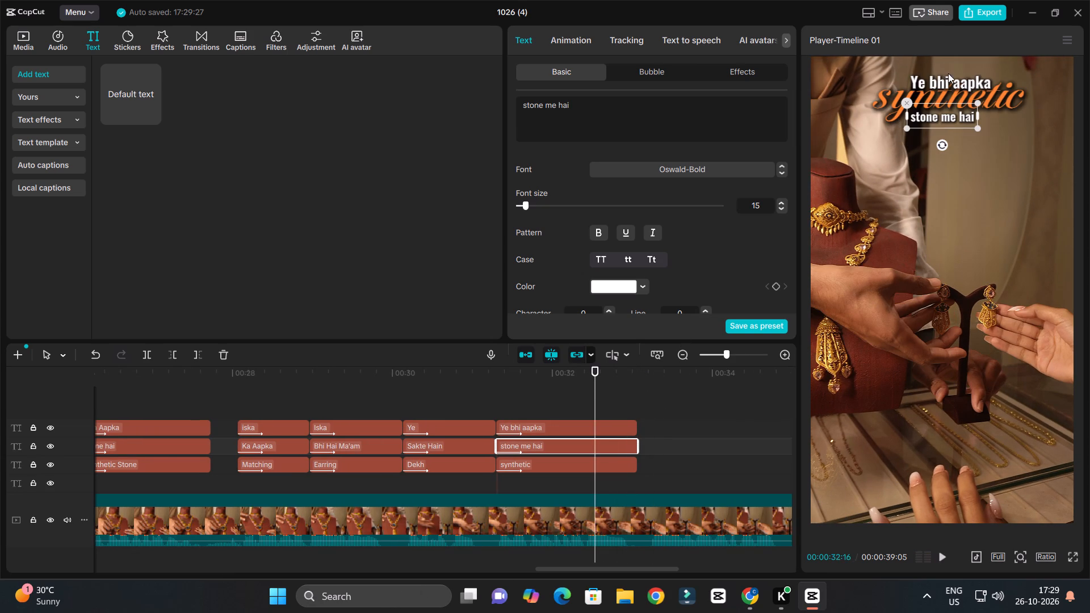
click(948, 73)
drag(959, 84, 959, 69)
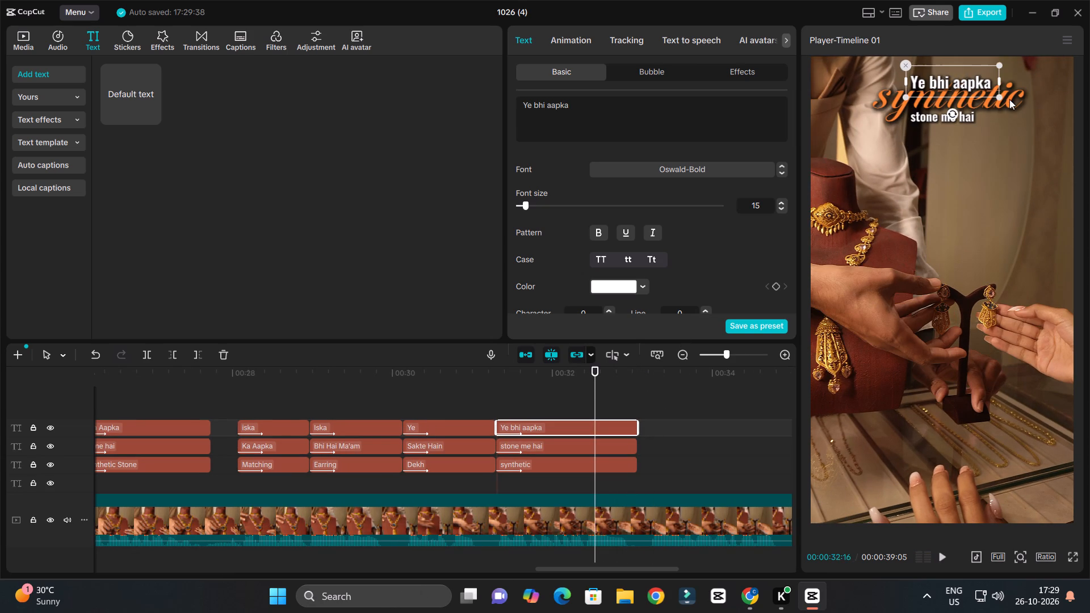
drag(1004, 97, 997, 91)
drag(970, 84, 970, 64)
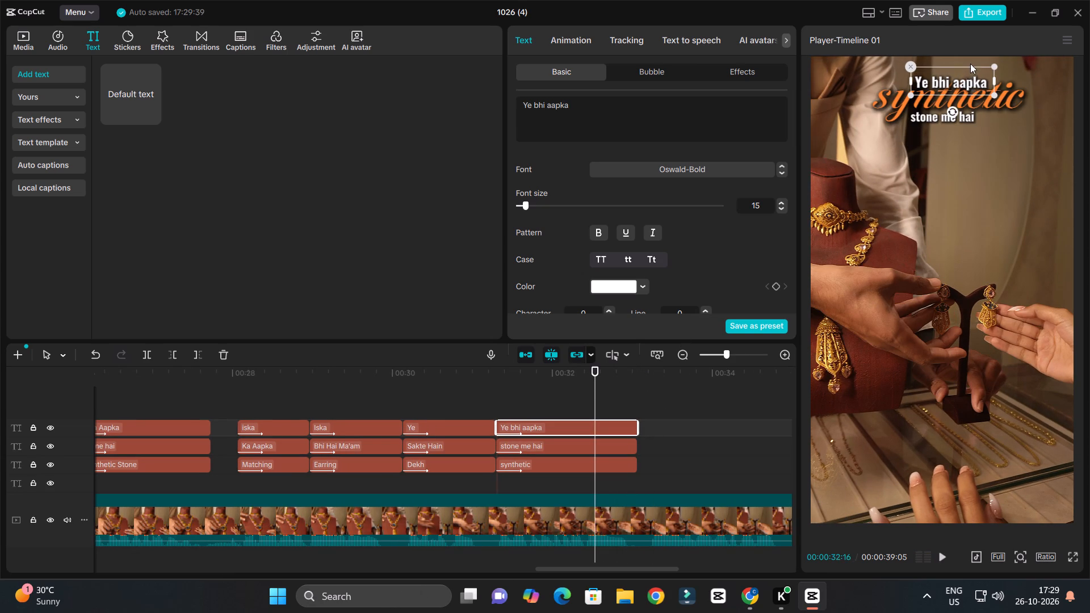
drag(970, 64, 967, 69)
drag(966, 71, 933, 85)
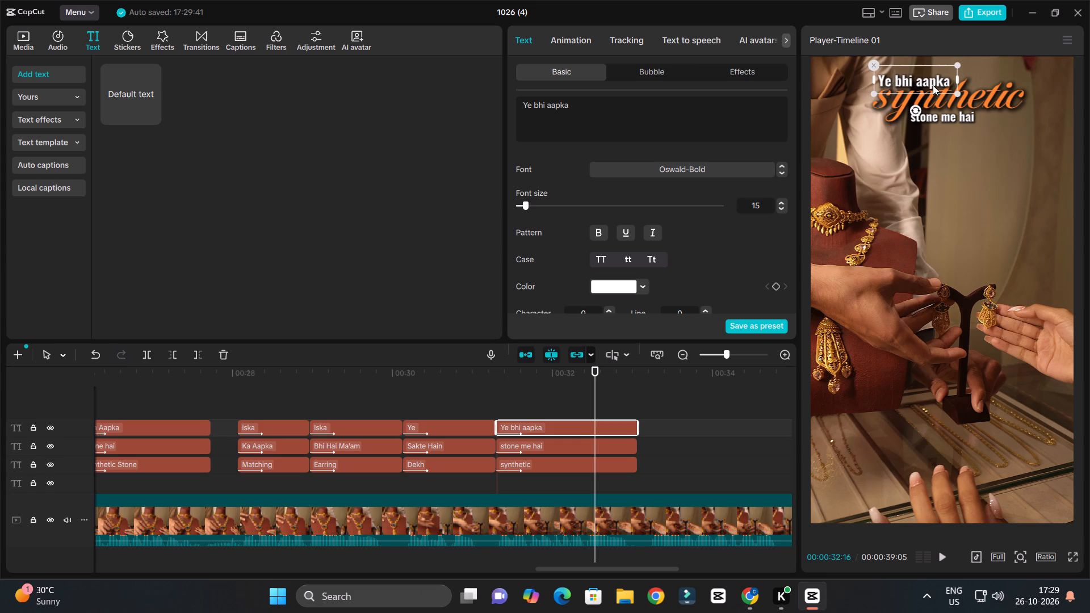
drag(933, 85, 924, 81)
drag(950, 90, 940, 89)
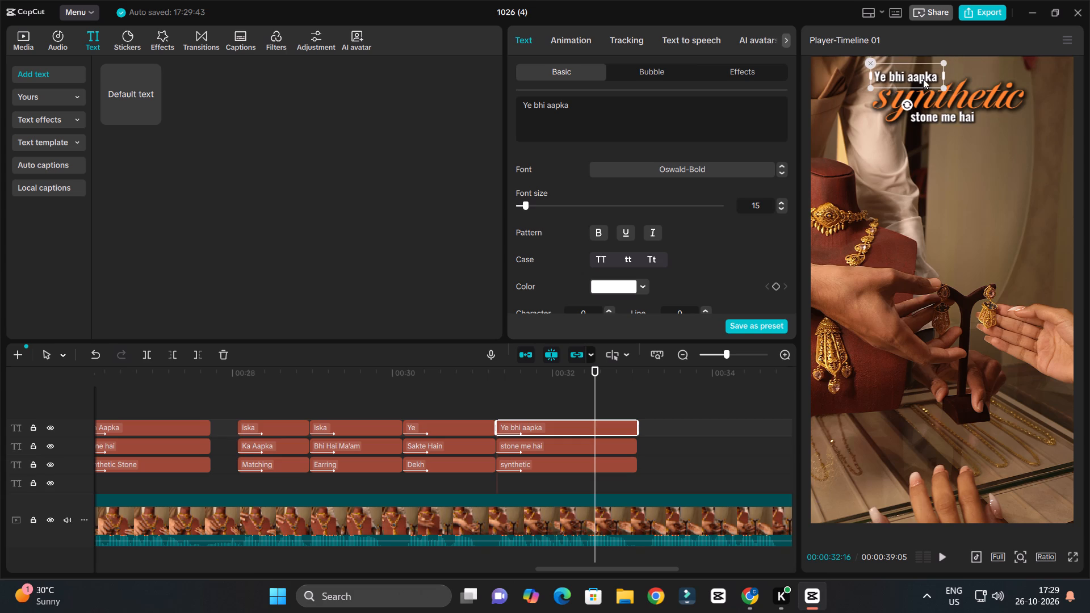
click(923, 78)
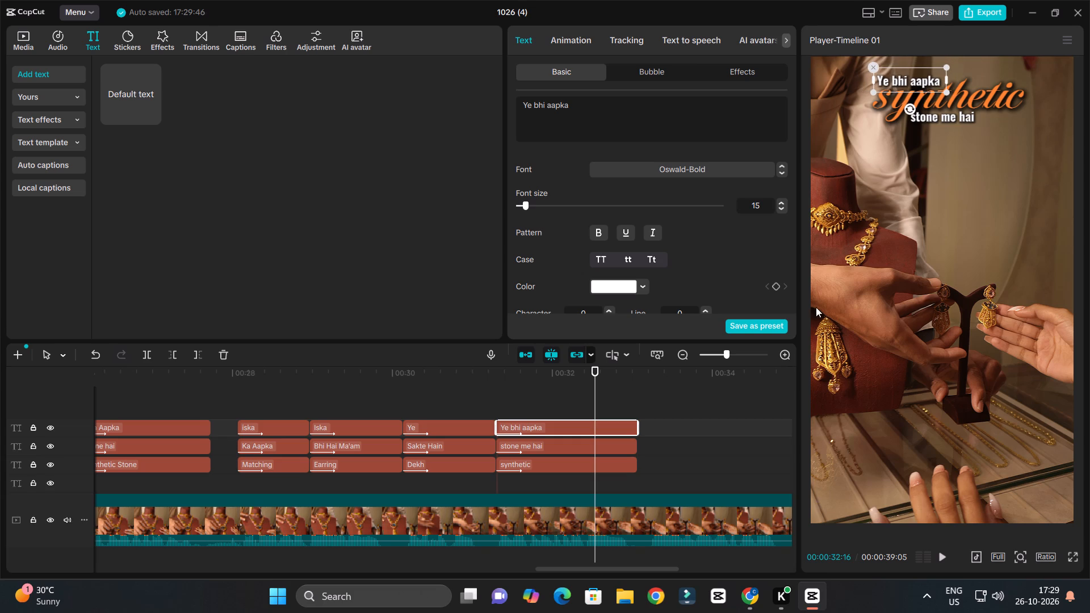
Replay the "Ye bhi aapka" caption set against the speech and listen on past its end to about 33 seconds.
click(485, 379)
key(space)
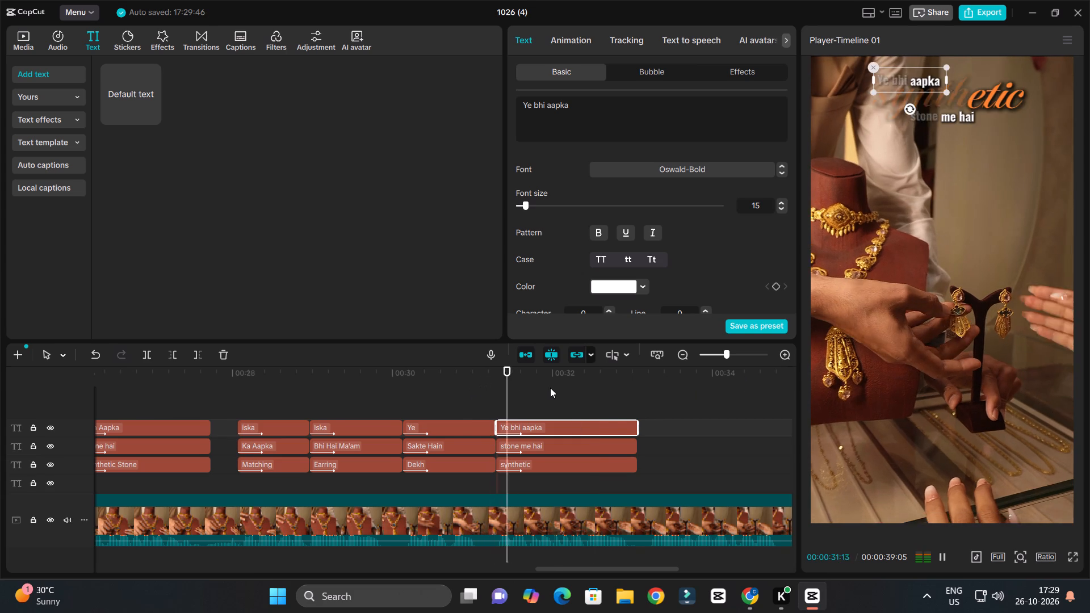
ctrl+scroll(550, 388, up, 4)
key(space)
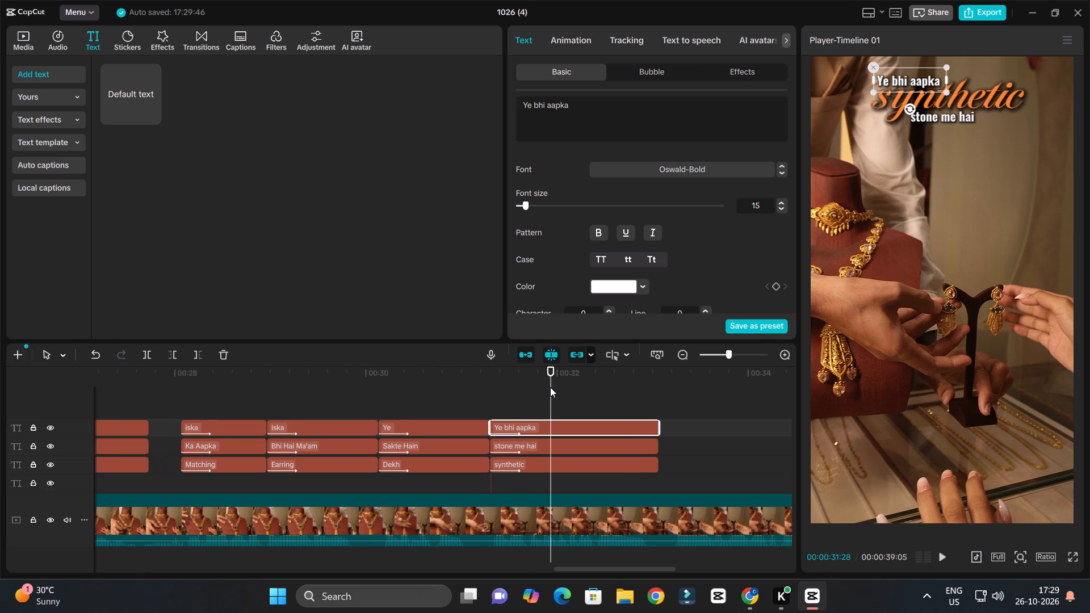
key(space)
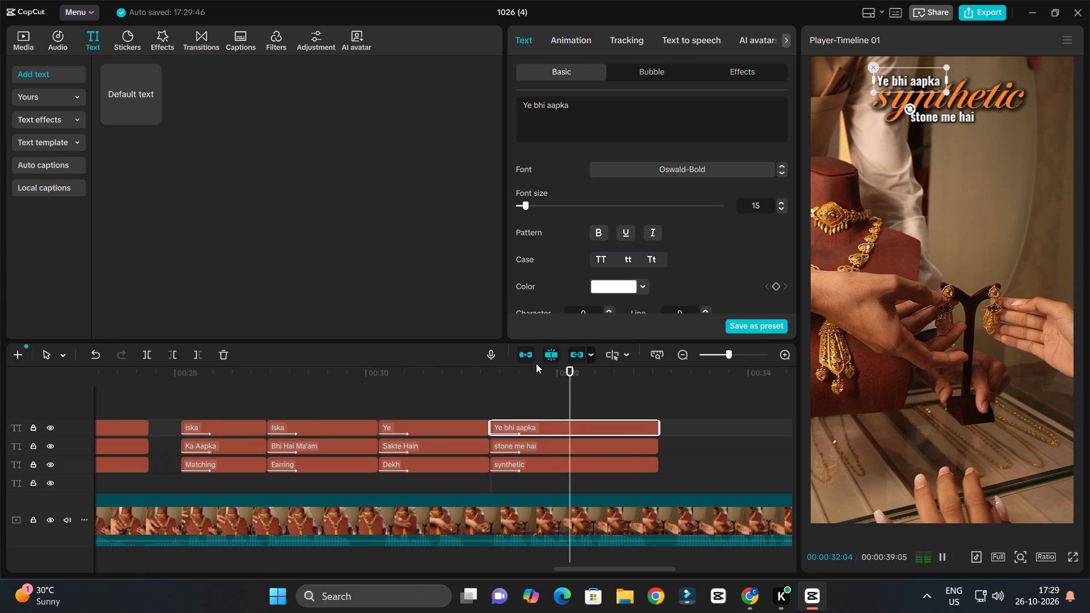
ctrl+scroll(707, 435, down, 2)
ctrl+scroll(707, 434, up, 3)
key(space)
ctrl+scroll(708, 434, down, 4)
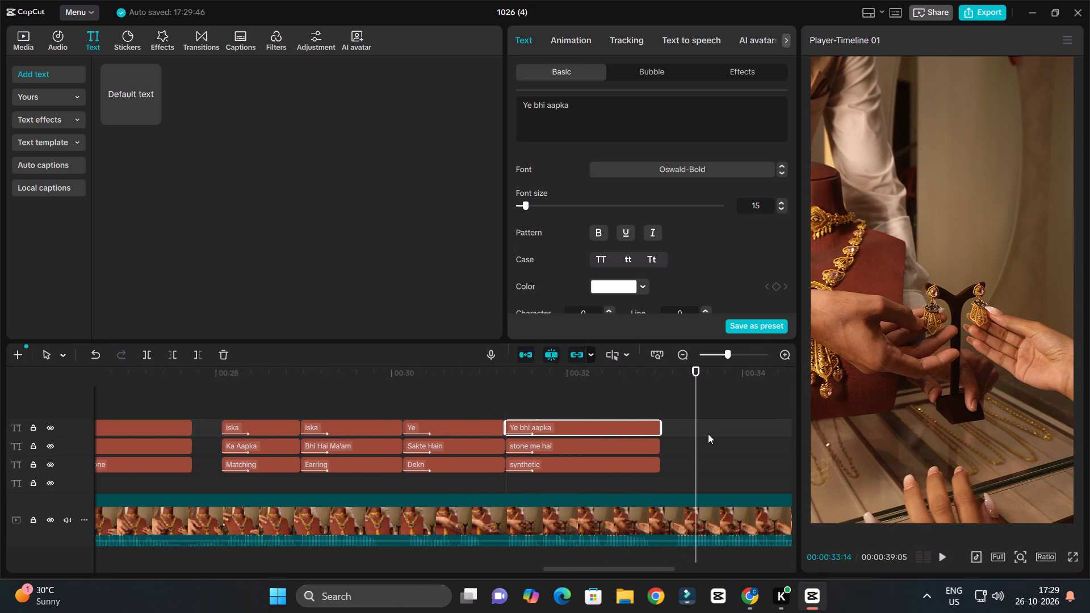
ctrl+scroll(708, 434, up, 7)
Apply title case to the orange "synthetic" text so it reads "Synthetic".
click(556, 469)
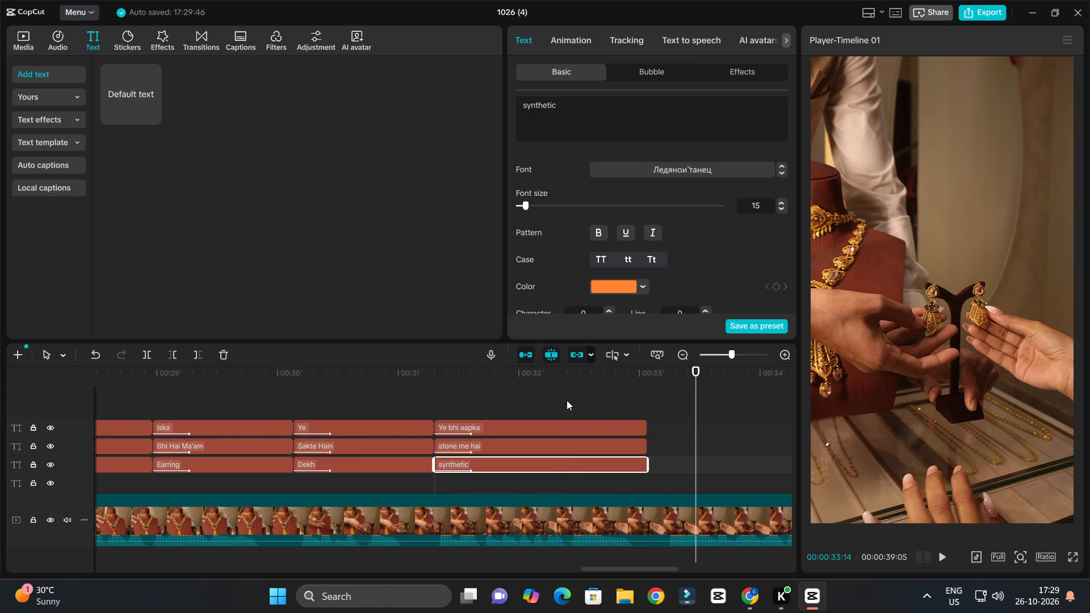
drag(575, 377, 568, 380)
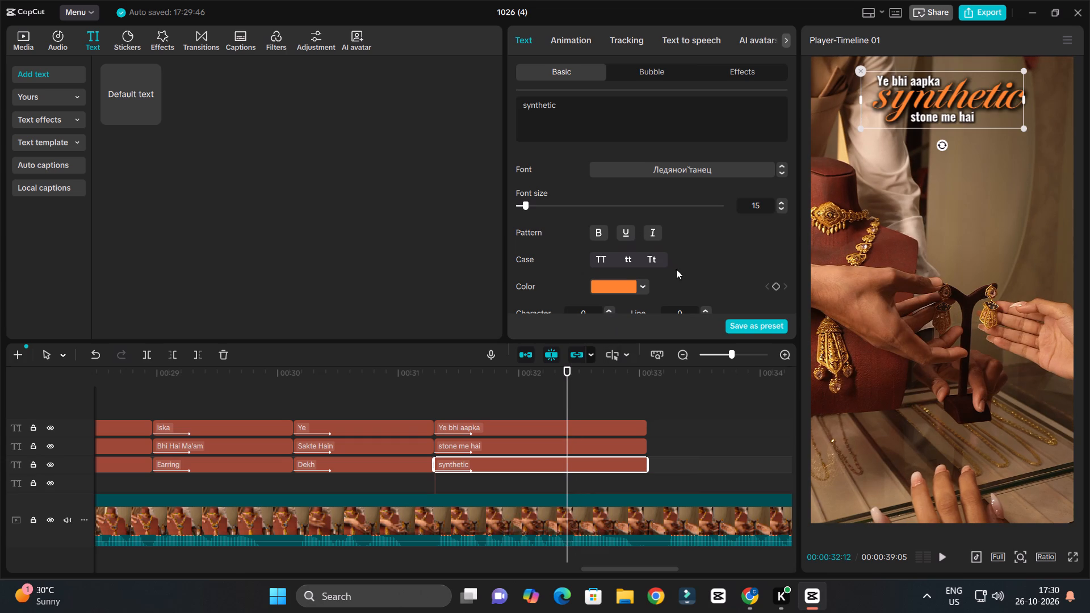
click(654, 257)
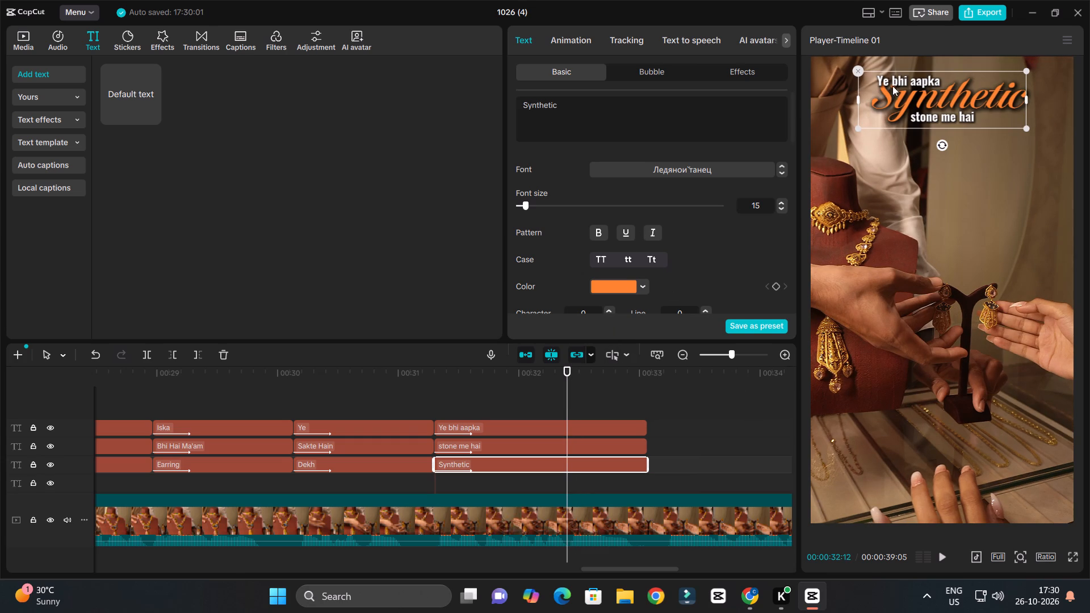
Reposition the "Ye bhi aapka" text slightly higher and further along, so it sits just above the orange "Synthetic" word.
click(901, 76)
click(905, 79)
drag(905, 79, 930, 74)
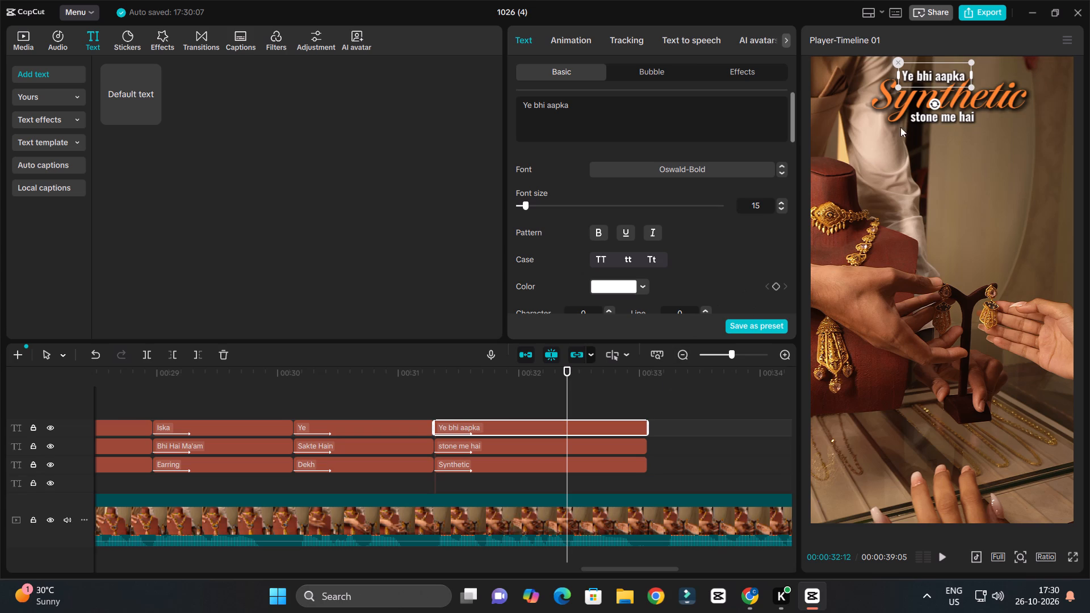
click(942, 74)
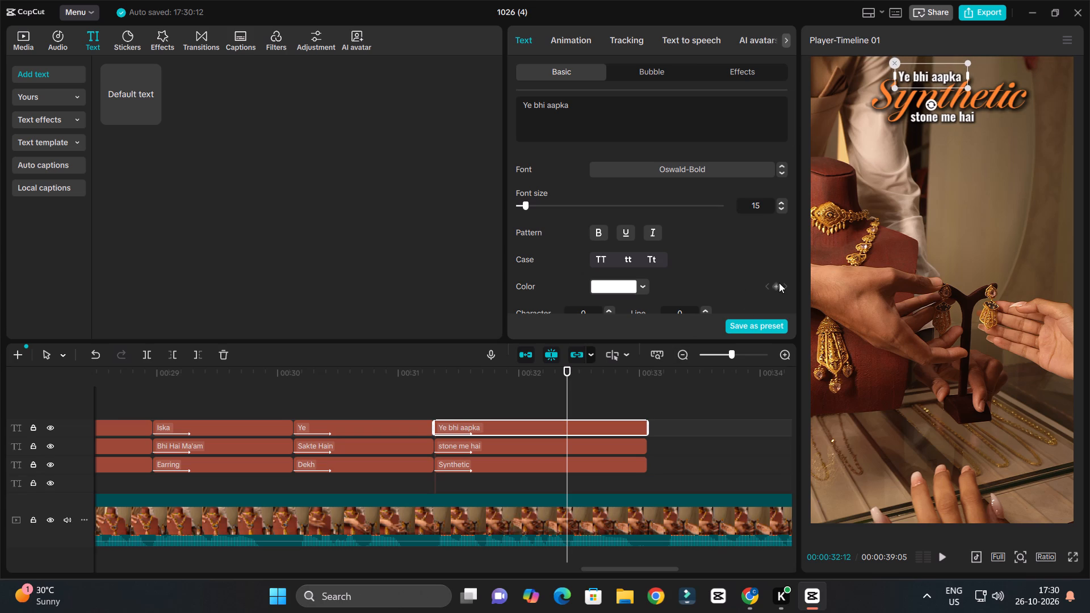
Replay the "Synthetic" caption set from its start to check its layout and timing against the speech.
click(422, 383)
key(space)
ctrl+scroll(621, 408, up, 3)
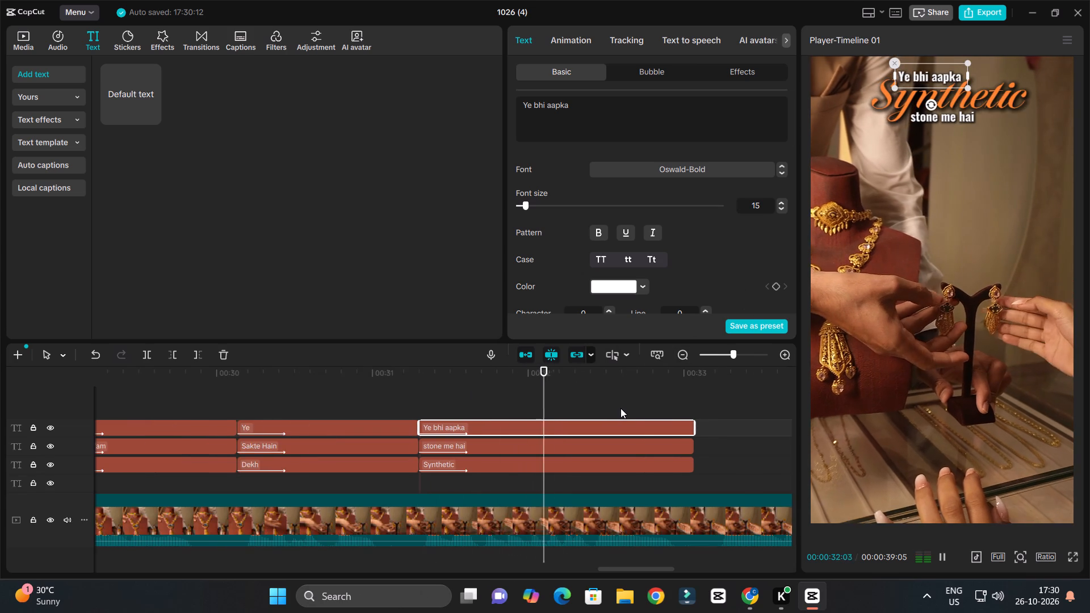
ctrl+scroll(621, 408, down, 2)
ctrl+scroll(621, 408, up, 3)
key(space)
key(space)
key(space)
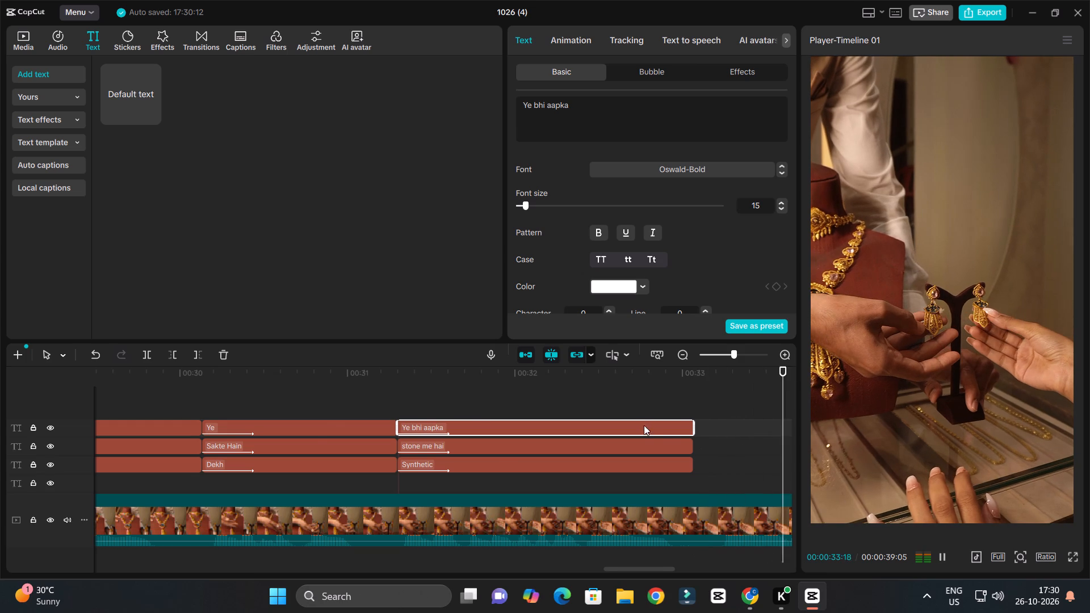
Review the caption timeline and listen to the uncaptioned speech from about 33 to 34 seconds.
ctrl+scroll(643, 420, down, 20)
ctrl+scroll(643, 420, down, 4)
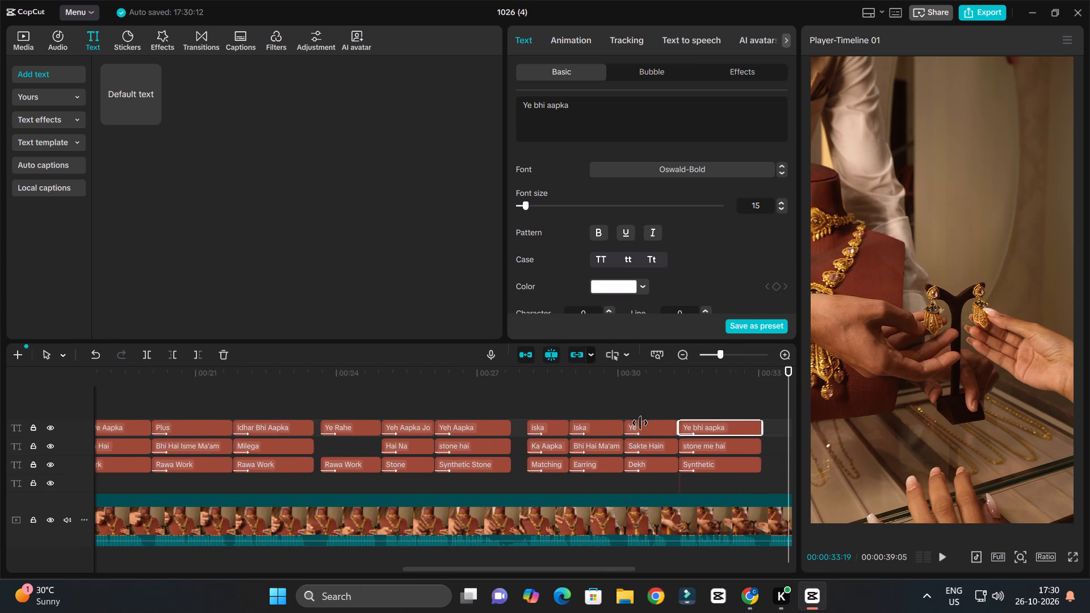
ctrl+scroll(640, 423, down, 13)
ctrl+scroll(666, 433, up, 3)
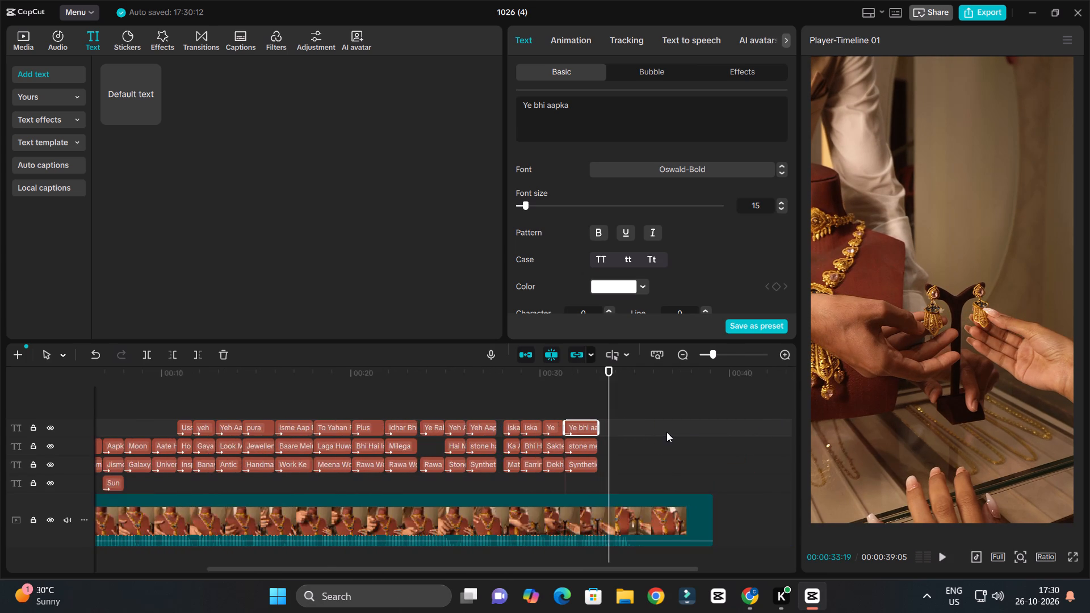
ctrl+scroll(737, 422, up, 4)
ctrl+scroll(739, 421, down, 10)
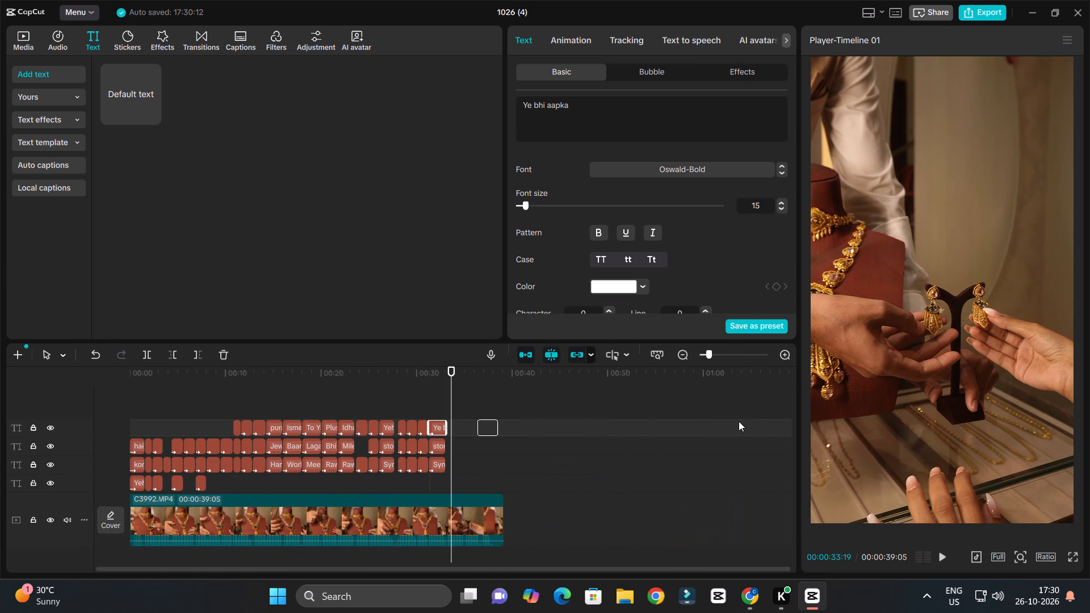
ctrl+scroll(635, 434, up, 3)
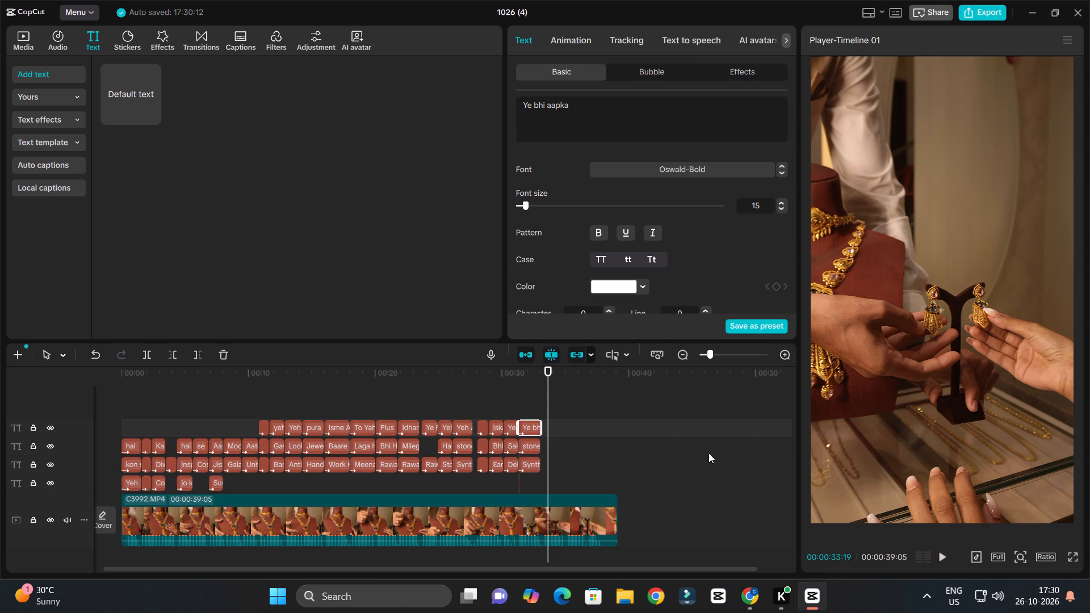
ctrl+scroll(745, 438, up, 17)
key(space)
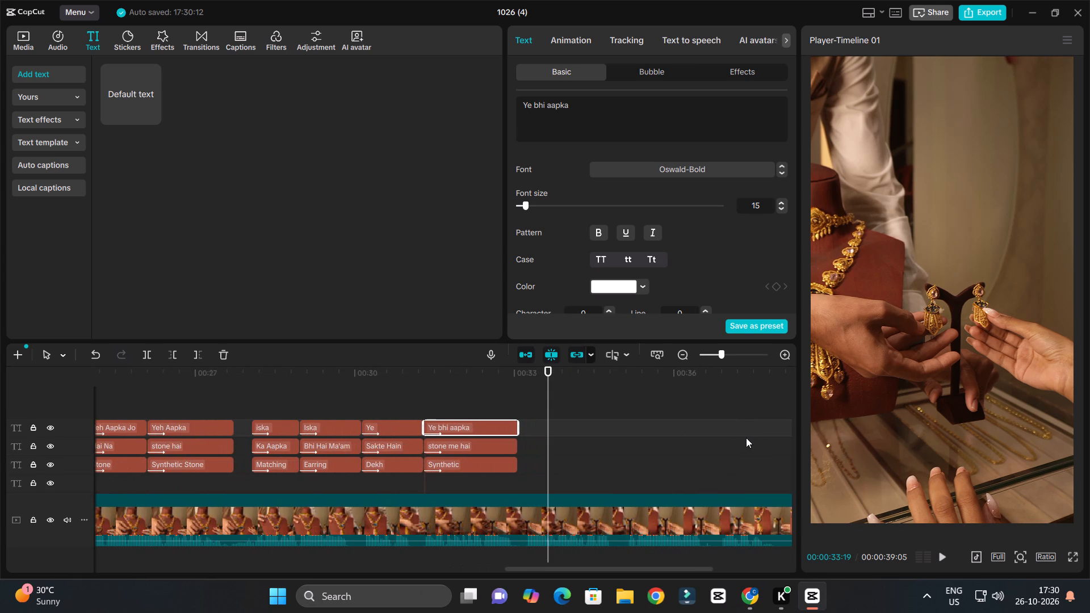
ctrl+scroll(746, 438, up, 6)
key(space)
click(498, 376)
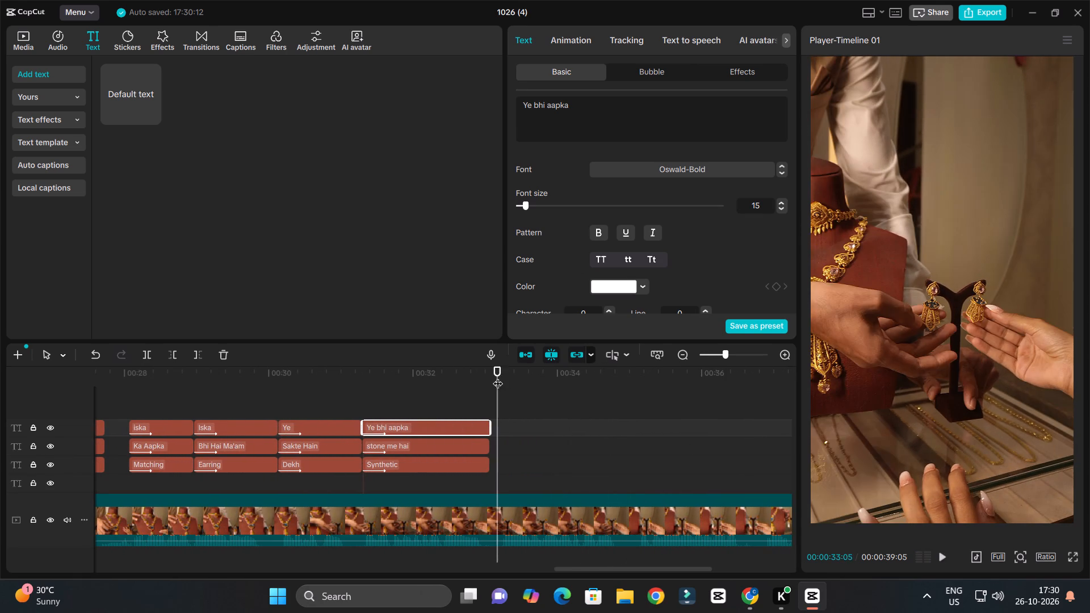
key(space)
ctrl+scroll(635, 418, up, 5)
key(space)
Duplicate the three-text "Ye bhi aapka" / "Synthetic" / "stone me hai" set and place the copy just after the original, at about 33 seconds.
drag(498, 417, 468, 469)
alt+drag(454, 468, 632, 467)
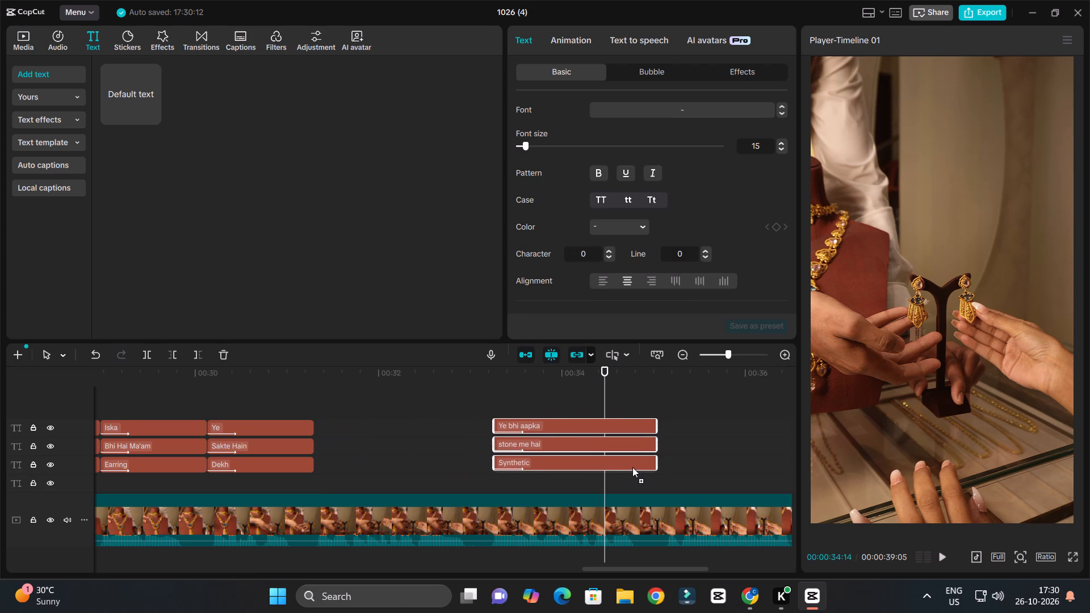
alt+drag(632, 467, 619, 467)
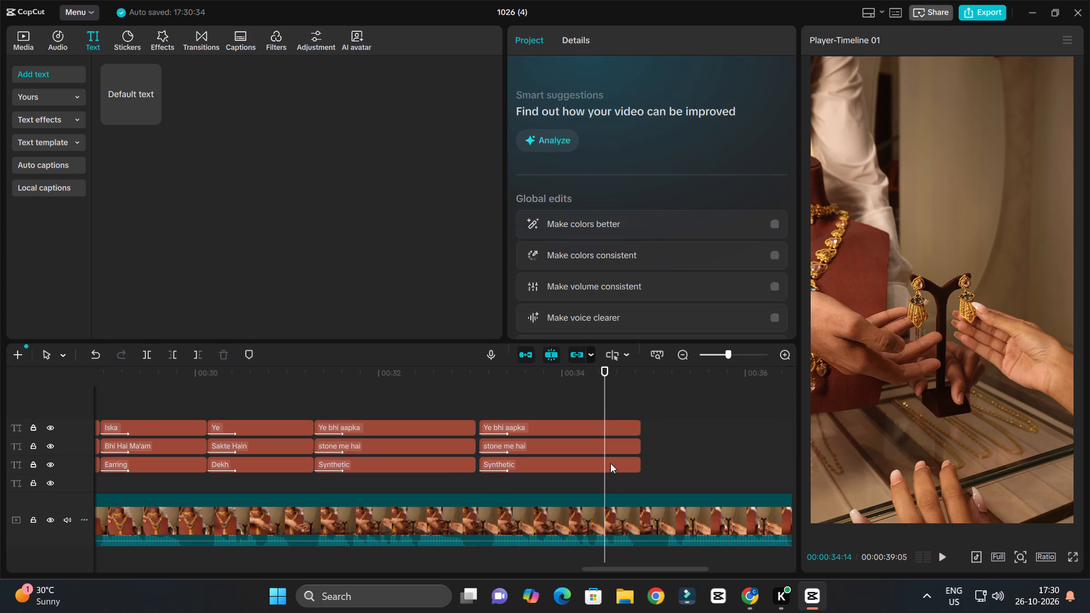
Listen to the speech under the copied set and change its upper white text to "handmade hai pura".
click(463, 381)
key(space)
ctrl+scroll(596, 431, up, 7)
key(space)
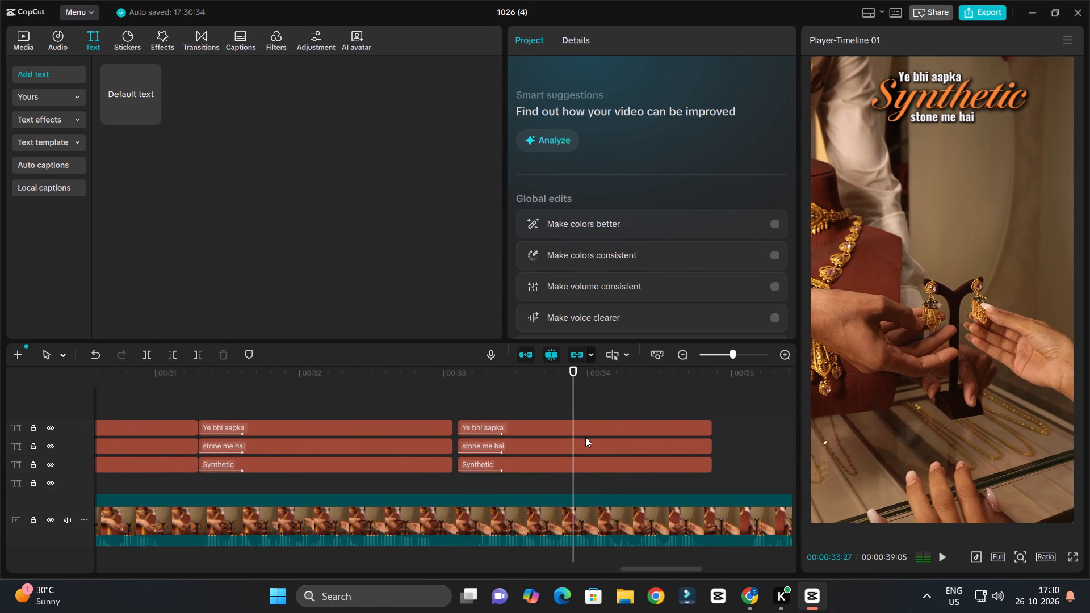
click(575, 431)
drag(590, 112, 515, 101)
text(handmade)
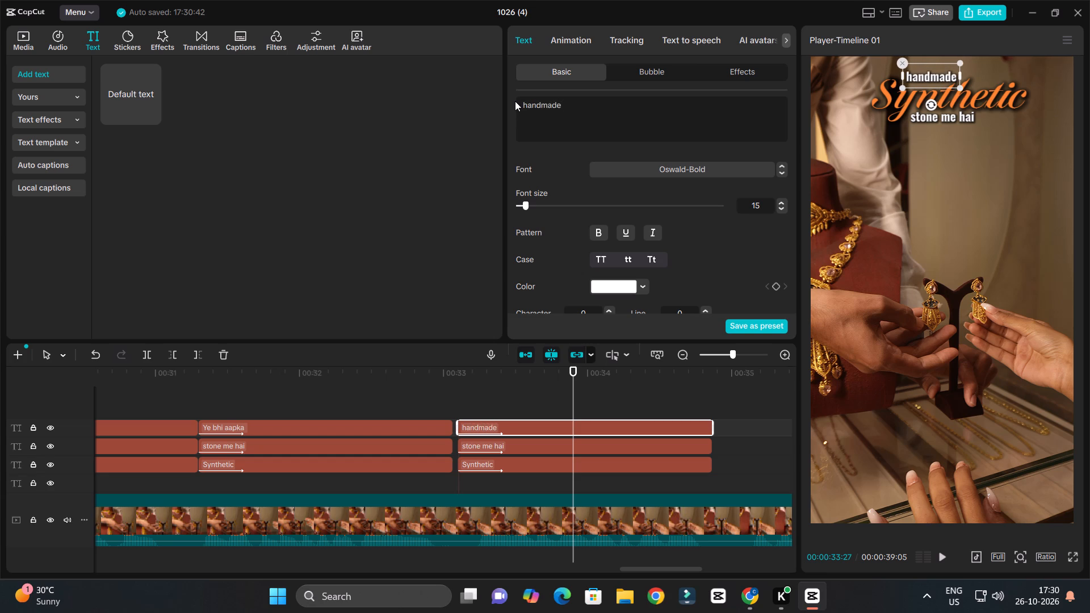
key(space)
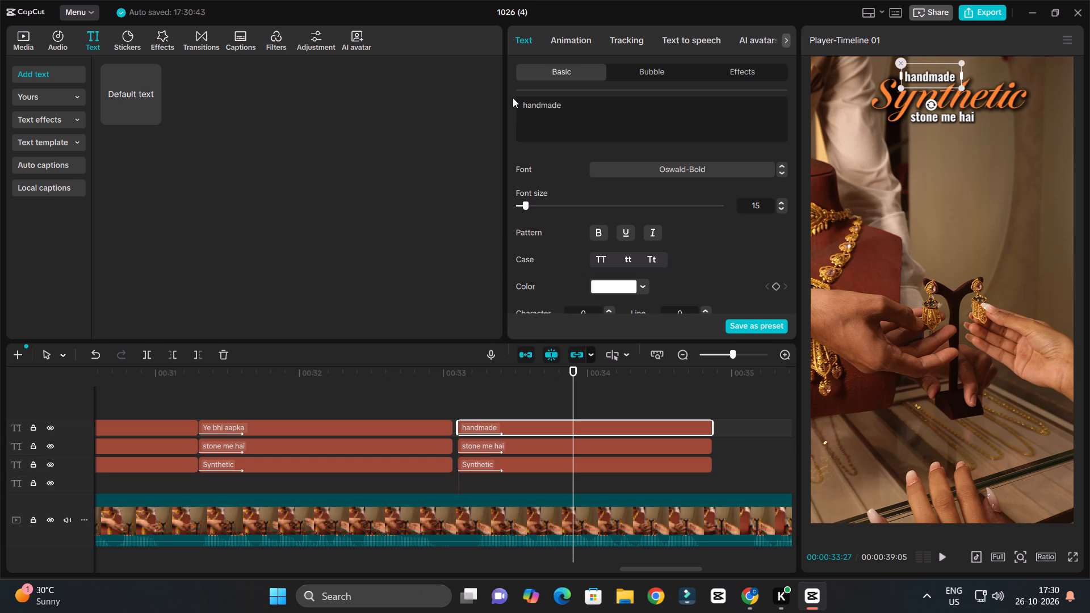
text(hai p)
text(ura)
key(space)
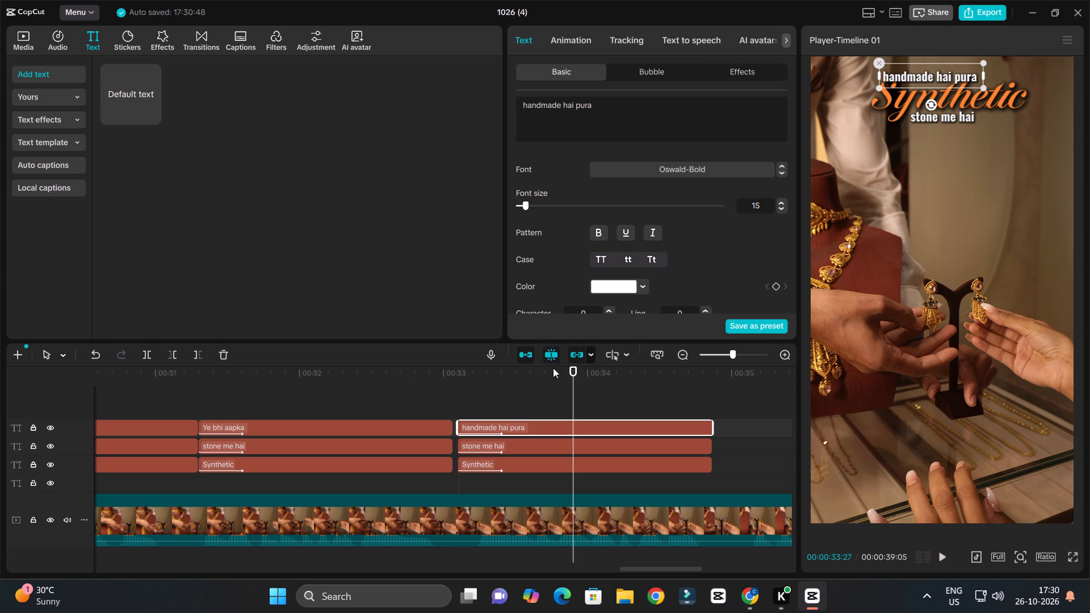
key(space)
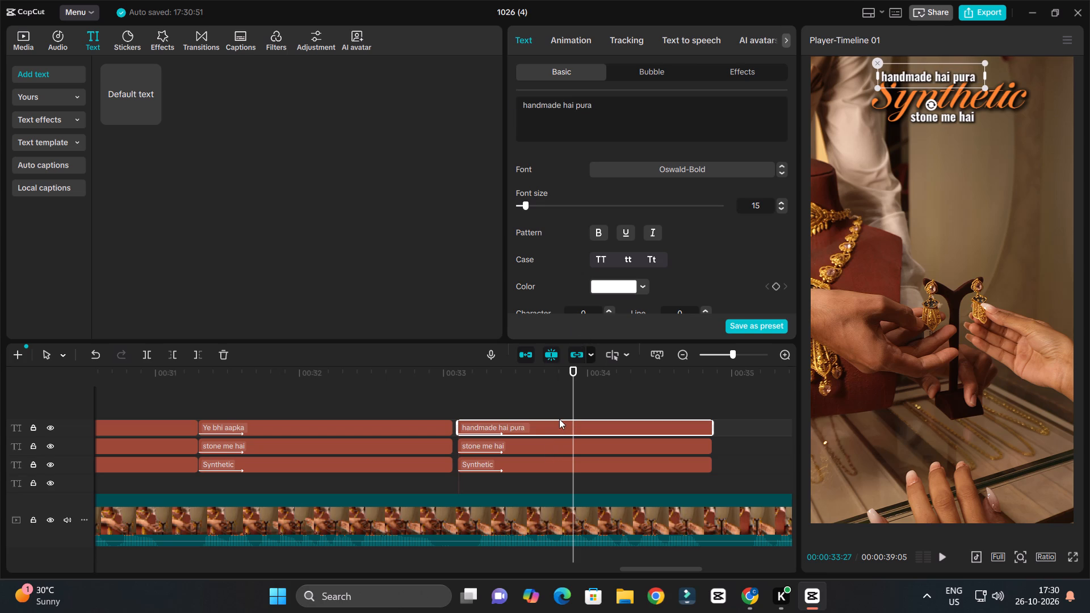
key(BackSpace)
key(BackSpace)
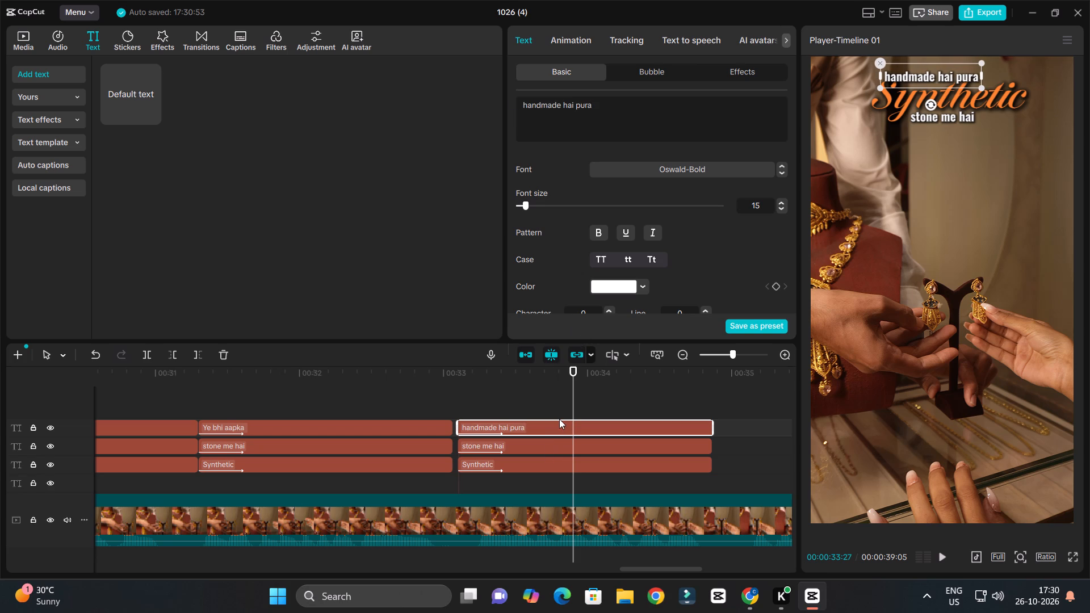
Replay the "handmade hai pura" set against the speech and change its orange text to "antic".
click(510, 404)
click(470, 380)
key(space)
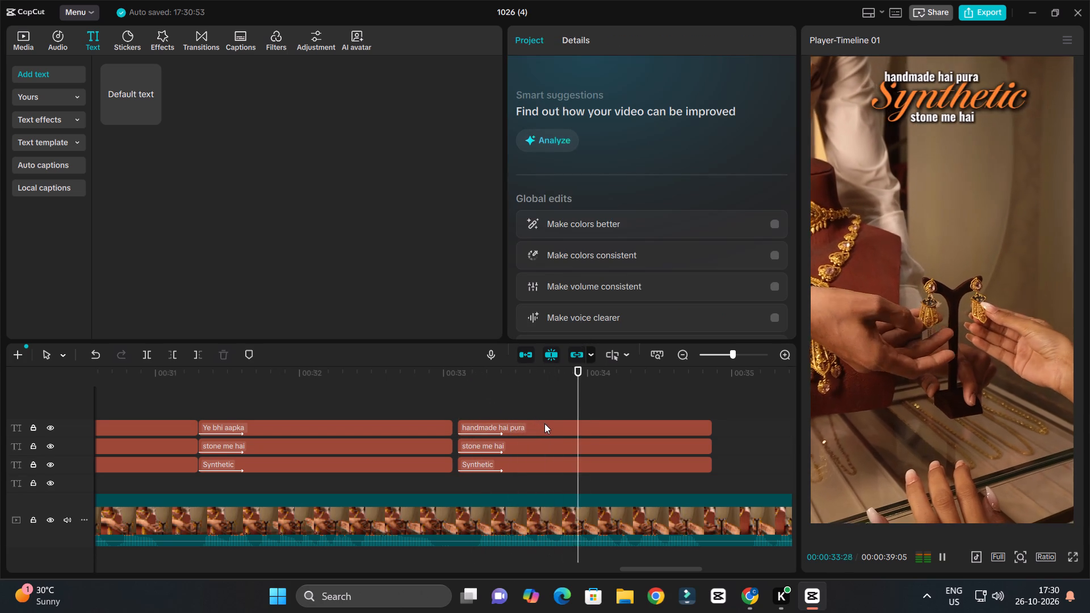
key(space)
ctrl+scroll(546, 425, down, 4)
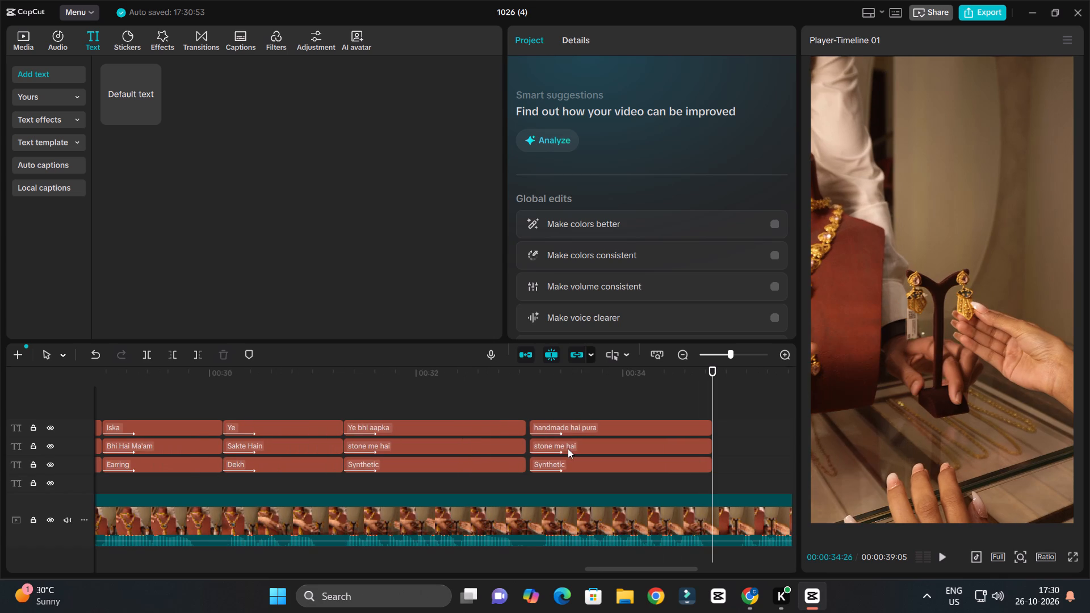
click(568, 448)
click(569, 464)
drag(569, 110, 493, 95)
text(an)
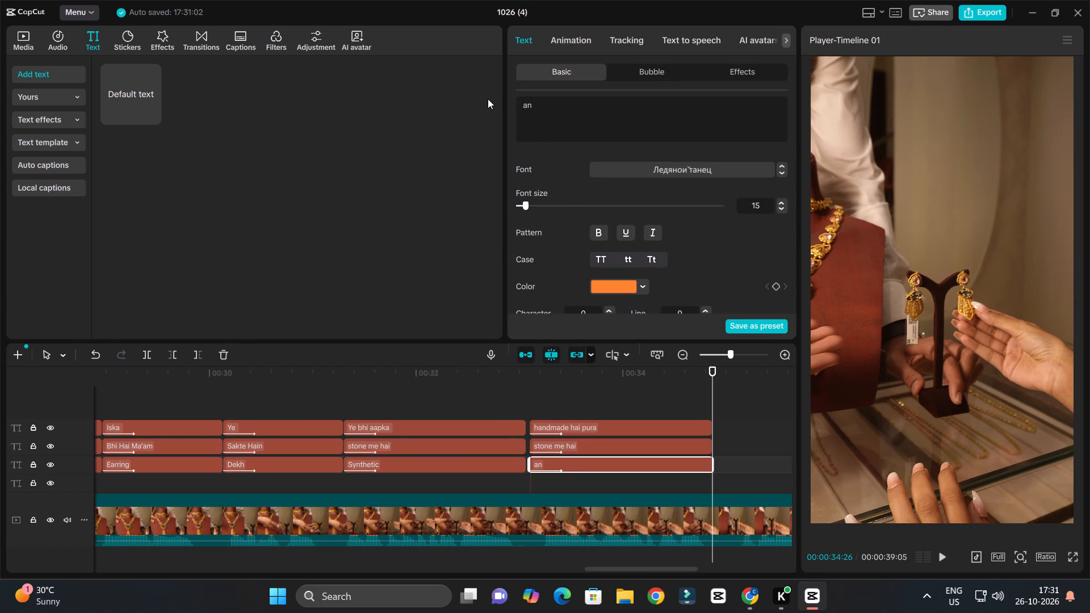
text(ti)
key(c)
key(k)
key(BackSpace)
Review the whole caption timeline and scrub through the caption sets from the start to about 13 seconds.
ctrl+scroll(417, 385, down, 9)
ctrl+scroll(426, 407, down, 12)
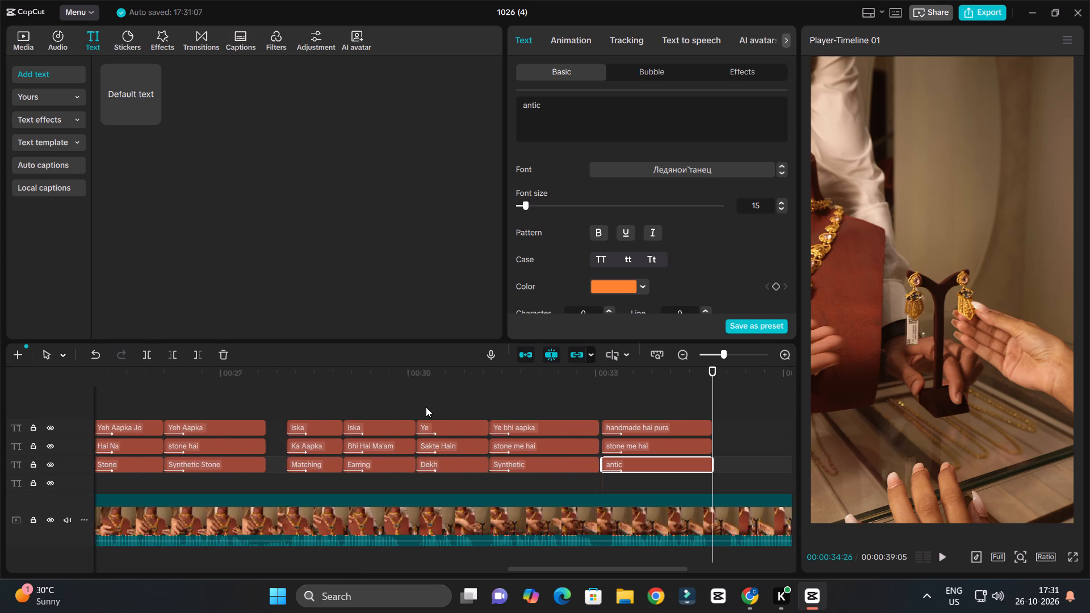
ctrl+scroll(426, 407, down, 4)
ctrl+scroll(483, 405, down, 5)
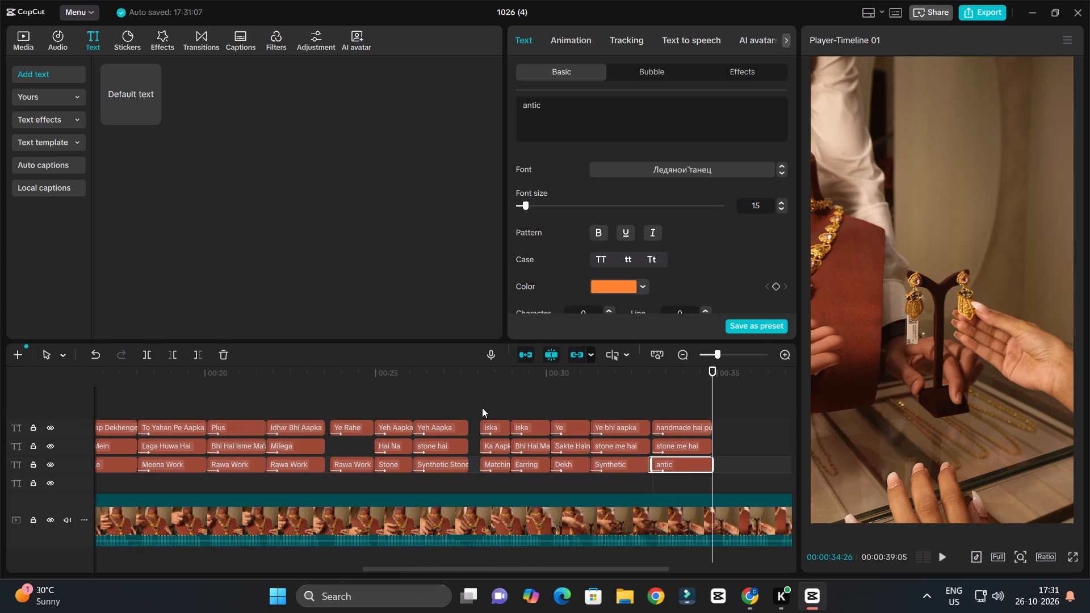
ctrl+scroll(378, 422, down, 2)
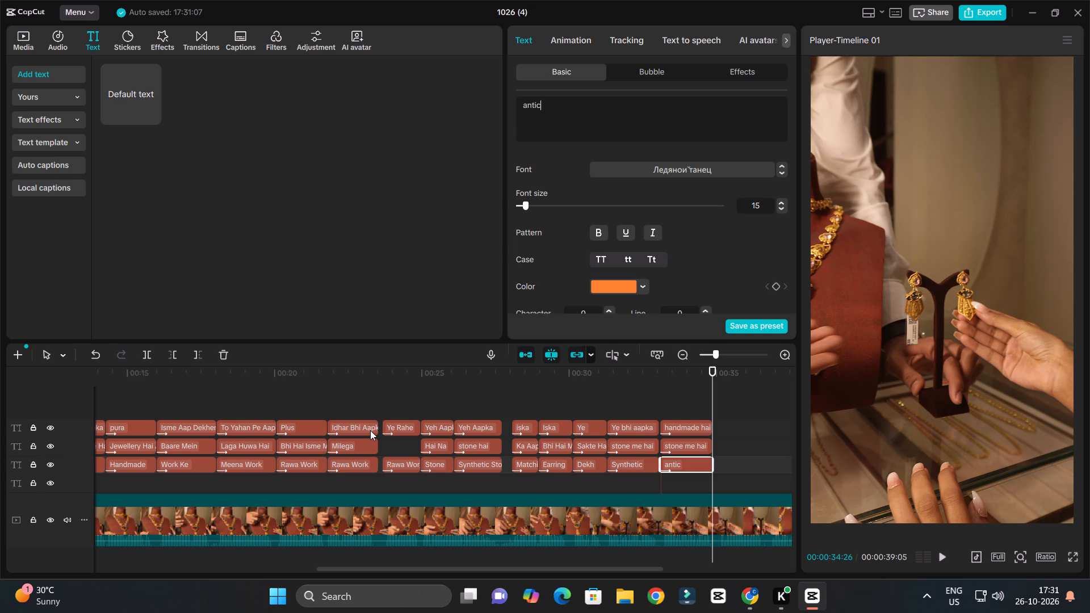
scroll(370, 430, down, 5)
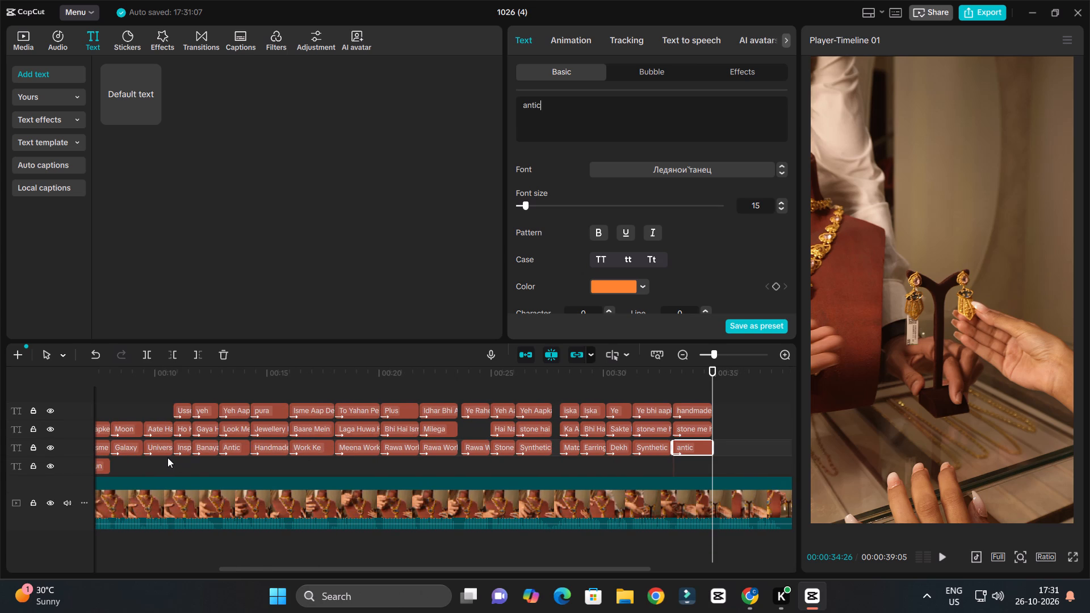
ctrl+scroll(167, 456, down, 3)
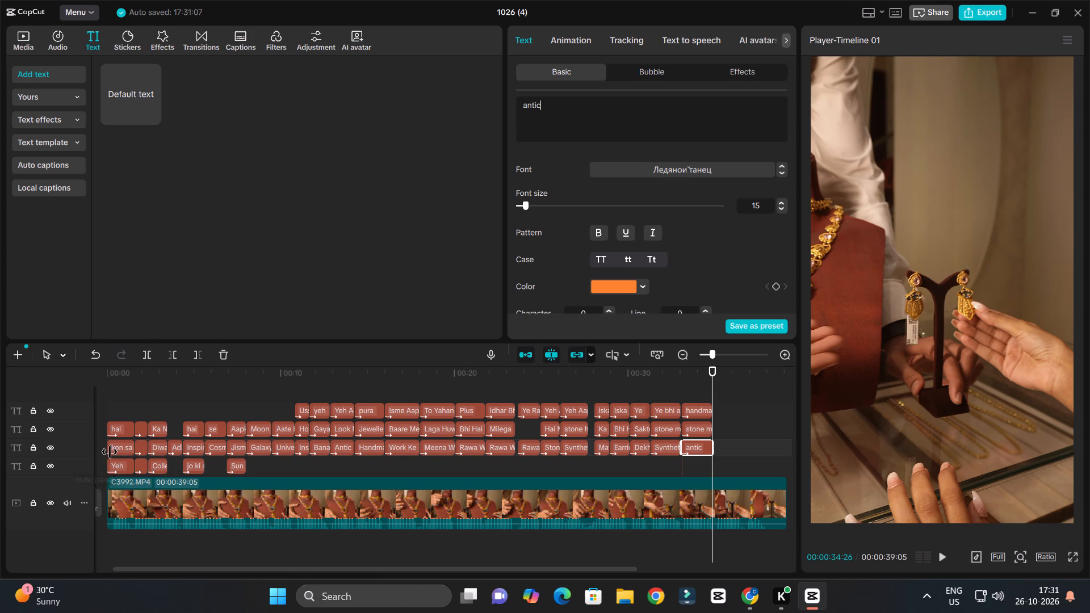
ctrl+scroll(118, 447, up, 3)
drag(161, 385, 55, 431)
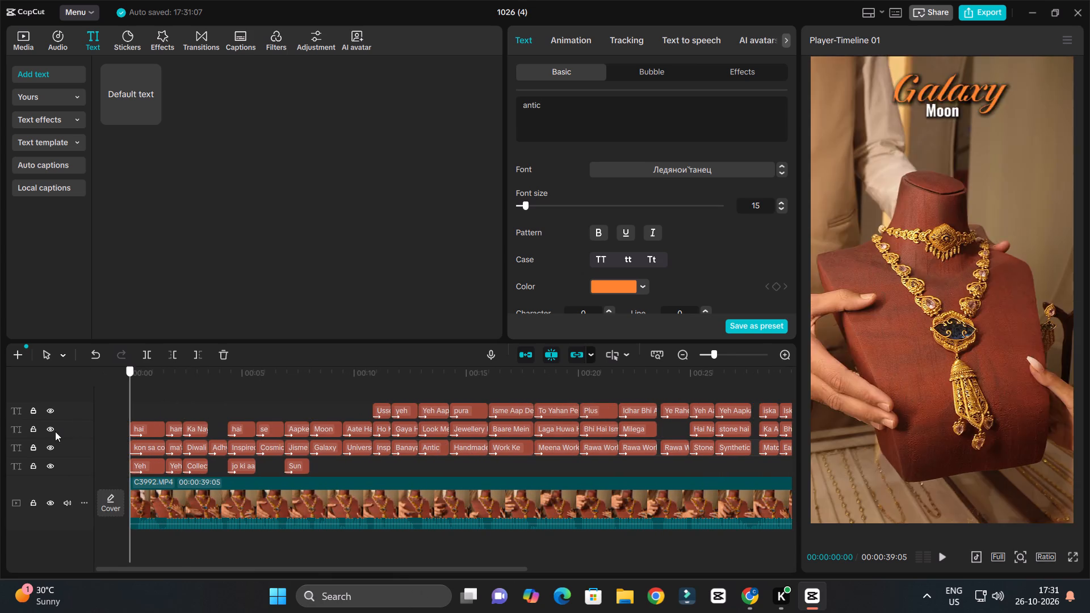
drag(55, 431, 187, 436)
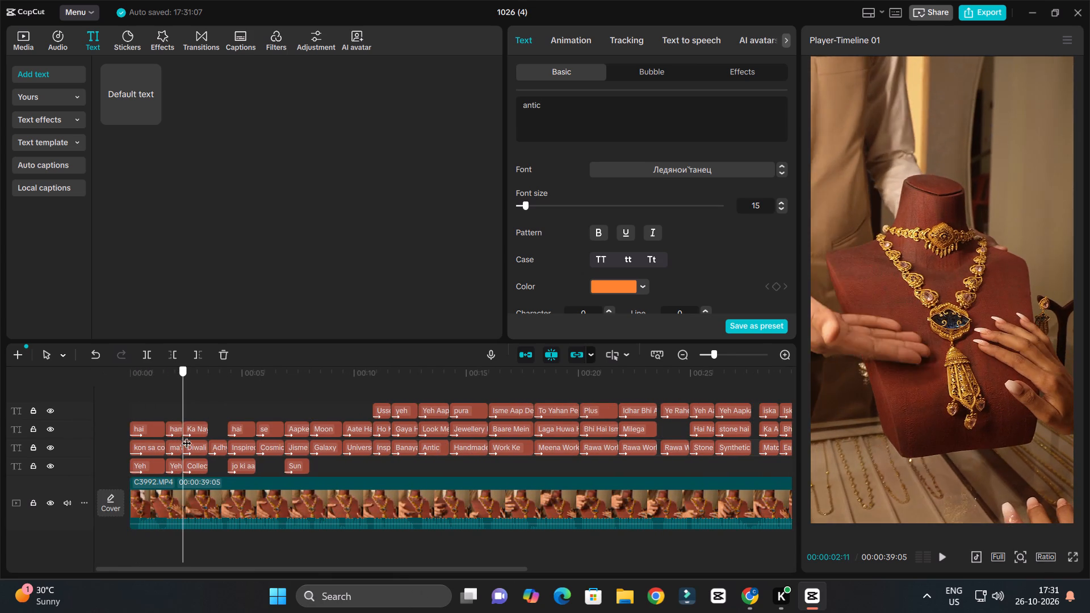
drag(187, 436, 255, 450)
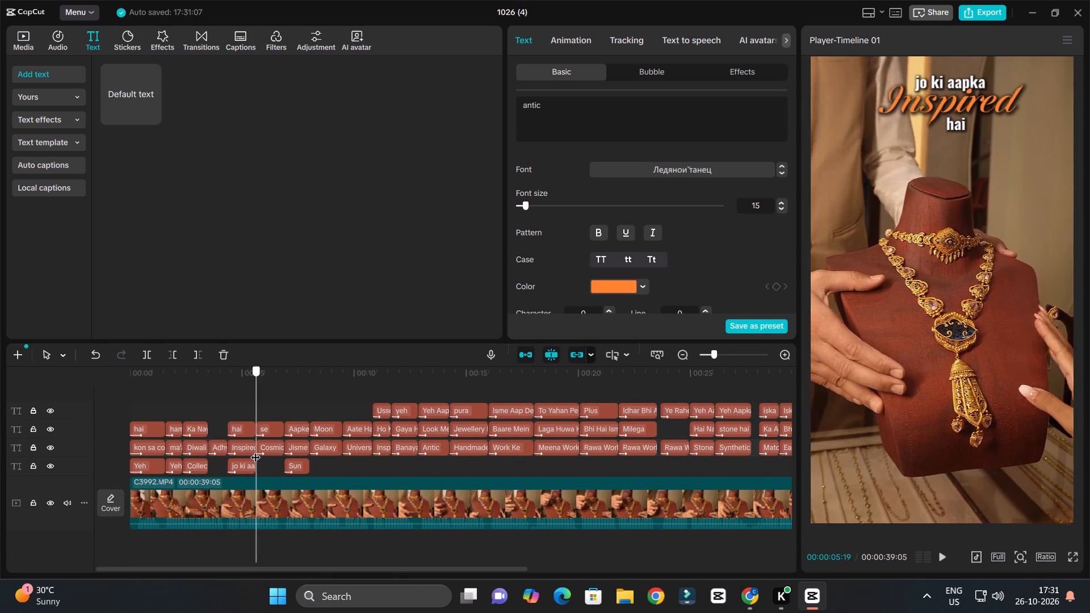
drag(255, 450, 353, 455)
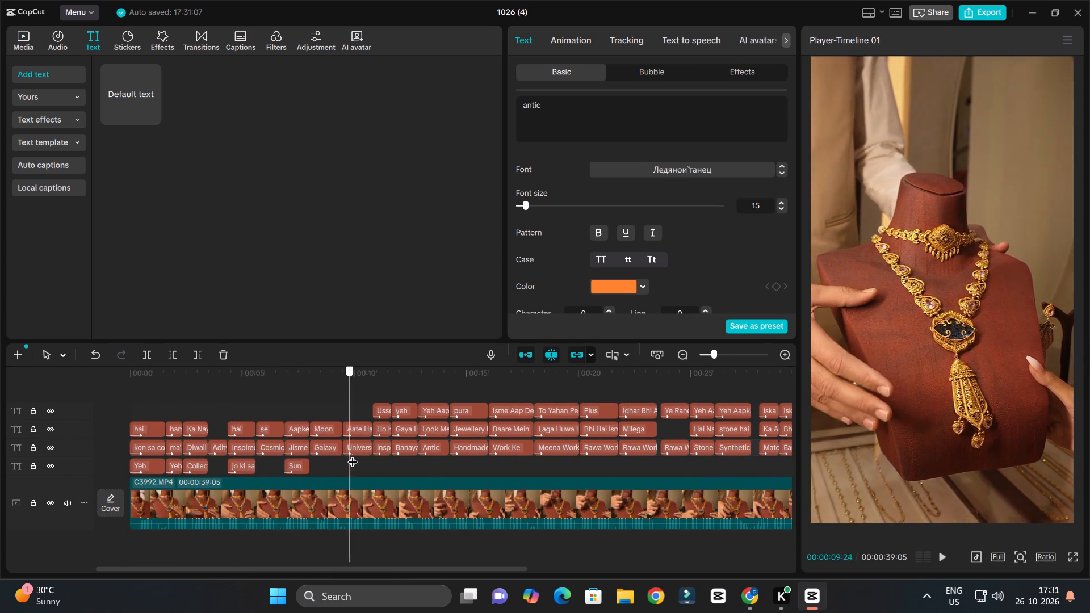
drag(353, 455, 412, 460)
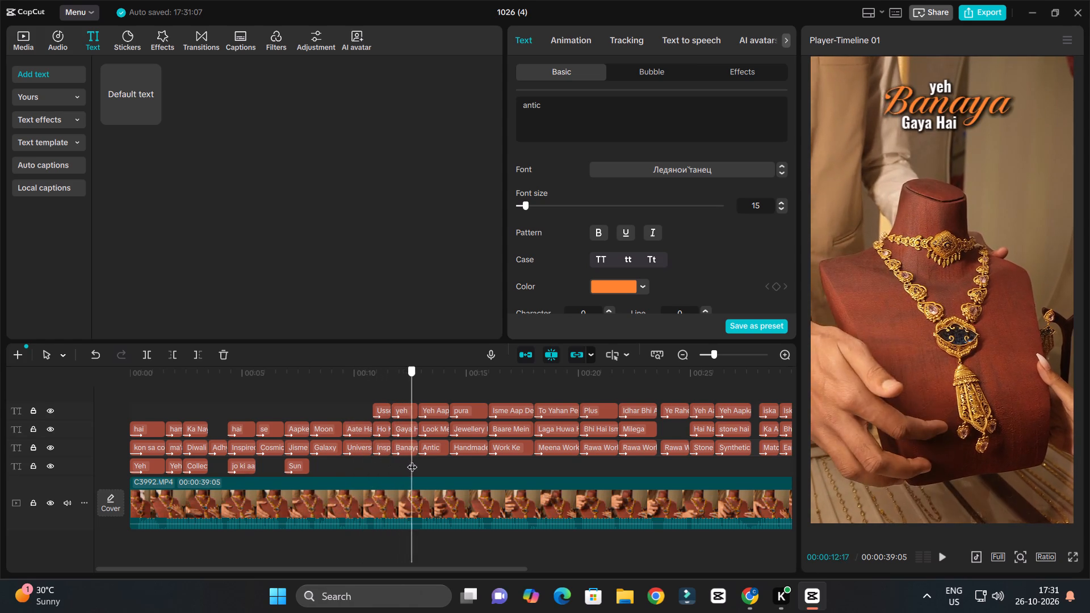
drag(412, 460, 430, 458)
ctrl+scroll(438, 436, down, 7)
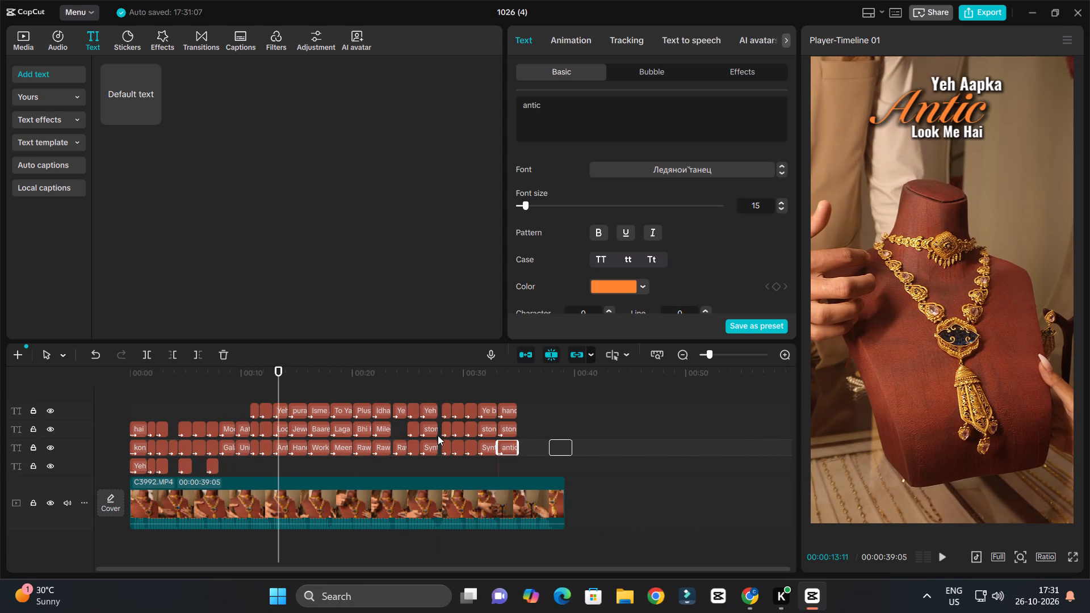
Replay the last caption set from about 33 seconds and apply title case to its orange "antic" text.
click(505, 368)
key(space)
ctrl+scroll(538, 413, up, 3)
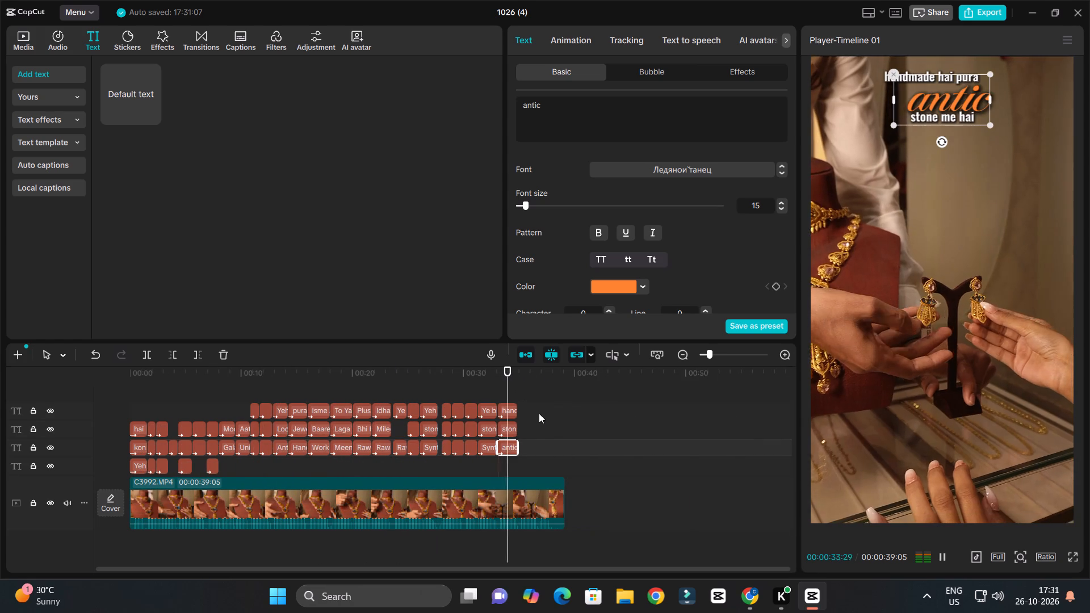
ctrl+scroll(539, 413, up, 4)
key(space)
click(653, 263)
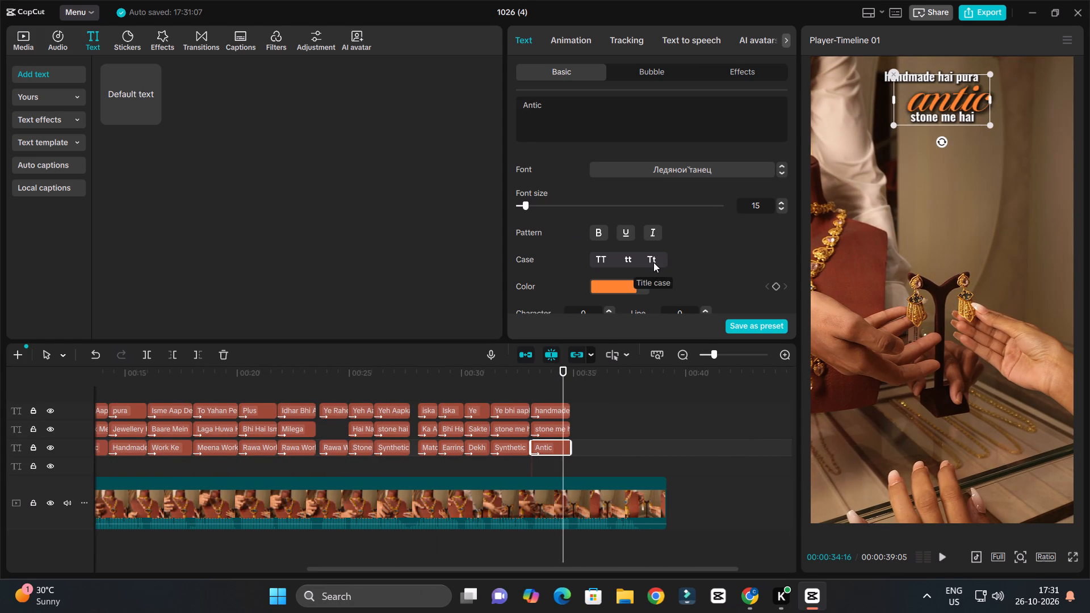
Replay the last caption set and the speech around 33 to 35 seconds to check its wording and layout.
ctrl+scroll(597, 433, up, 11)
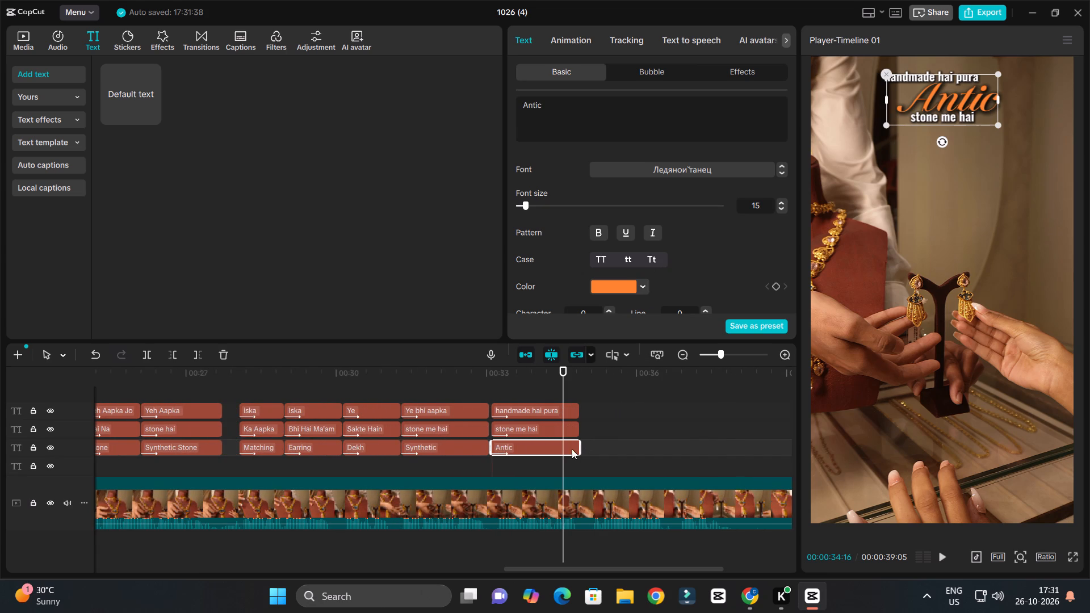
key(space)
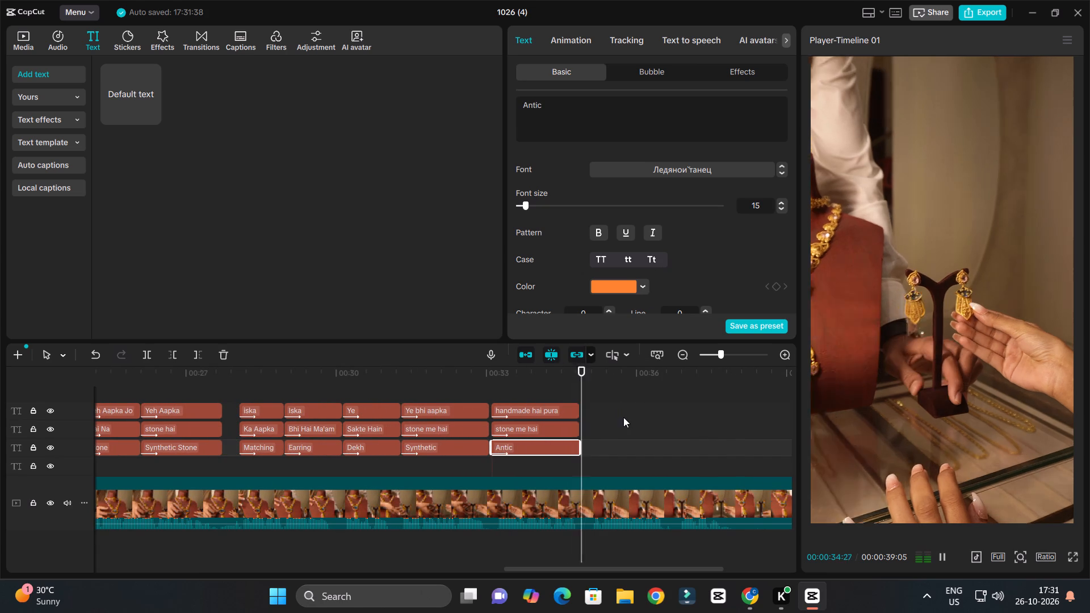
ctrl+scroll(605, 420, up, 6)
key(space)
click(450, 375)
key(space)
ctrl+scroll(540, 408, up, 3)
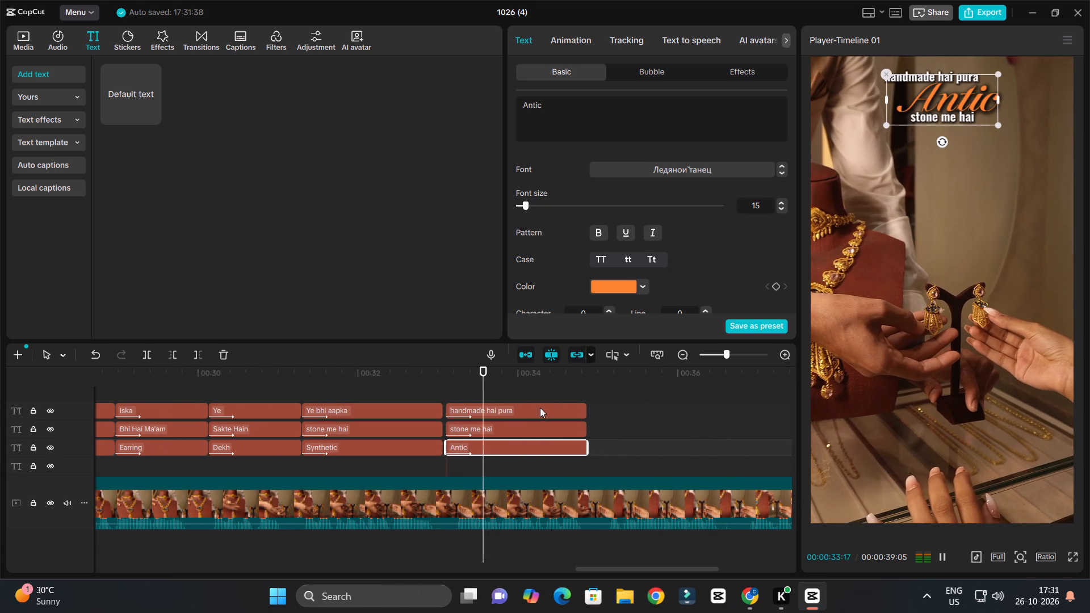
key(space)
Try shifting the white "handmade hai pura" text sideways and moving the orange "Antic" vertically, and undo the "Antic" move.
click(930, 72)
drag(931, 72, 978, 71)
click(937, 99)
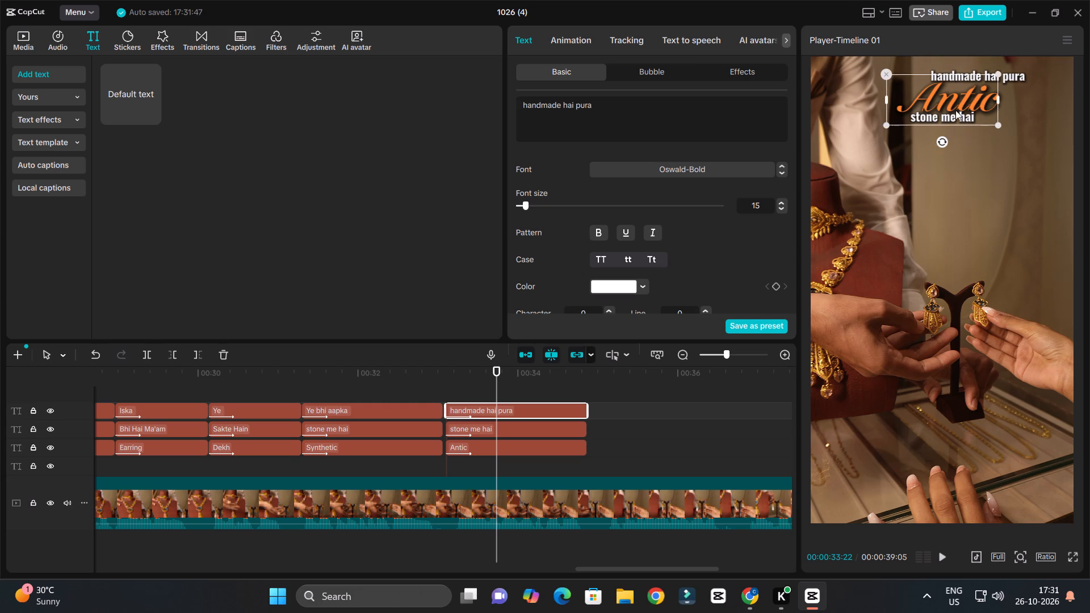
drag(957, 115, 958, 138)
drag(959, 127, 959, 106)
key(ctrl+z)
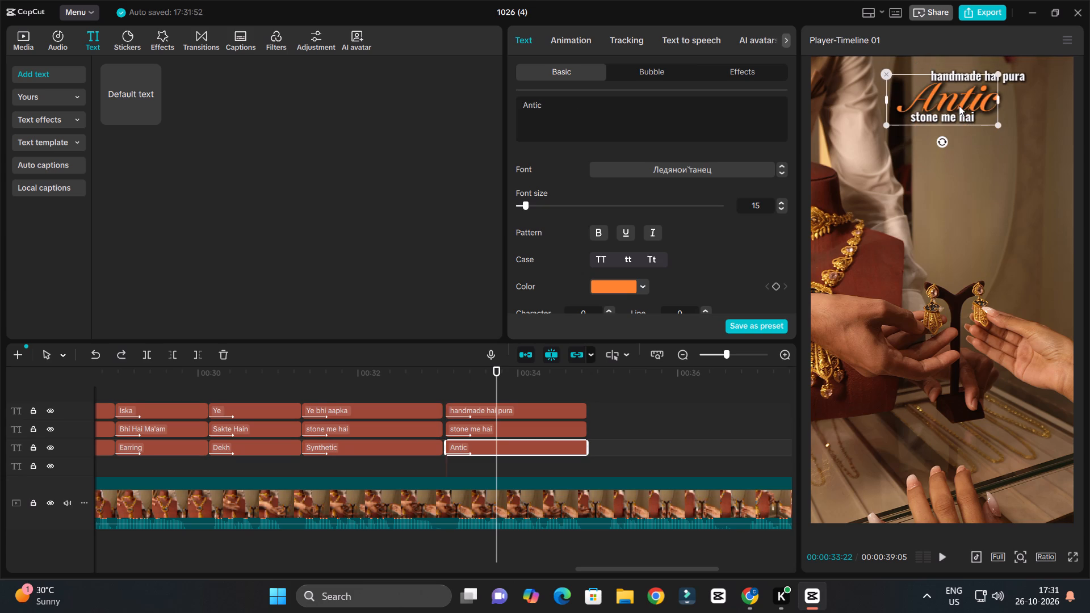
Apply title case to the white "handmade hai pura" text and reposition it centred just above the orange "Antic".
click(1020, 70)
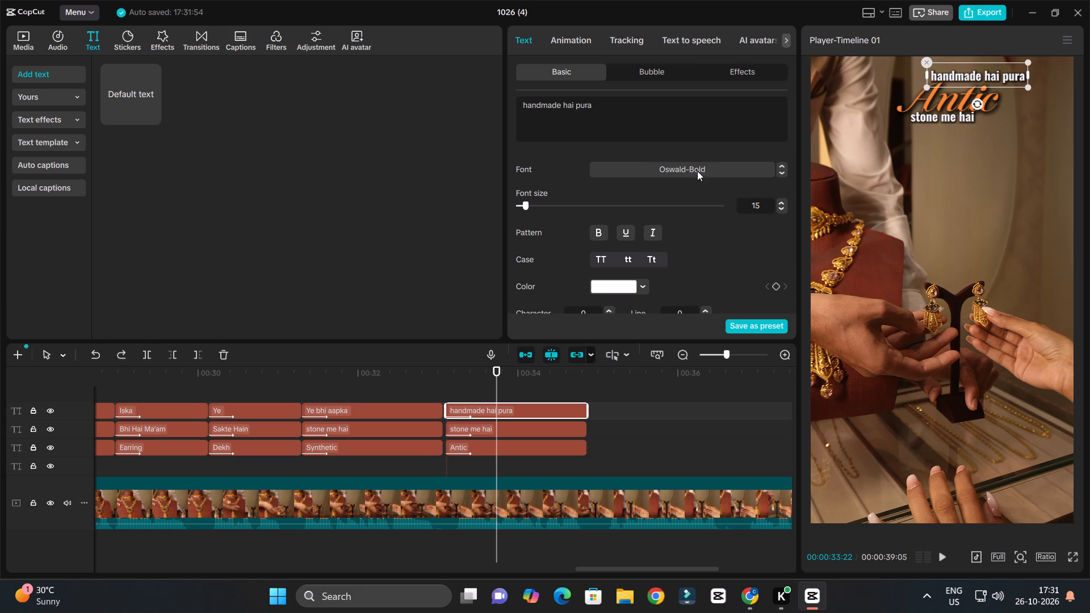
click(650, 262)
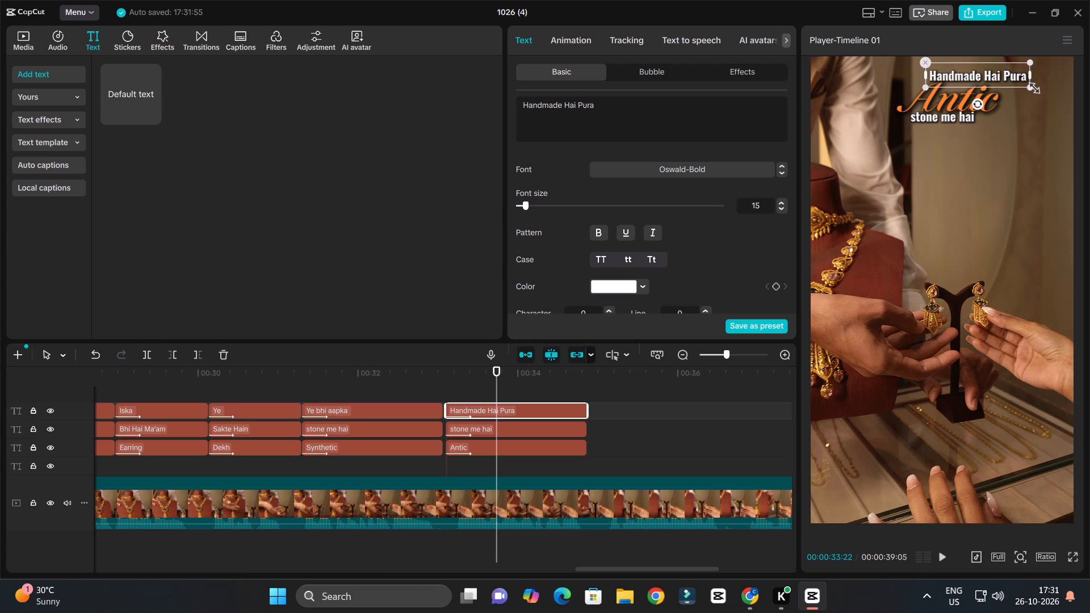
drag(998, 77, 975, 81)
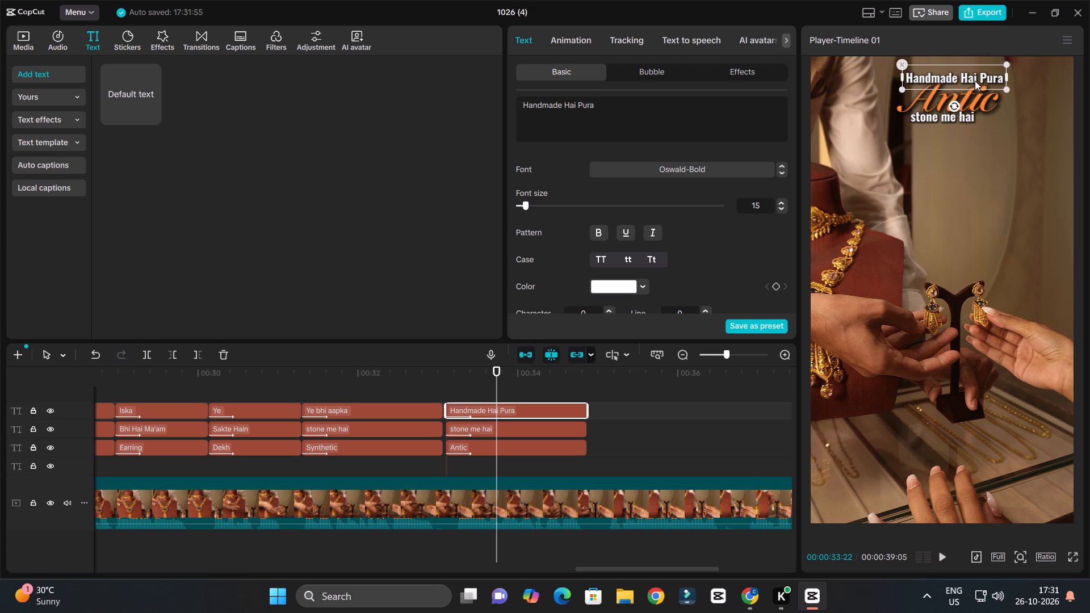
drag(975, 81, 969, 79)
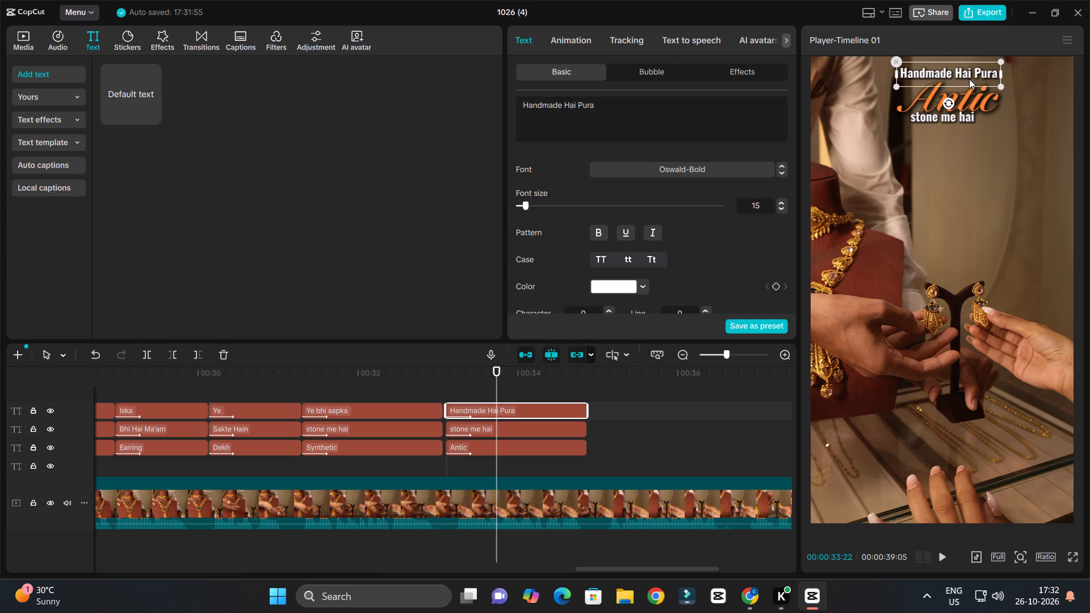
drag(969, 79, 975, 76)
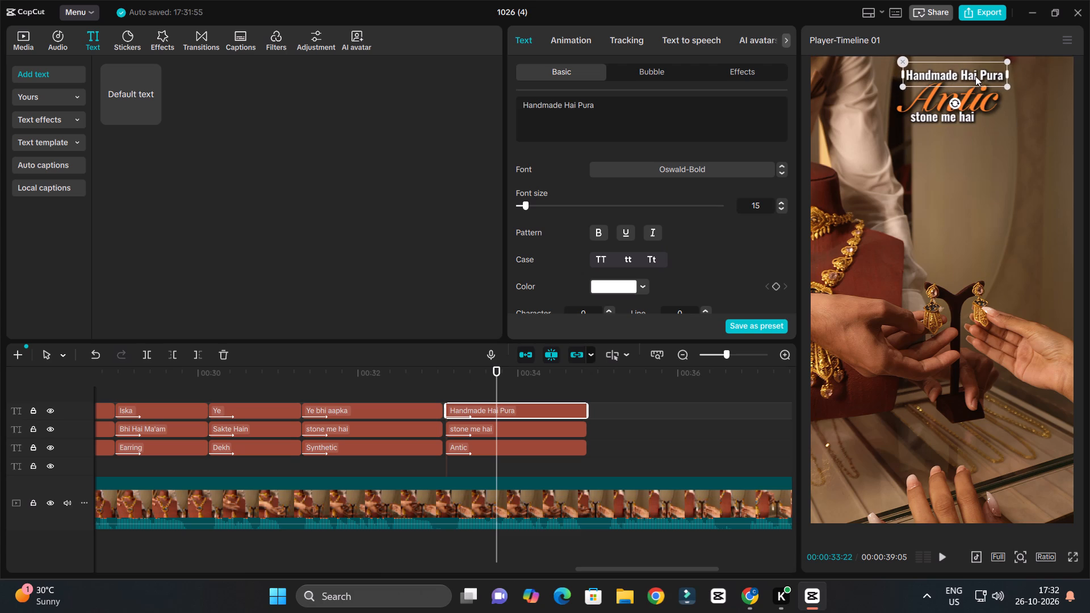
drag(975, 76, 962, 76)
Nudge the orange "Antic" text slightly sideways so it sits centred under "Handmade Hai Pura".
click(987, 103)
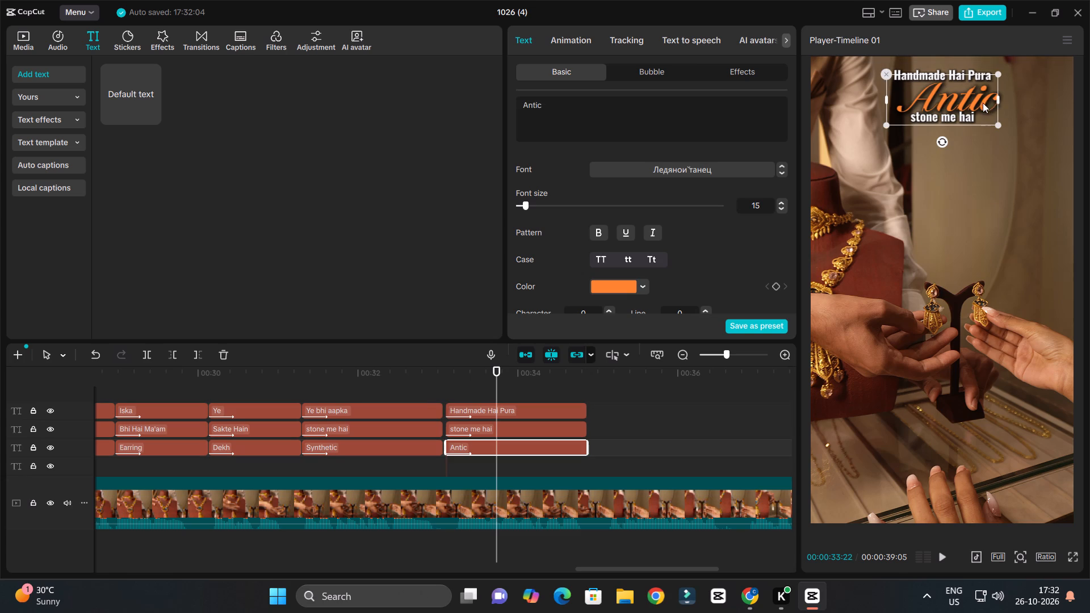
drag(977, 99, 972, 101)
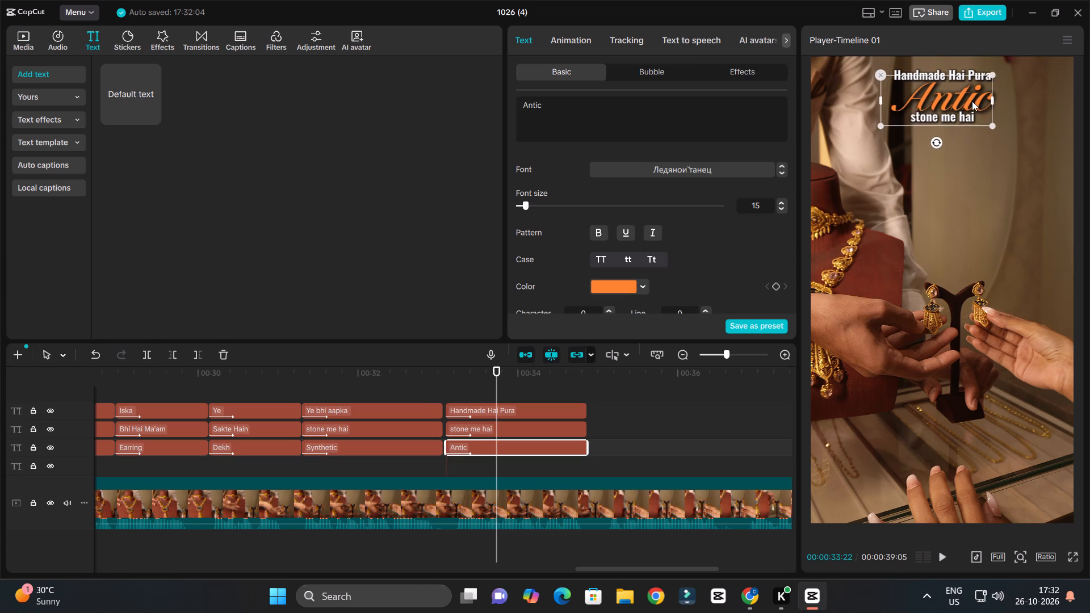
drag(972, 101, 966, 95)
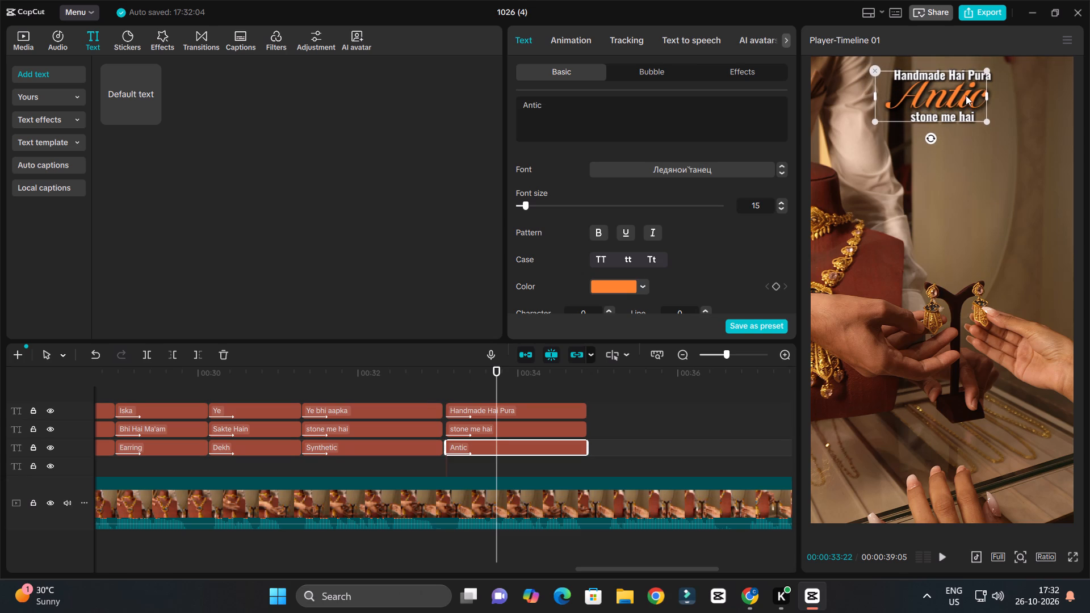
drag(966, 95, 964, 99)
Change the lower white "stone me hai" text under "Antic" to "Look Me" in title case.
click(962, 114)
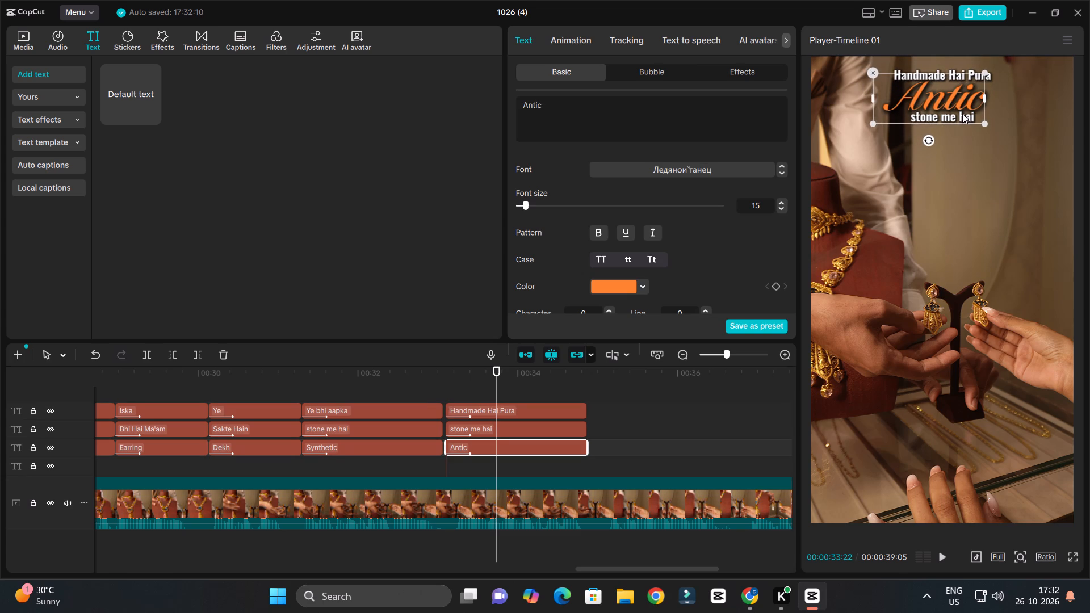
click(961, 117)
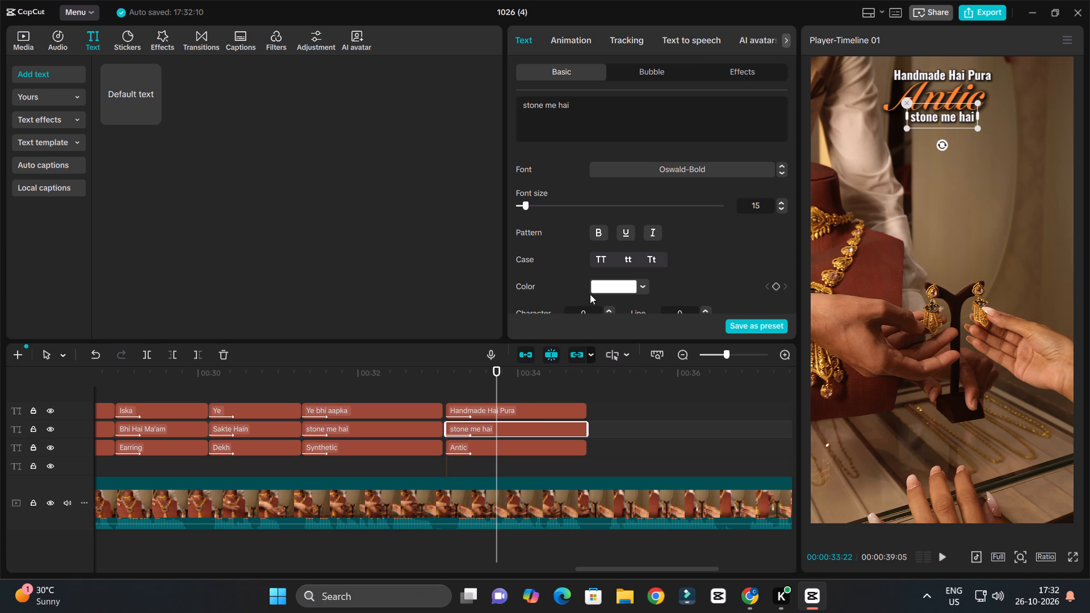
drag(612, 111, 466, 103)
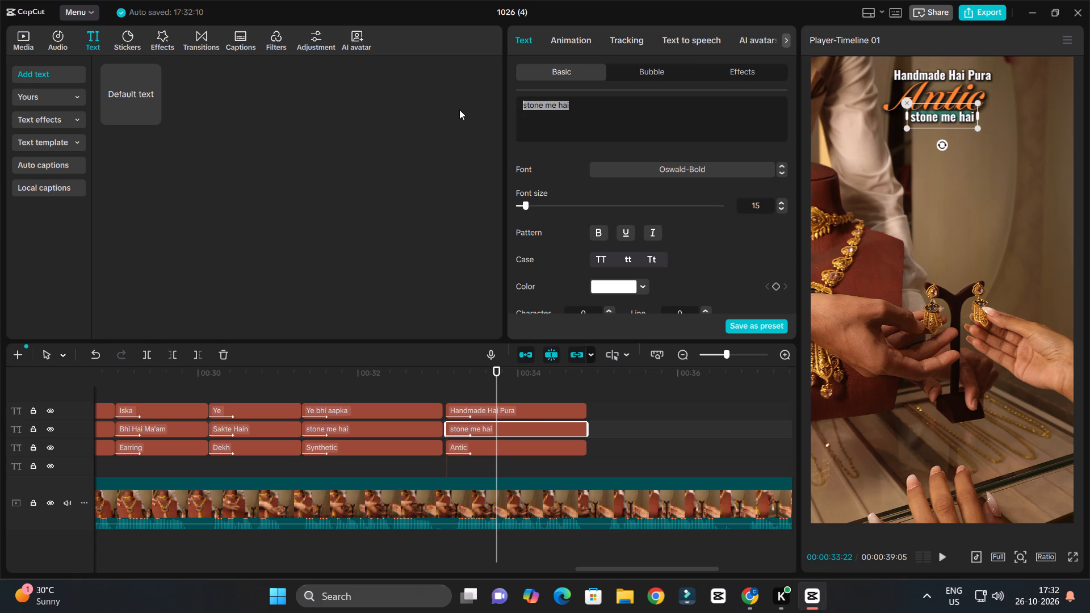
text(look)
key(space)
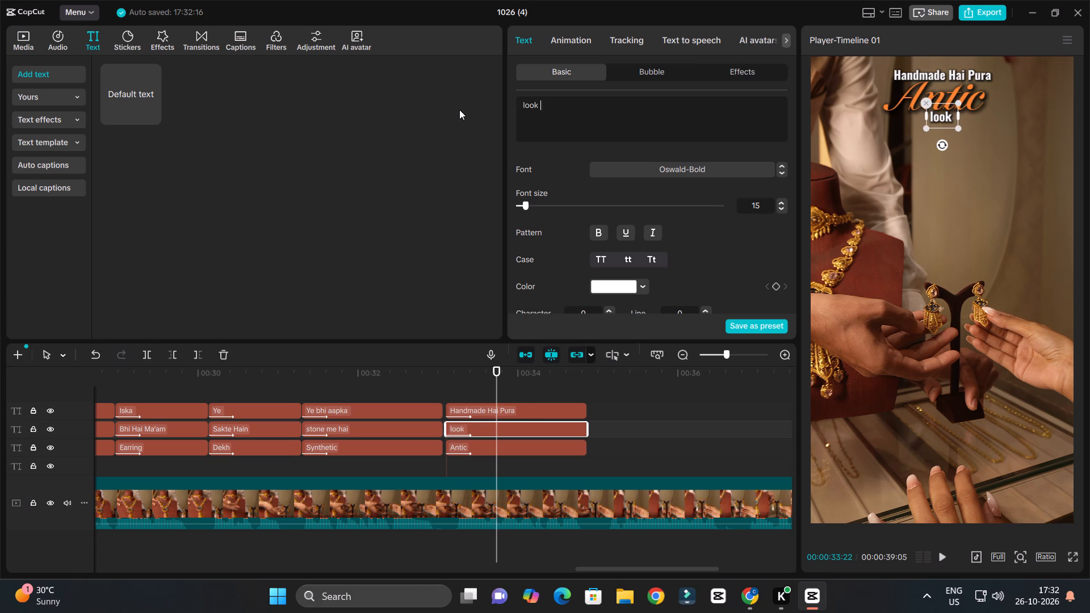
text(me)
key(space)
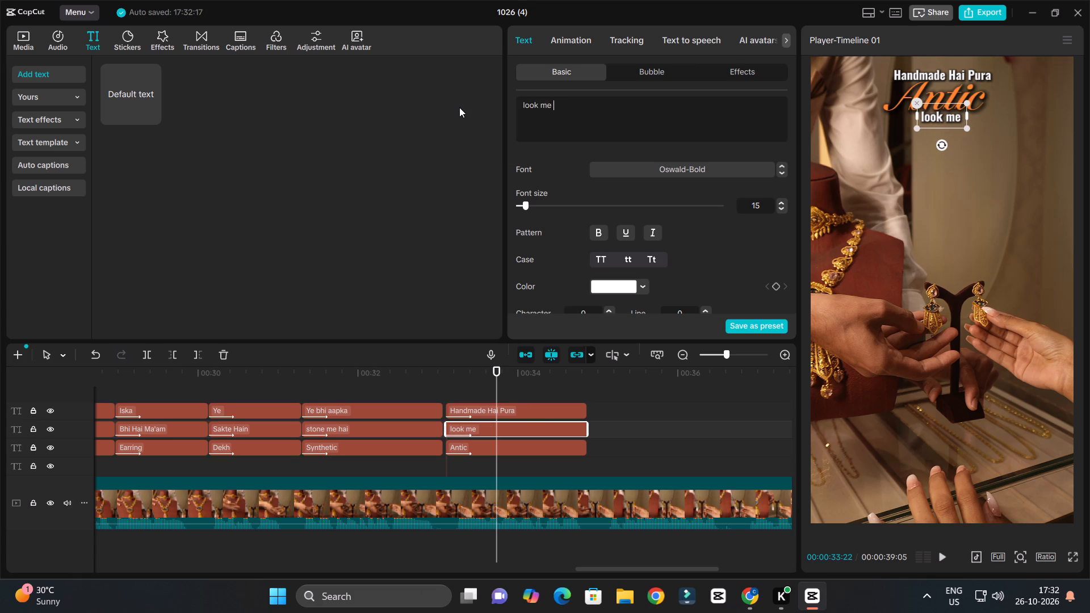
click(648, 261)
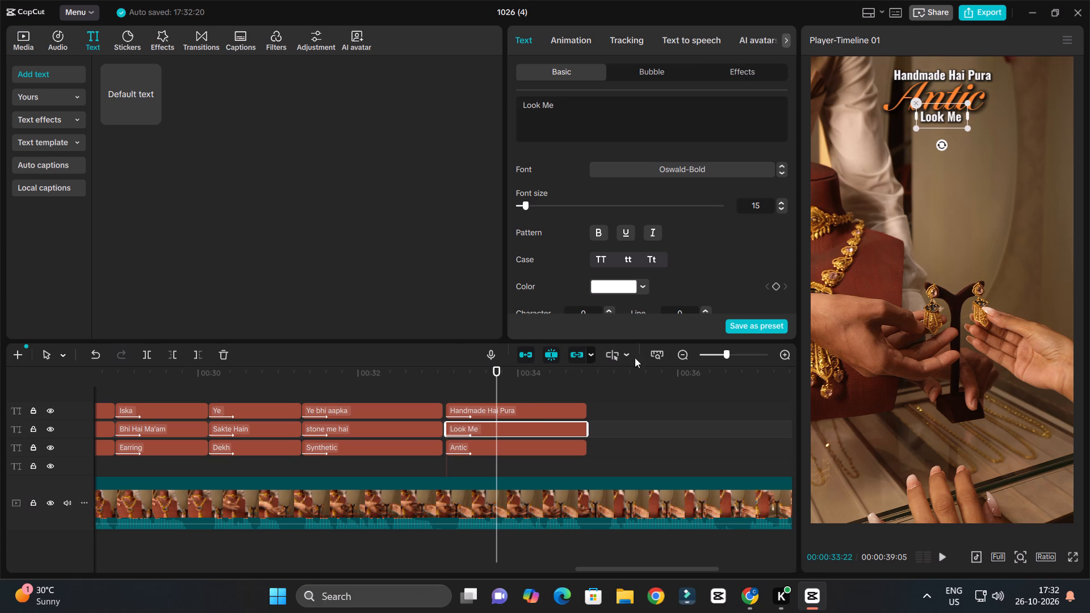
Replay the "Handmade Hai Pura" / "Antic" / "Look Me" set and listen to the speech up to about 35 seconds.
click(428, 387)
key(space)
ctrl+scroll(605, 417, up, 2)
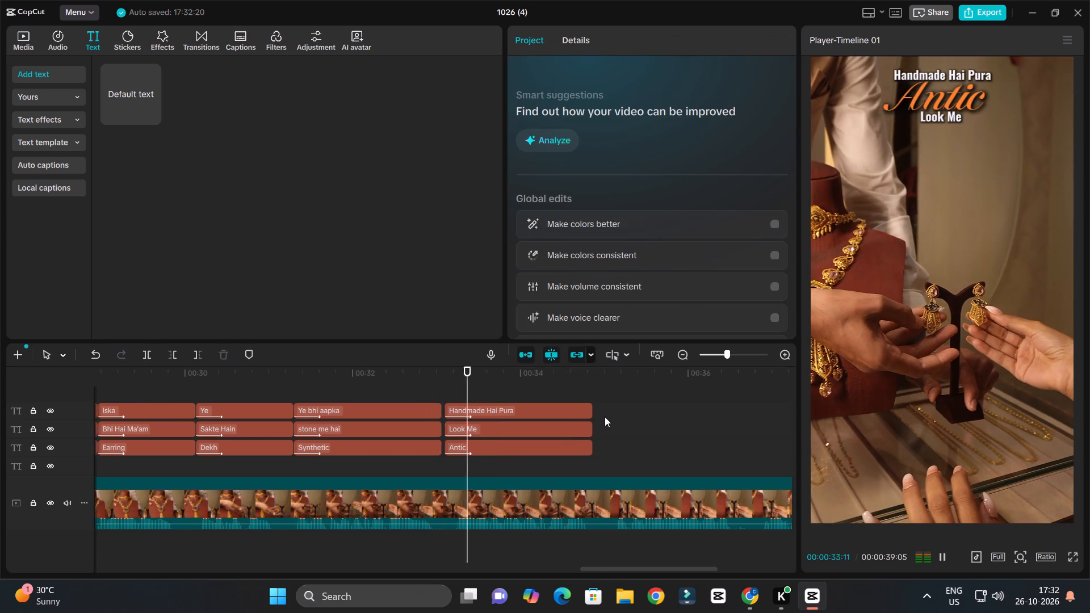
ctrl+scroll(605, 417, up, 6)
key(space)
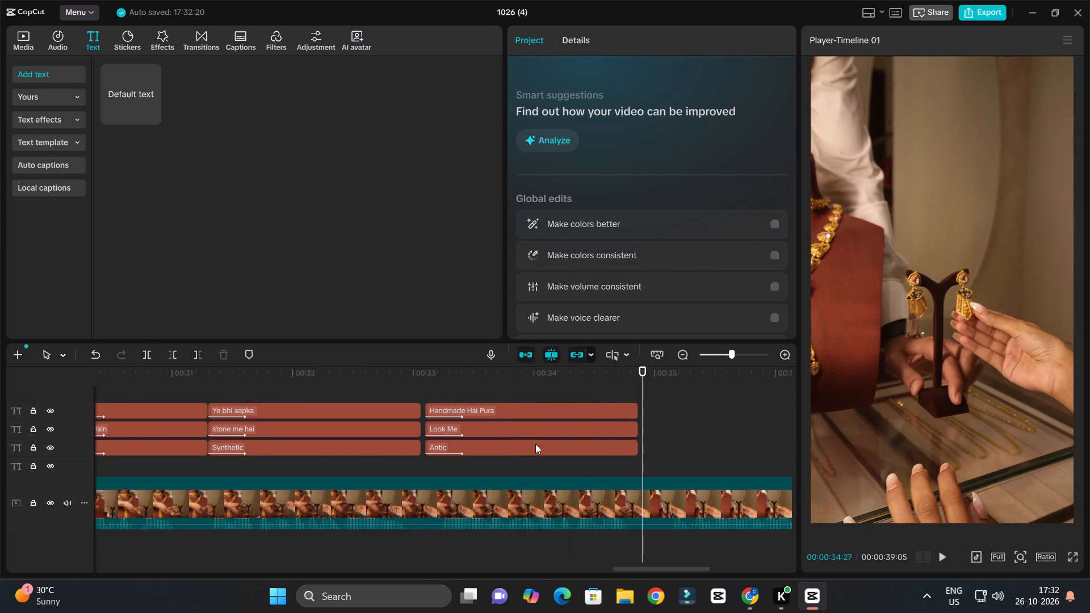
key(space)
key(space)
Extend the "Handmade Hai Pura" / "Look Me" / "Antic" set so all three texts end with the speech at about 00:00:35:01.
ctrl+scroll(666, 409, down, 3)
drag(672, 400, 645, 452)
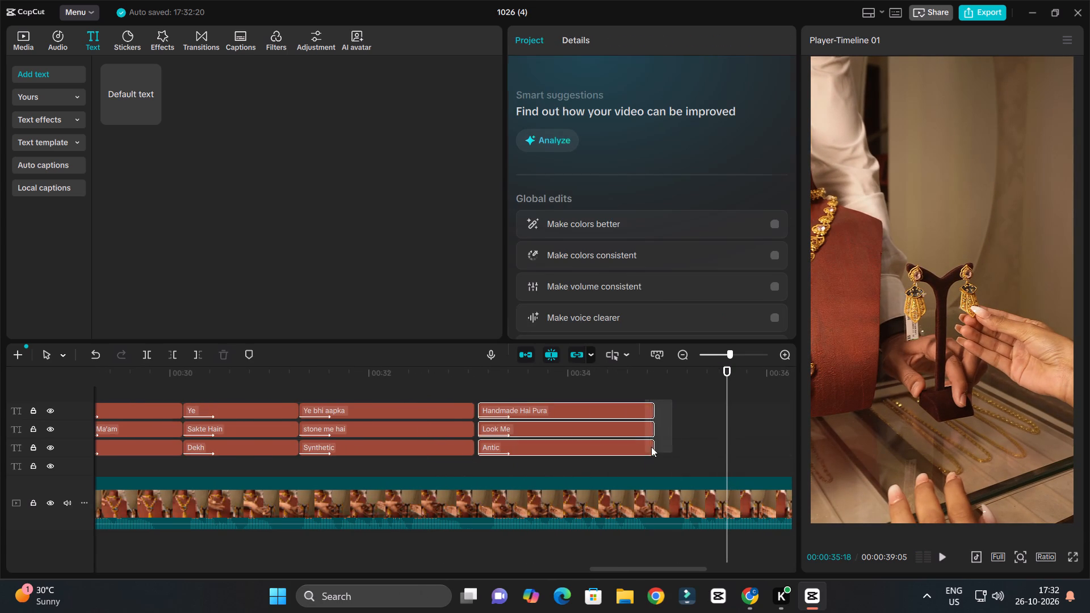
drag(656, 434, 679, 449)
click(602, 374)
key(space)
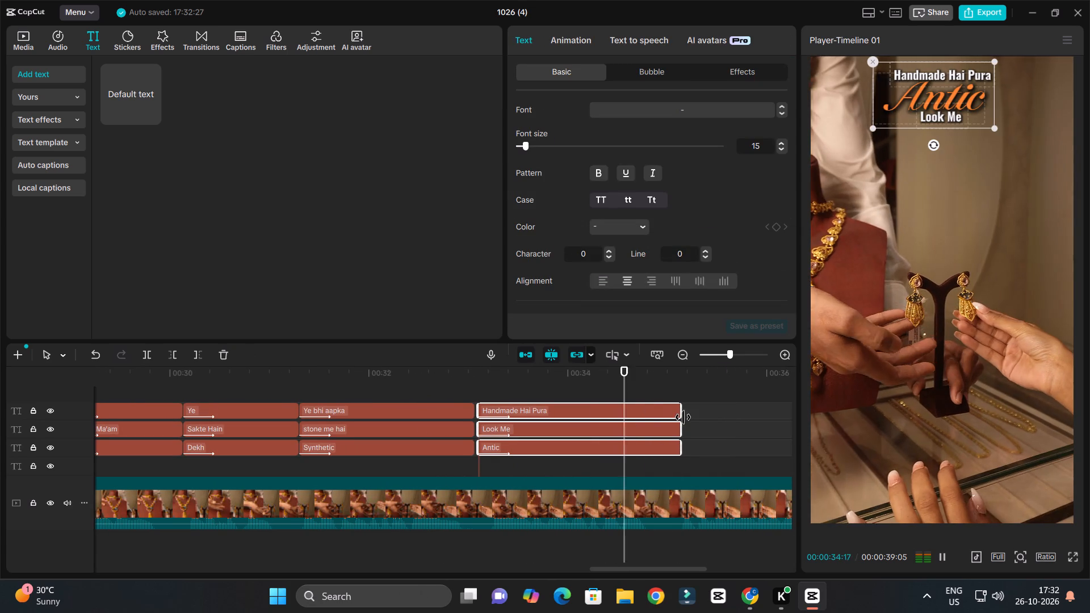
key(space)
drag(681, 427, 671, 428)
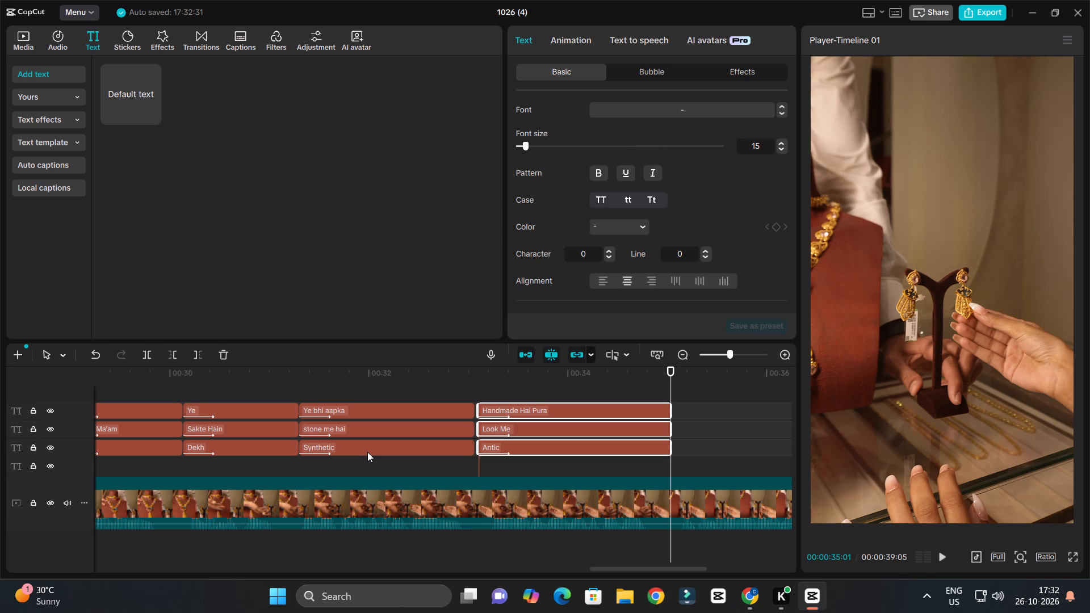
Listen to the following speech, duplicate the "Handmade Hai Pura" / "Look Me" / "Antic" set and place the copy directly after the original.
key(space)
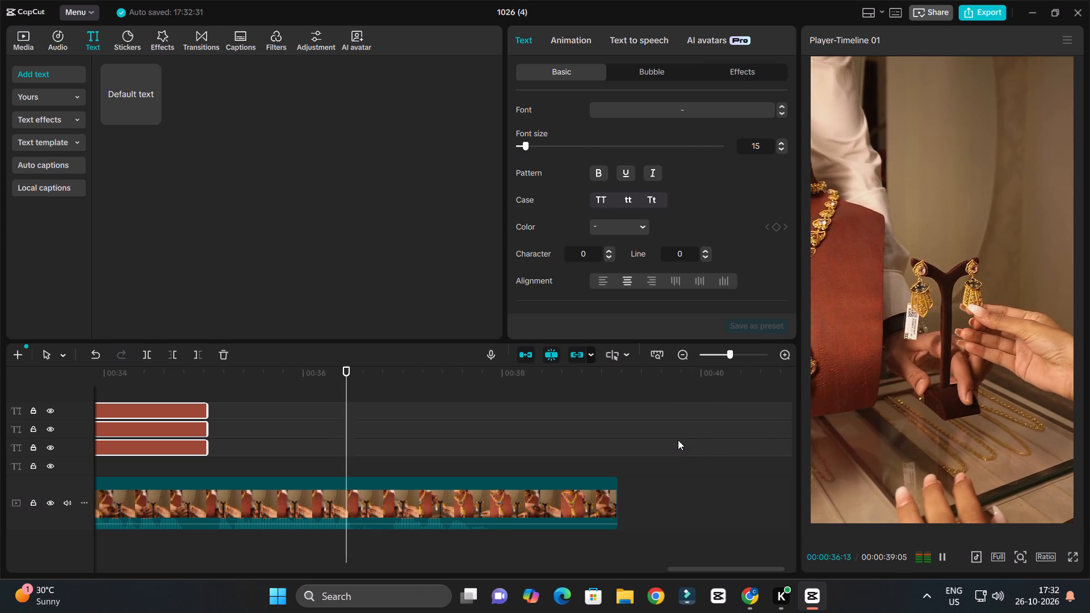
key(space)
ctrl+scroll(303, 409, down, 8)
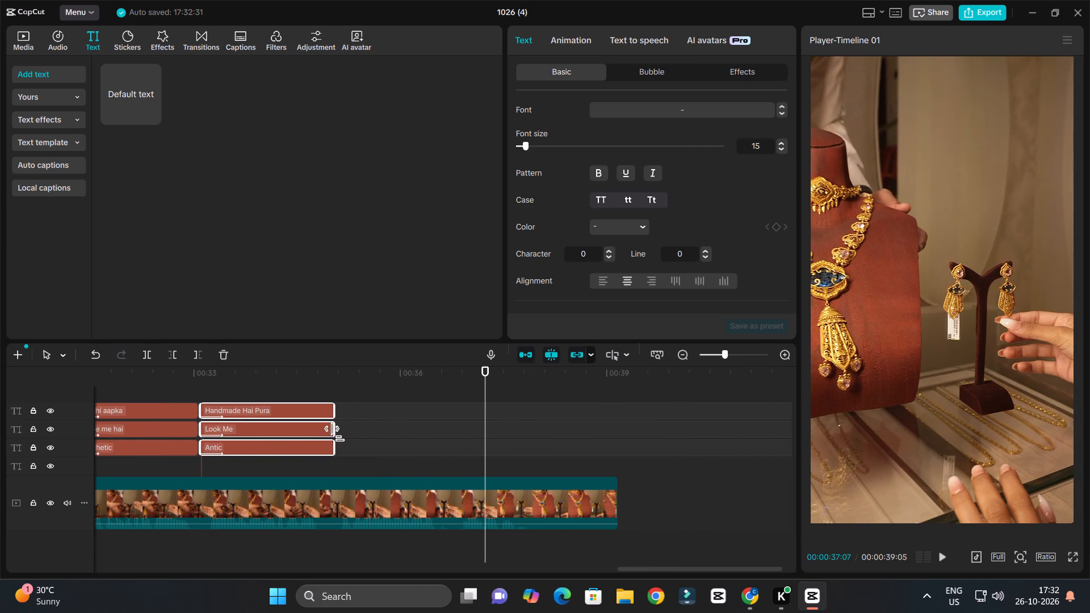
drag(365, 403, 297, 459)
alt+drag(269, 447, 336, 447)
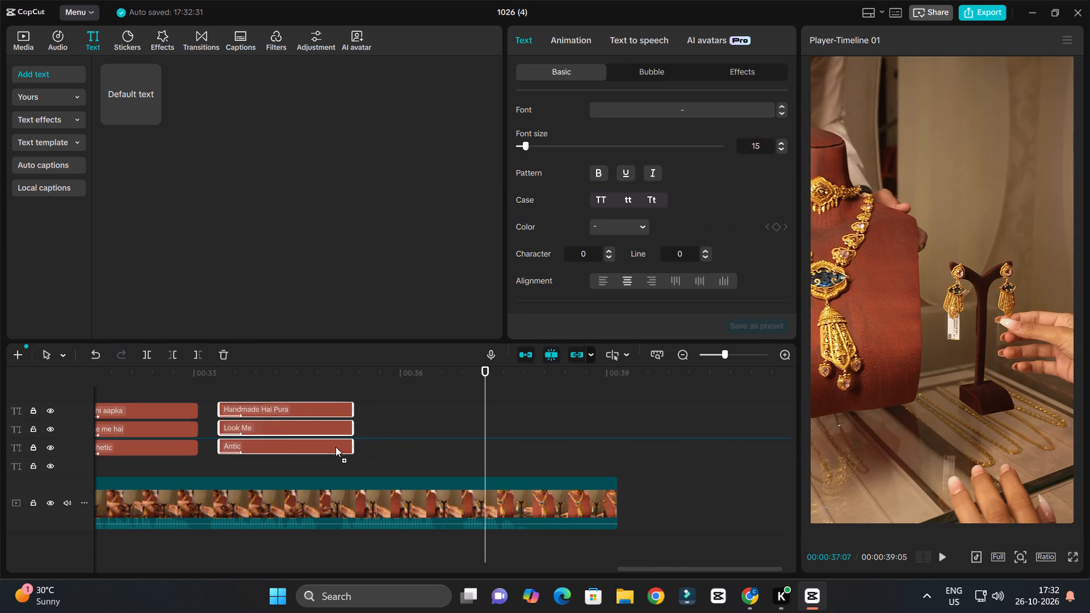
alt+drag(336, 447, 425, 448)
ctrl+drag(346, 399, 375, 417)
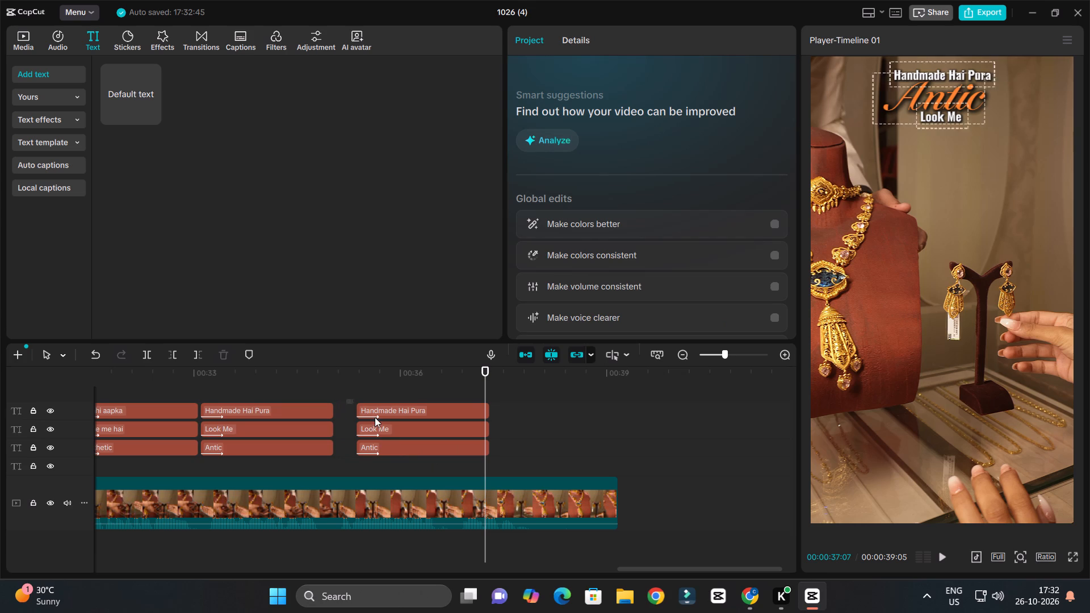
ctrl+drag(375, 417, 402, 439)
drag(533, 406, 451, 448)
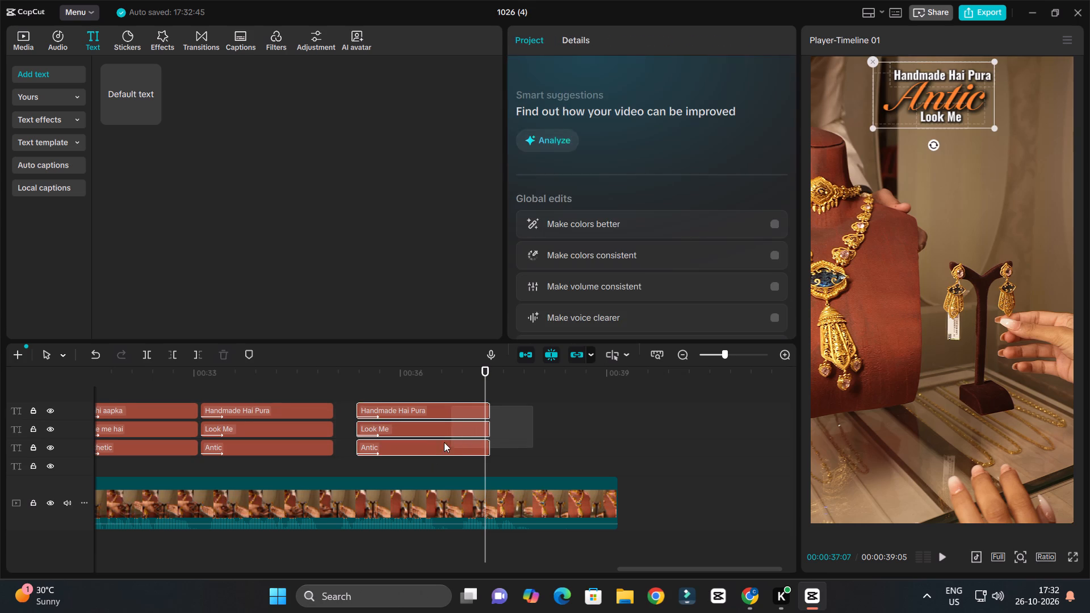
drag(432, 430, 412, 431)
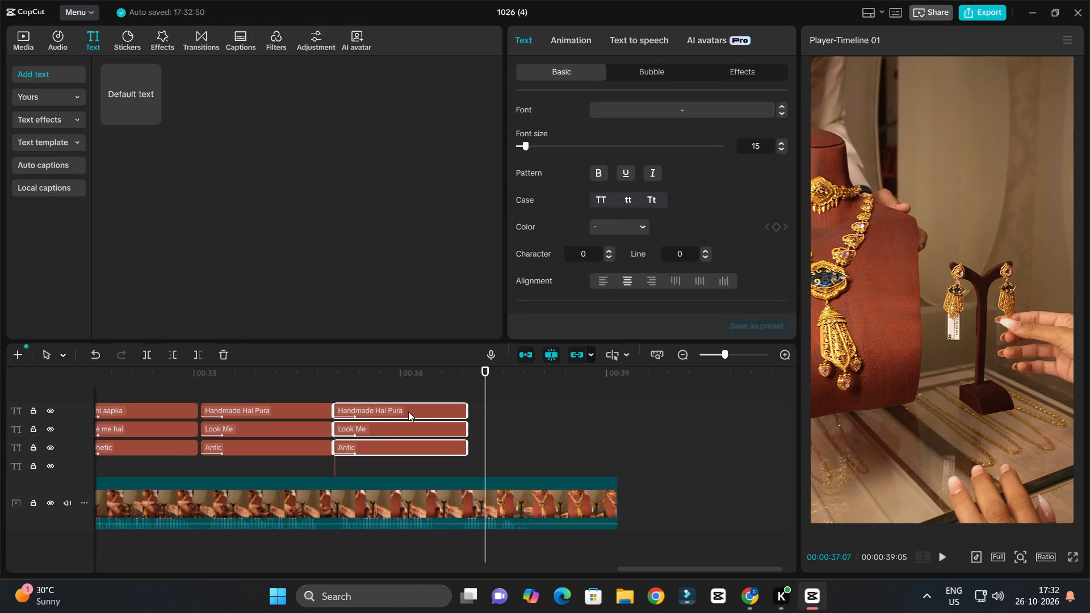
Change the copied white "Handmade Hai Pura" text to "aapka saara rahega".
click(408, 410)
drag(617, 100, 462, 95)
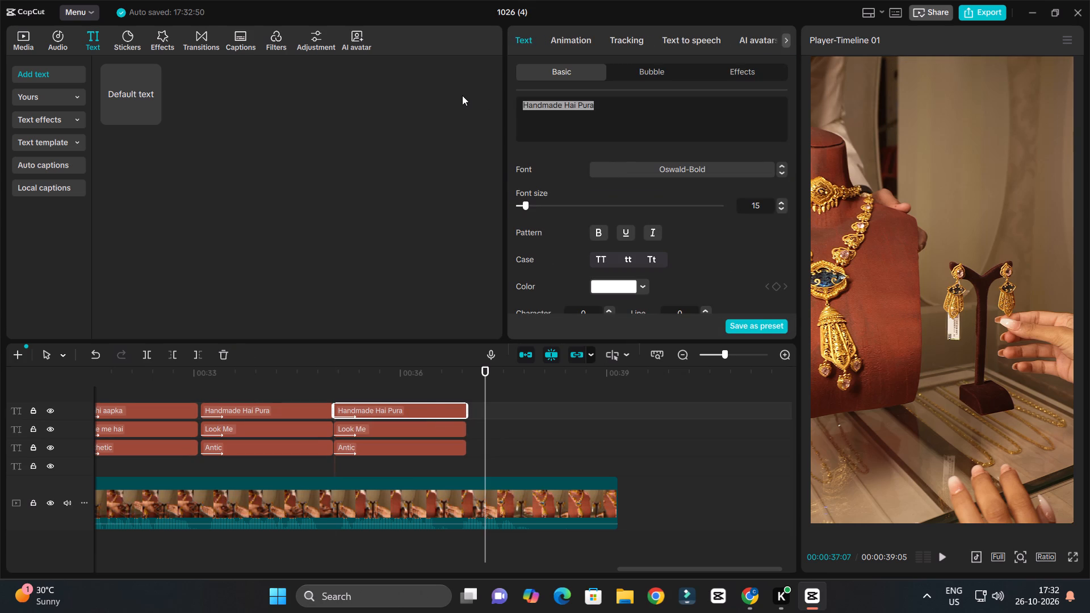
text(aapka)
key(space)
key(s)
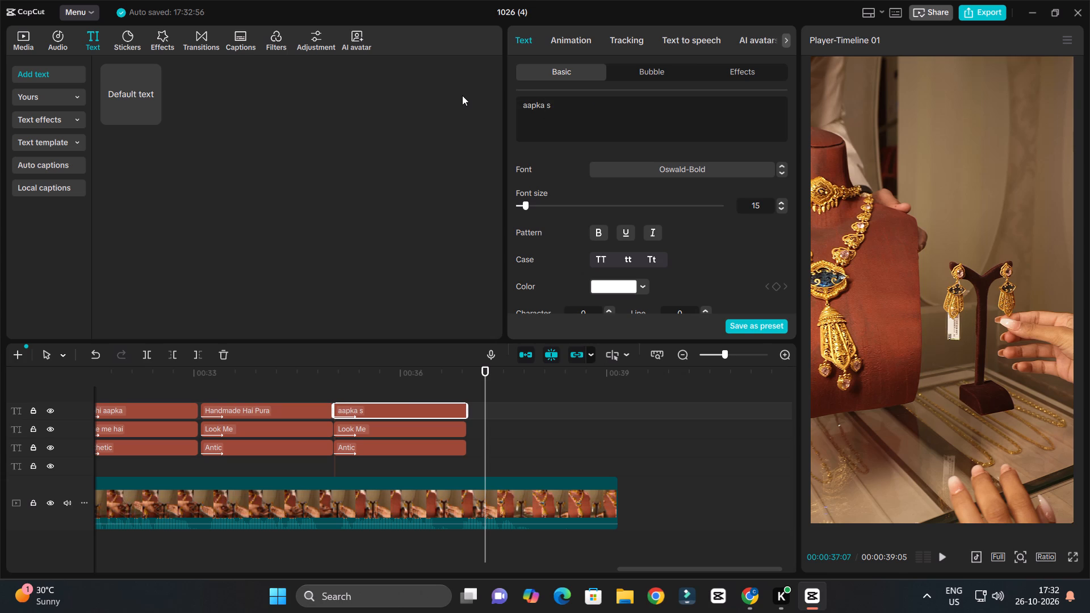
text(aara)
key(space)
text(rahega)
key(space)
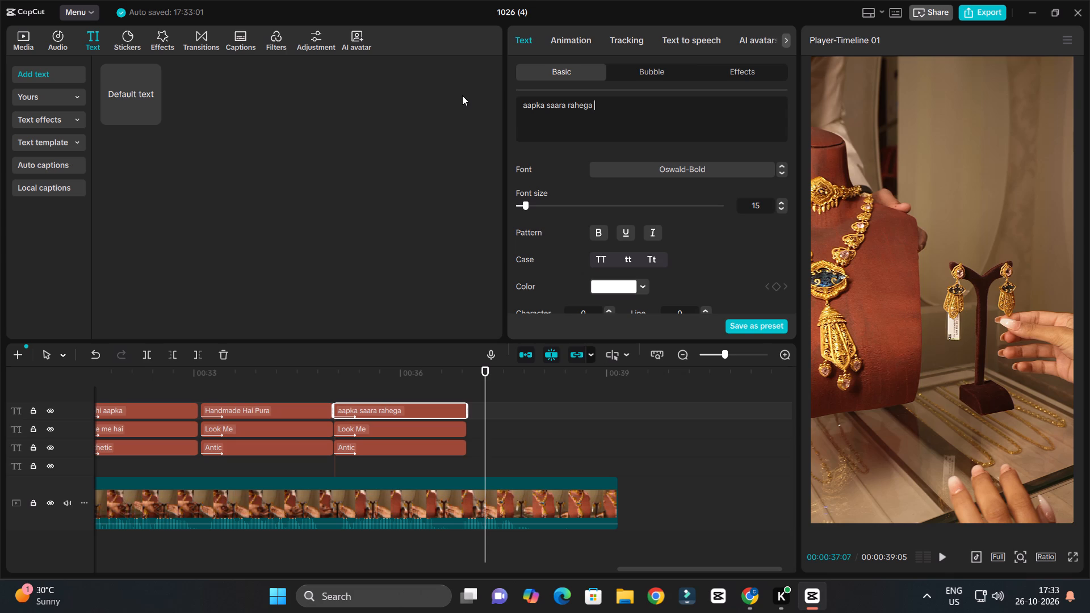
Replay the copied set, change its orange "Antic" to "Ye Jewellery" in title case and lower it beneath "aapka saara rahega".
click(325, 375)
key(space)
ctrl+scroll(608, 440, up, 2)
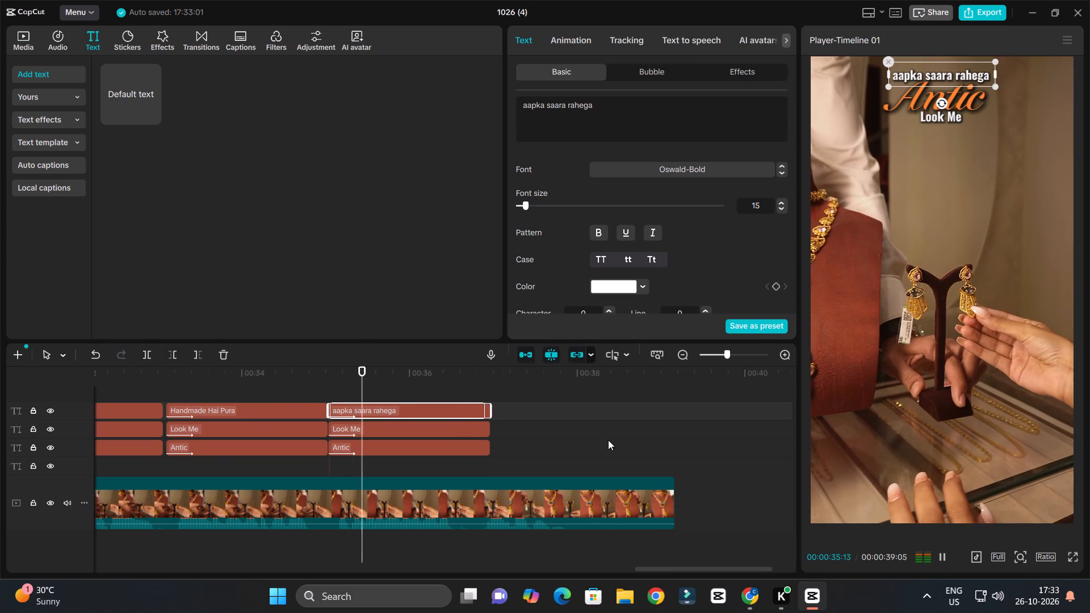
ctrl+scroll(608, 440, up, 4)
key(space)
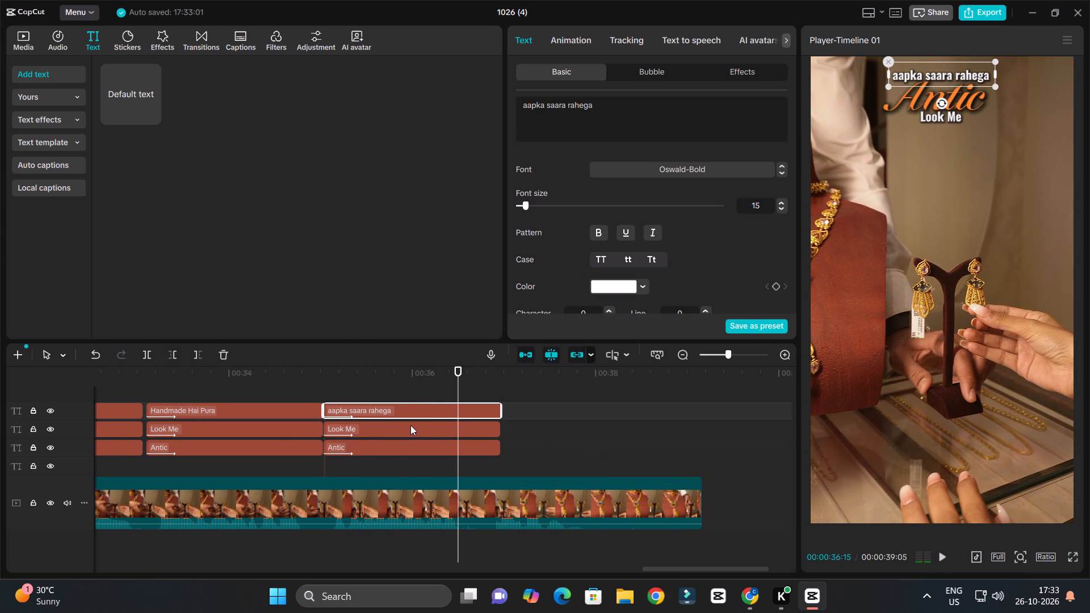
click(597, 103)
click(981, 102)
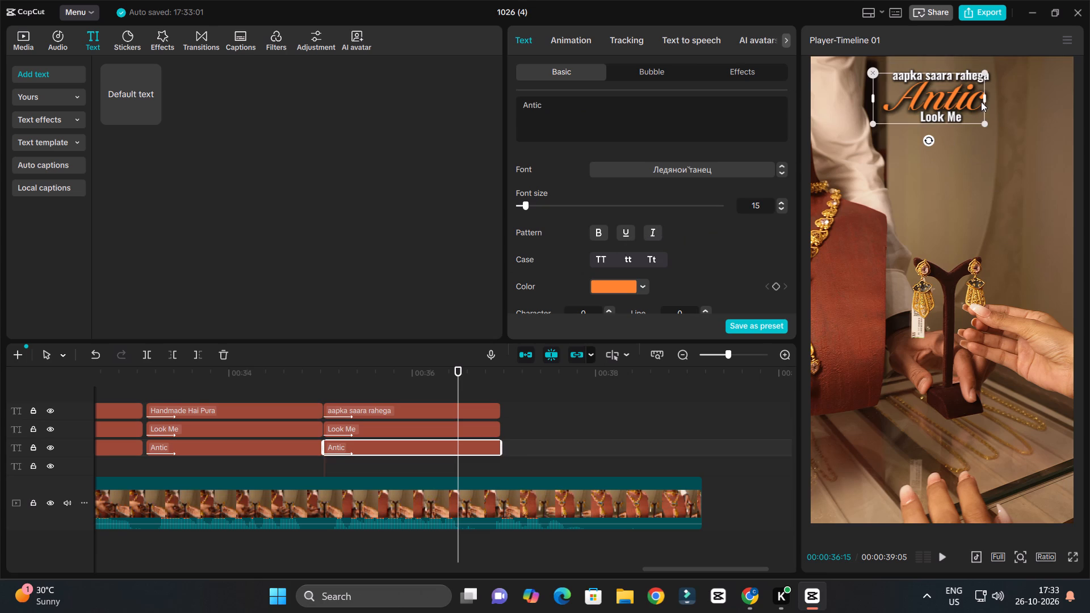
drag(559, 100, 480, 100)
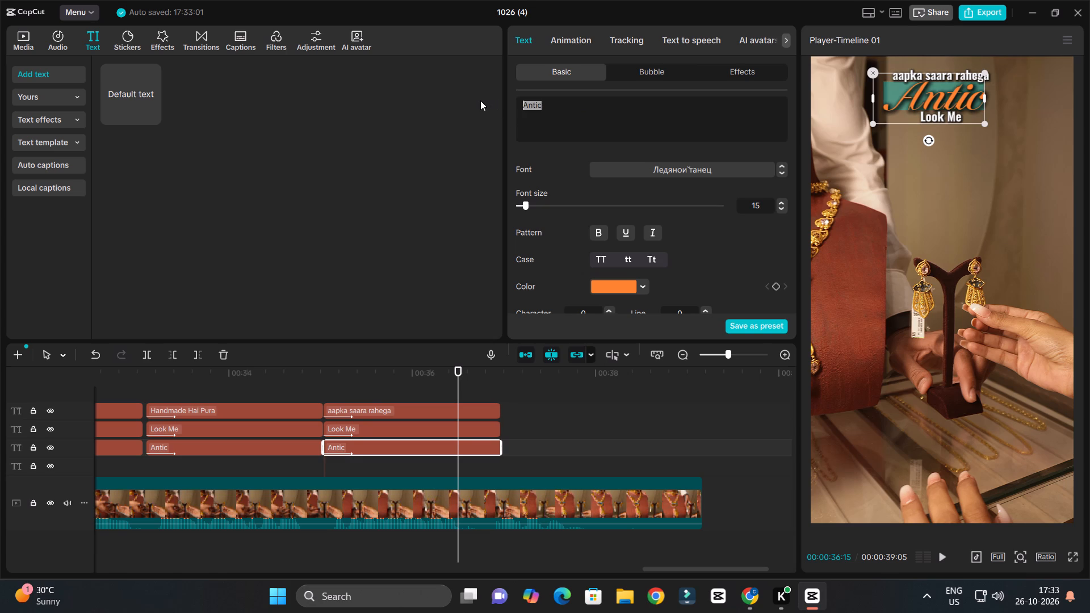
text(ye)
key(space)
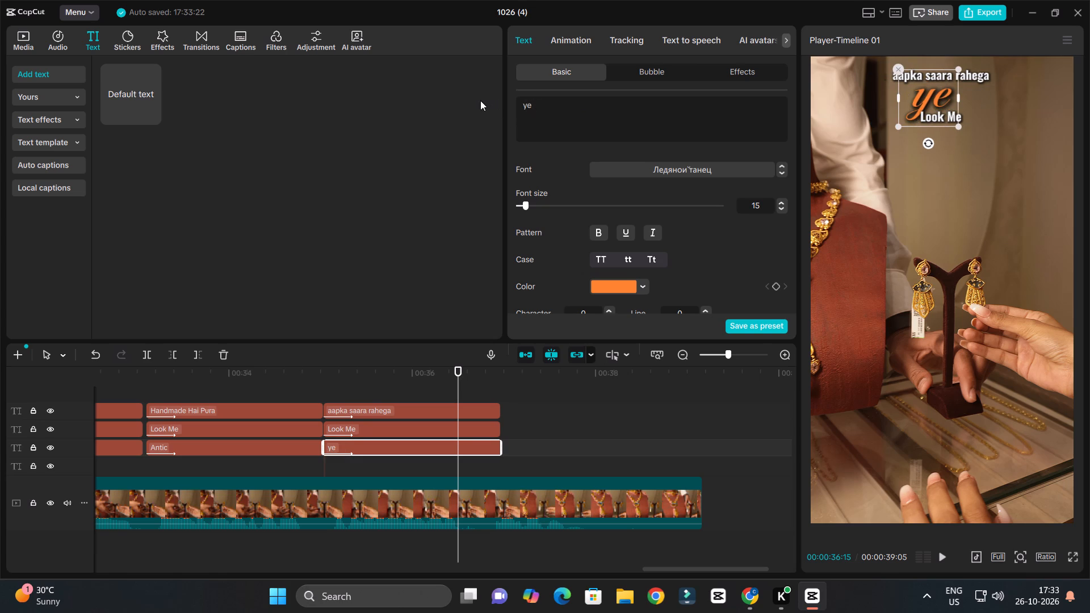
text(jewellery)
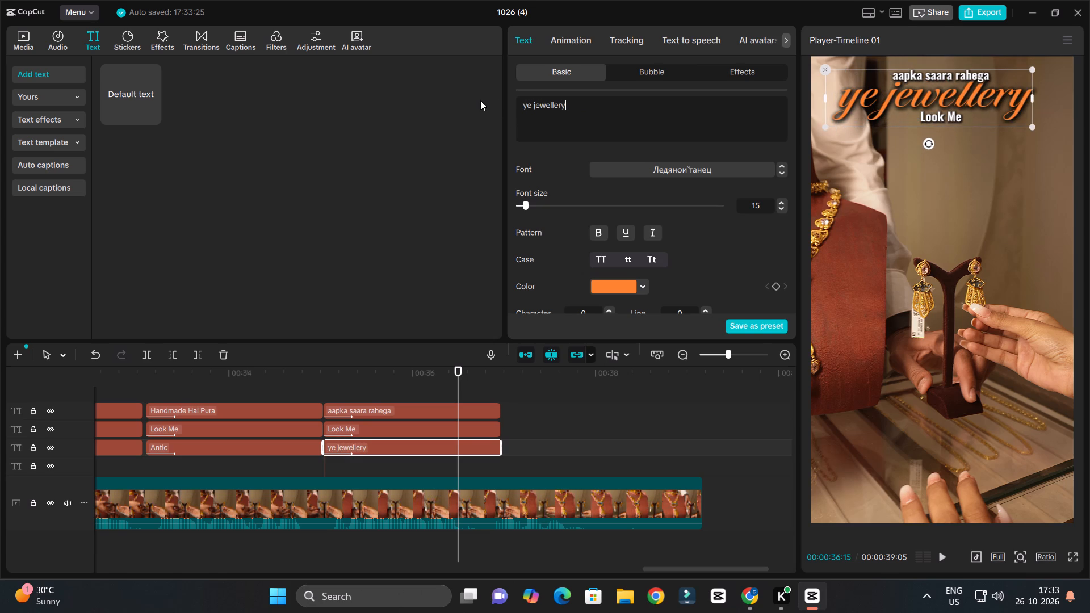
click(658, 259)
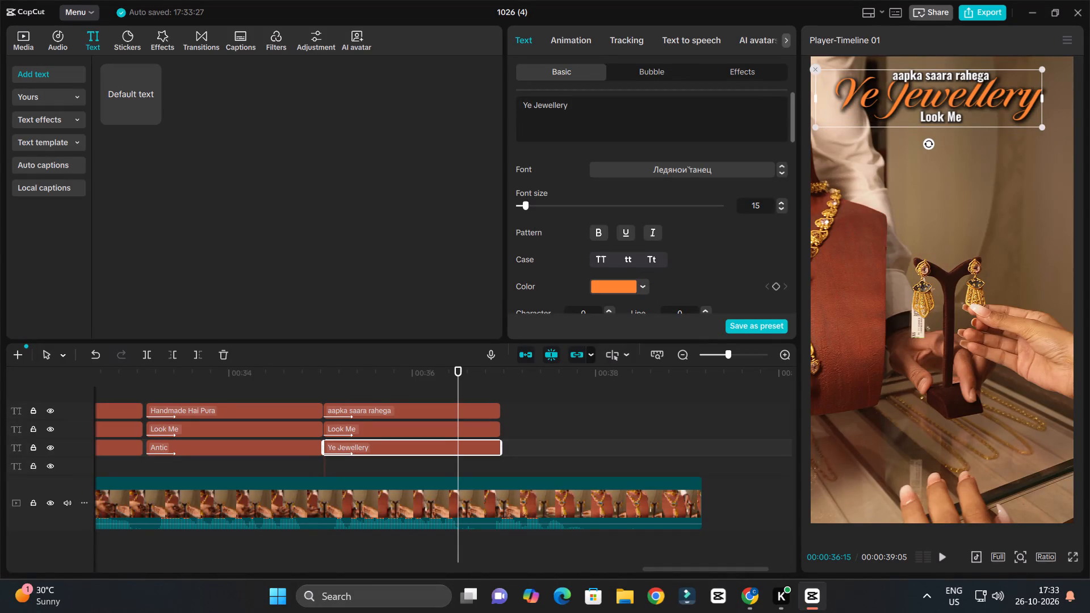
drag(992, 108, 993, 129)
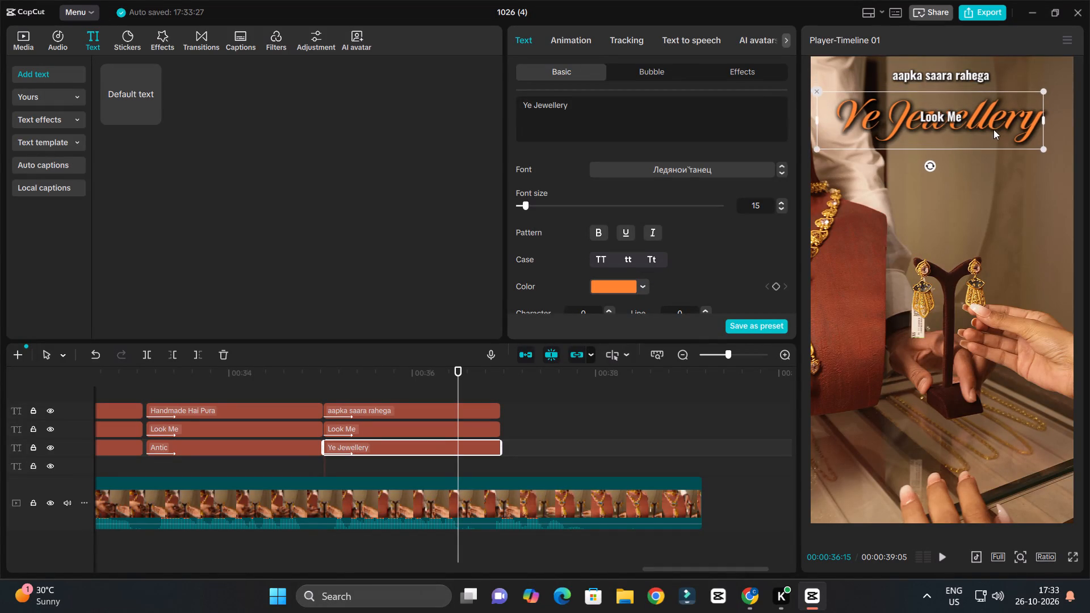
drag(993, 129, 996, 123)
Delete the copied white "Look Me" text that overlaps "Ye Jewellery".
click(958, 116)
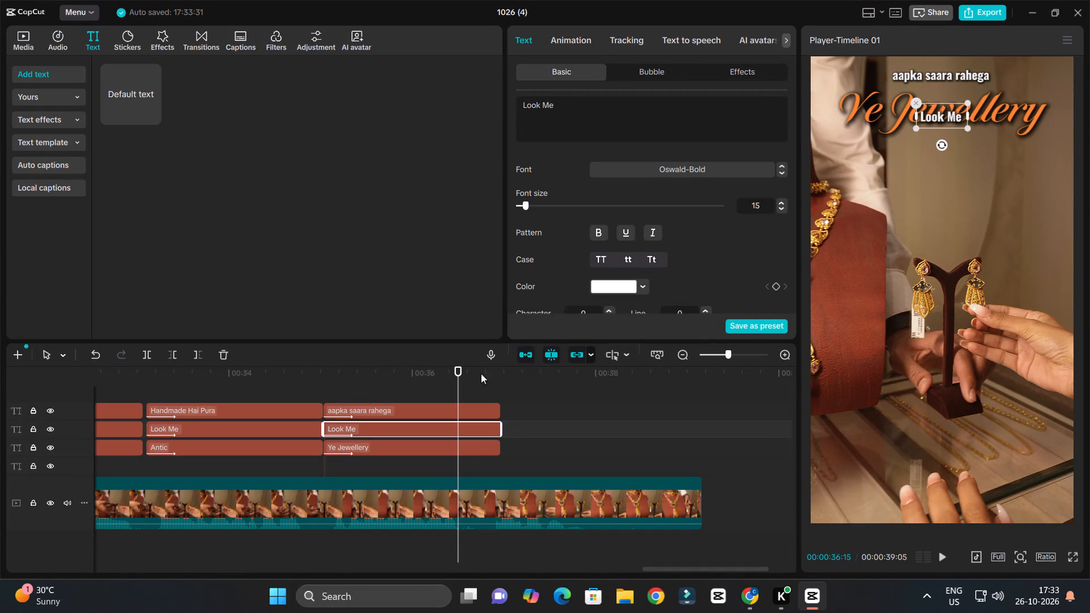
key(Delete)
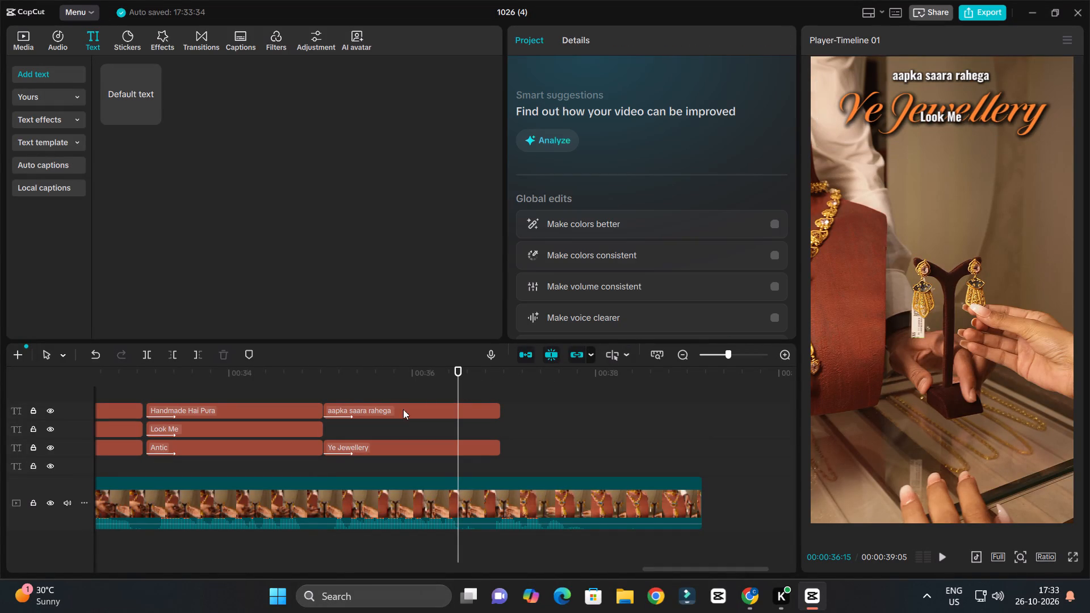
Replay the new set from about 35 seconds and scale the orange "Ye Jewellery" text down slightly.
click(316, 380)
key(space)
ctrl+scroll(508, 424, up, 7)
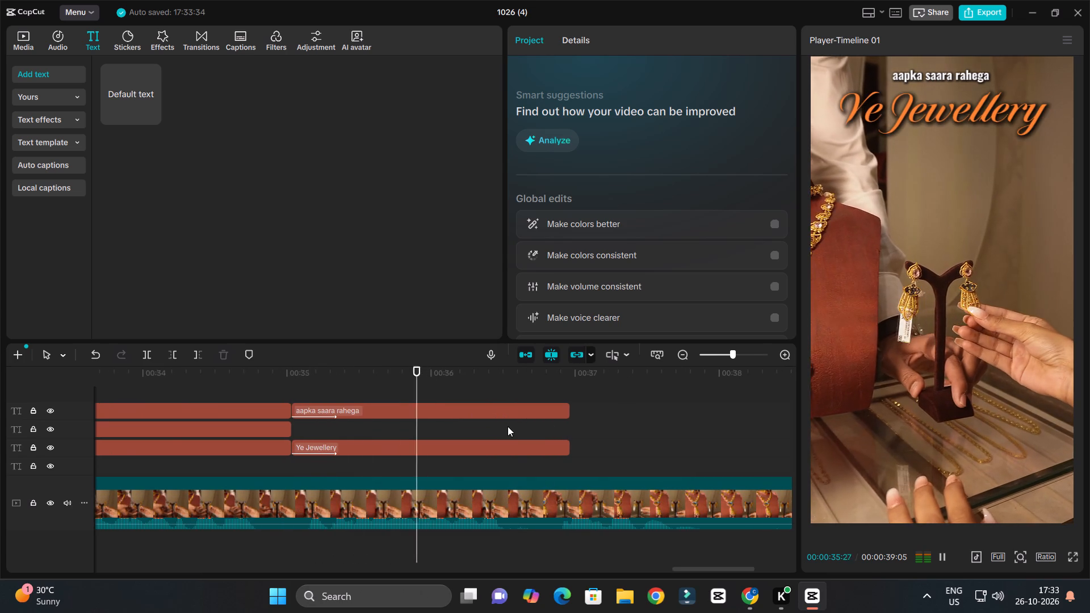
key(space)
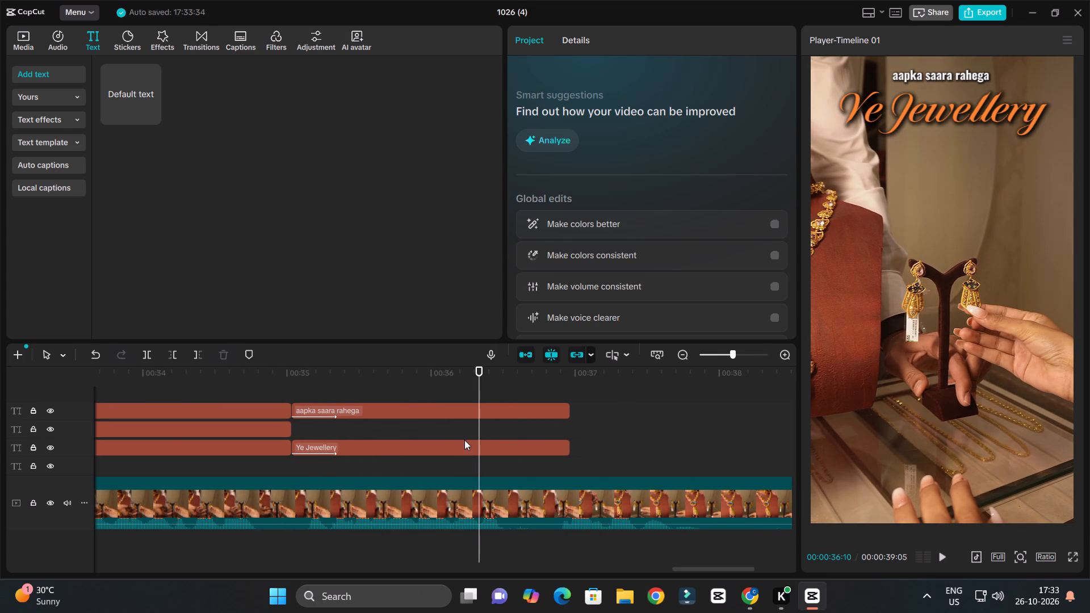
click(463, 443)
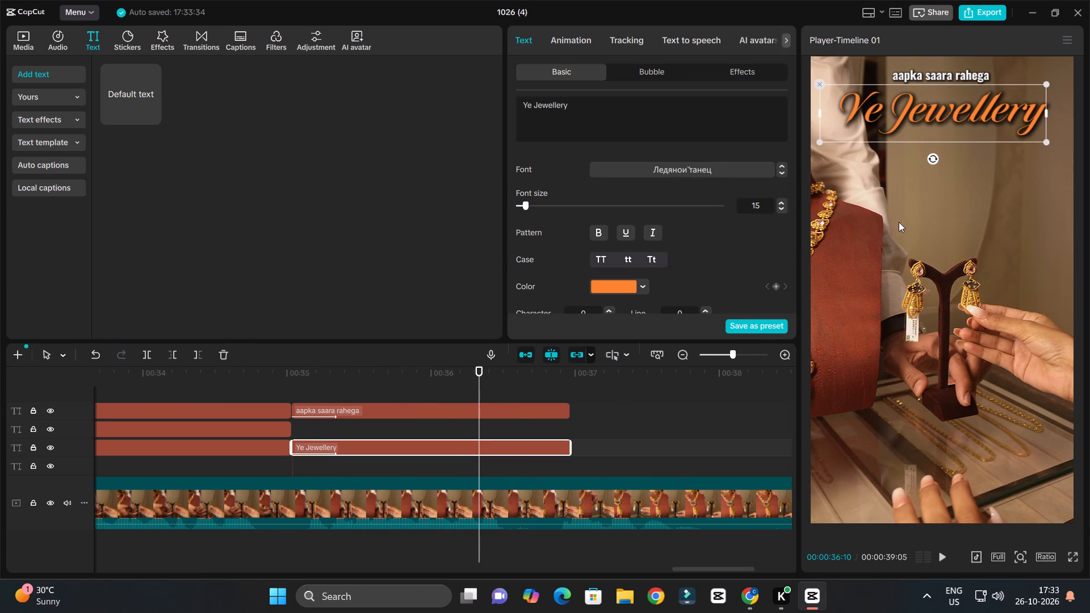
drag(1047, 144, 1026, 131)
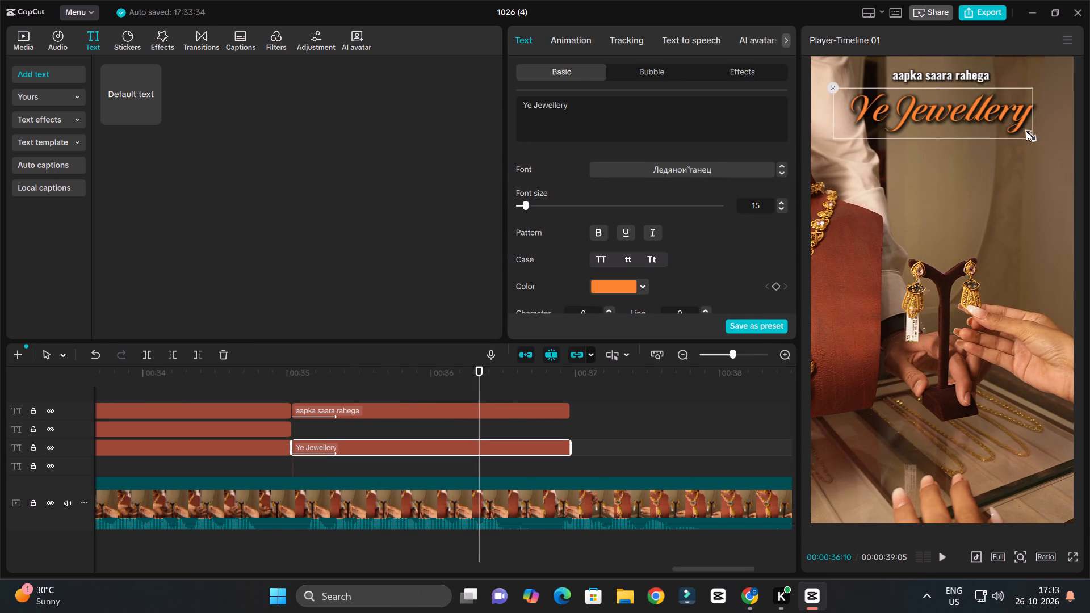
drag(1026, 131, 1028, 133)
Move the white "aapka saara rahega" text down so it sits just above the orange "Ye Jewellery".
click(963, 74)
drag(962, 74, 962, 92)
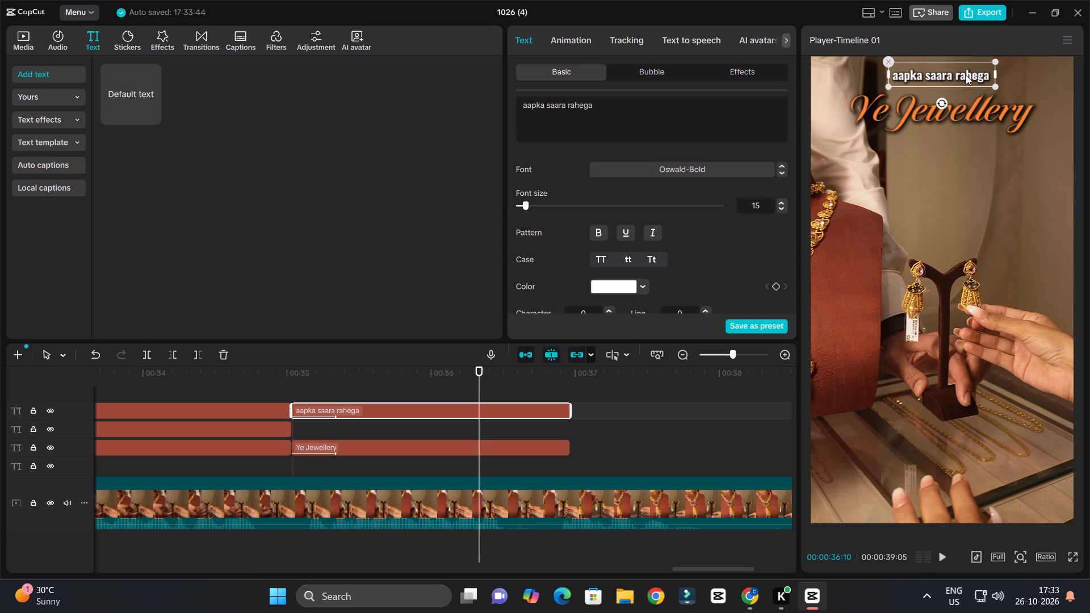
drag(966, 73, 967, 82)
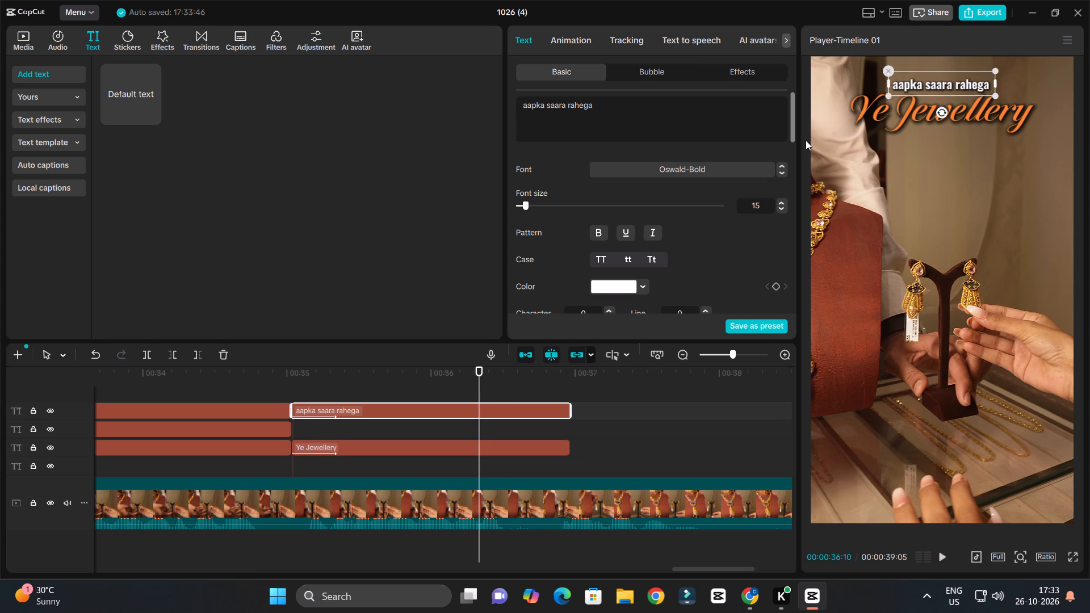
Shorten the orange "Ye Jewellery" text to "Jewellery".
click(464, 448)
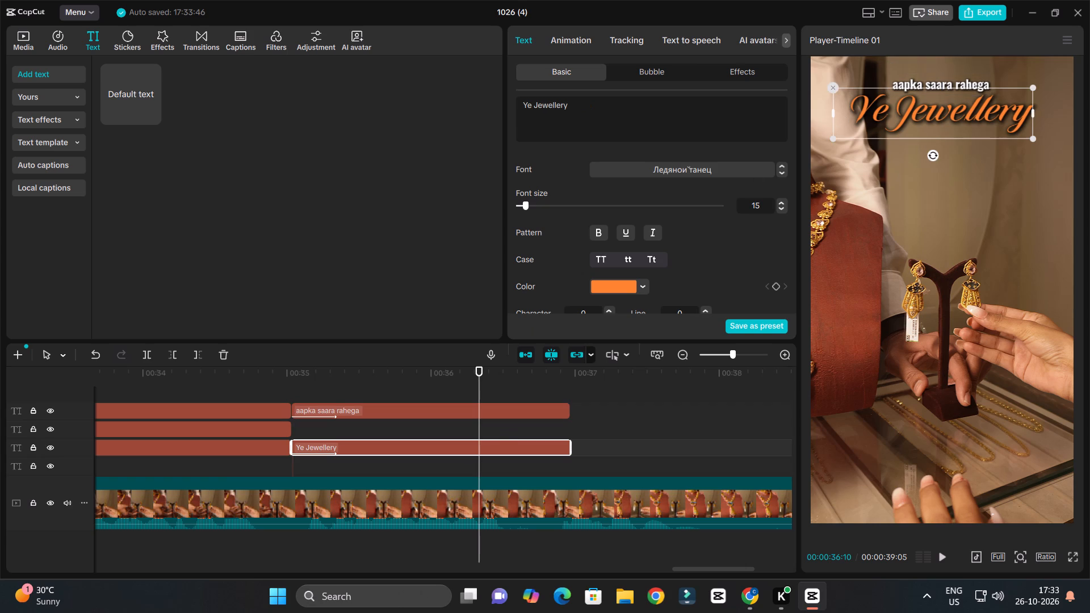
click(530, 107)
click(535, 108)
key(BackSpace)
key(BackSpace)
key(BackSpace)
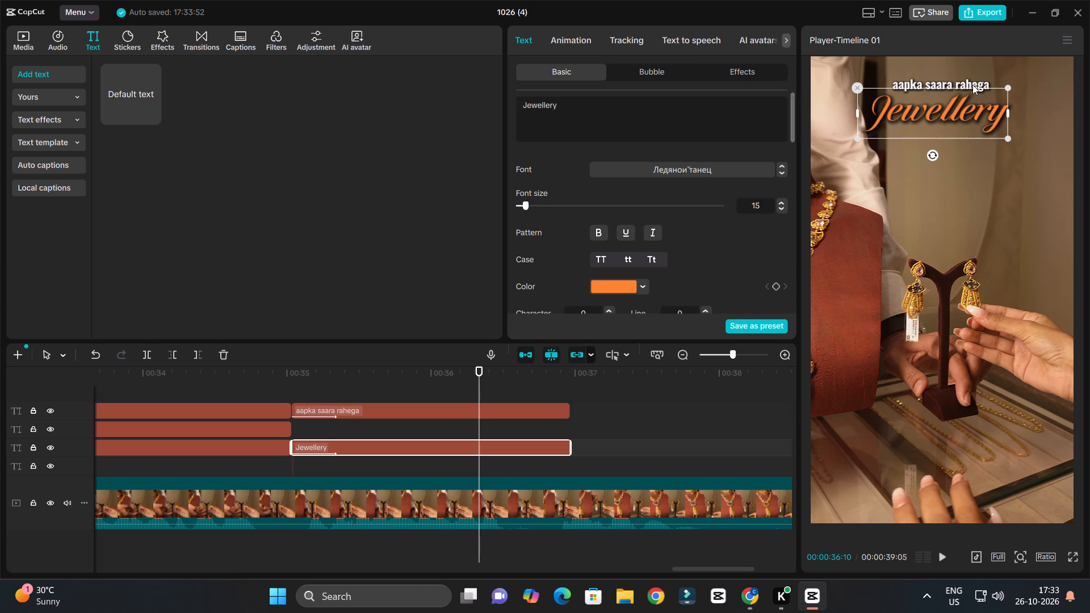
Add "ye" to the end of the white "aapka saara rahega" text and convert the line to title case.
click(971, 82)
click(622, 120)
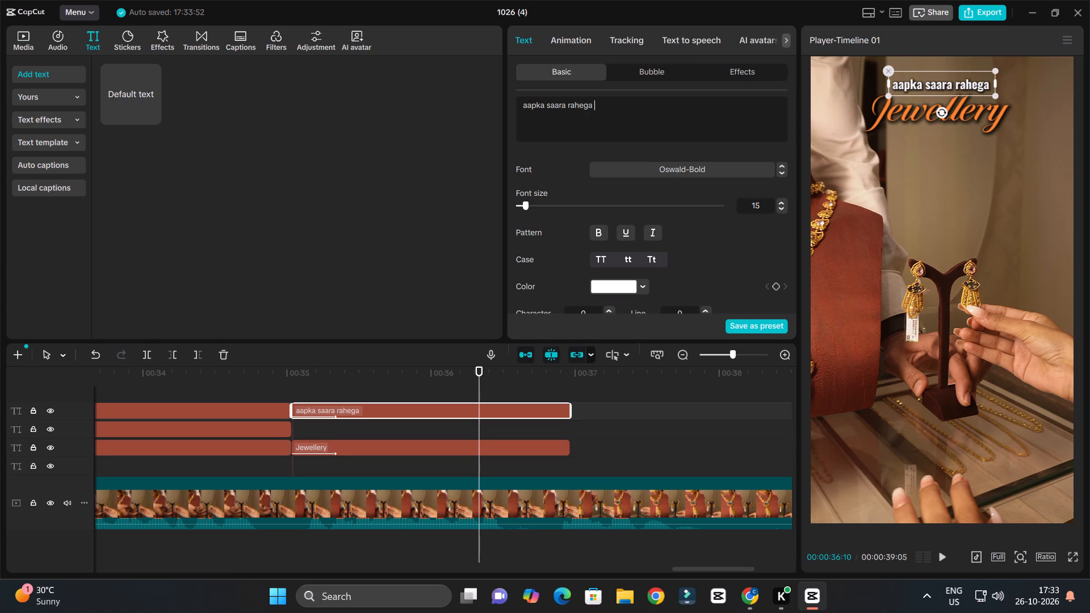
text(yr)
key(BackSpace)
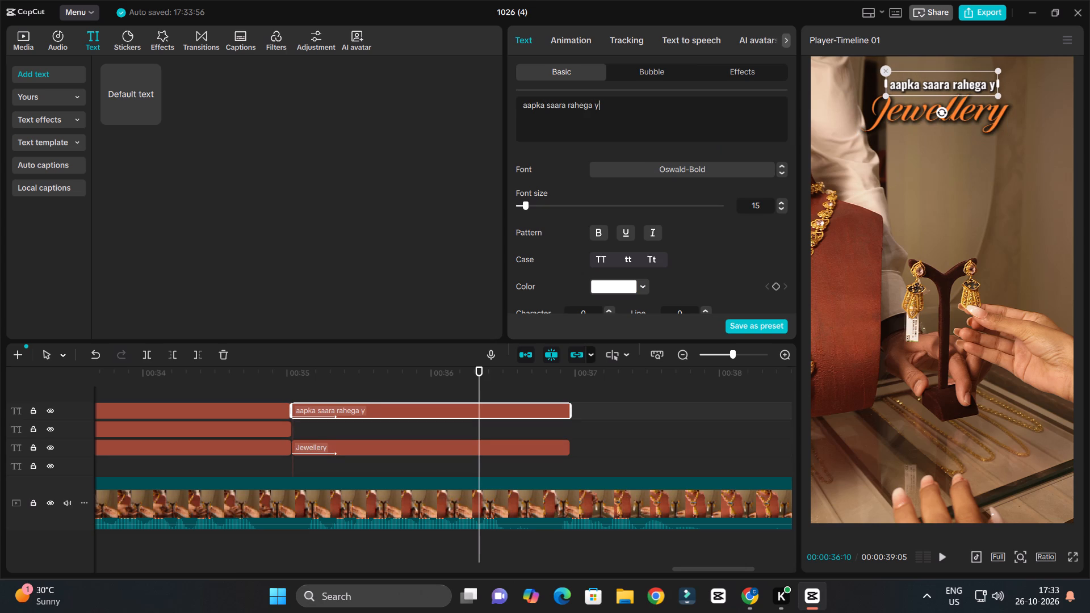
key(e)
click(657, 256)
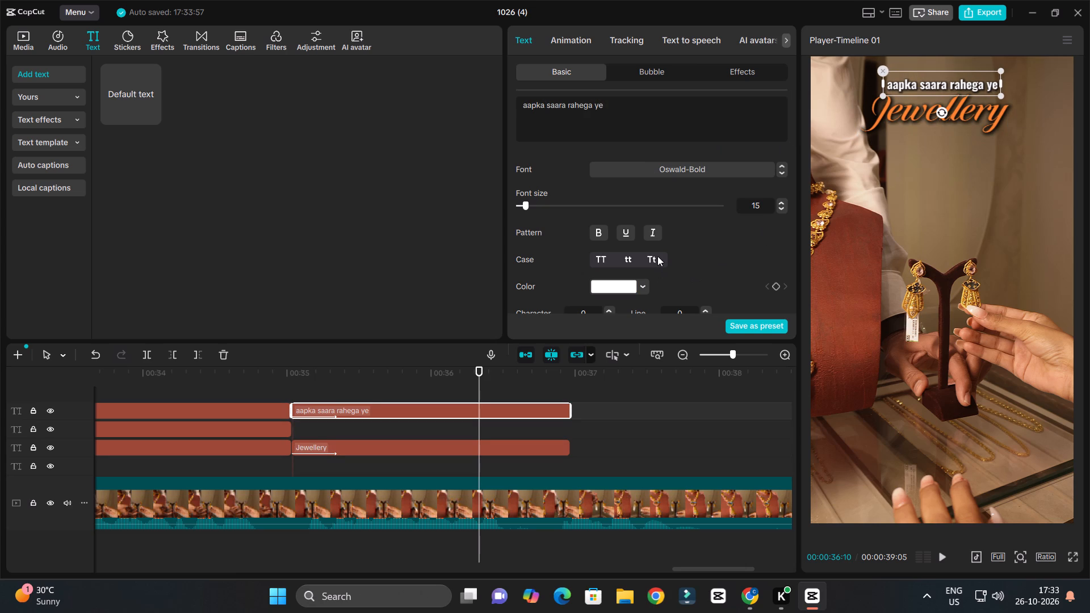
Nudge the orange "Jewellery" text slightly up and the white "Aapka Saara Rahega Ye" text slightly down, replaying from about 35 seconds in between.
click(979, 121)
click(979, 121)
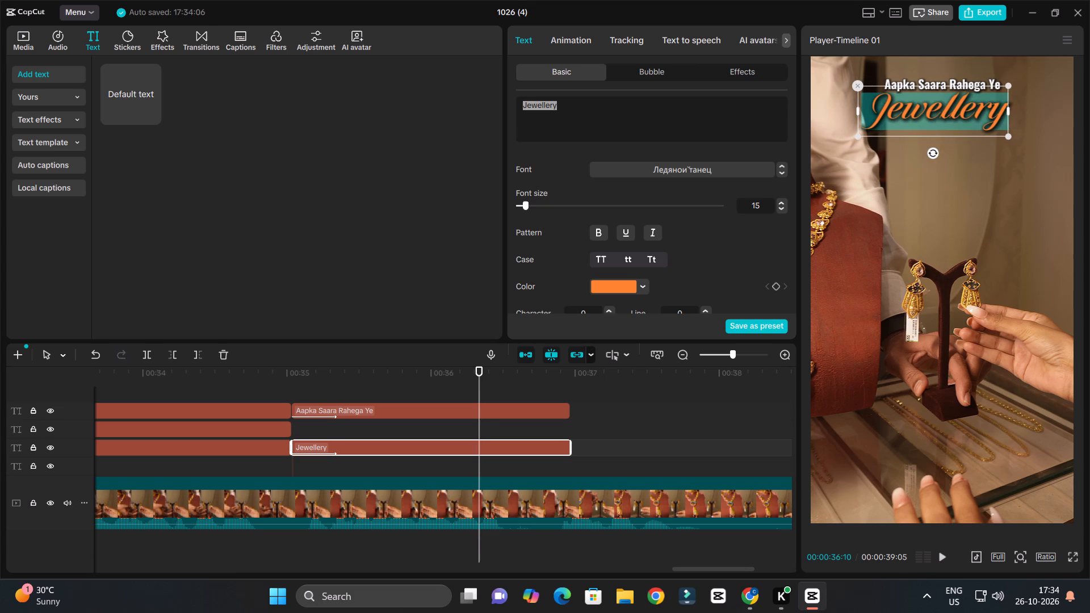
click(431, 384)
click(286, 376)
key(space)
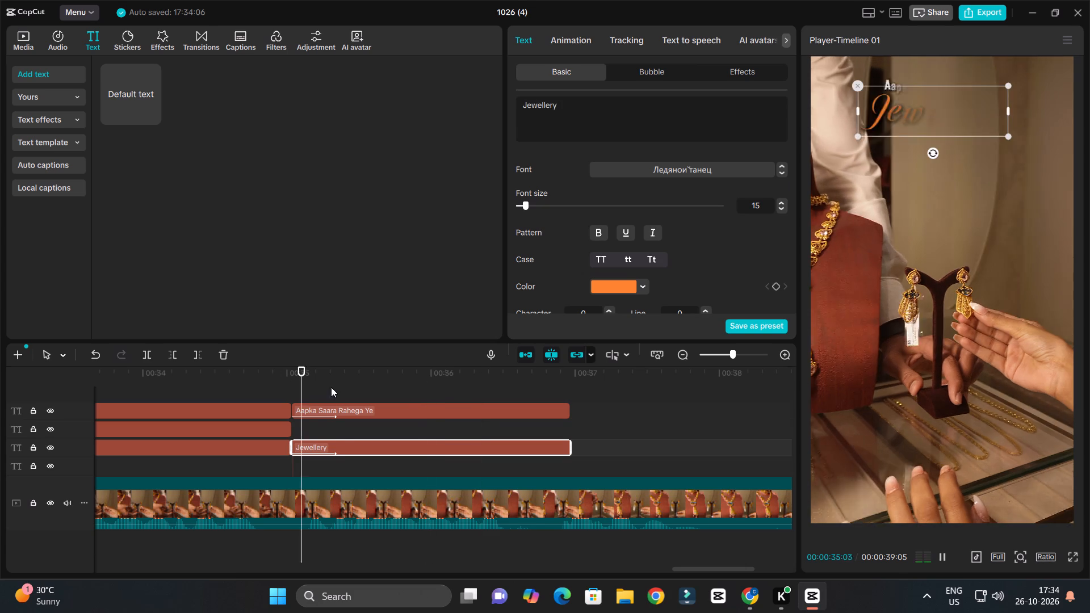
ctrl+scroll(331, 387, up, 3)
key(space)
click(461, 401)
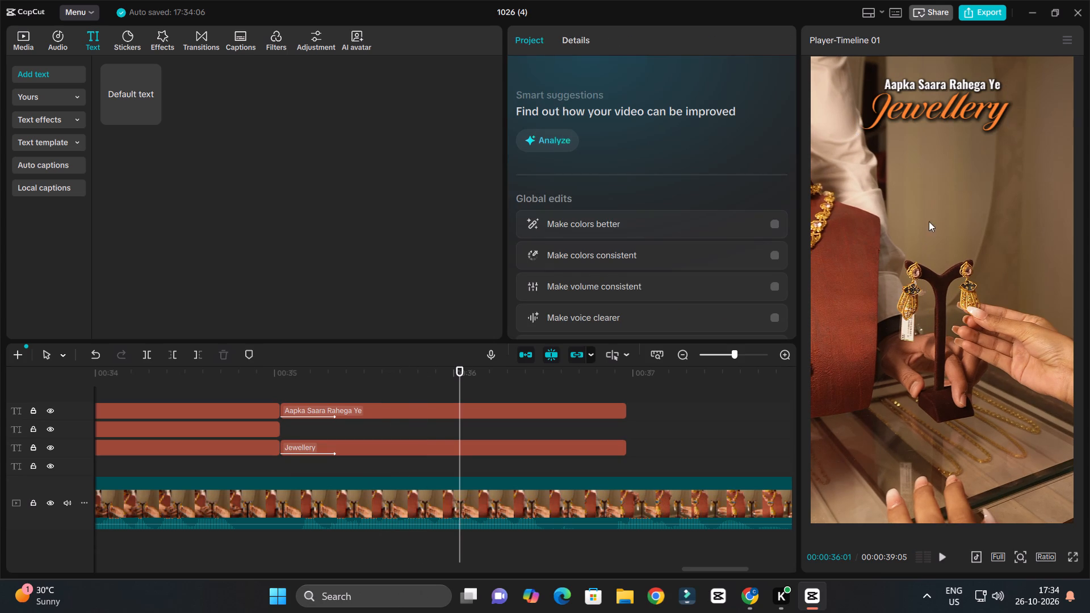
click(925, 89)
click(938, 88)
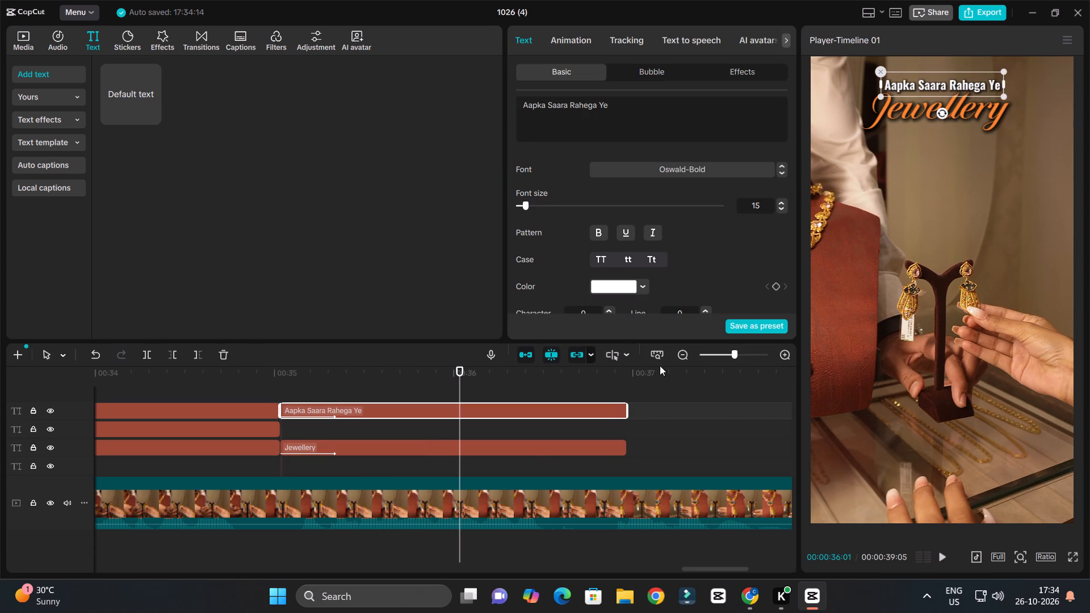
Replay the "Aapka Saara Rahega Ye Jewellery" caption set from about 35 seconds to check its timing and layout.
click(438, 426)
click(269, 384)
key(space)
ctrl+scroll(355, 383, down, 1)
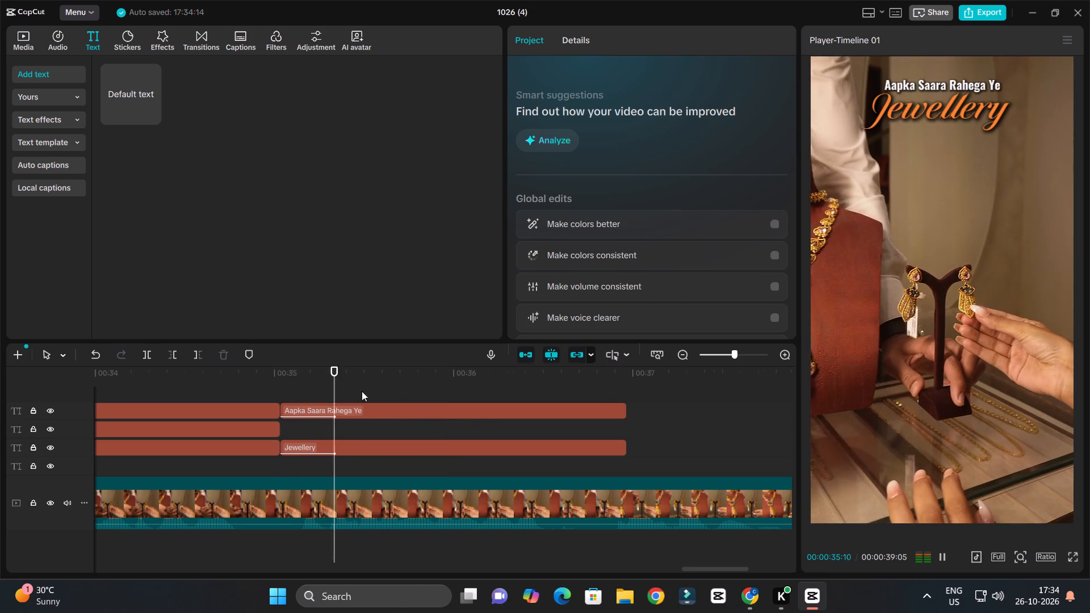
ctrl+scroll(362, 391, down, 1)
ctrl+scroll(487, 415, up, 4)
key(space)
key(space)
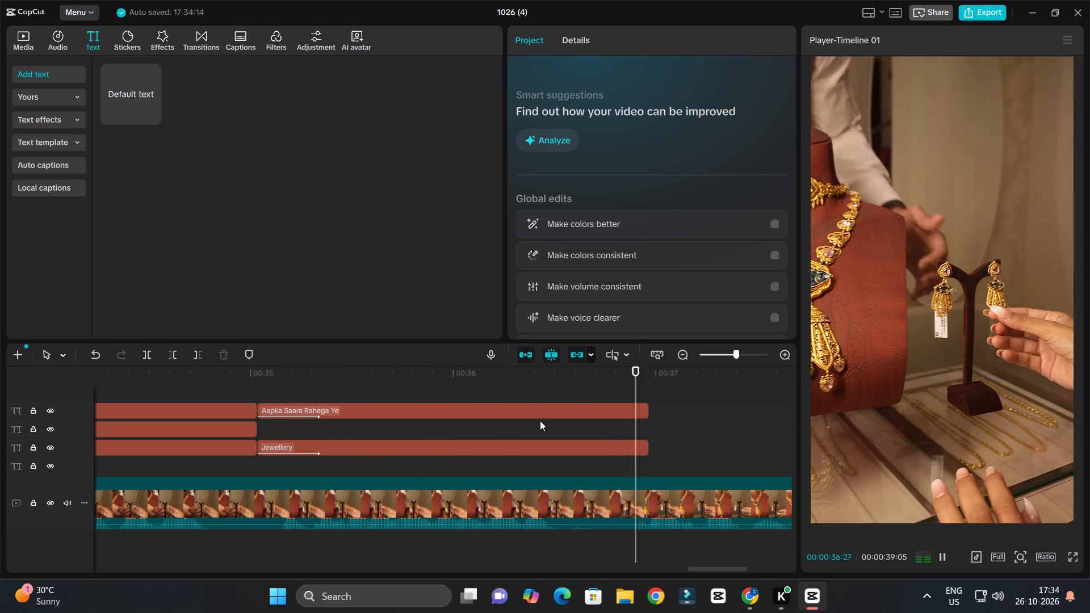
key(space)
key(space)
key(space)
drag(592, 371, 503, 415)
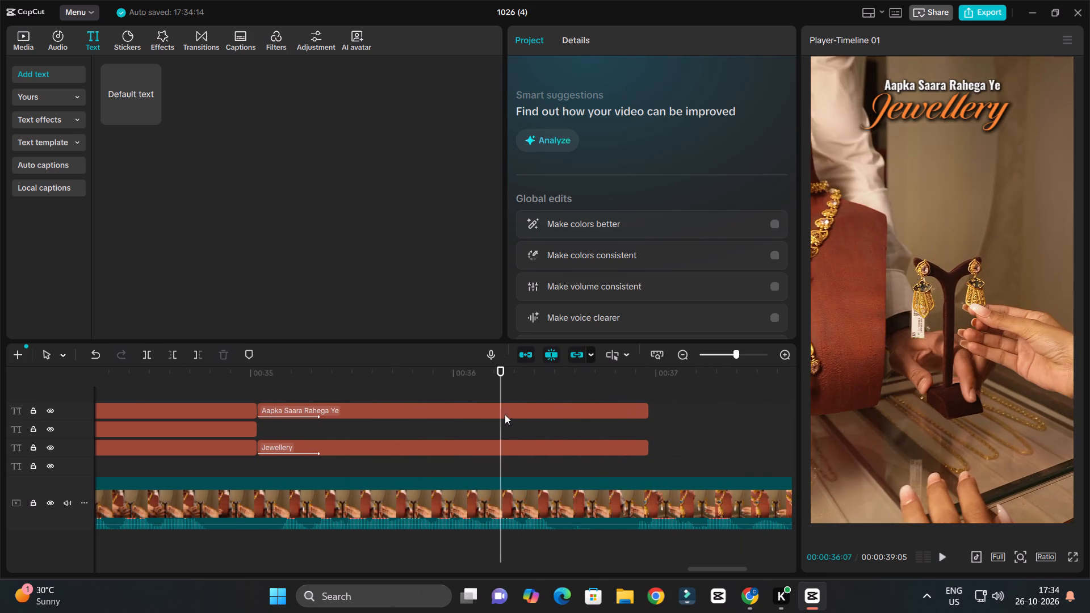
Replay the video's closing section repeatedly from about 36 seconds to check the speech and footage around the last caption's end.
key(space)
ctrl+scroll(631, 416, down, 8)
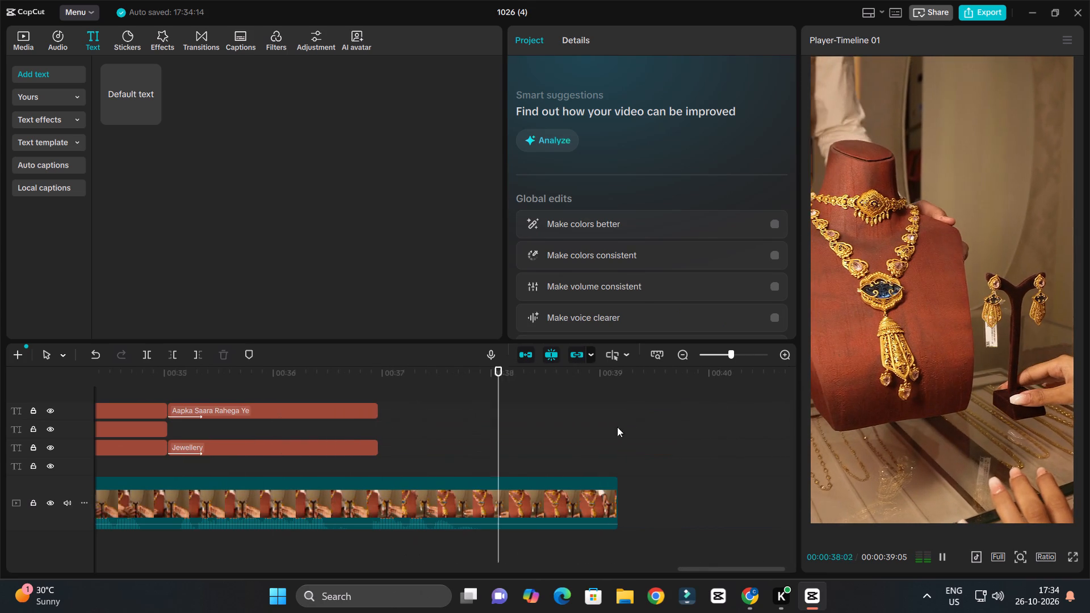
key(space)
click(356, 381)
key(space)
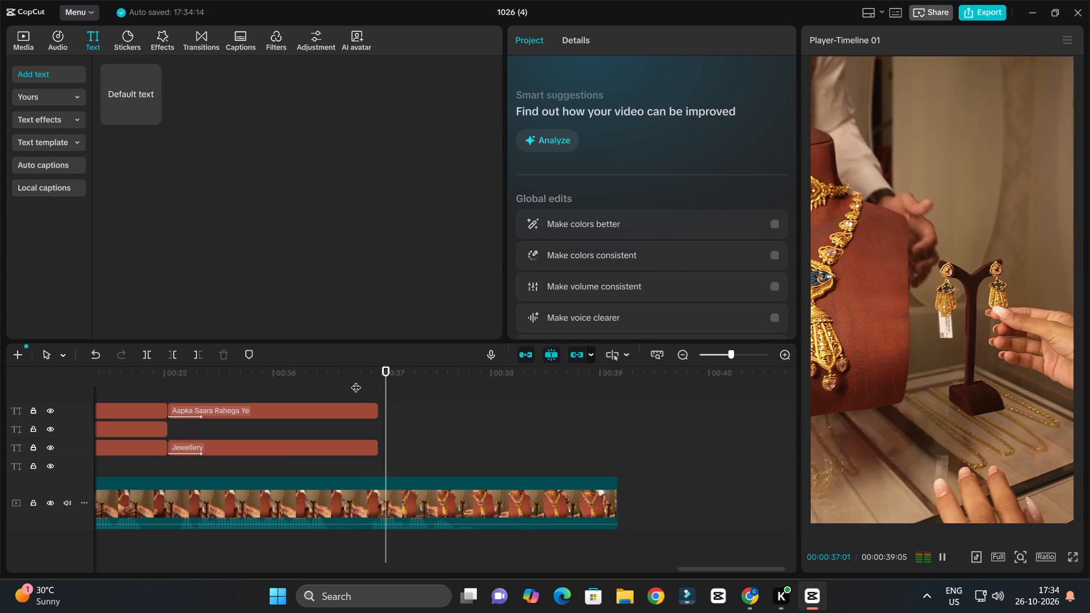
key(space)
click(356, 380)
key(space)
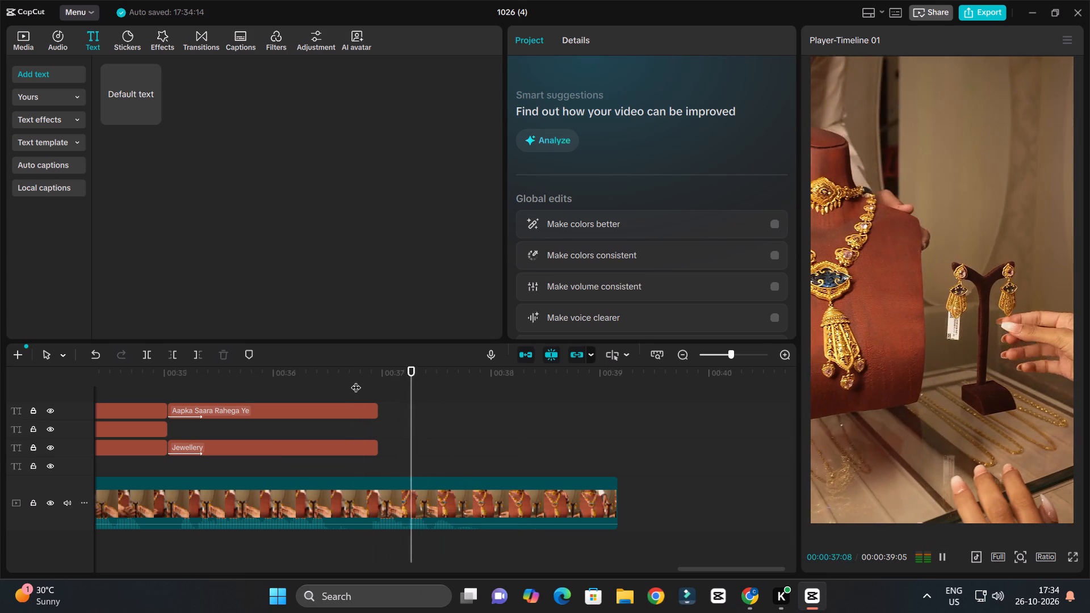
key(space)
click(356, 380)
key(space)
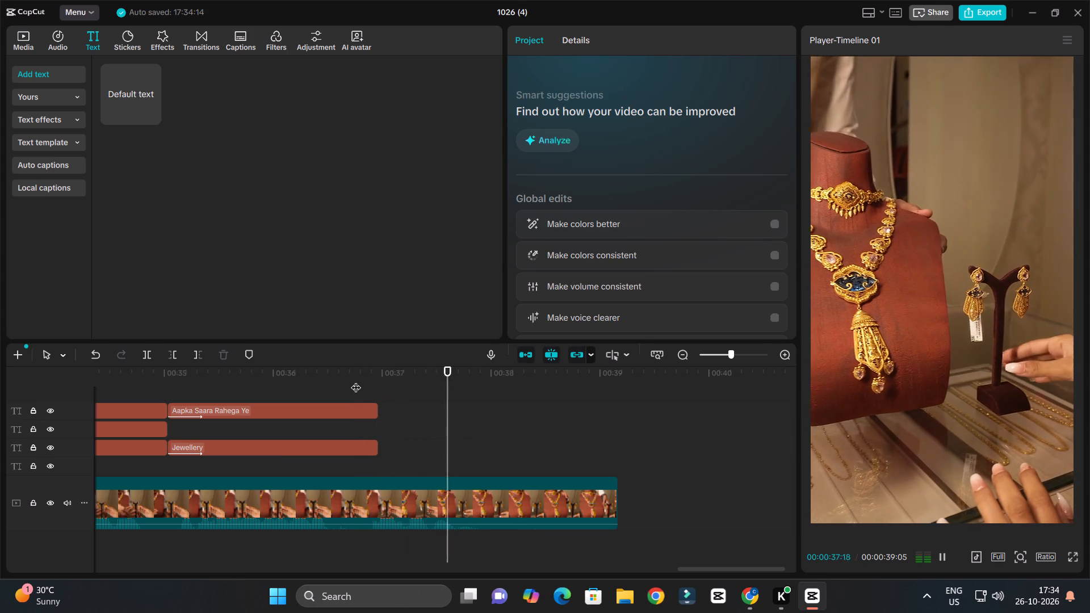
key(space)
click(356, 380)
key(space)
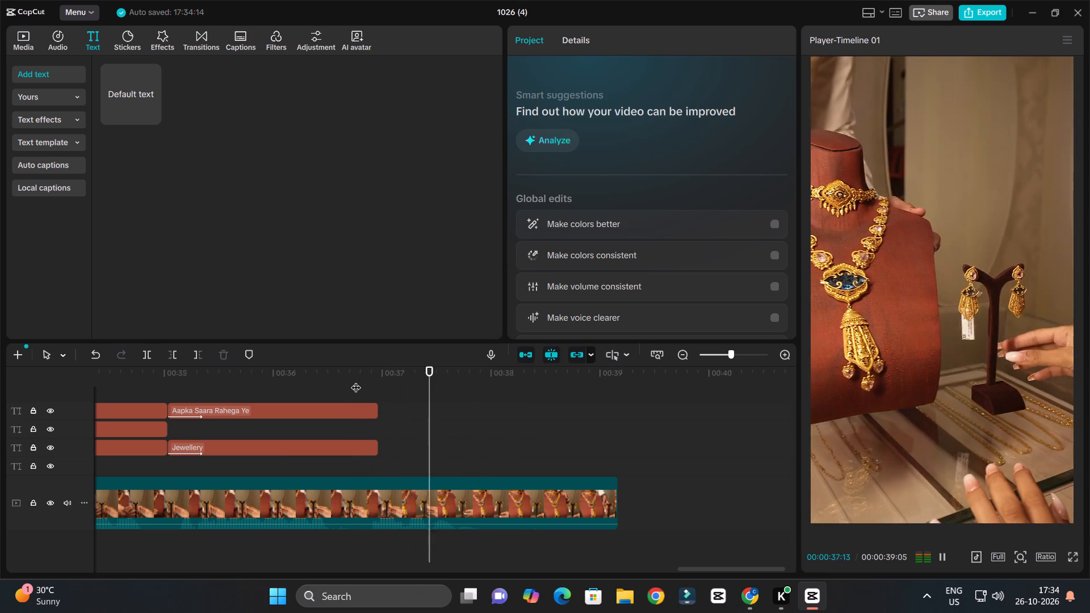
key(space)
key(space)
key(space)
click(356, 380)
drag(356, 380, 200, 447)
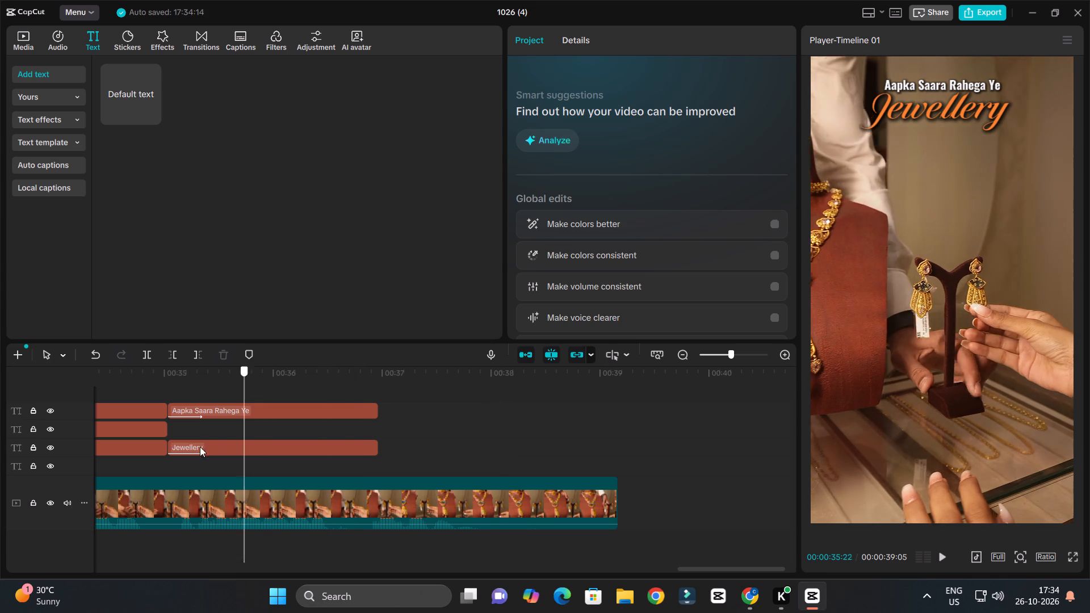
drag(200, 447, 179, 456)
key(space)
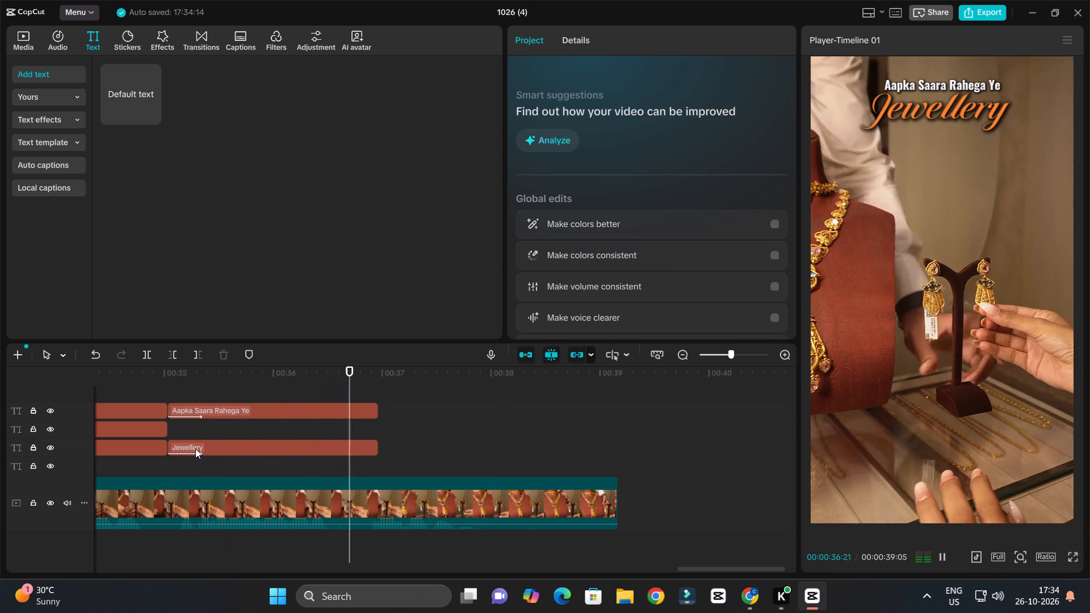
key(space)
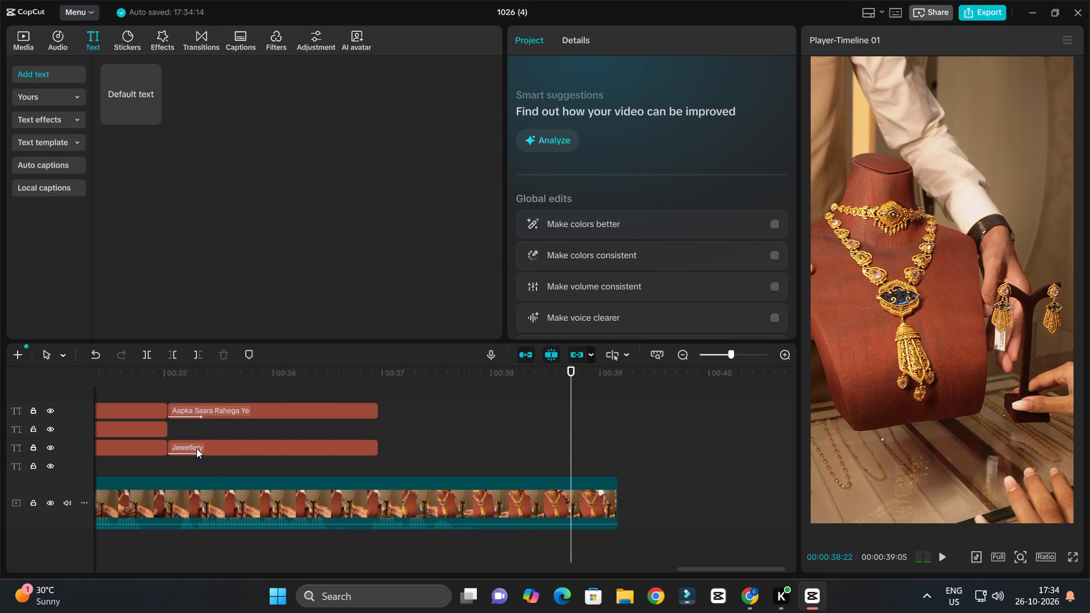
ctrl+scroll(429, 440, down, 11)
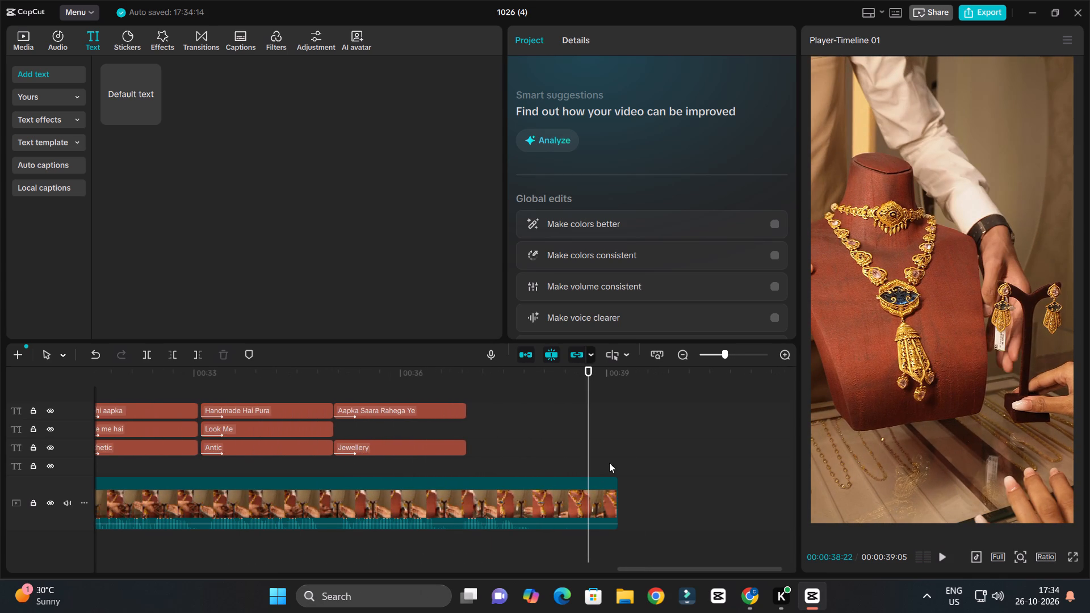
Switch to File Explorer and find and open the "video 1" footage folder inside "TANISHQ 23-10-26" in Downloads.
click(632, 607)
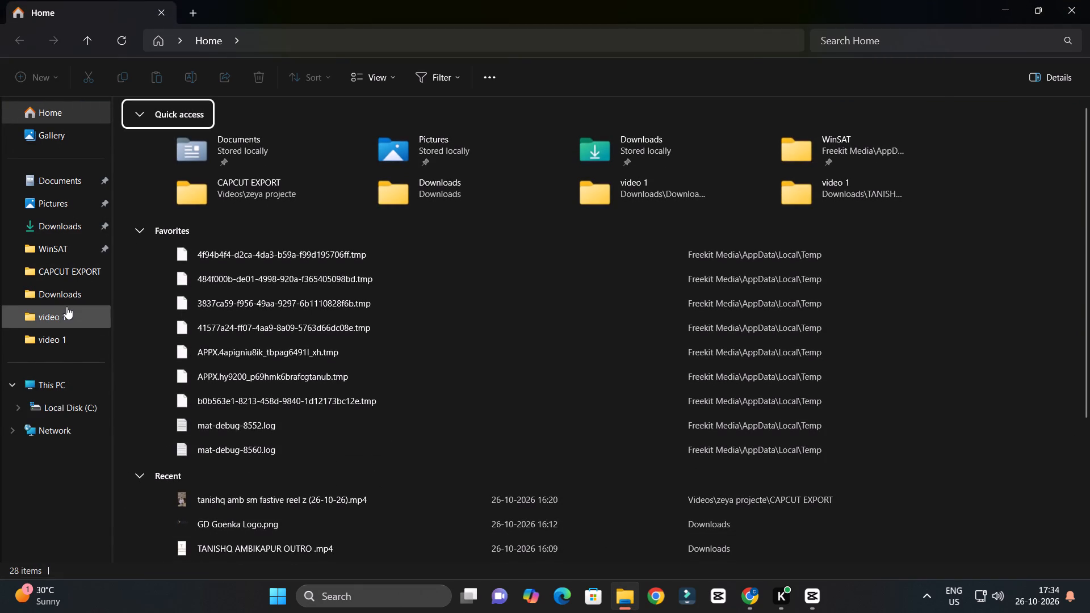
click(77, 235)
scroll(497, 276, down, 3)
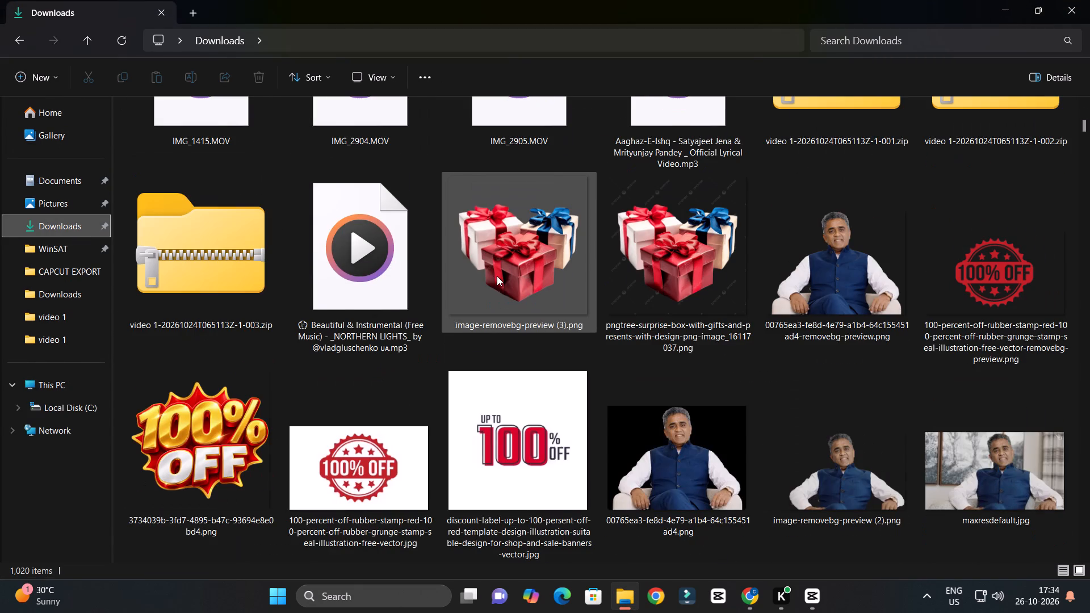
scroll(497, 275, down, 8)
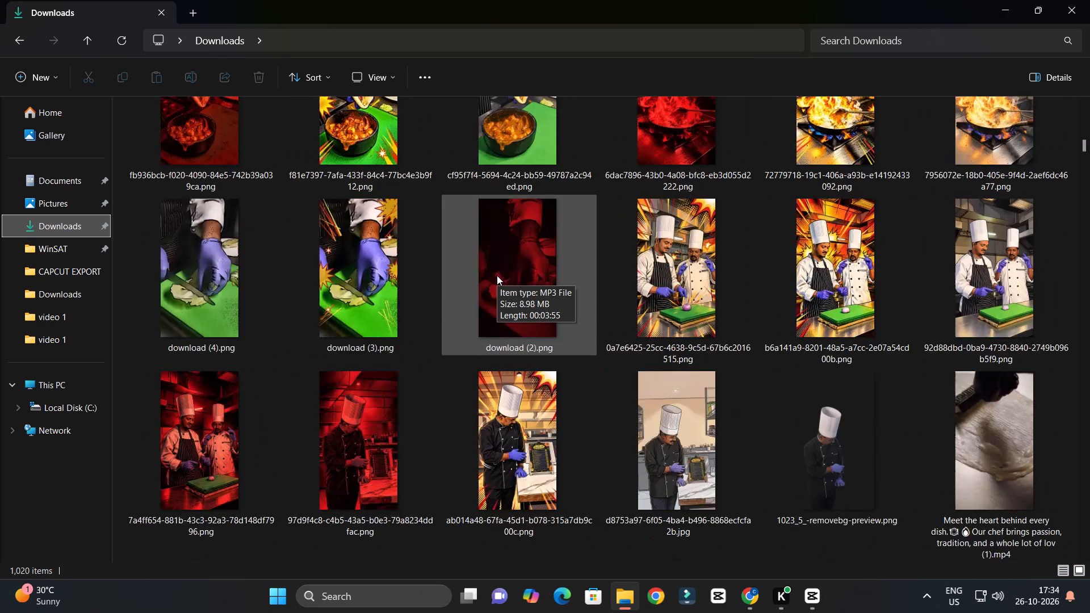
scroll(497, 275, down, 7)
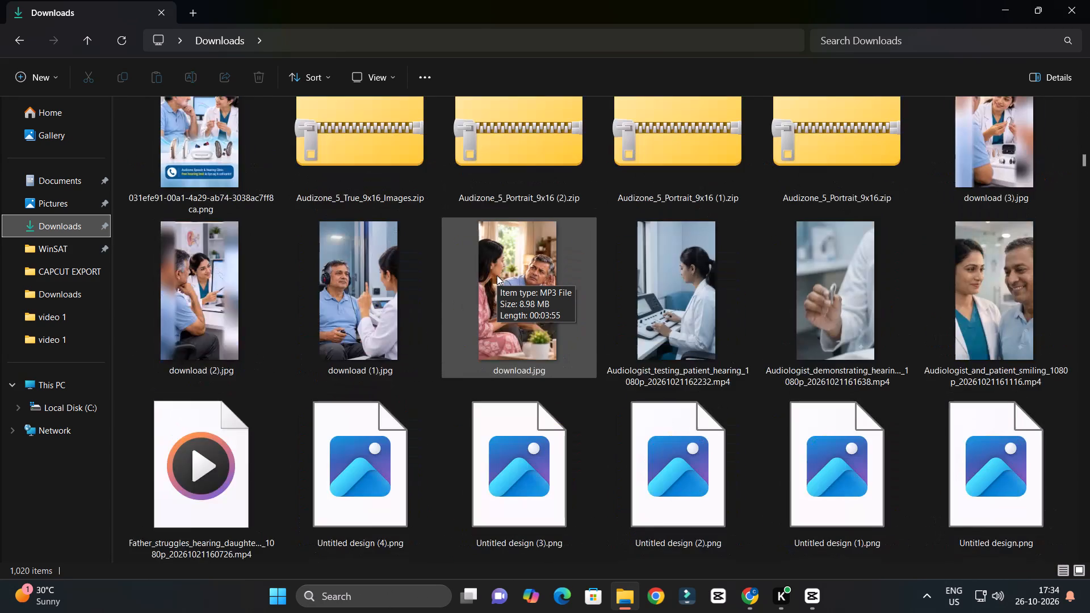
scroll(497, 275, down, 6)
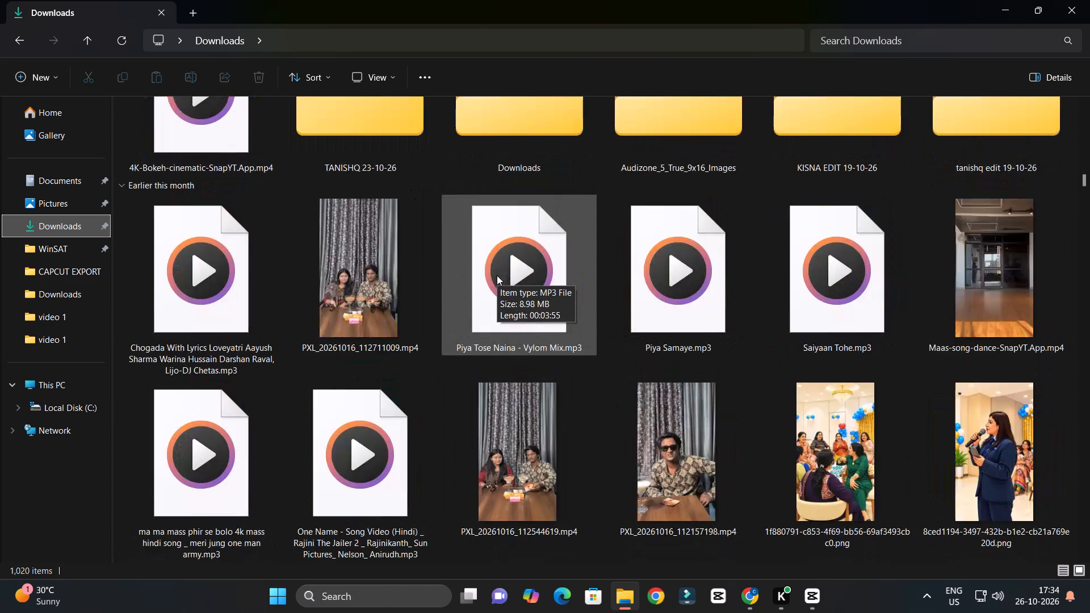
scroll(509, 275, up, 2)
scroll(510, 275, down, 1)
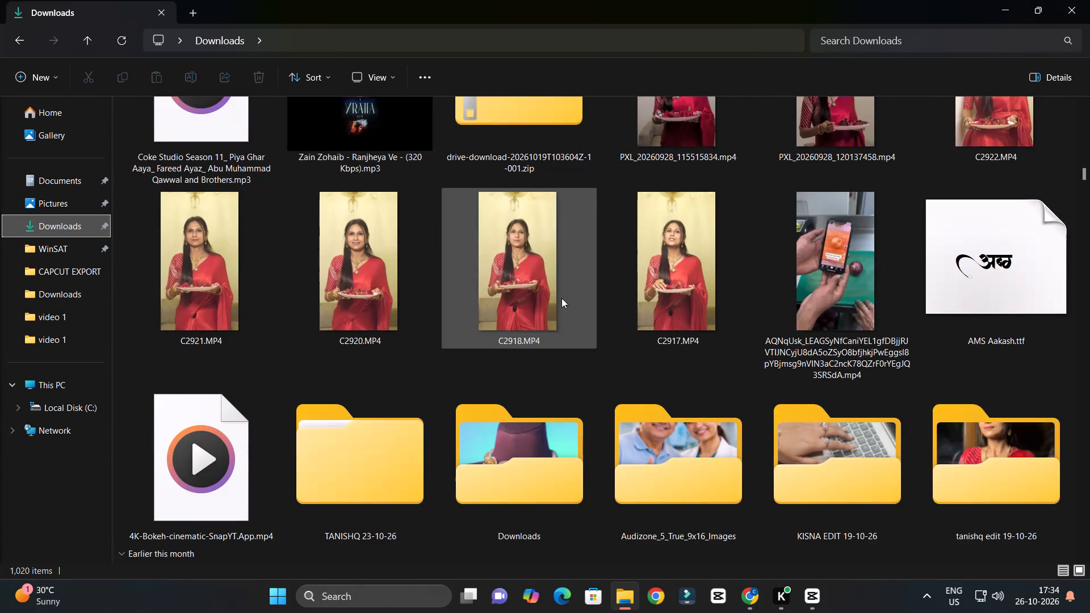
double_click(342, 440)
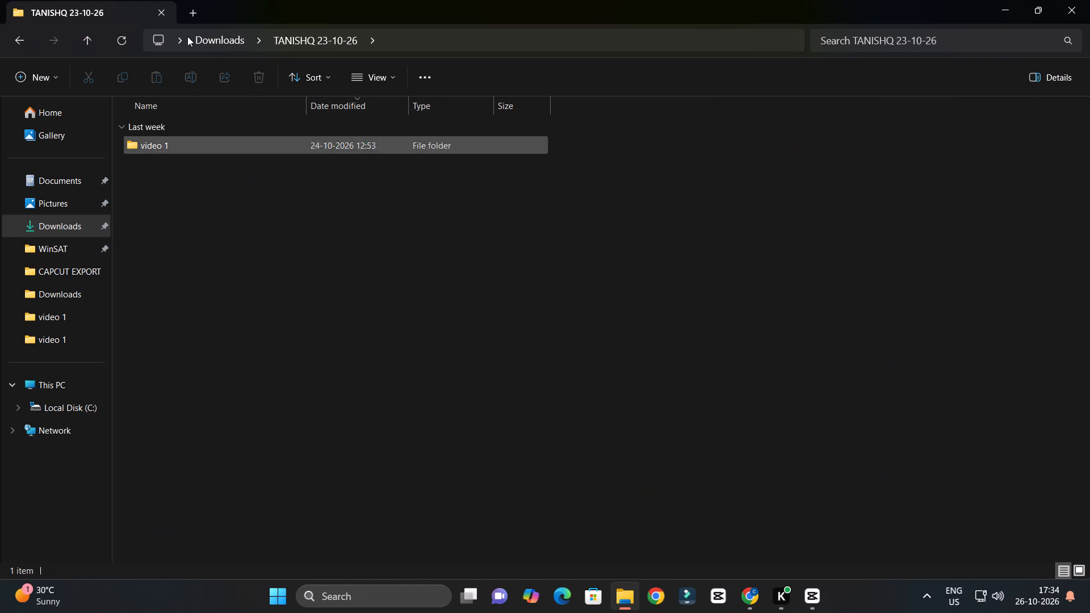
triple_click(211, 156)
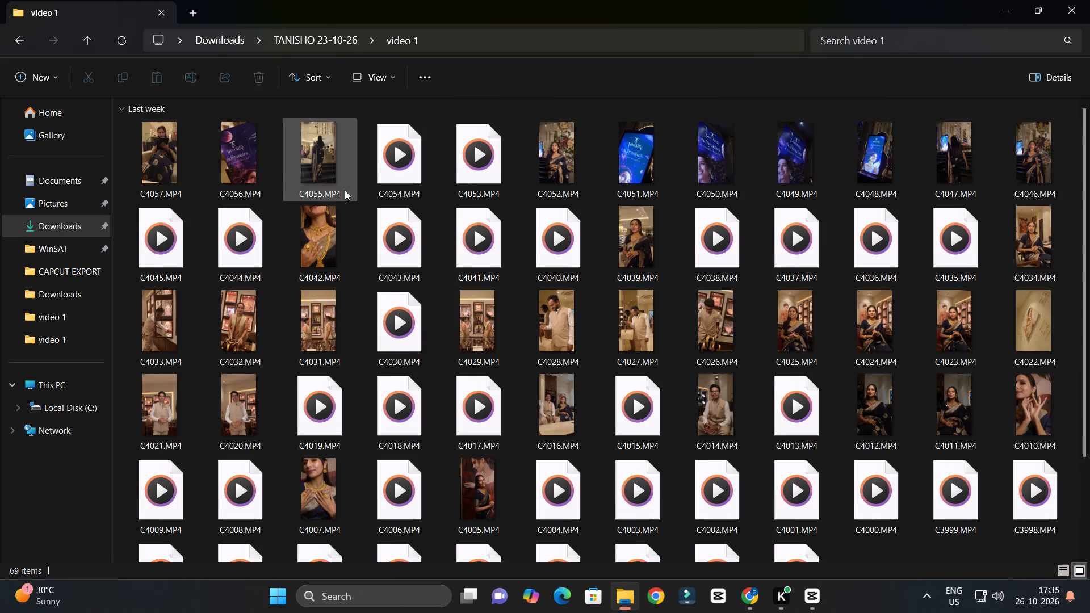
Open clips C3989 and C3990 from the "video 1" folder and check their necklace footage, skipping ahead in C3990.
scroll(490, 272, down, 3)
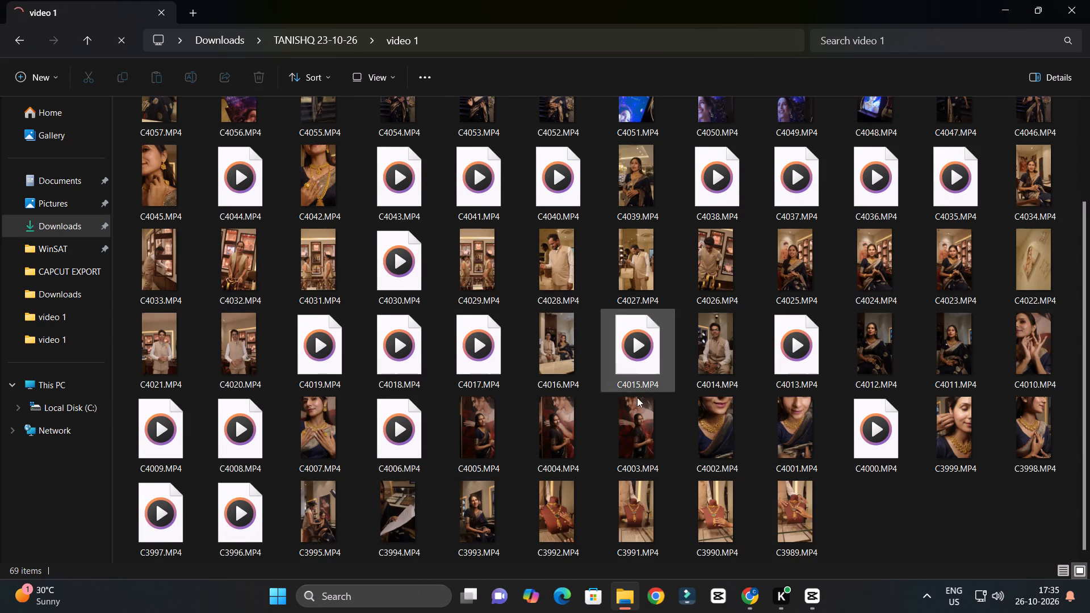
double_click(783, 507)
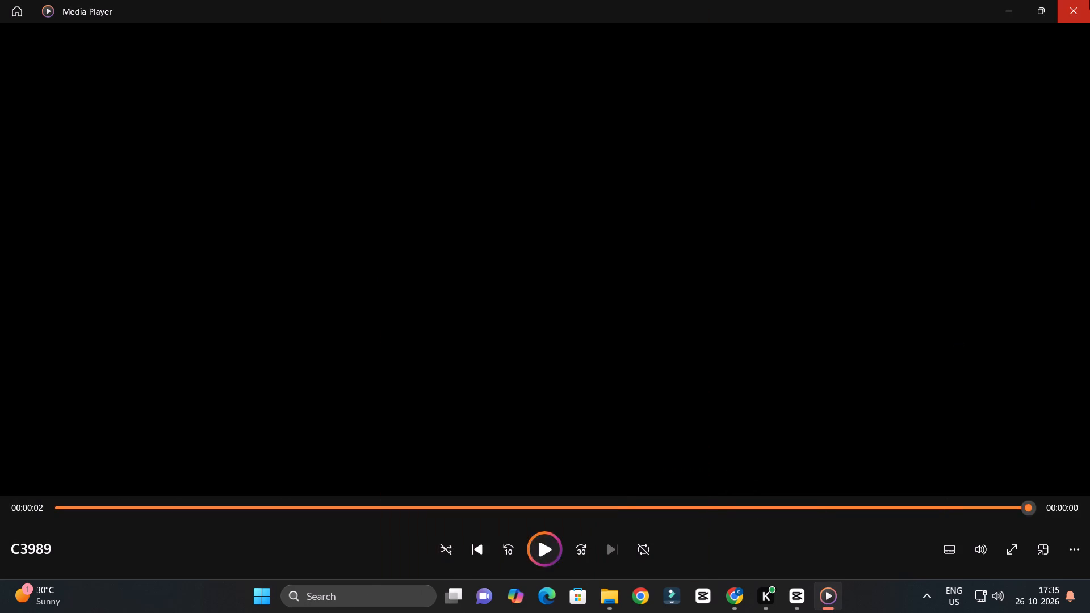
click(1089, 0)
double_click(708, 527)
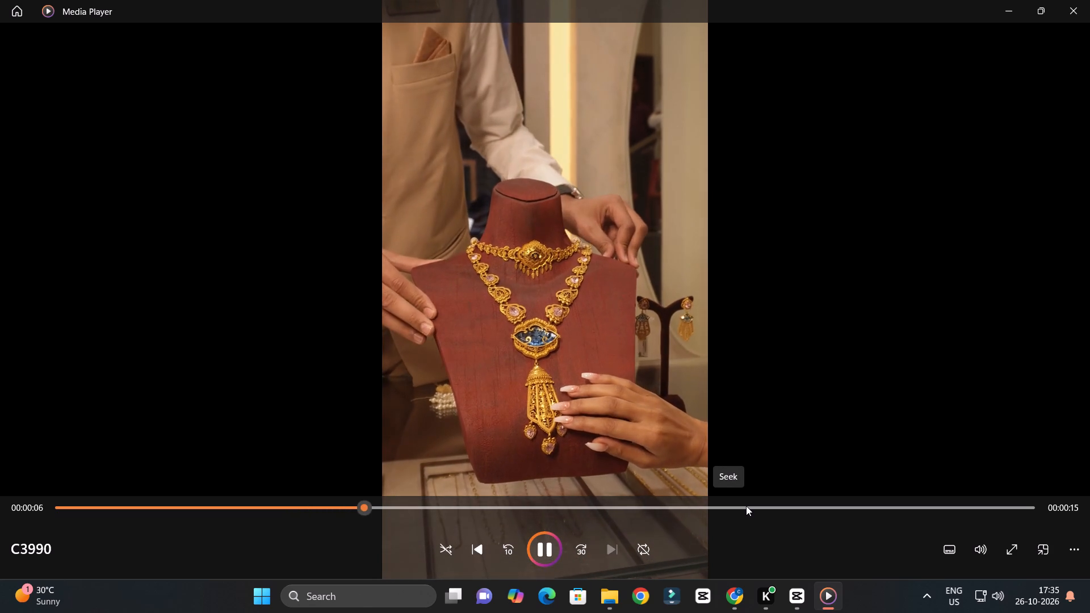
click(746, 506)
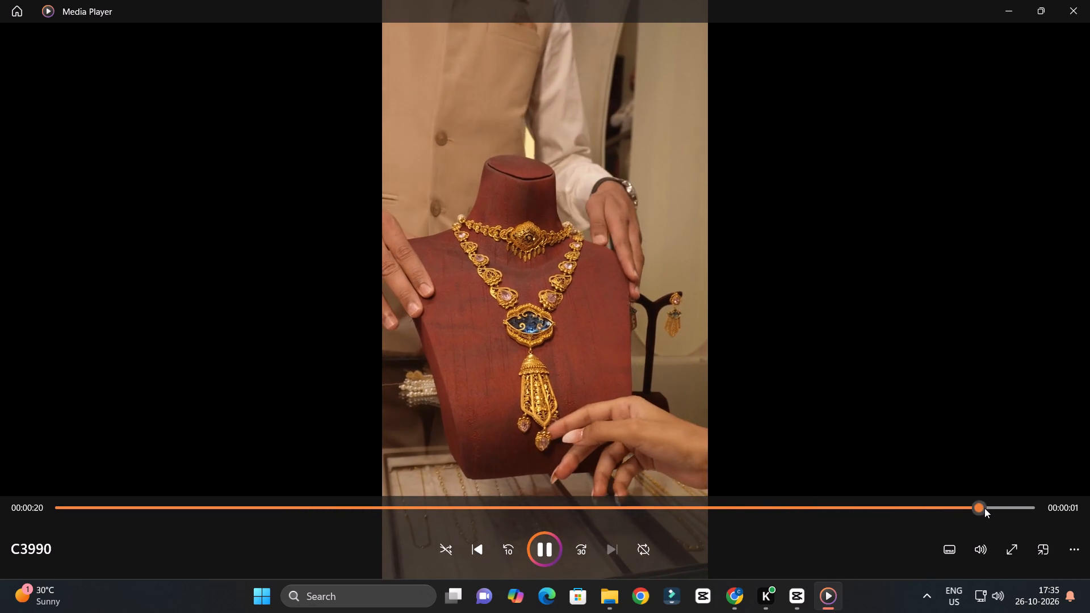
click(1084, 0)
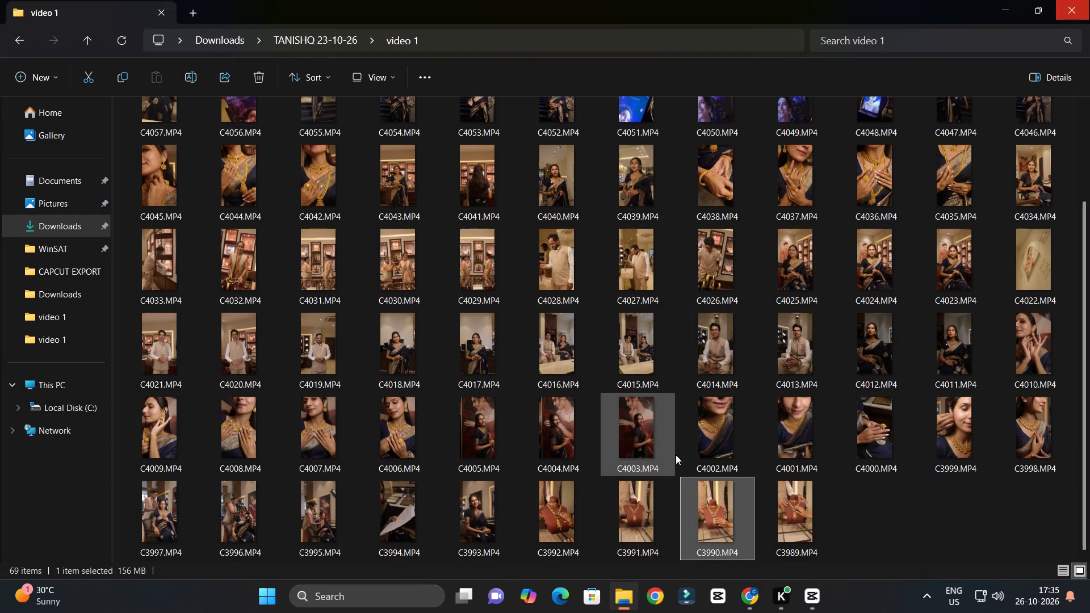
Open clips C3991 and C3992 and review their necklace footage, skipping through each to the later part.
double_click(638, 523)
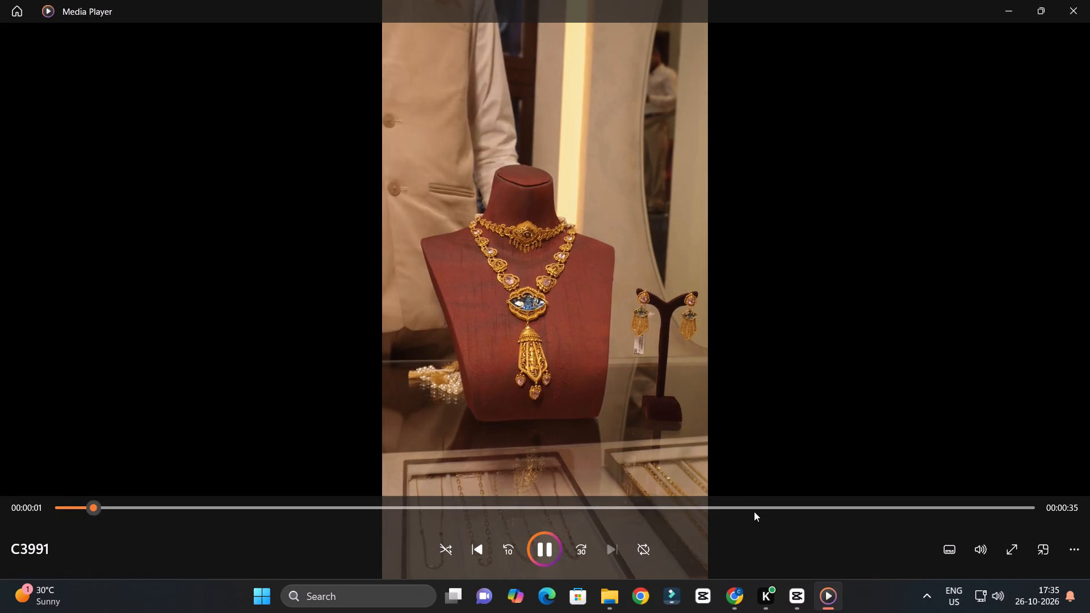
click(756, 511)
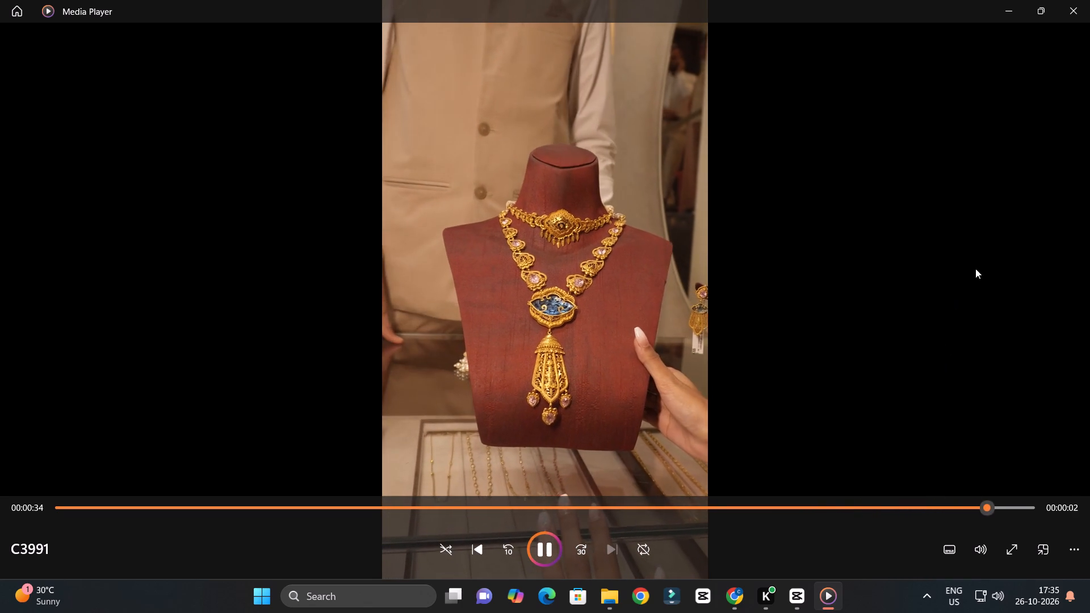
click(411, 510)
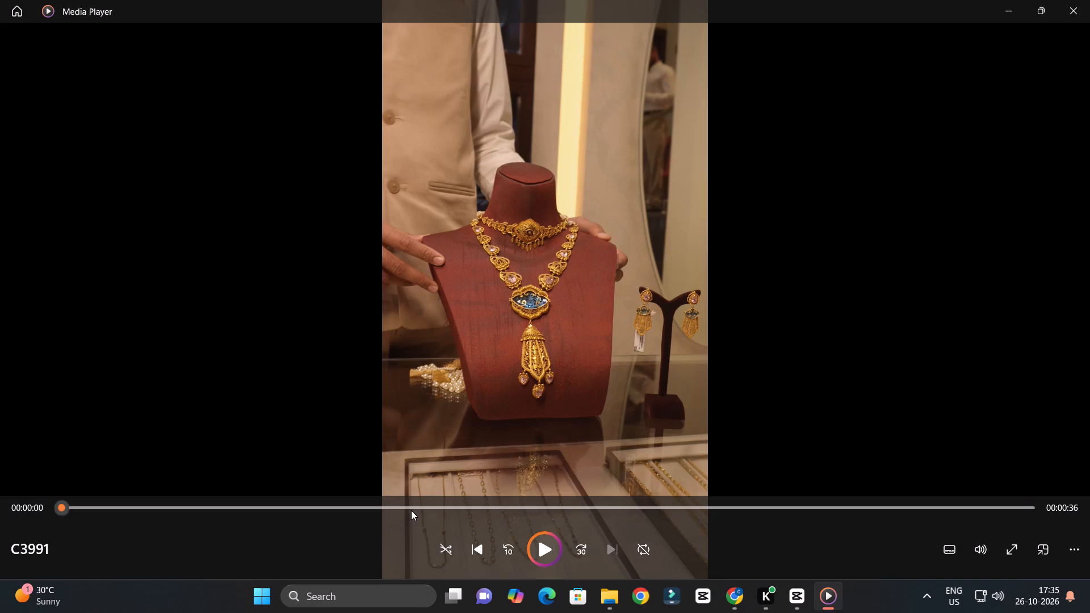
click(411, 509)
key(space)
click(1089, 0)
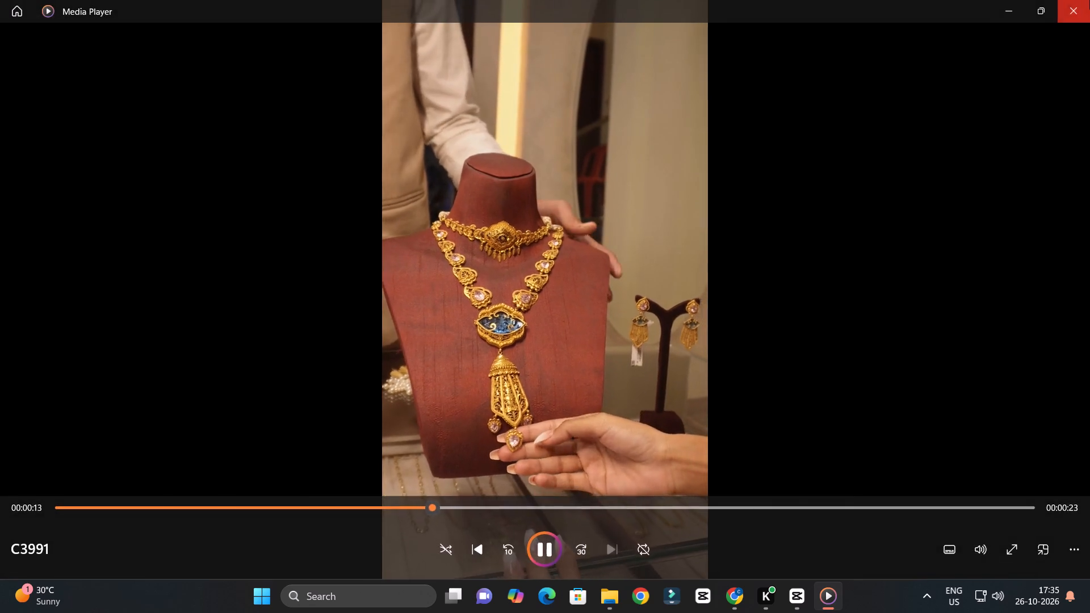
double_click(556, 534)
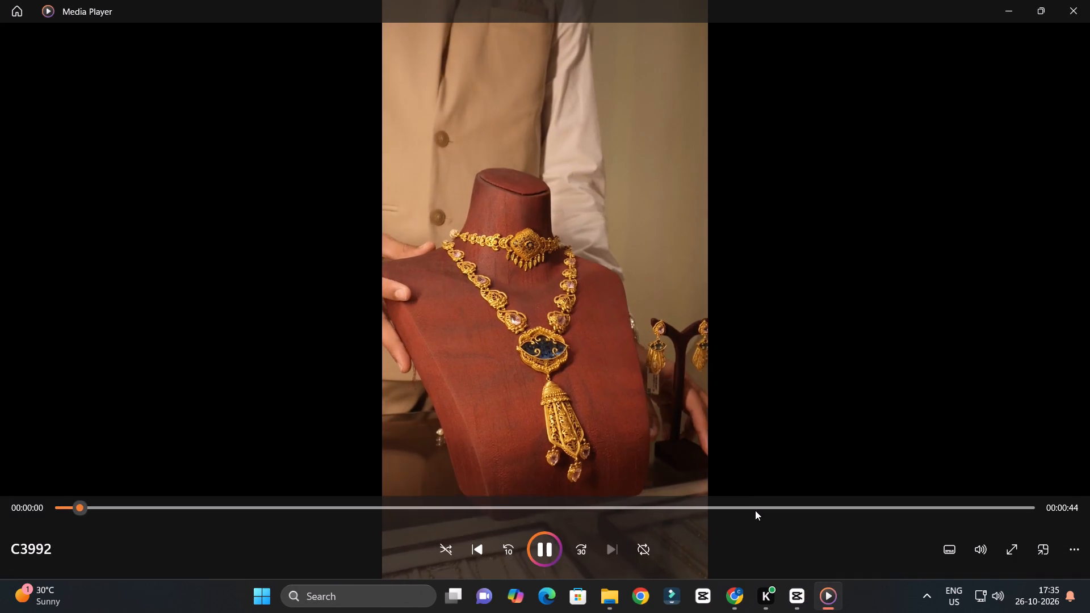
click(755, 510)
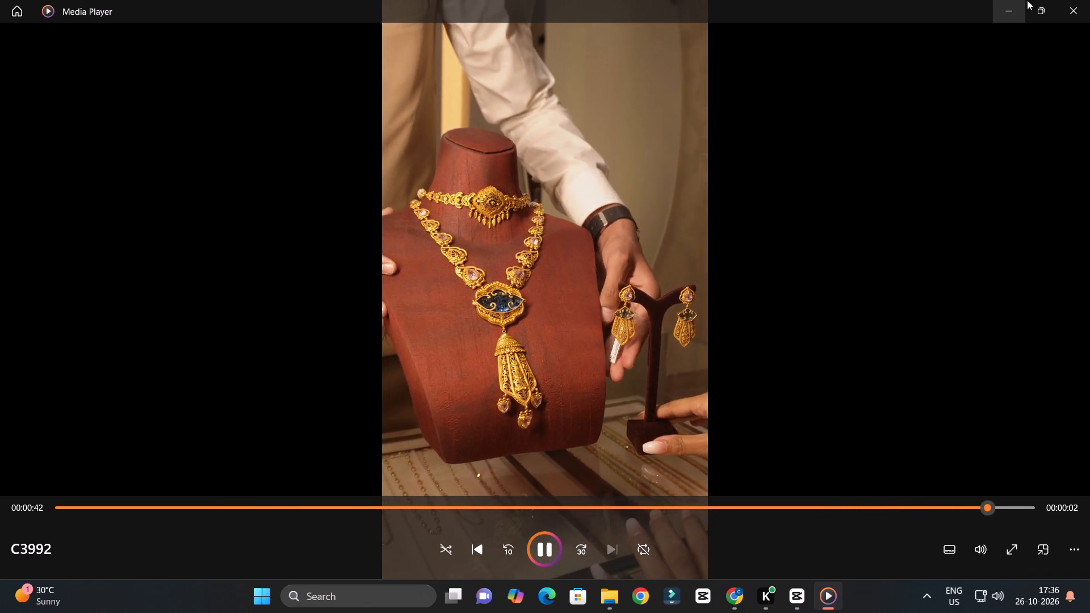
click(1063, 0)
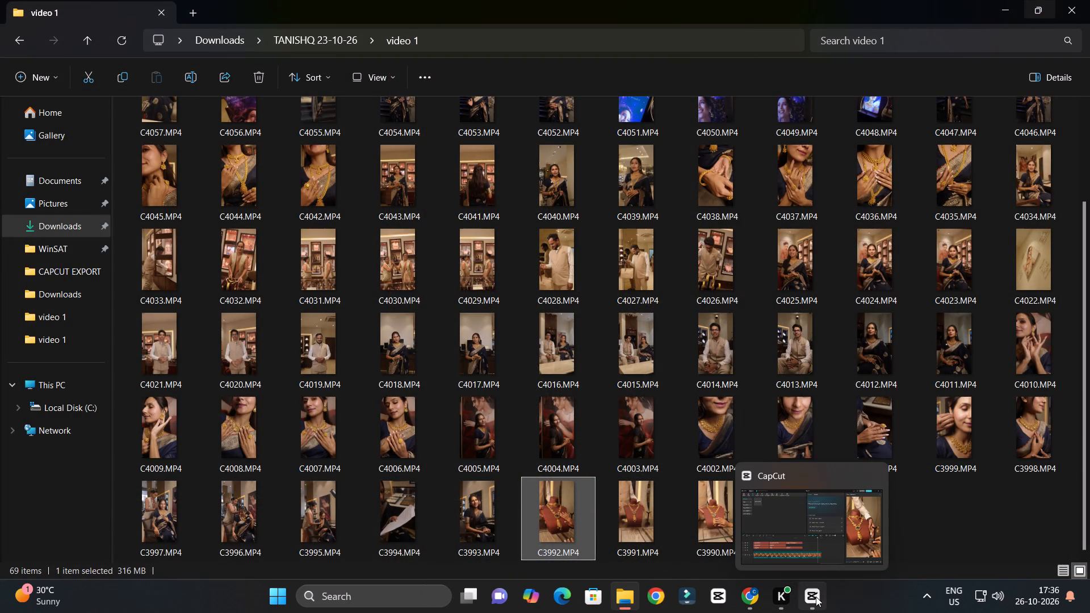
Switch back to CapCut and replay the speech around the end of the "Aapka Saara Rahega Ye" caption.
click(805, 598)
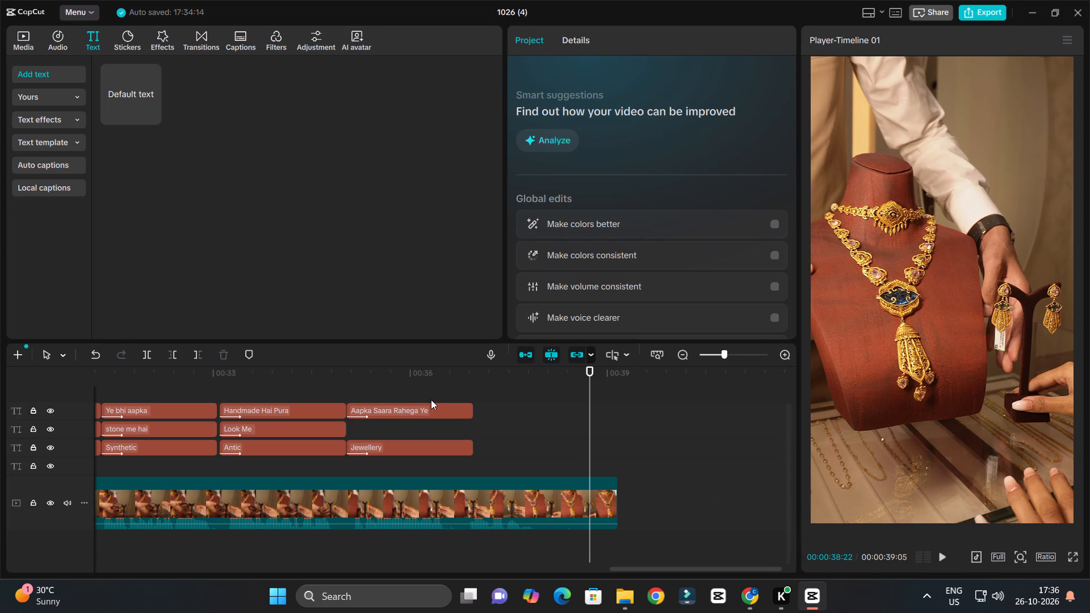
click(459, 376)
ctrl+scroll(516, 397, up, 3)
key(space)
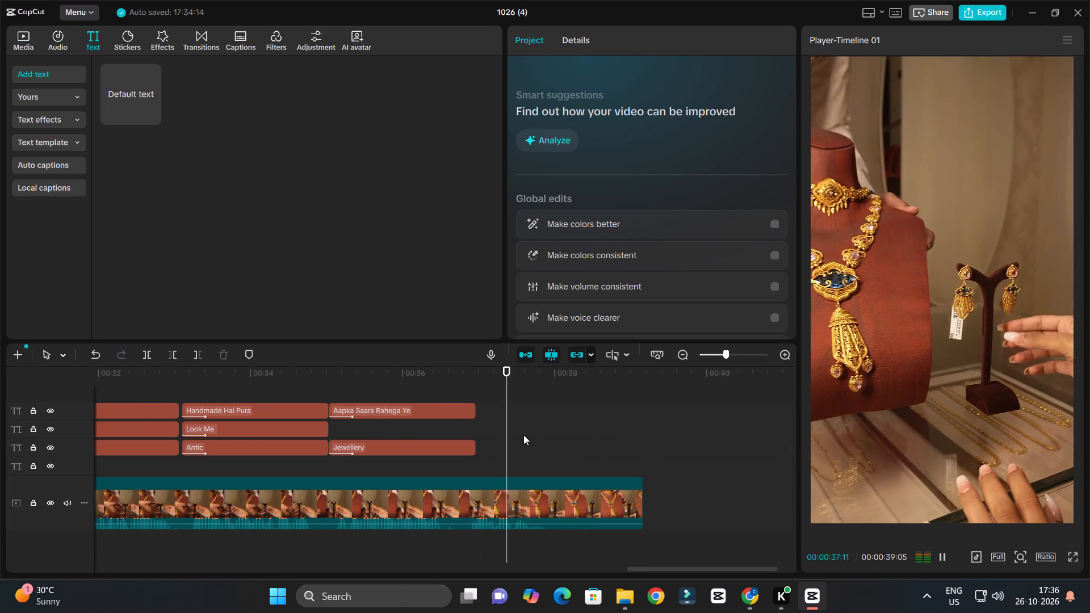
key(space)
Duplicate the "Handmade Hai Pura", "Look Me" and "Antic" texts right after the "Aapka Saara Rahega Ye" set, on the same three tracks.
drag(497, 406, 471, 452)
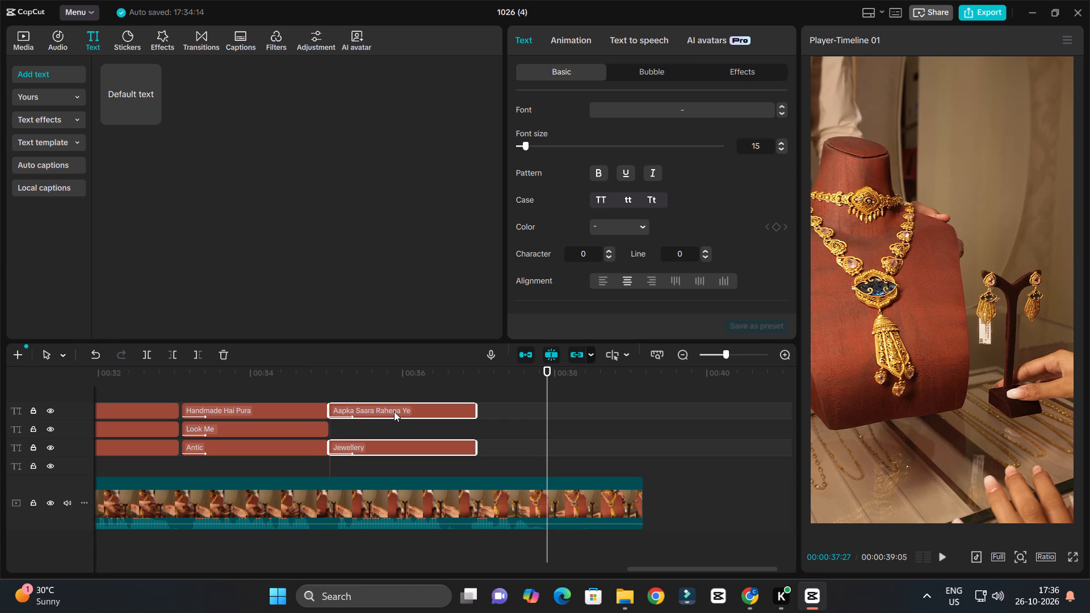
drag(265, 383, 279, 422)
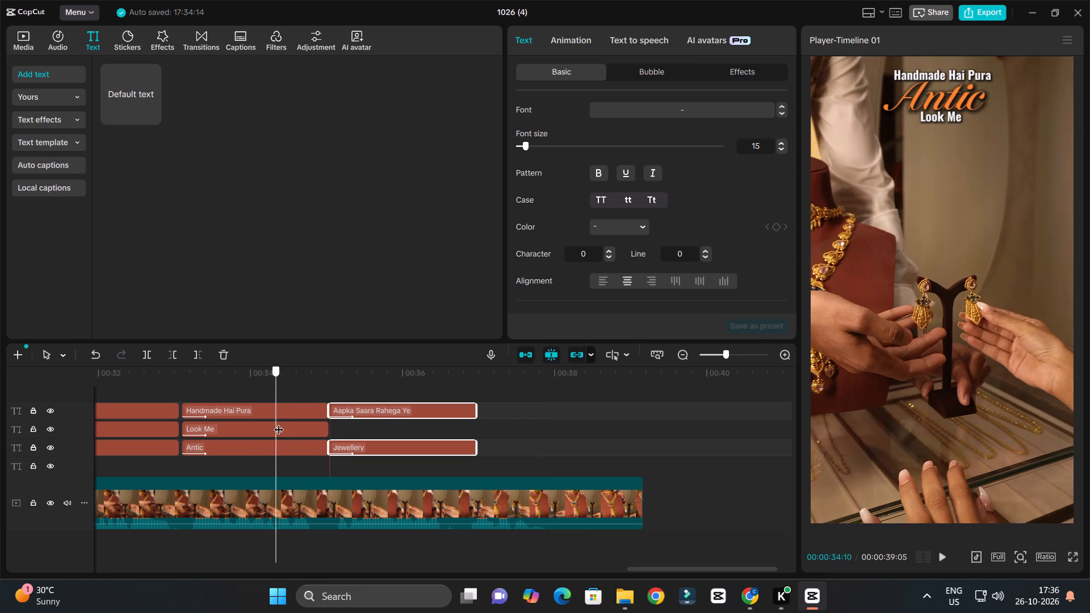
drag(279, 422, 282, 437)
drag(212, 391, 236, 455)
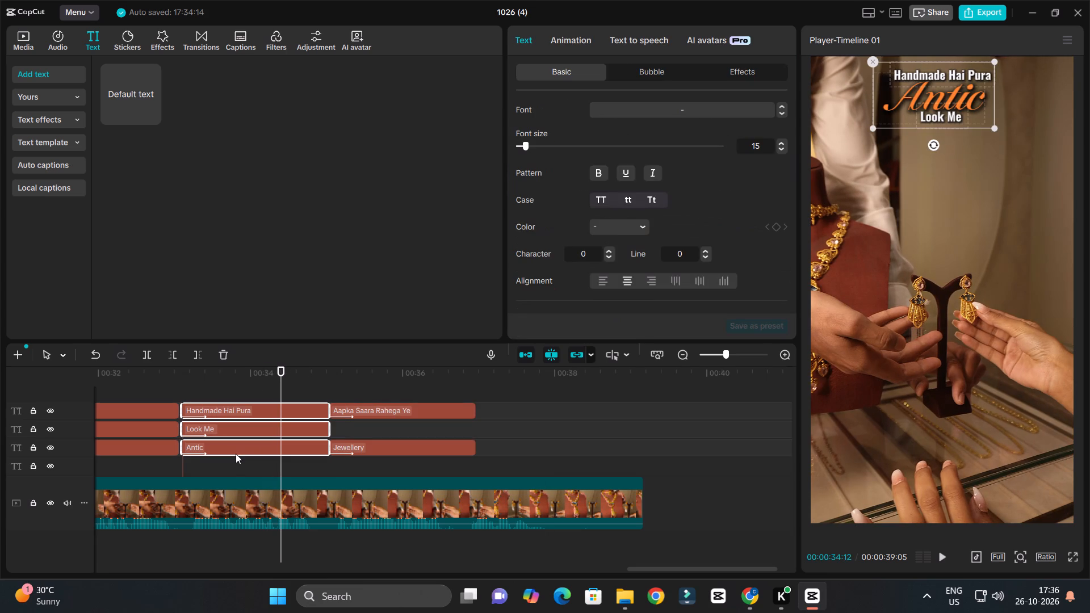
alt+drag(236, 454, 539, 457)
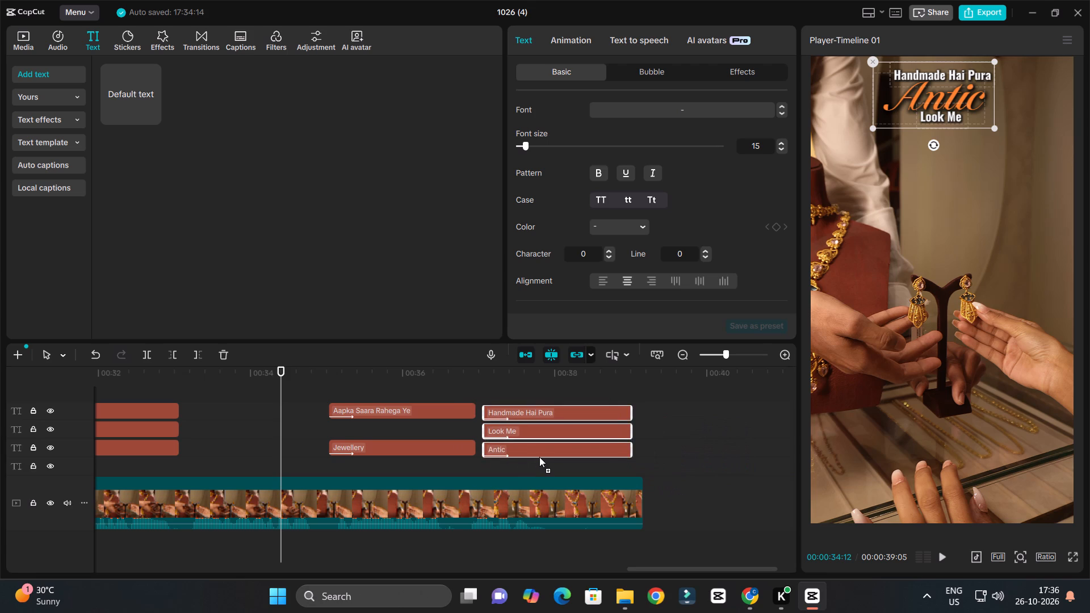
alt+drag(539, 457, 533, 457)
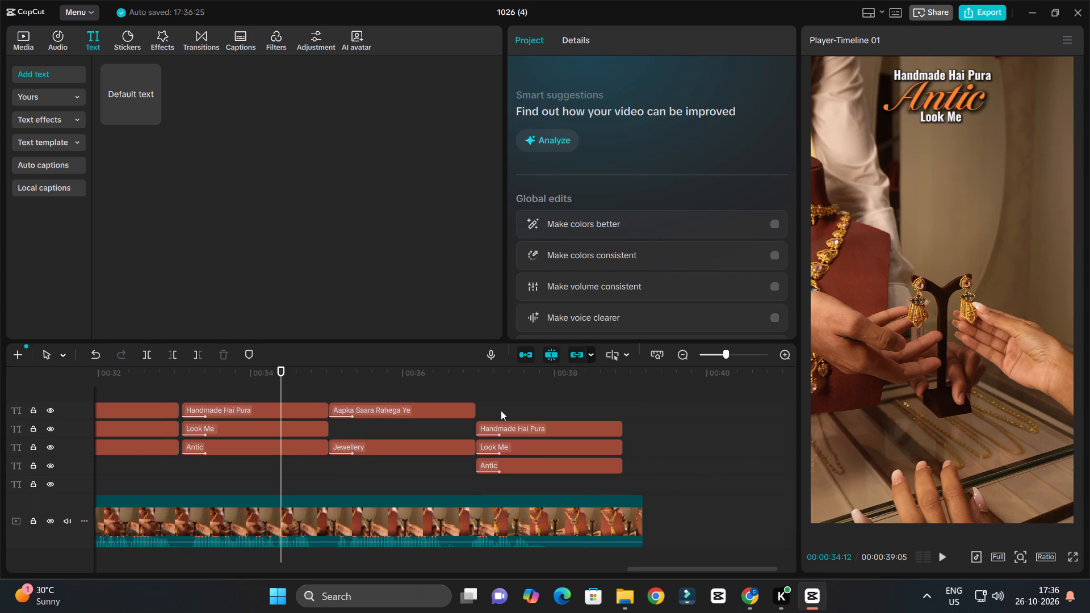
drag(501, 410, 525, 461)
drag(525, 463, 526, 449)
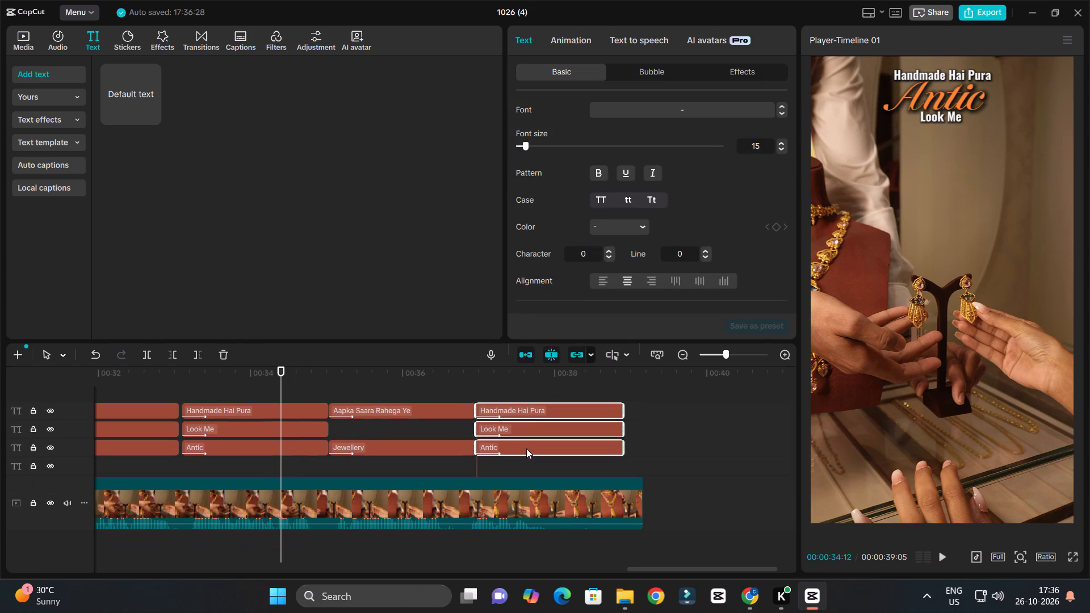
Play the timeline from about 34 seconds into the duplicated caption set to check its timing against the speech.
key(space)
ctrl+scroll(630, 447, up, 2)
ctrl+scroll(635, 444, down, 5)
ctrl+scroll(682, 452, up, 2)
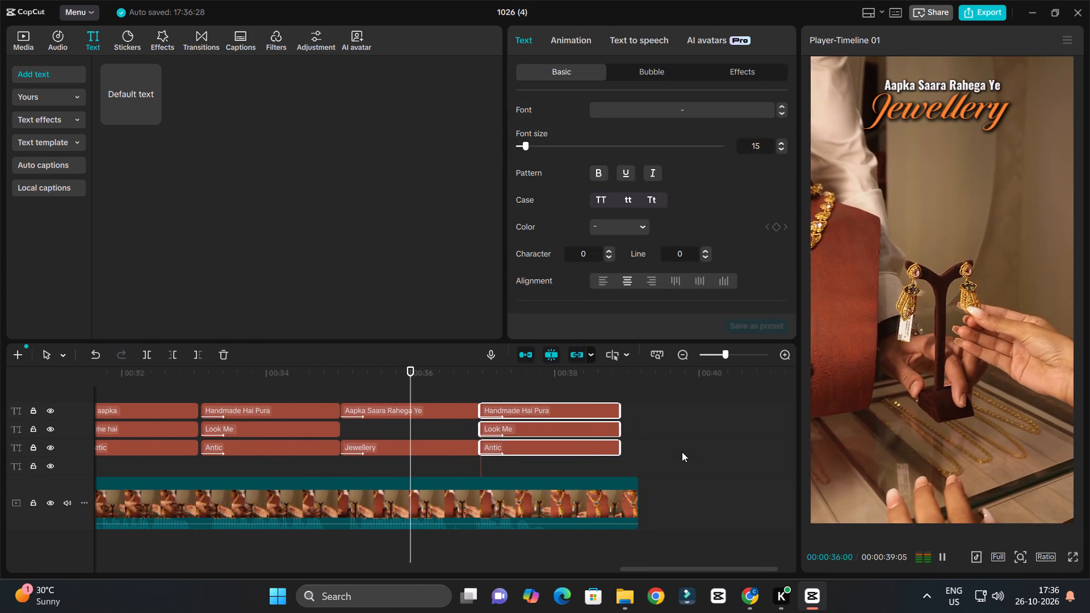
ctrl+scroll(682, 452, up, 5)
ctrl+scroll(682, 451, down, 2)
ctrl+scroll(682, 451, up, 2)
key(space)
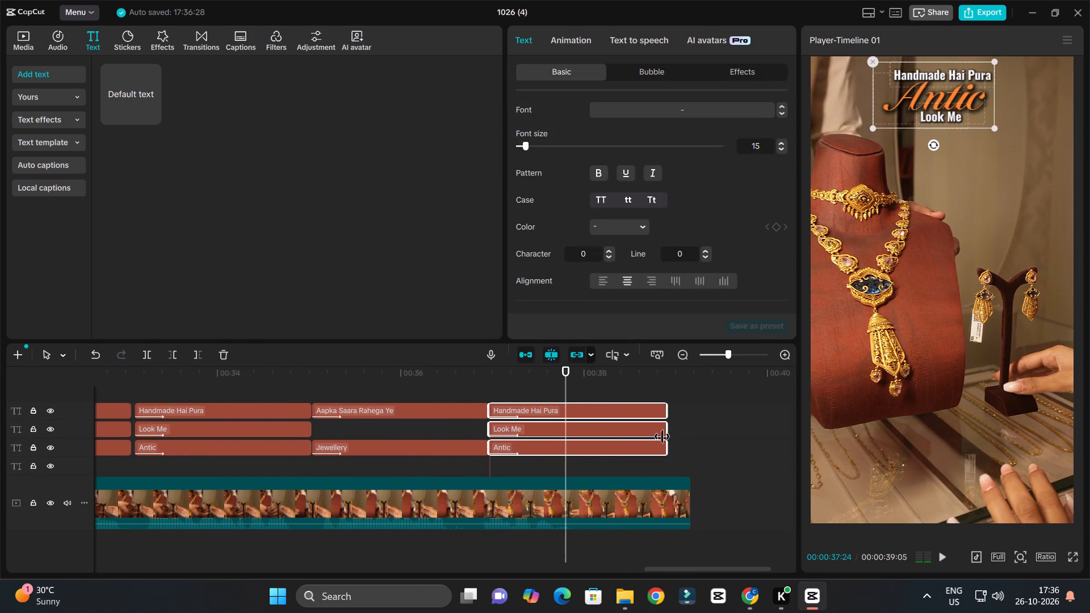
Change the duplicated "Handmade Hai Pura" text to "22" and set its font to Catilde Light.
ctrl+scroll(660, 436, up, 2)
click(613, 414)
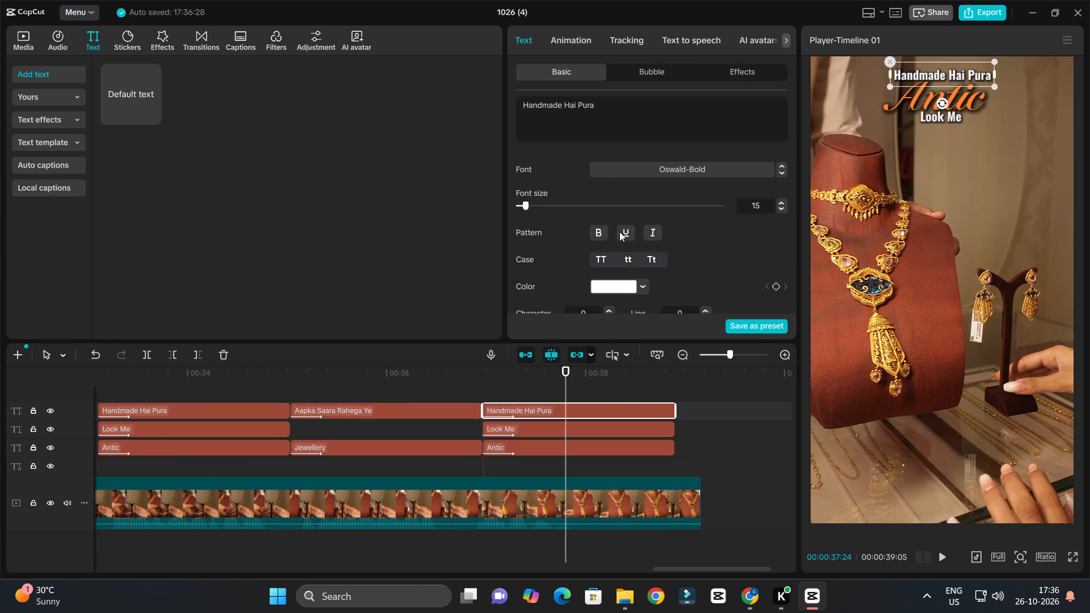
drag(611, 100, 383, 74)
text(22)
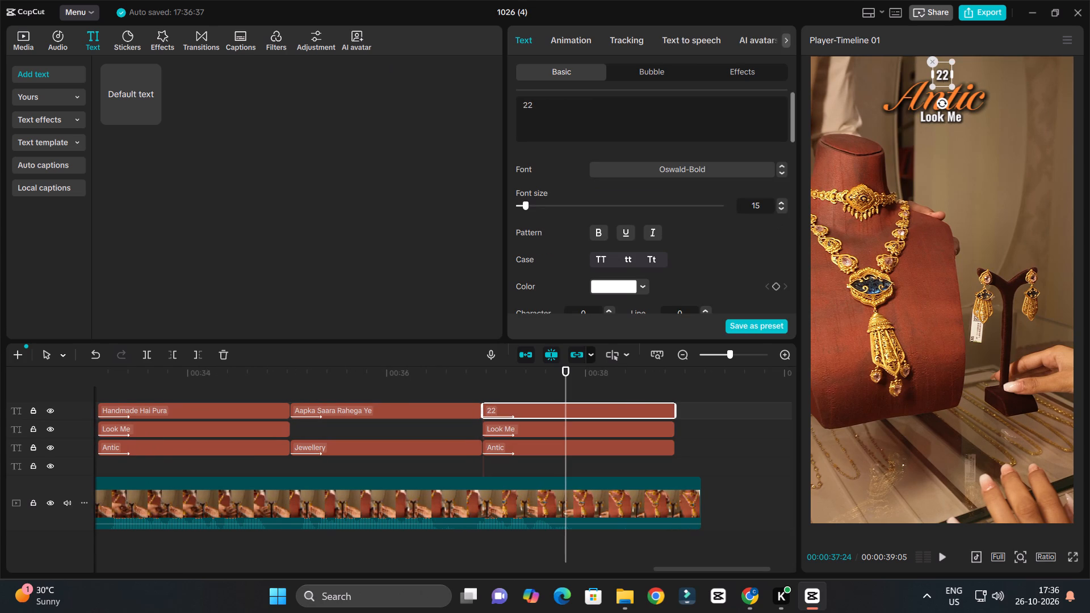
click(689, 171)
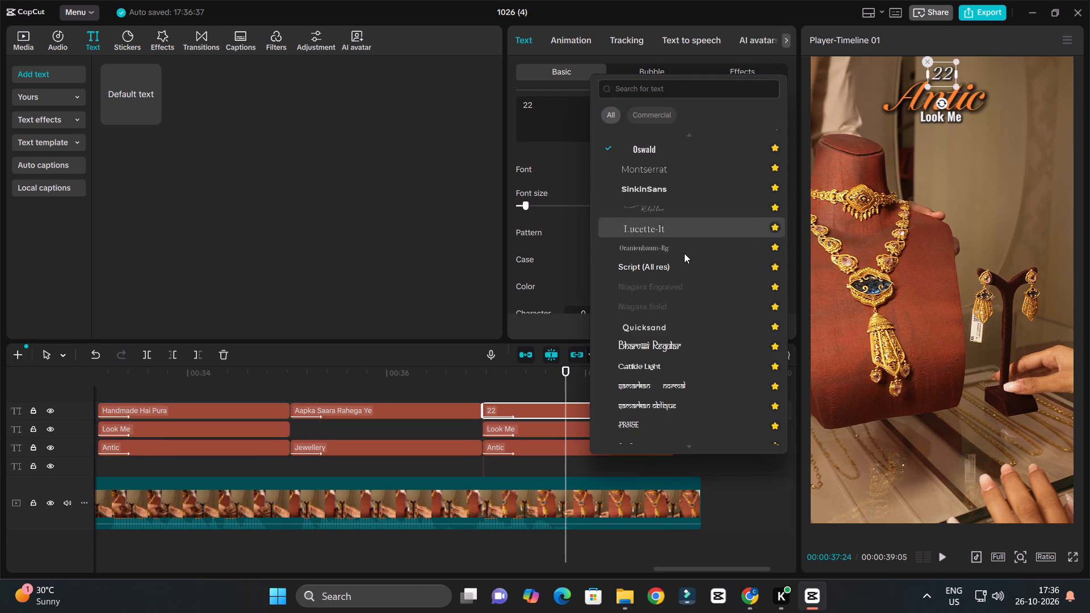
click(690, 362)
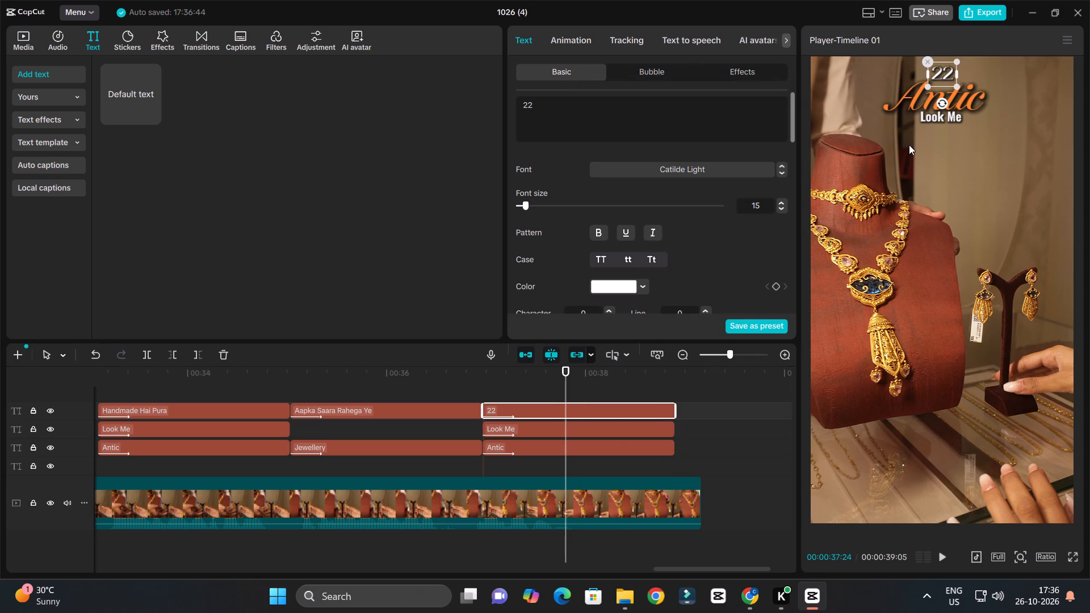
Move the orange "Antic" text of the last caption set down, away from the "22".
click(966, 94)
drag(970, 103, 970, 132)
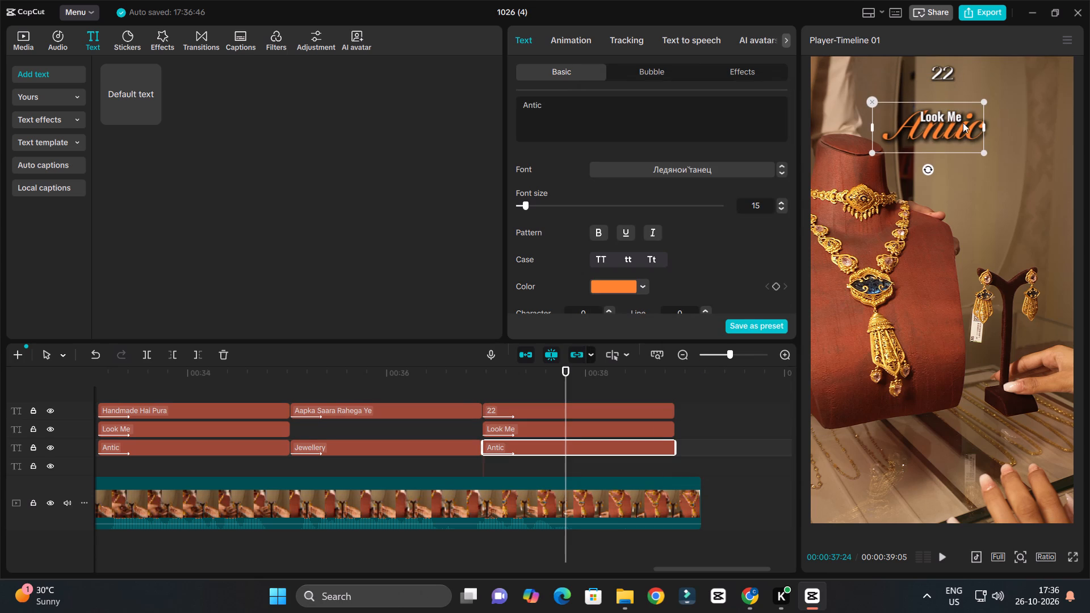
Enlarge the white "22" text and move it down, centred just above the "Look Me" text.
drag(946, 74, 946, 90)
drag(944, 78, 944, 79)
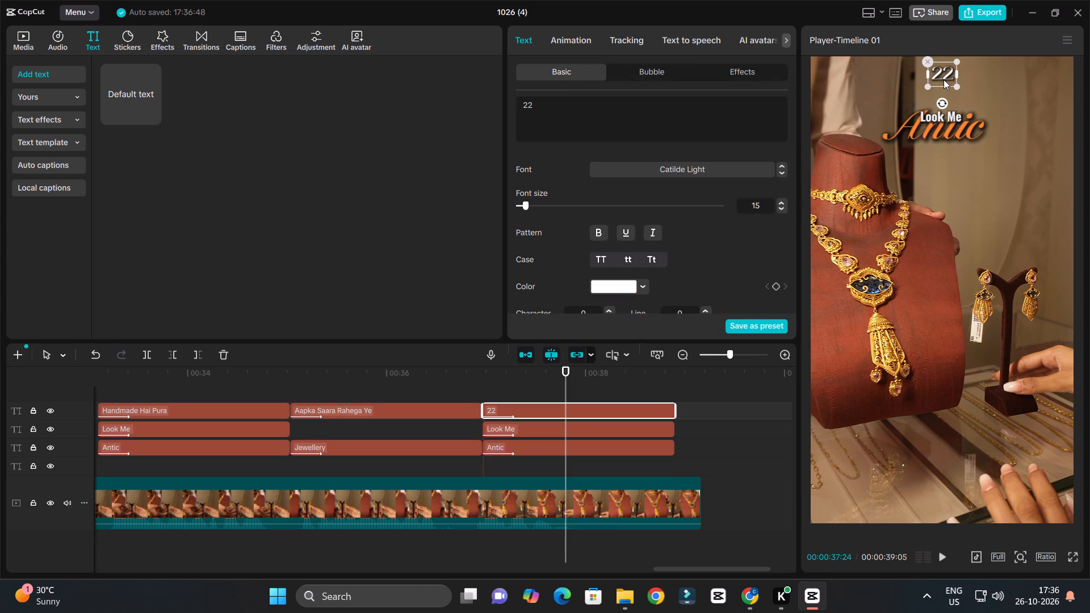
drag(944, 79, 944, 98)
drag(940, 74, 940, 94)
drag(940, 82, 940, 94)
click(648, 398)
click(642, 405)
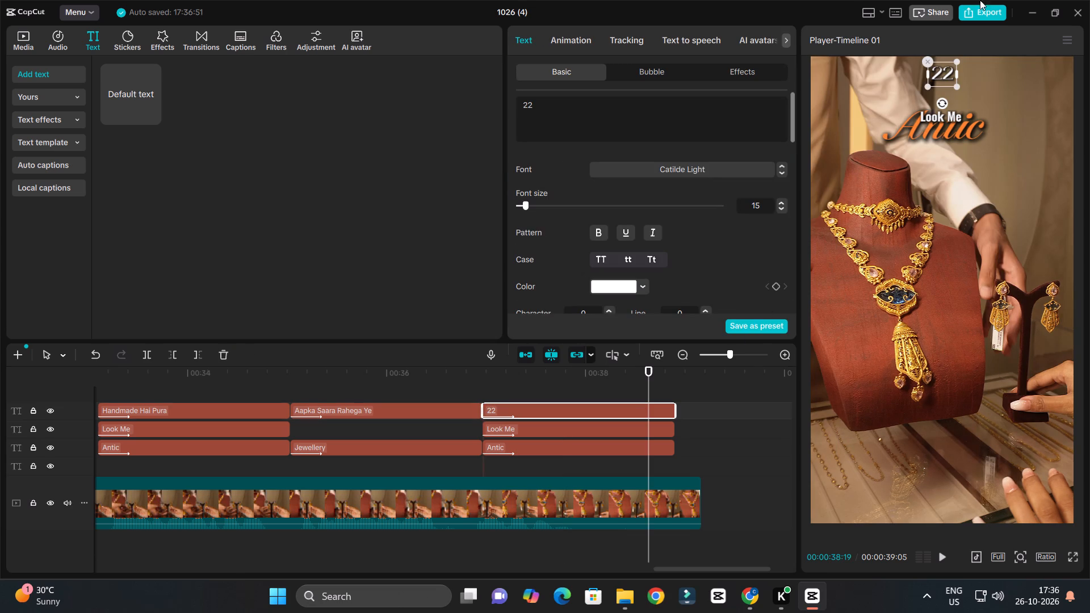
drag(938, 70, 941, 79)
drag(959, 95, 983, 119)
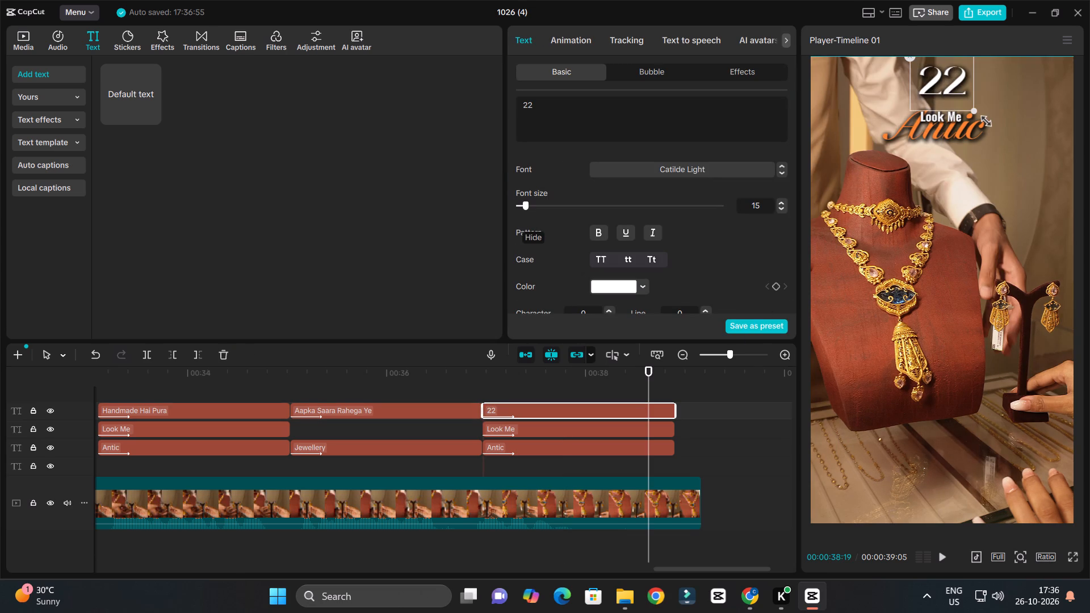
drag(983, 119, 979, 114)
drag(948, 90, 947, 105)
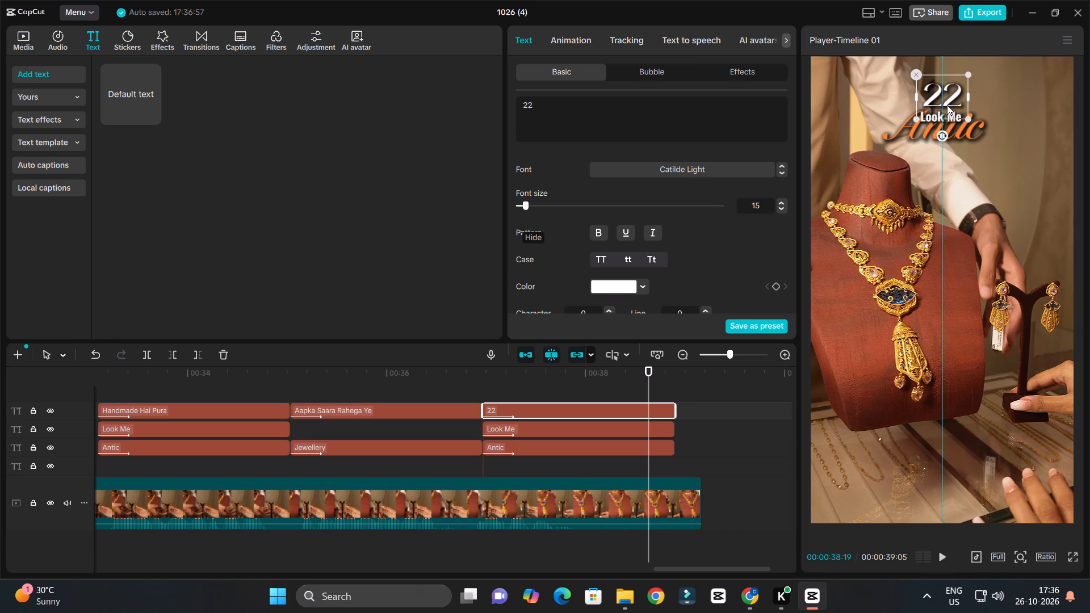
drag(947, 105, 947, 99)
Move the orange "Antic" text of the last caption set up, closer beneath the "22".
click(970, 132)
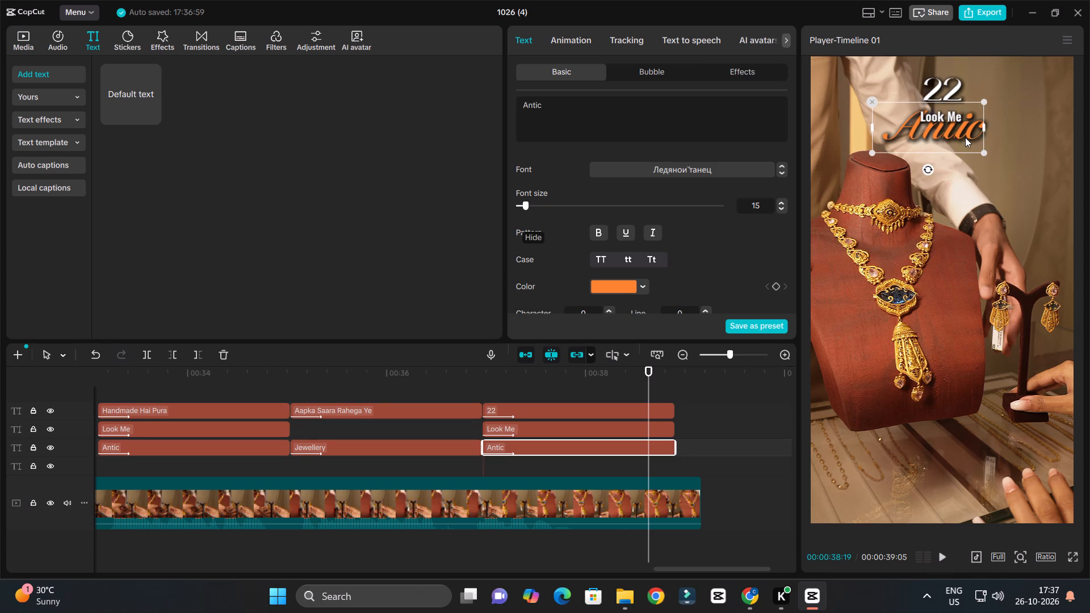
drag(966, 137, 966, 115)
drag(968, 137, 969, 123)
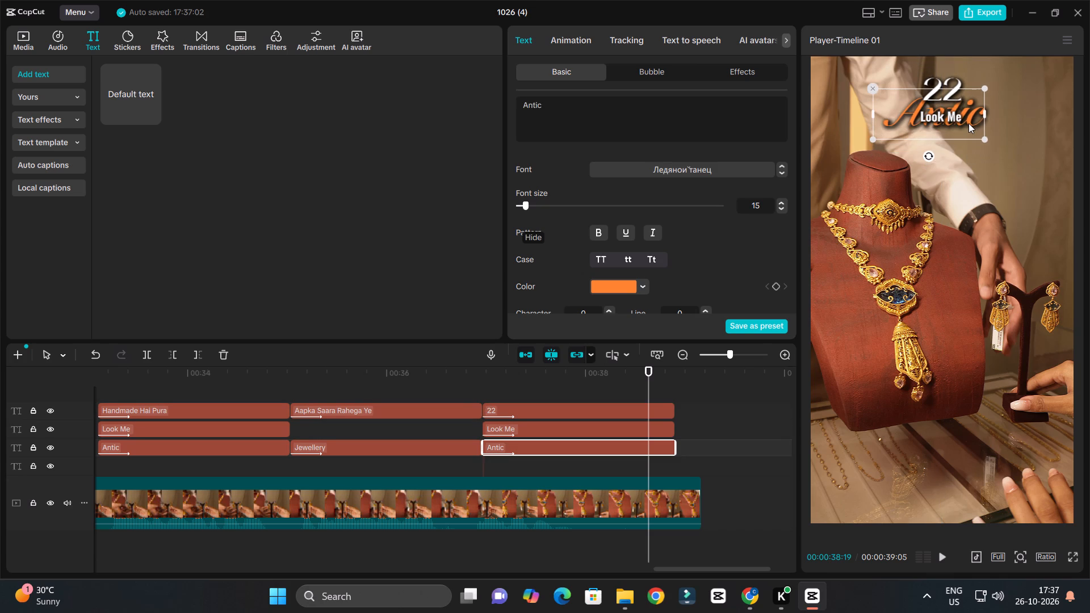
drag(969, 123, 969, 125)
Switch to Chrome and check Google's search suggestions for "22" to find the wording for the caption.
click(762, 593)
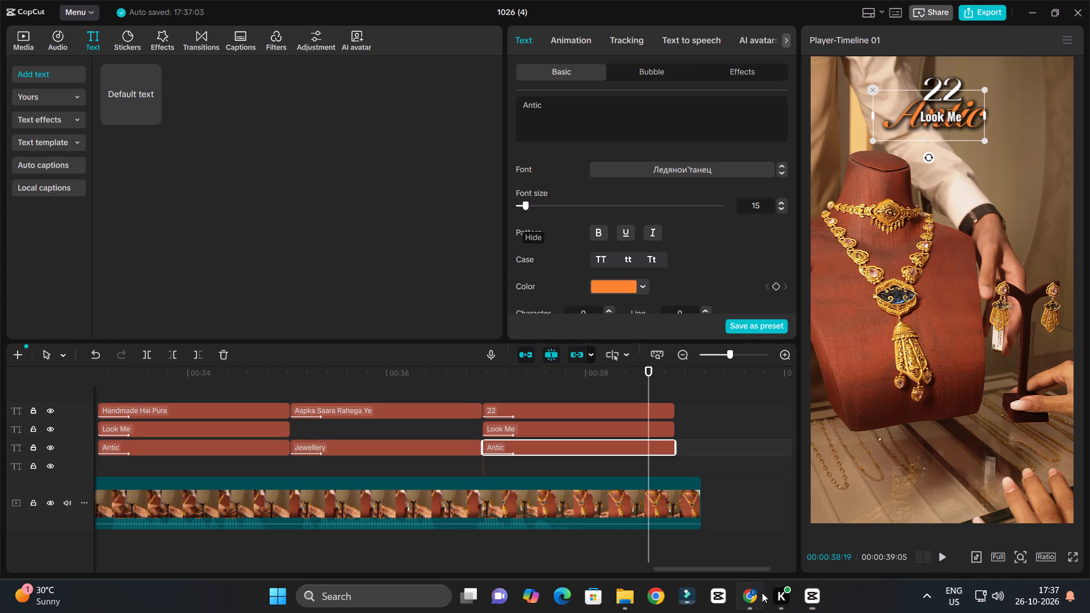
drag(209, 90, 123, 87)
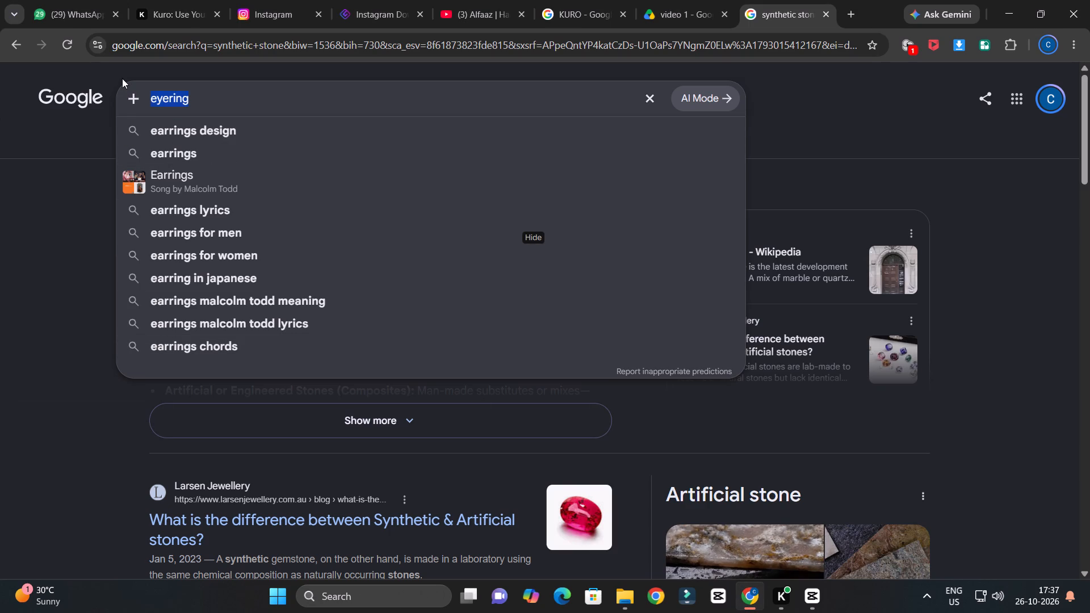
text(22)
key(space)
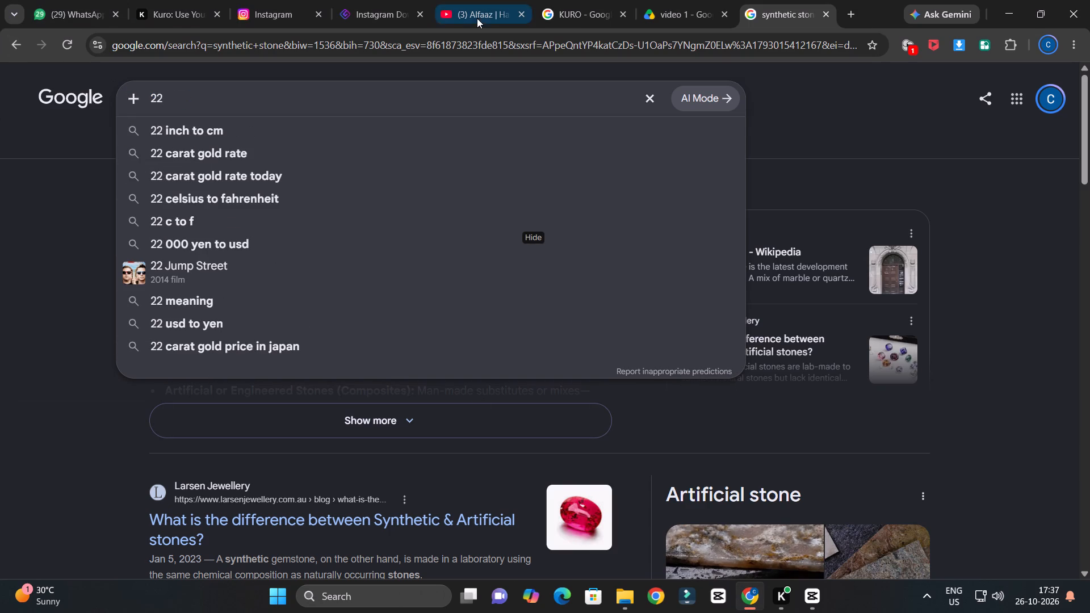
click(1021, 18)
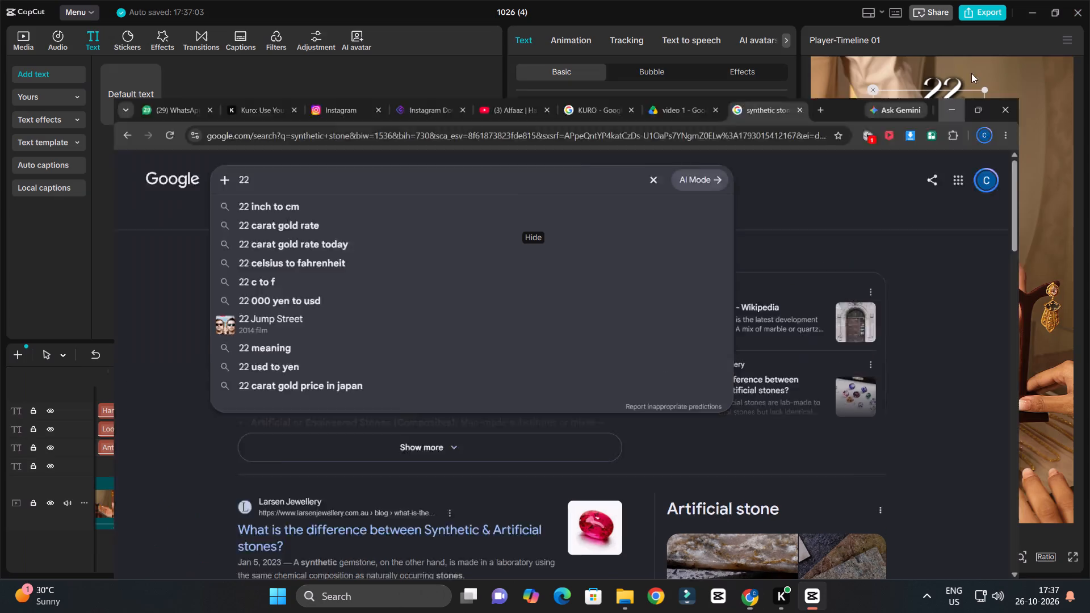
Replace the orange "Antic" text of the last caption set with "Carat" in title case.
drag(565, 110, 427, 110)
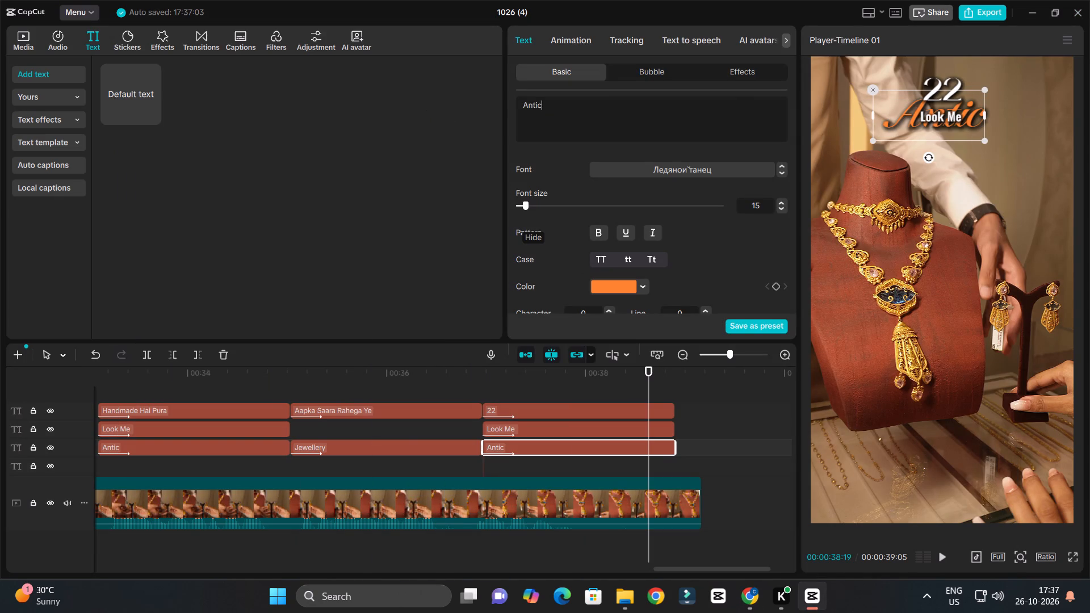
drag(546, 106, 505, 105)
text(carat)
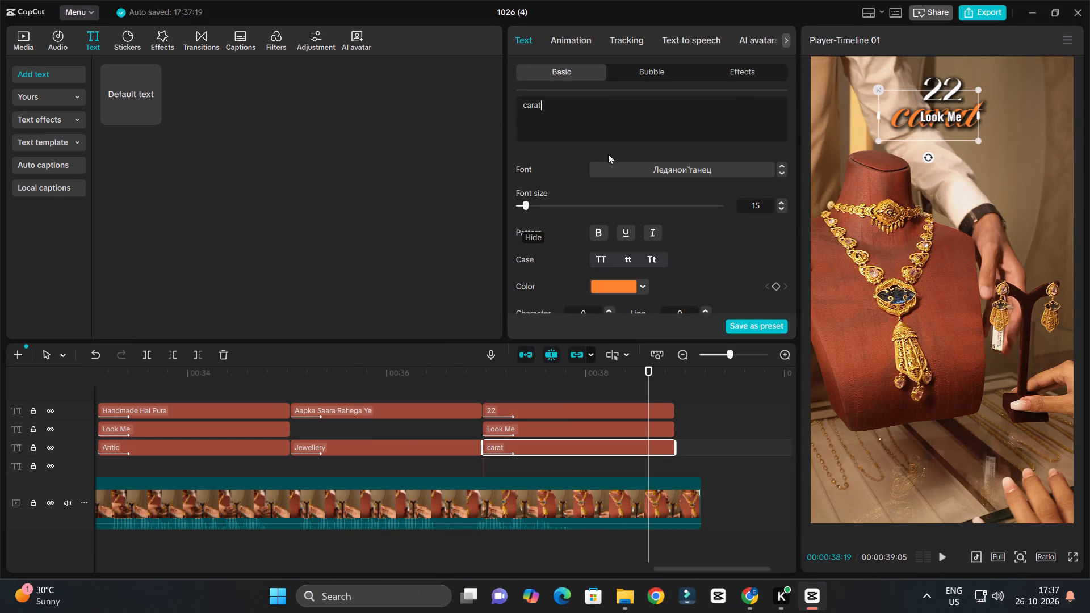
click(650, 262)
Move the white "Look Me" text of the last caption set down, centred just beneath "Carat".
click(953, 114)
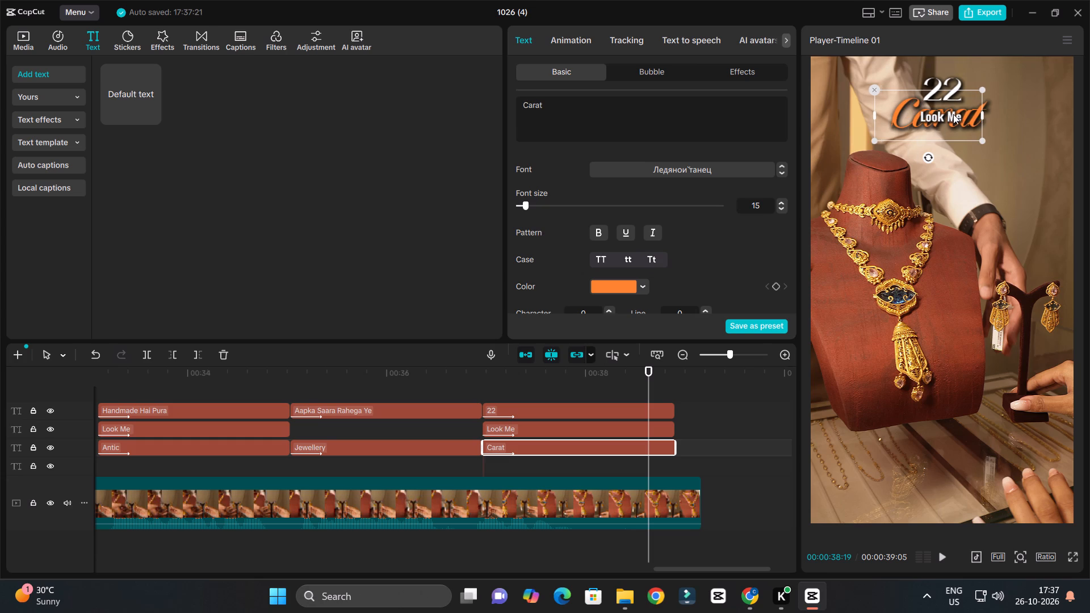
click(950, 121)
drag(950, 121, 948, 144)
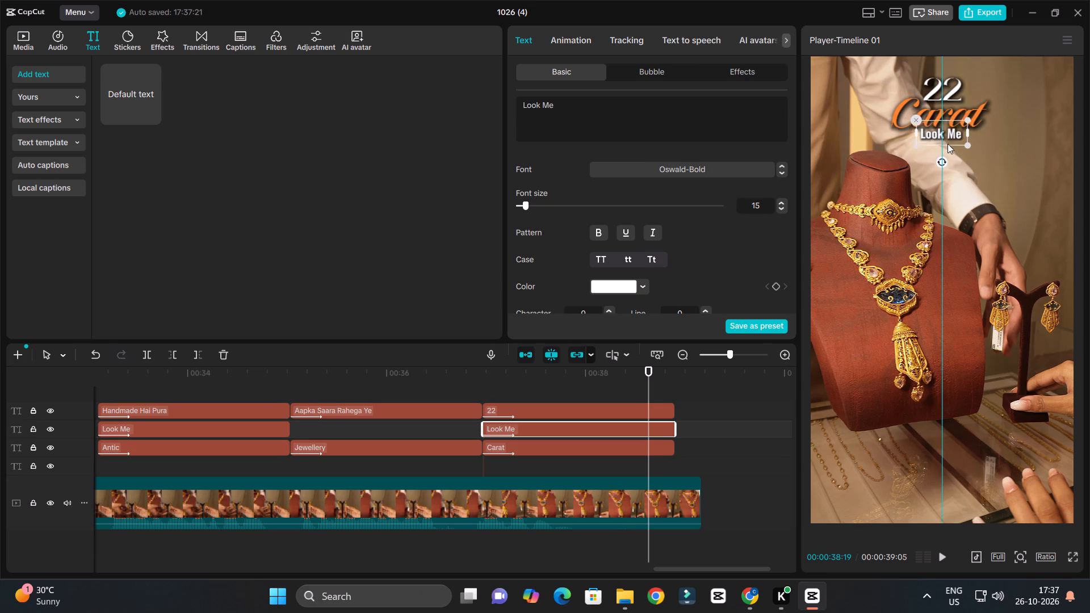
drag(948, 144, 947, 144)
click(947, 144)
Replace the last set's "Look Me" text with "Me" in title case and nudge it up closer to "Carat".
drag(617, 115, 496, 79)
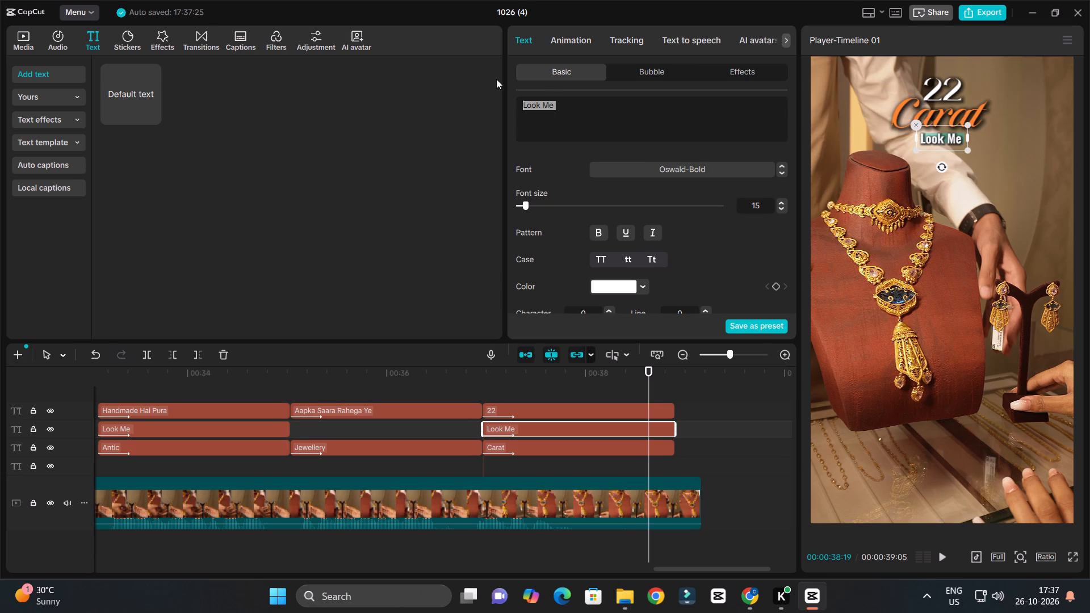
drag(496, 79, 495, 79)
text(me)
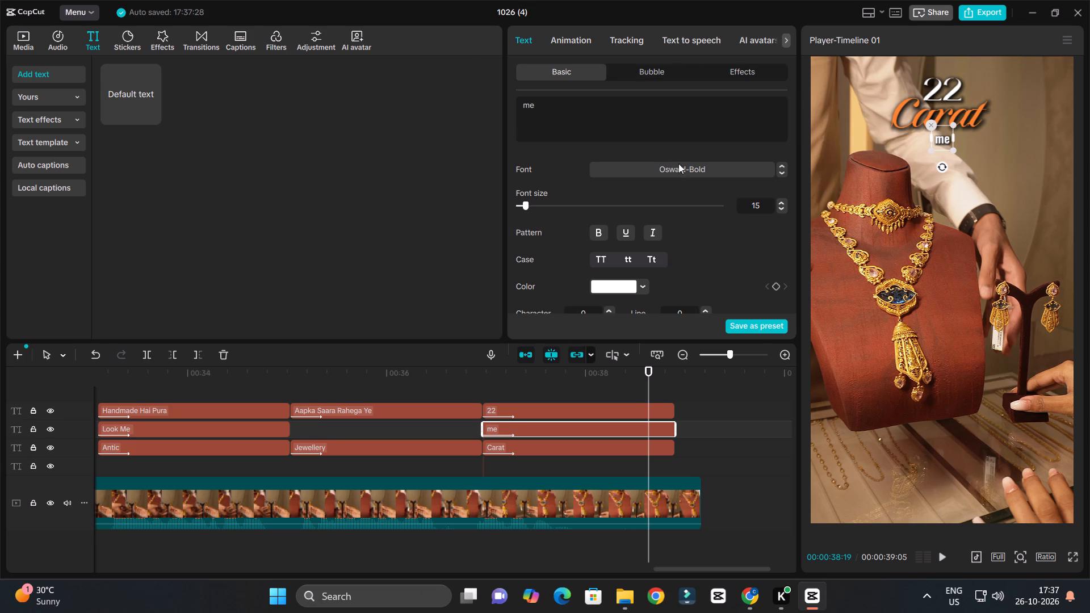
click(655, 264)
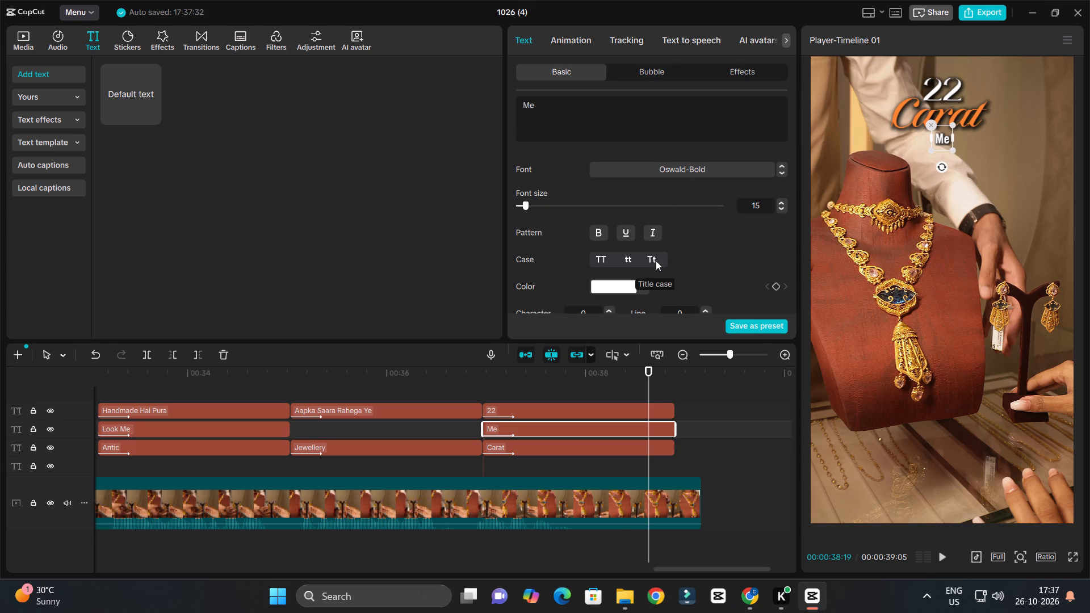
click(656, 261)
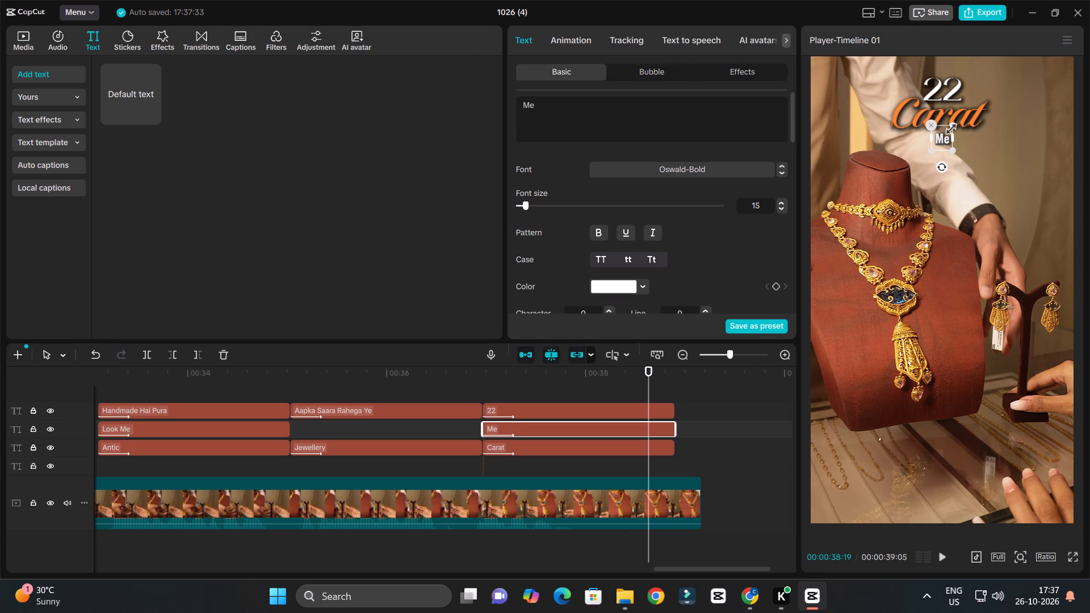
click(945, 137)
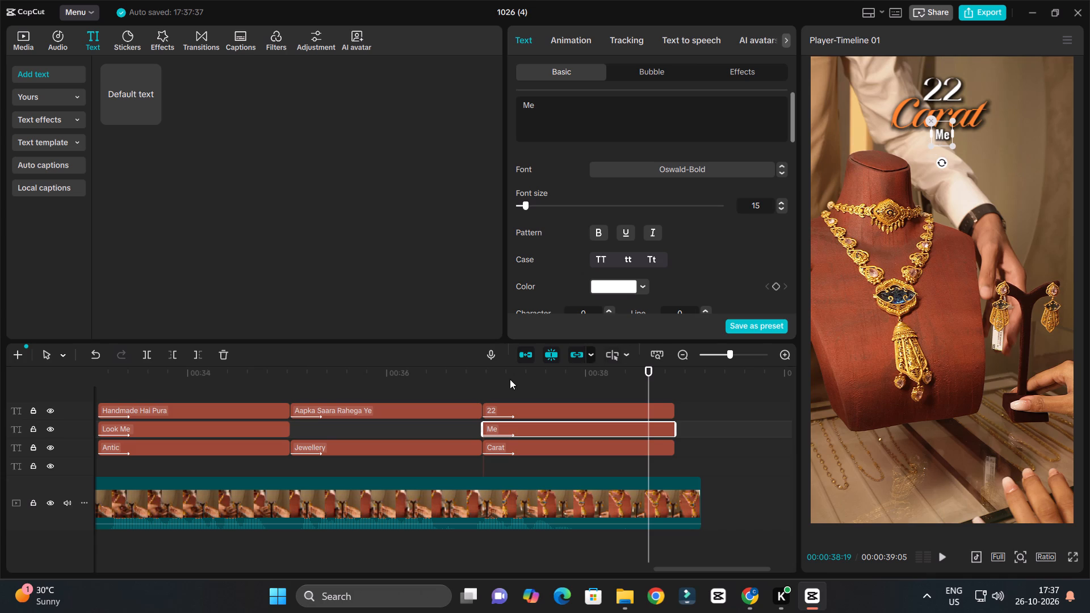
Play back the closing "22 Carat Me" captions through the end of the video to check their timing.
click(481, 379)
key(space)
ctrl+scroll(580, 447, down, 4)
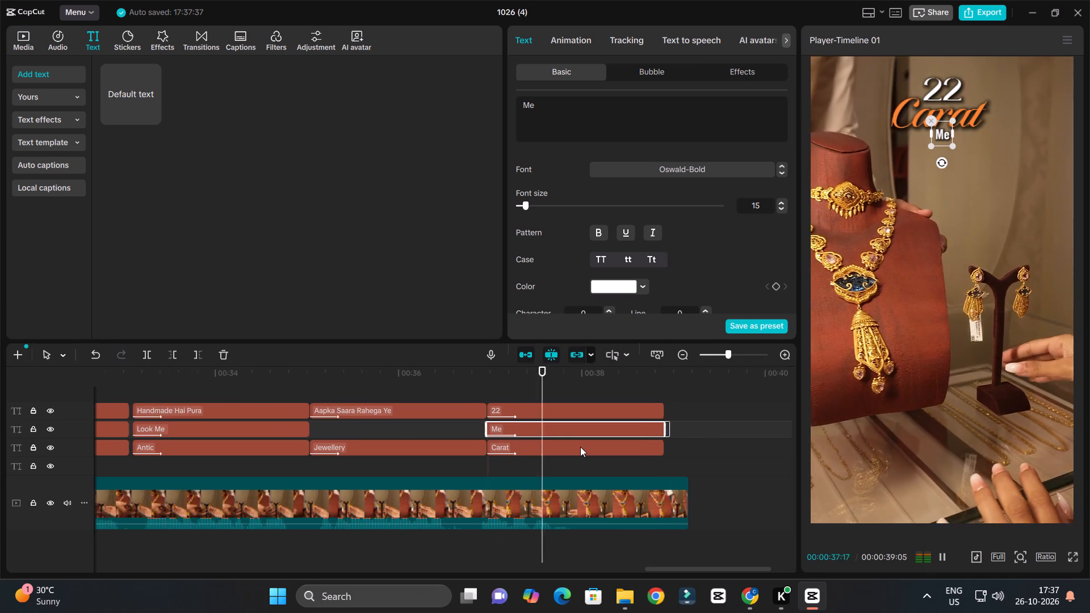
ctrl+scroll(638, 471, up, 4)
key(space)
key(space)
key(space)
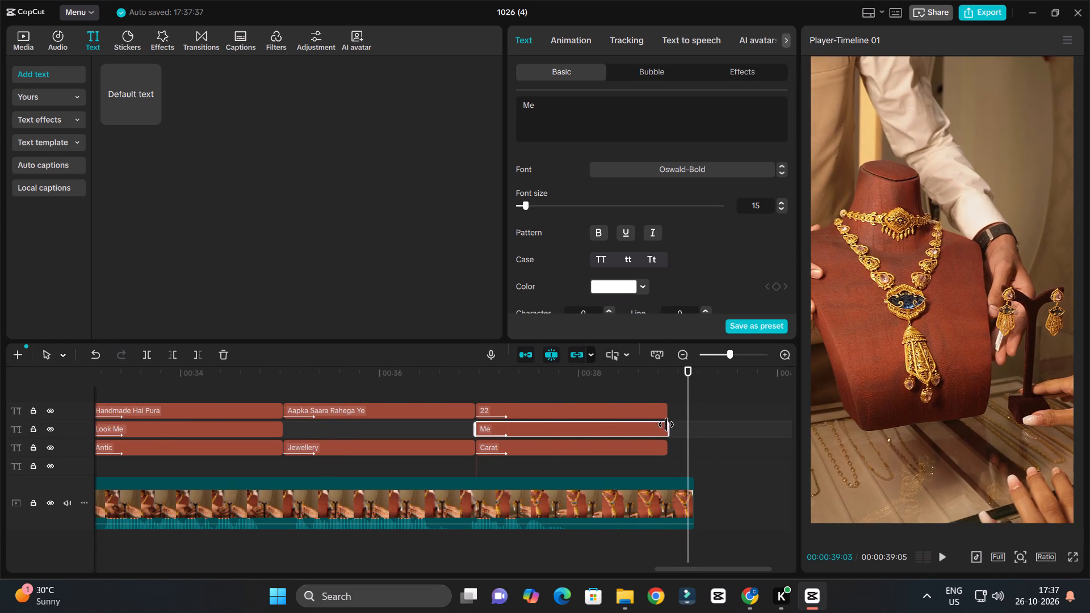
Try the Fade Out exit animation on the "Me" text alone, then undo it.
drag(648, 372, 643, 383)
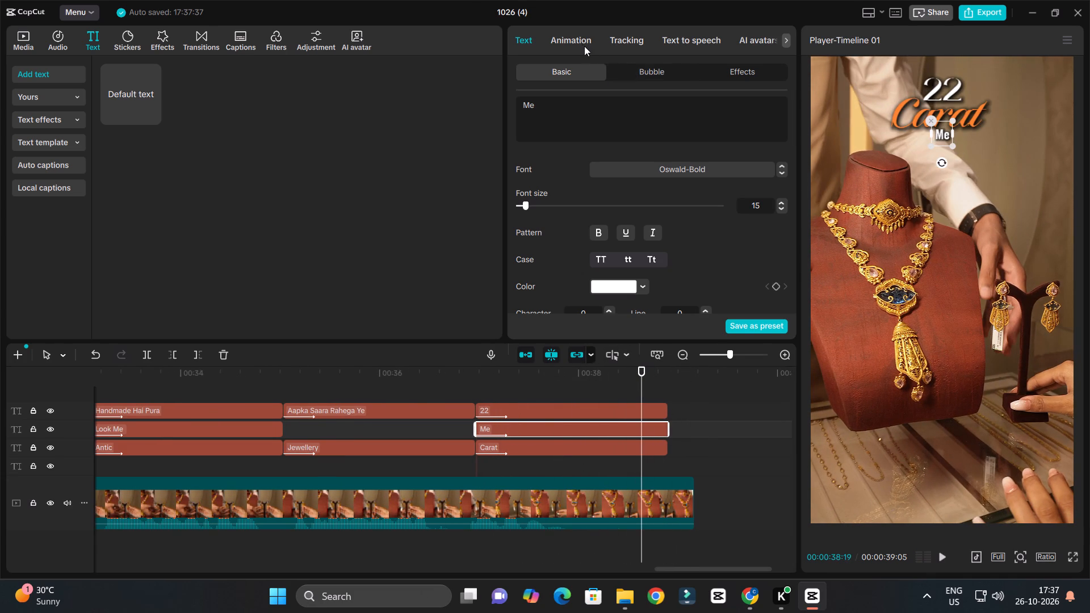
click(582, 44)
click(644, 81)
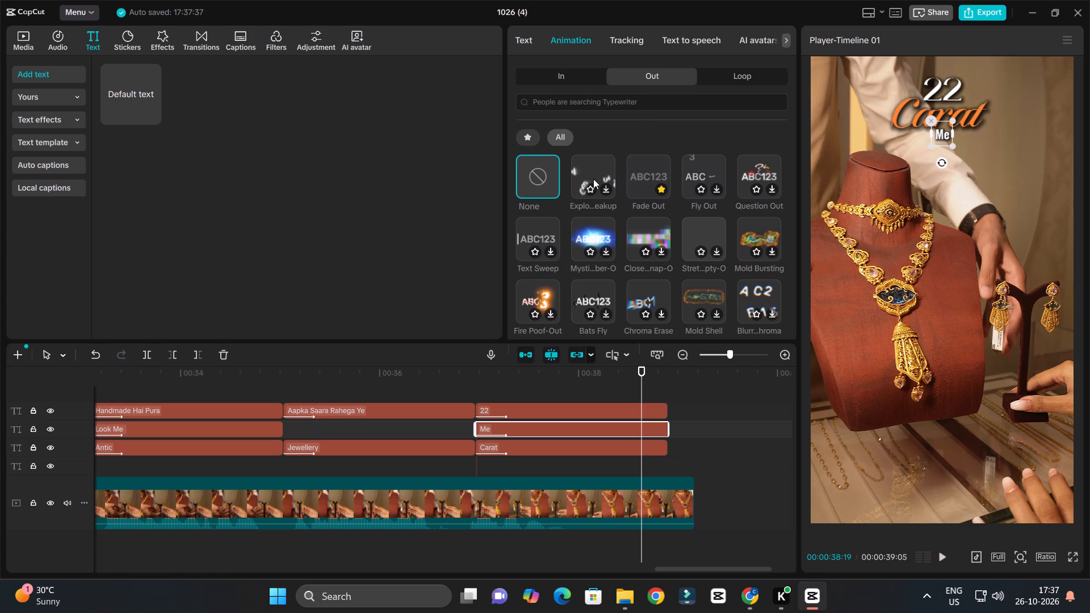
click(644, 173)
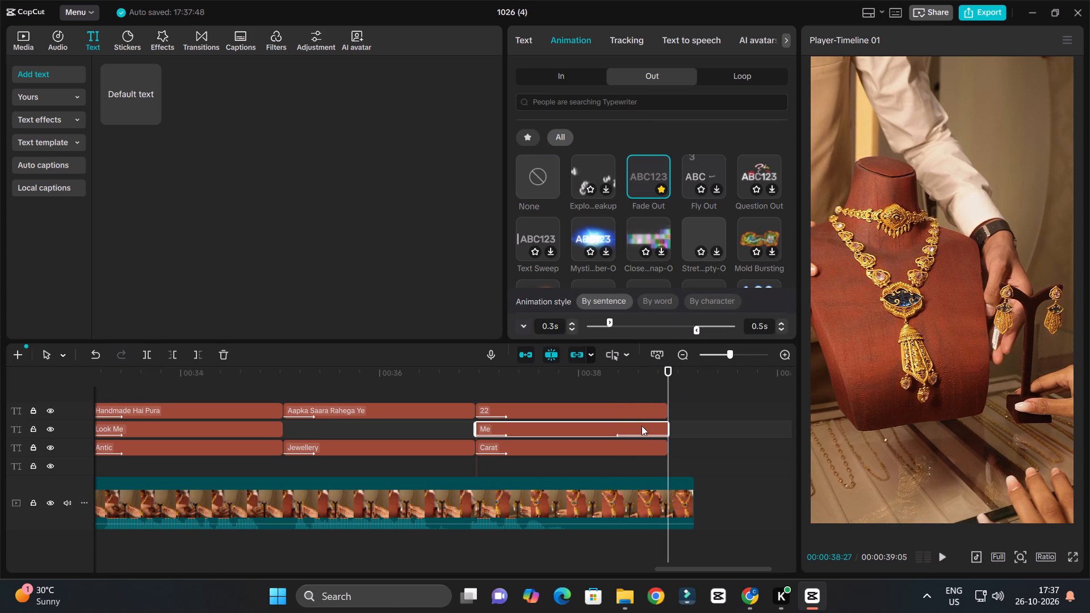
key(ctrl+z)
Apply the Fade Out exit animation to the "22", "Me" and "Carat" texts together.
drag(715, 396, 642, 450)
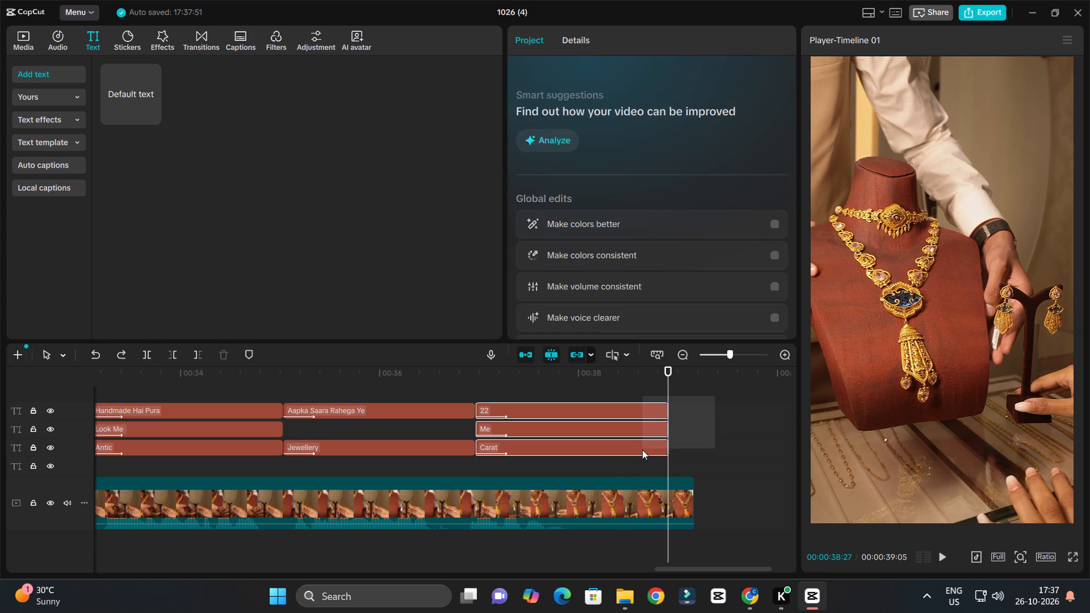
drag(642, 450, 642, 450)
click(563, 36)
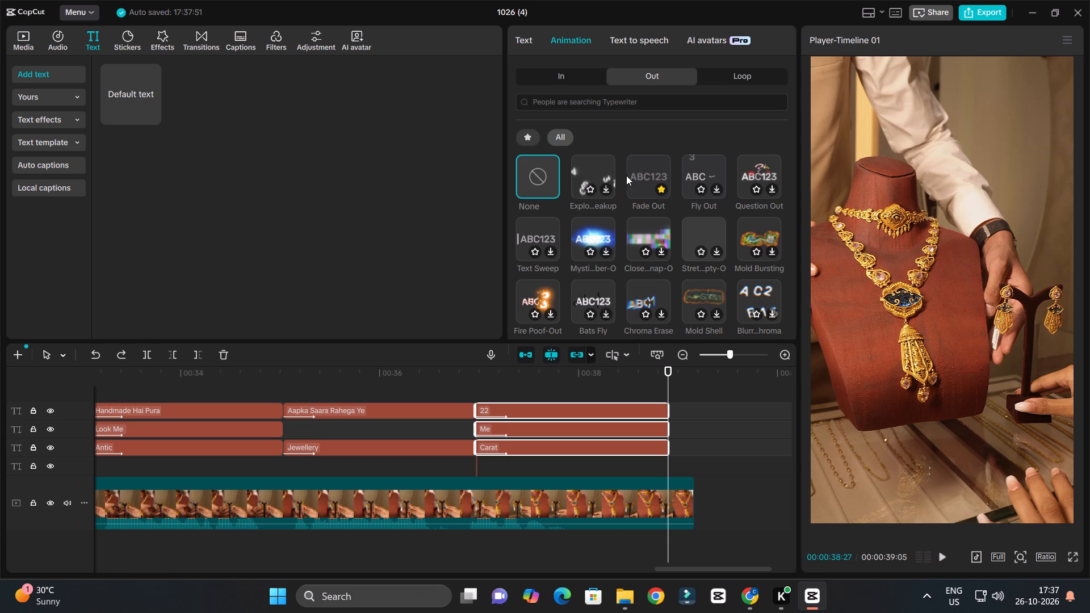
click(632, 171)
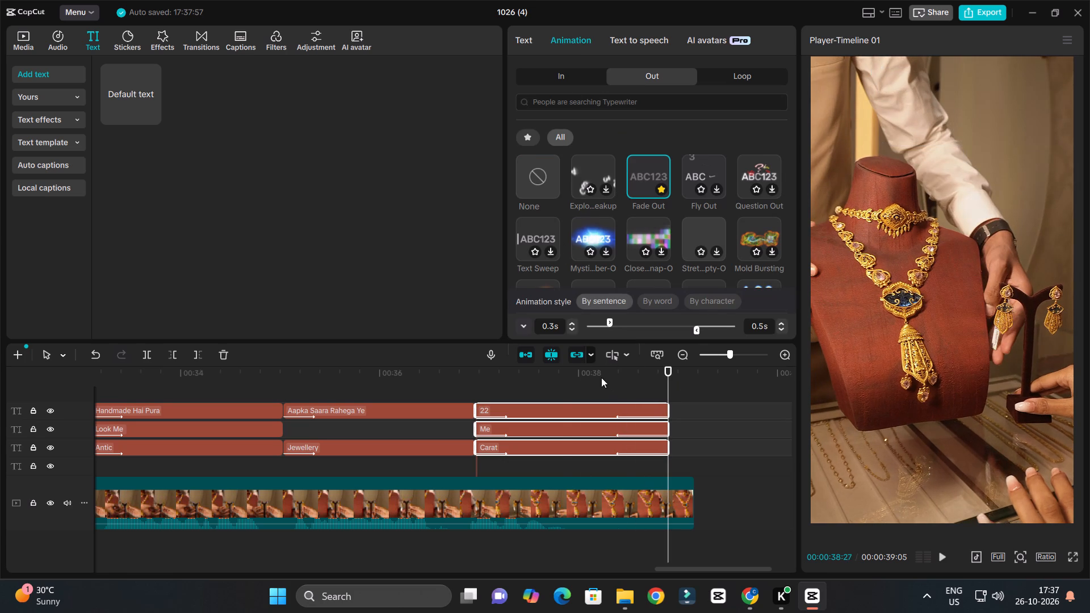
Play back the closing "22 Carat Me" caption set to check where the video should end.
drag(588, 368, 562, 358)
key(space)
key(space)
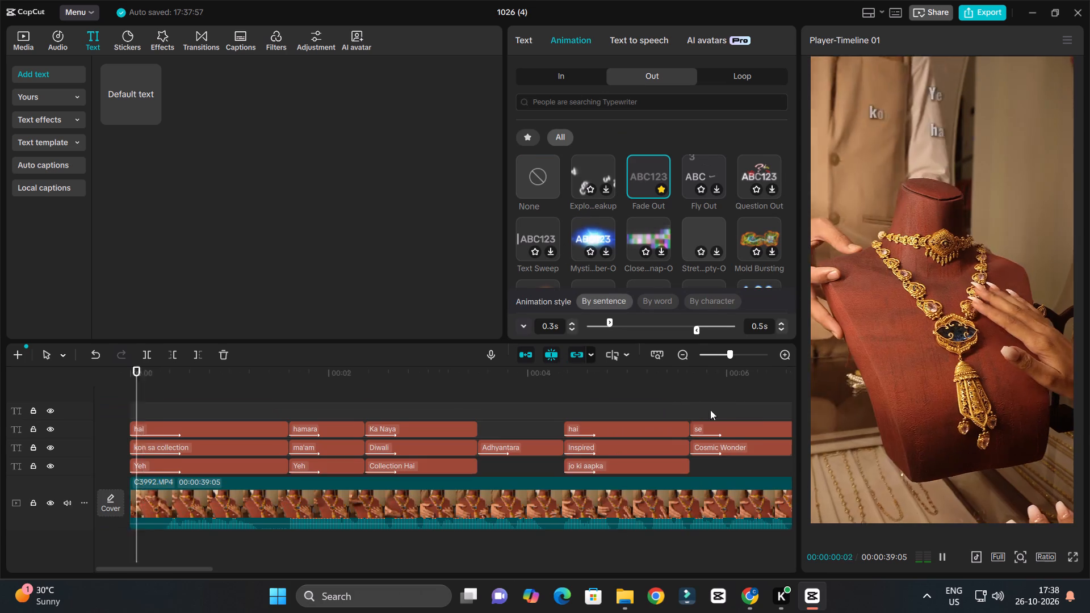
key(space)
ctrl+scroll(645, 406, down, 20)
ctrl+scroll(645, 406, down, 7)
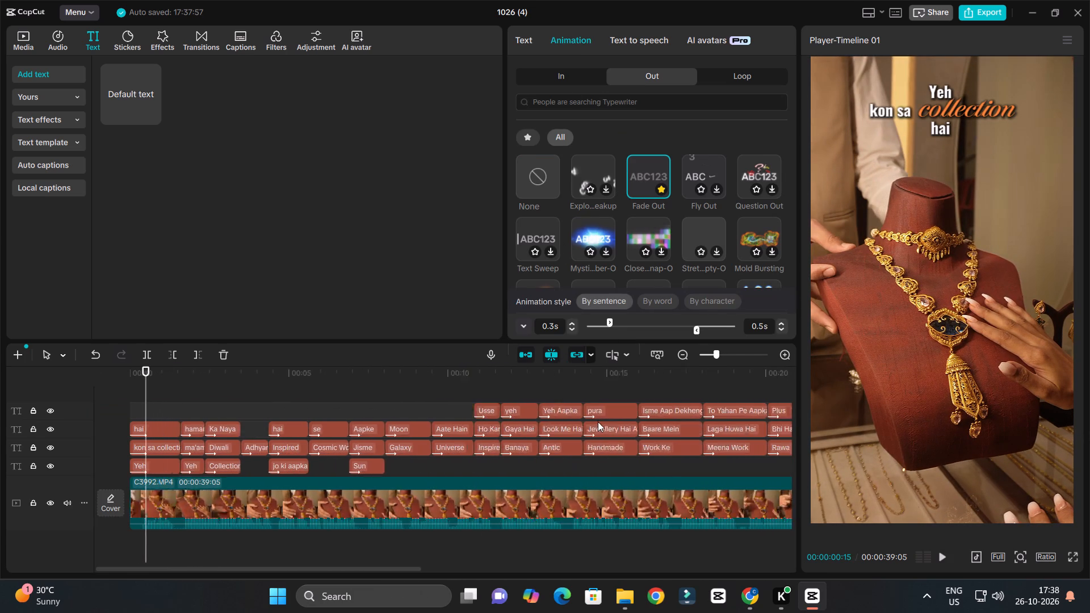
ctrl+scroll(598, 422, down, 10)
click(560, 384)
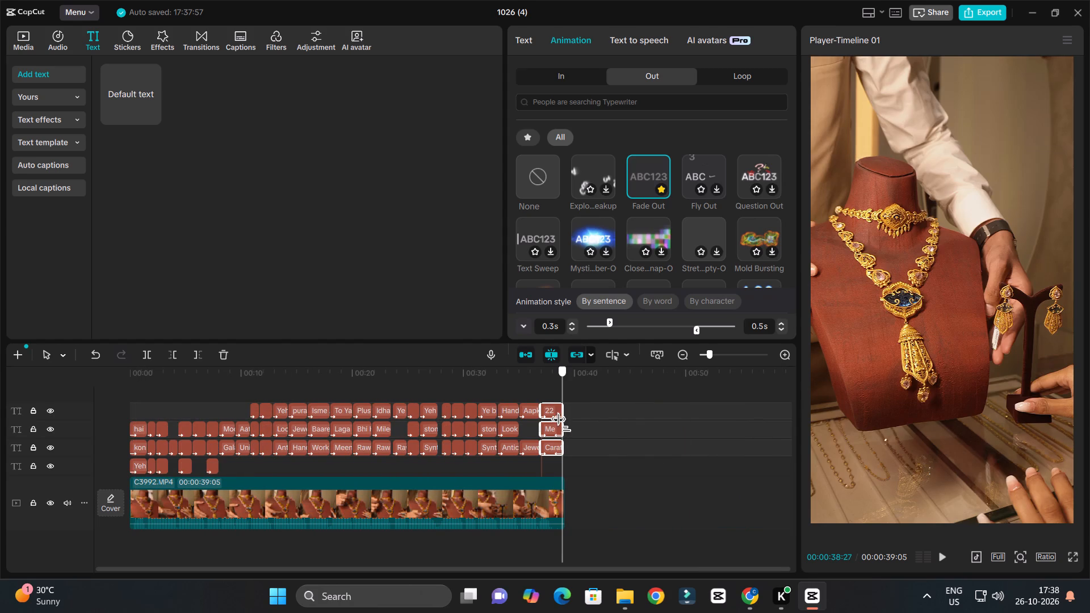
ctrl+scroll(569, 425, up, 20)
ctrl+scroll(569, 425, up, 1)
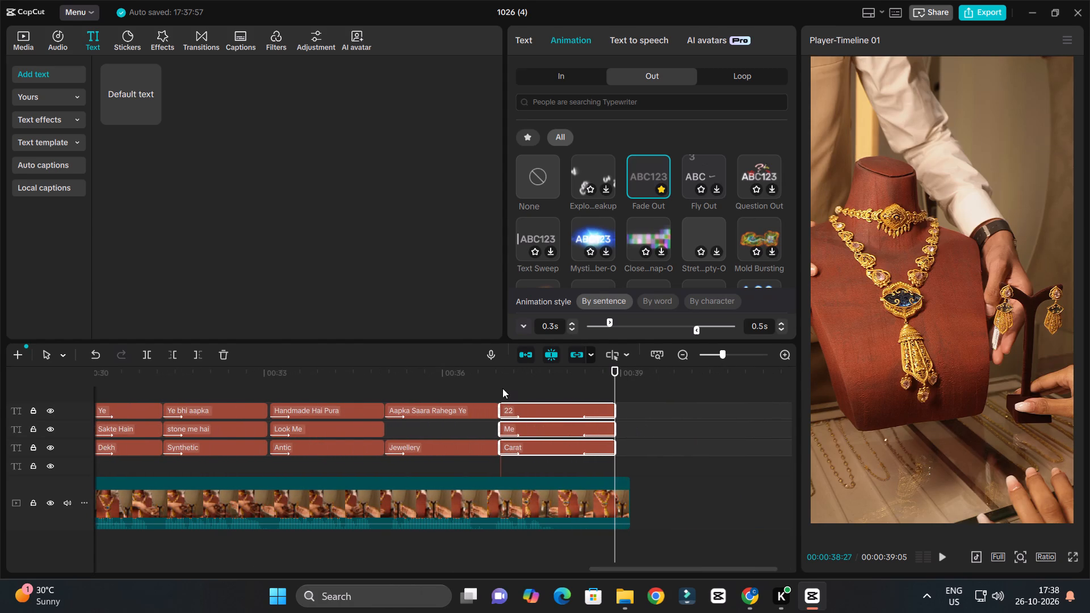
click(494, 383)
key(space)
key(space)
Trim the end of the main video clip so that it finishes at 00:00:38:07.
click(594, 485)
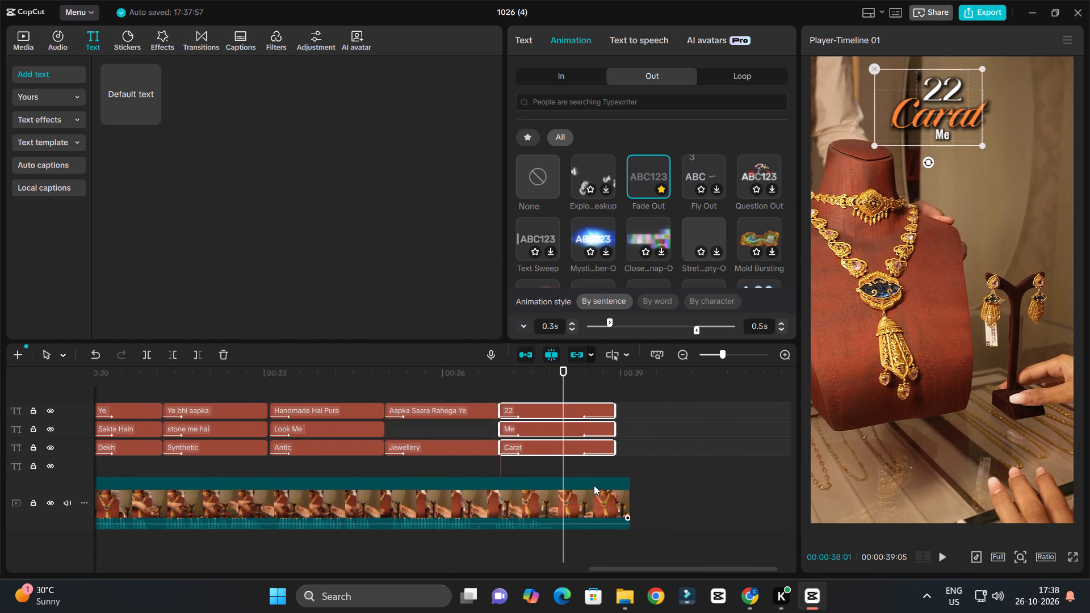
key(space)
key(space)
click(593, 485)
key(w)
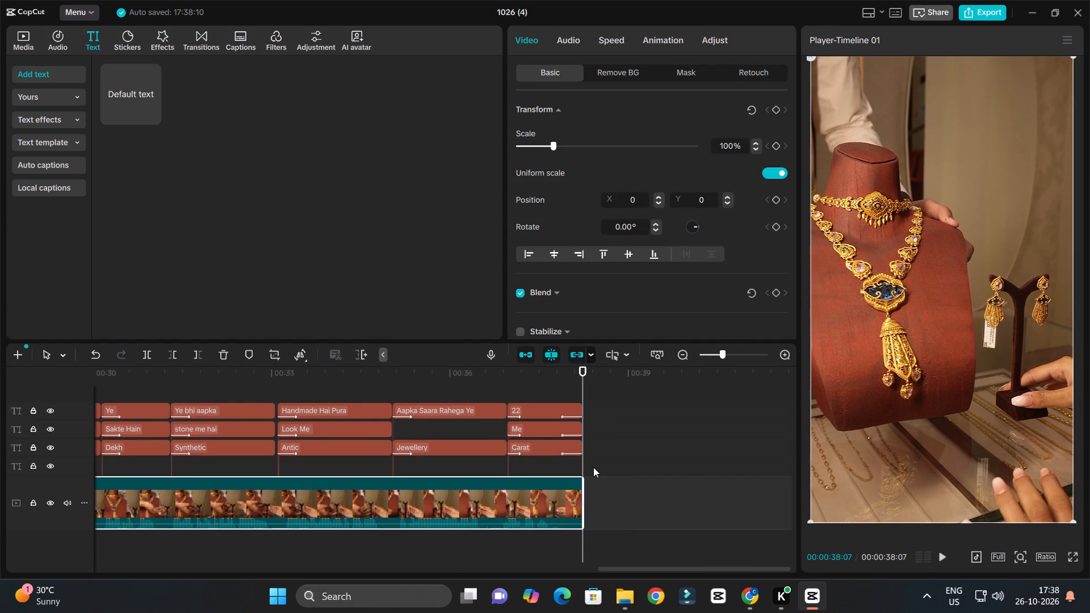
Save the project.
ctrl+scroll(618, 430, down, 7)
key(space)
ctrl+scroll(639, 422, down, 8)
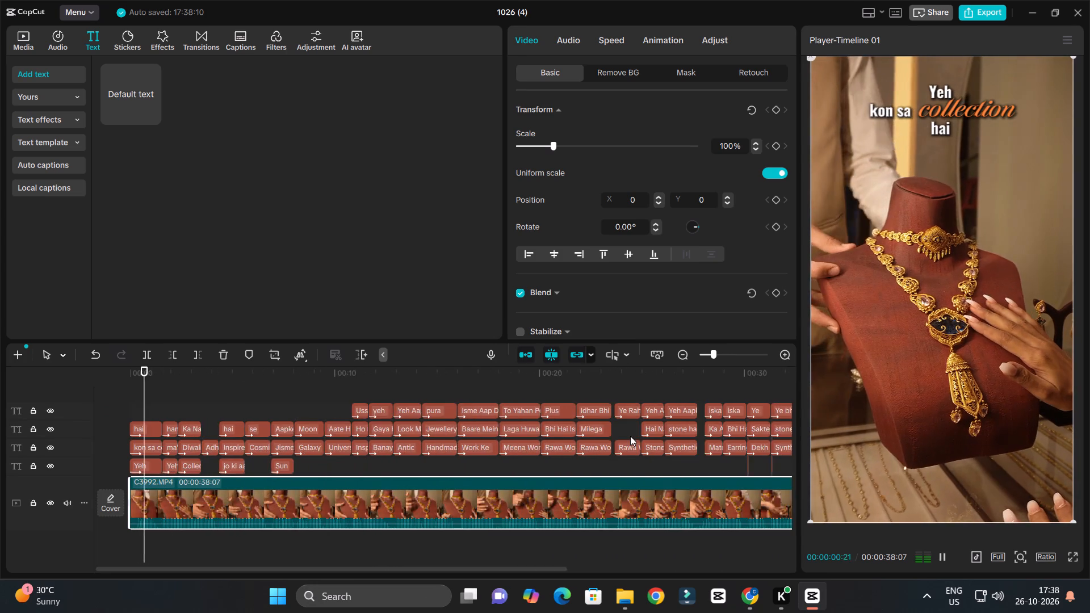
ctrl+scroll(630, 436, down, 8)
key(space)
key(ctrl+s)
Play back the captioned video from the start to review the timing and styling of the caption sets.
scroll(611, 451, down, 5)
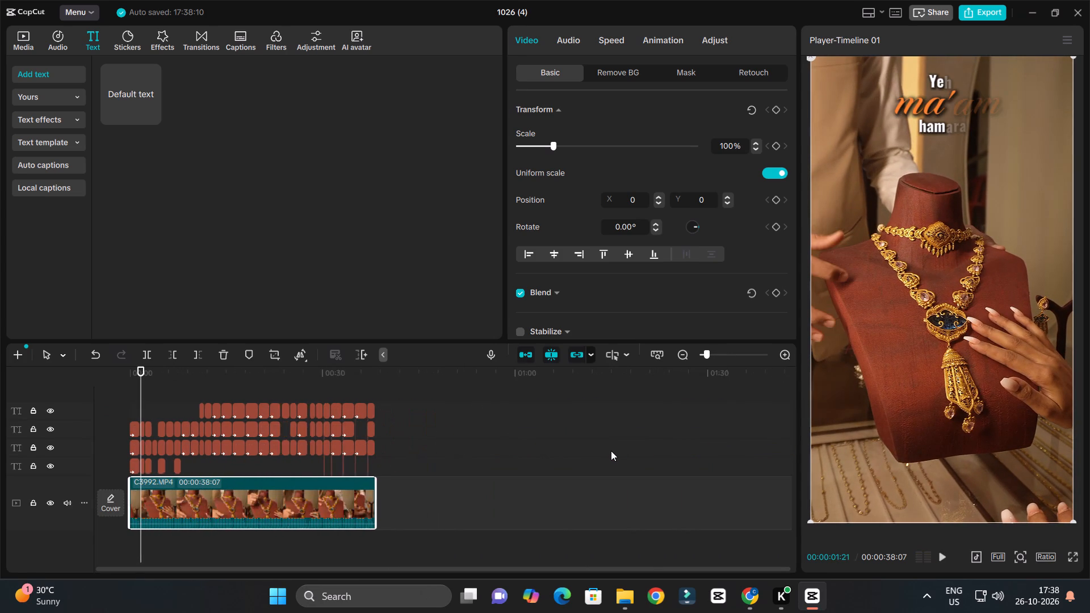
scroll(611, 451, down, 2)
key(space)
ctrl+scroll(611, 451, up, 4)
key(space)
key(space)
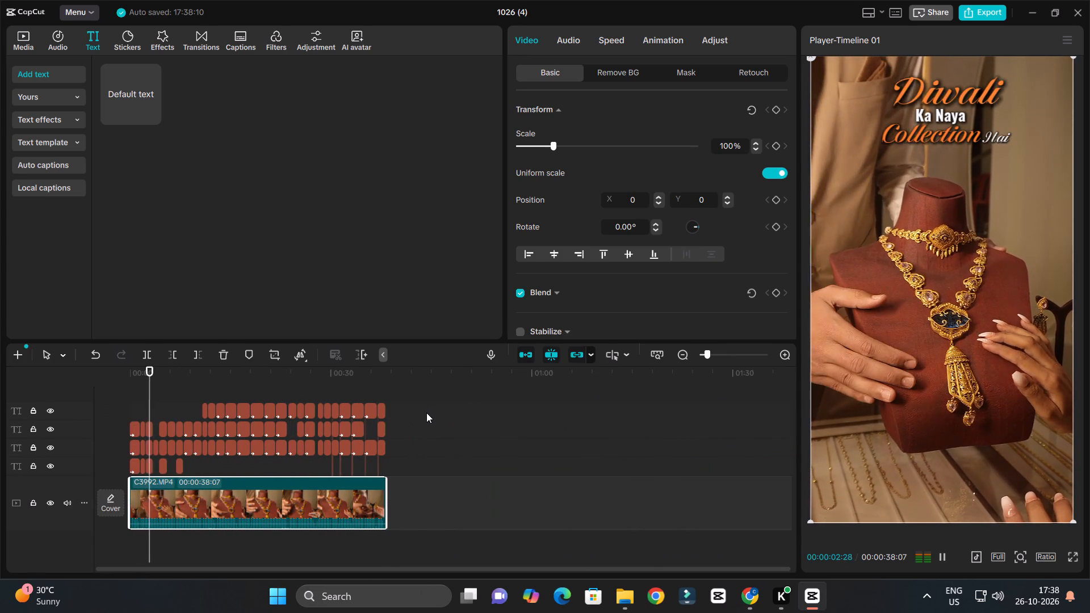
ctrl+scroll(433, 429, up, 4)
ctrl+scroll(433, 429, down, 4)
ctrl+scroll(446, 433, up, 3)
ctrl+scroll(446, 433, down, 2)
ctrl+scroll(446, 434, up, 2)
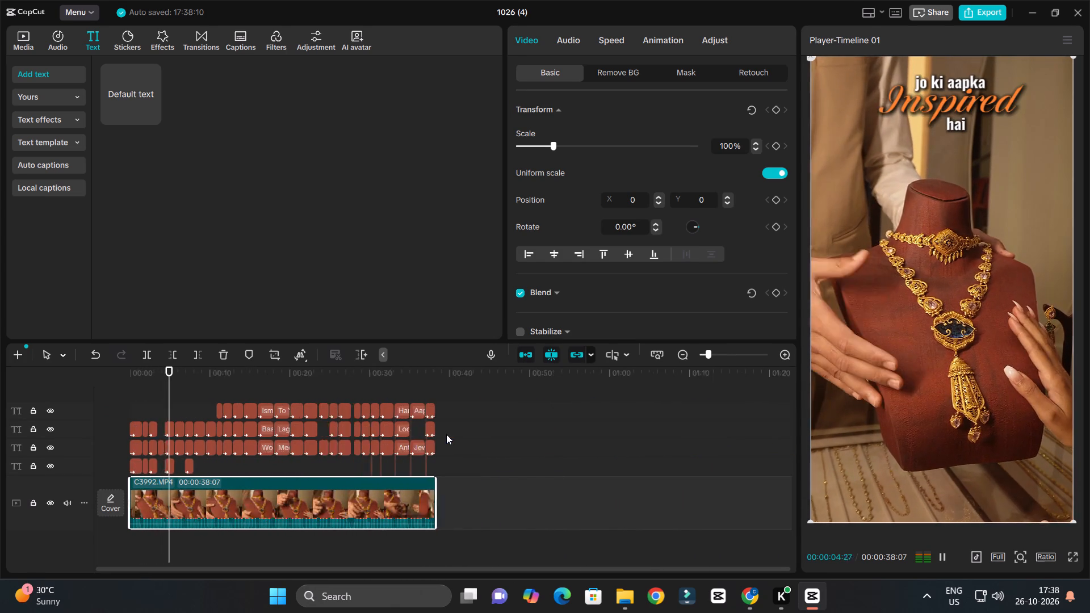
ctrl+scroll(447, 435, down, 2)
ctrl+scroll(447, 435, up, 6)
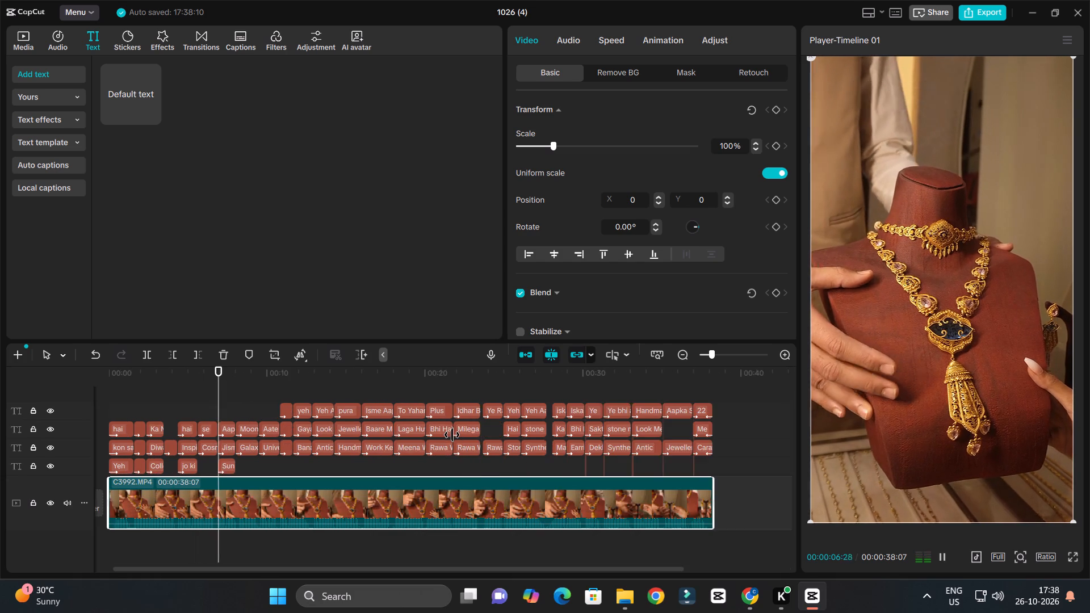
ctrl+scroll(452, 435, down, 2)
ctrl+scroll(452, 435, up, 1)
ctrl+scroll(452, 435, down, 1)
ctrl+scroll(452, 435, up, 1)
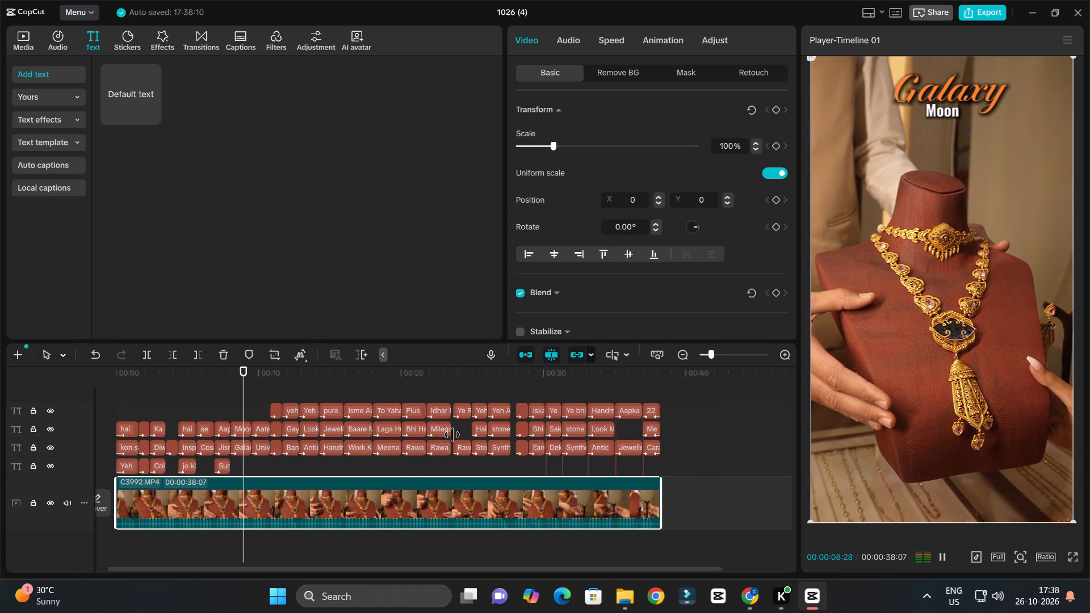
ctrl+scroll(452, 435, down, 2)
ctrl+scroll(452, 435, up, 2)
ctrl+scroll(452, 435, down, 1)
ctrl+scroll(452, 435, up, 2)
ctrl+scroll(452, 435, down, 2)
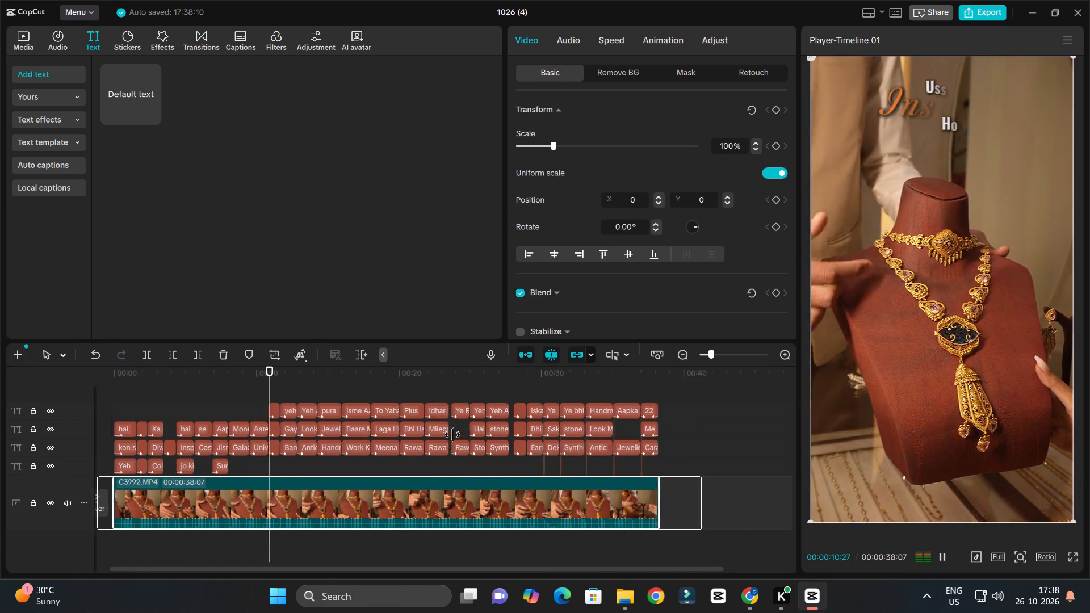
ctrl+scroll(452, 435, up, 3)
ctrl+scroll(453, 436, down, 3)
ctrl+scroll(453, 436, up, 2)
ctrl+scroll(453, 436, down, 1)
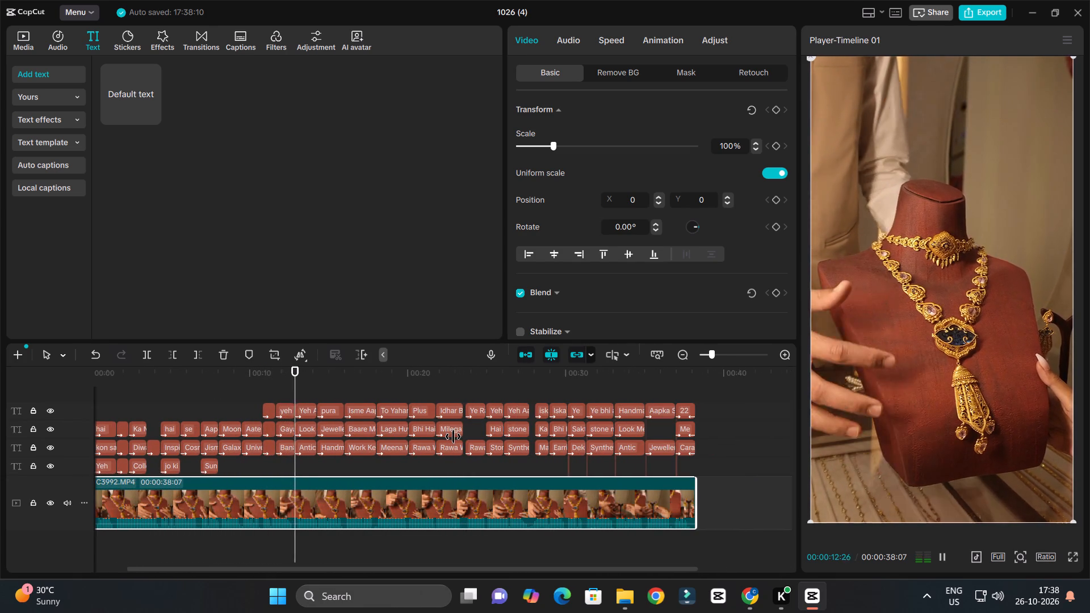
key(space)
Save the project.
key(ctrl+s)
Add a custom adjustment layer above the captions and extend it across the whole video to 00:00:38:07.
ctrl+scroll(453, 436, down, 4)
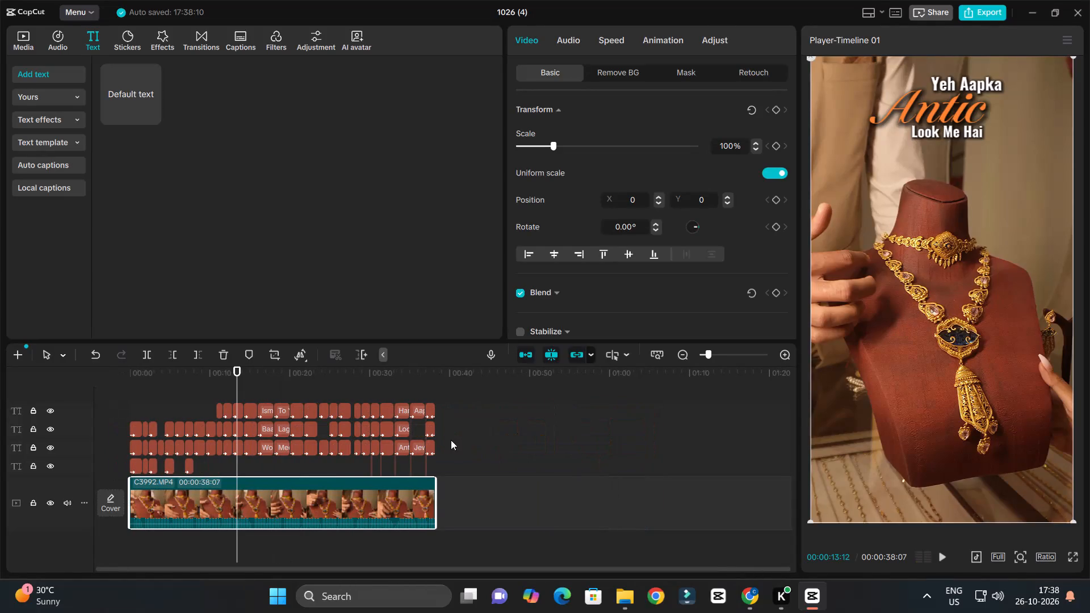
click(459, 457)
scroll(483, 433, down, 4)
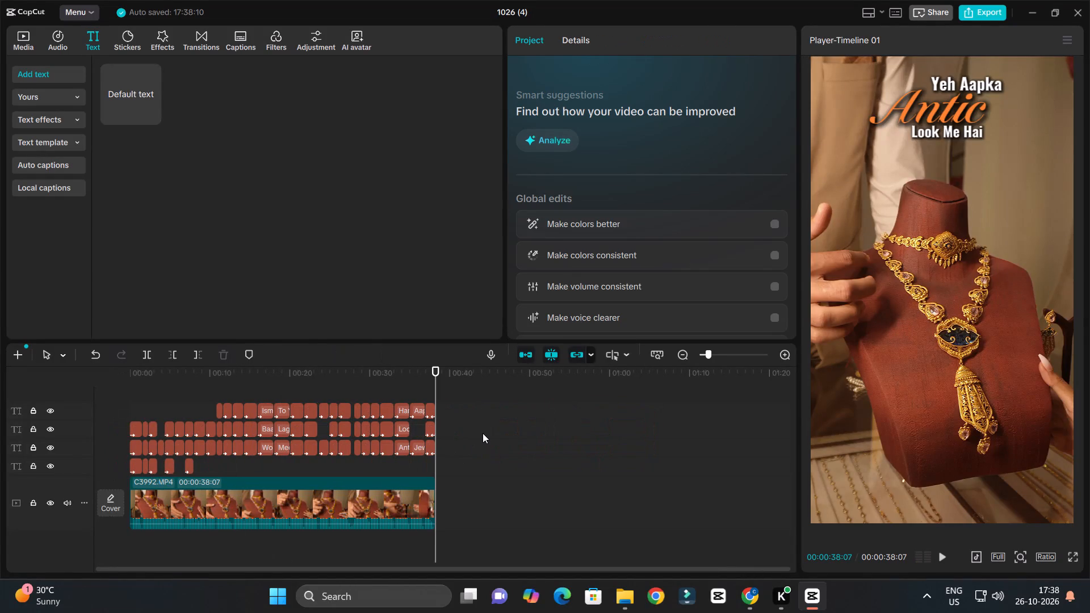
scroll(483, 433, up, 6)
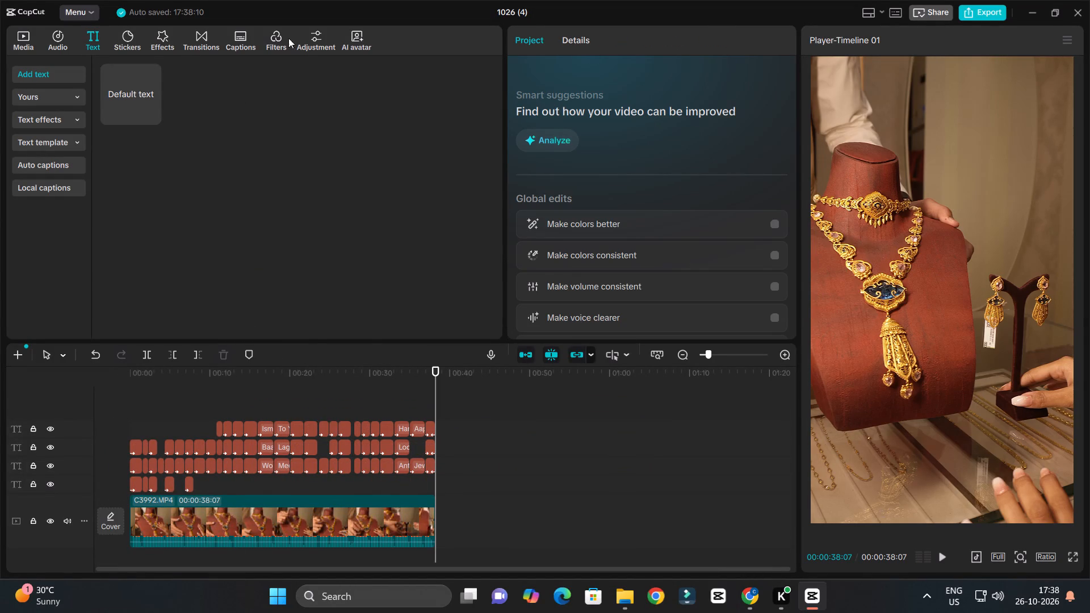
click(307, 37)
drag(122, 83, 128, 398)
drag(157, 429, 396, 435)
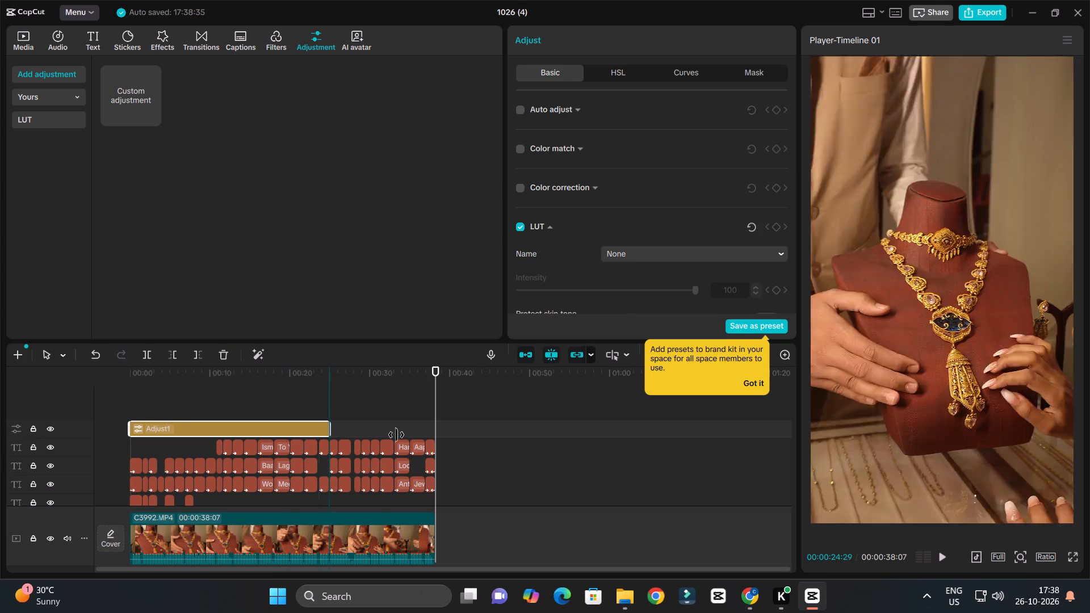
drag(396, 435, 436, 435)
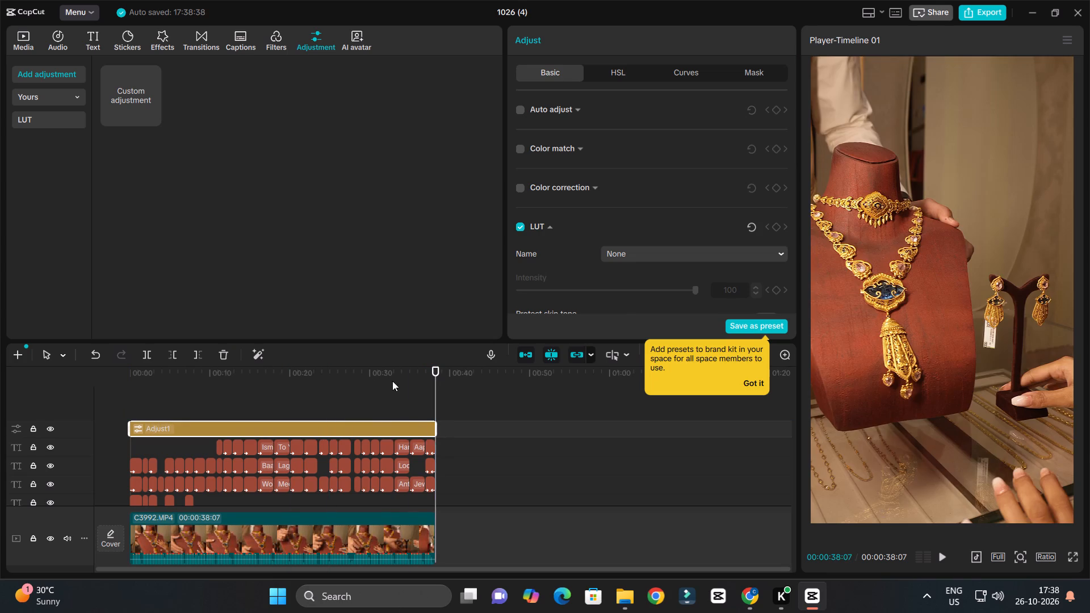
Play the opening captions to find a reference frame and set the adjustment layer's Temp to -26.
drag(389, 379, 0, 401)
key(space)
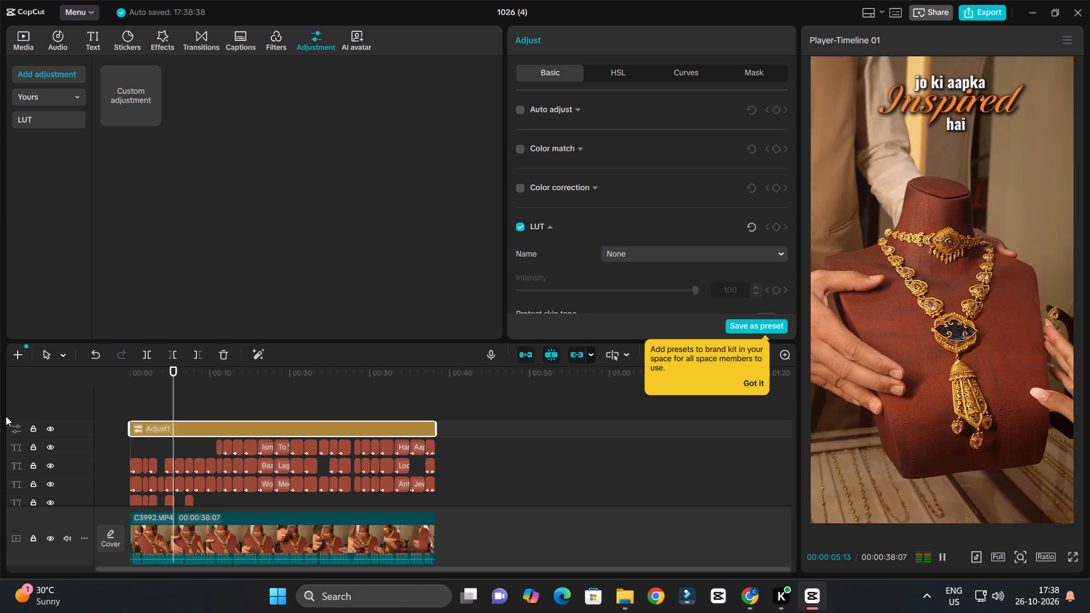
key(space)
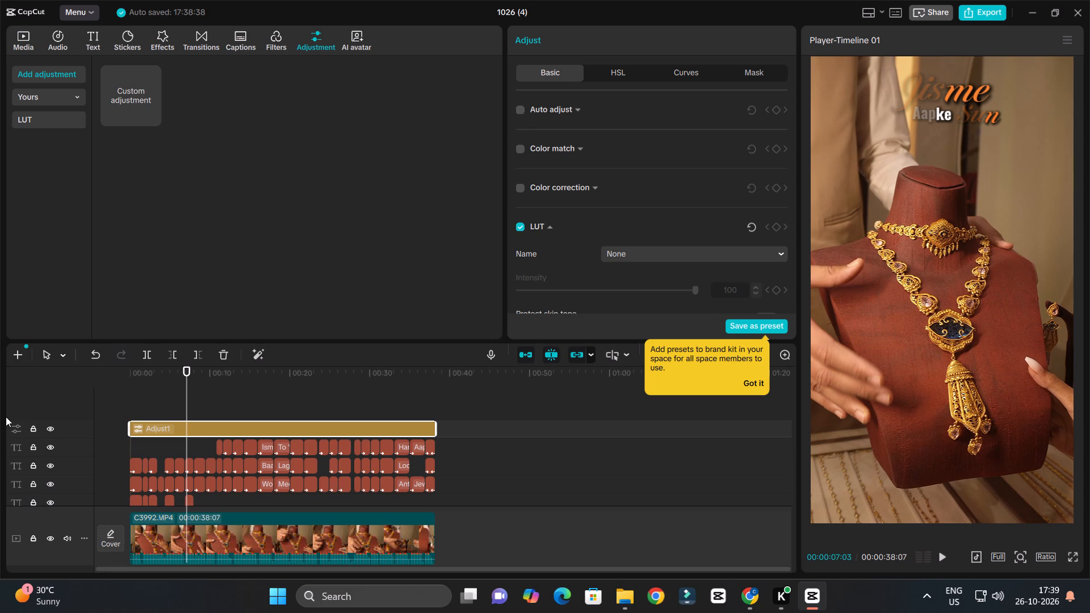
key(space)
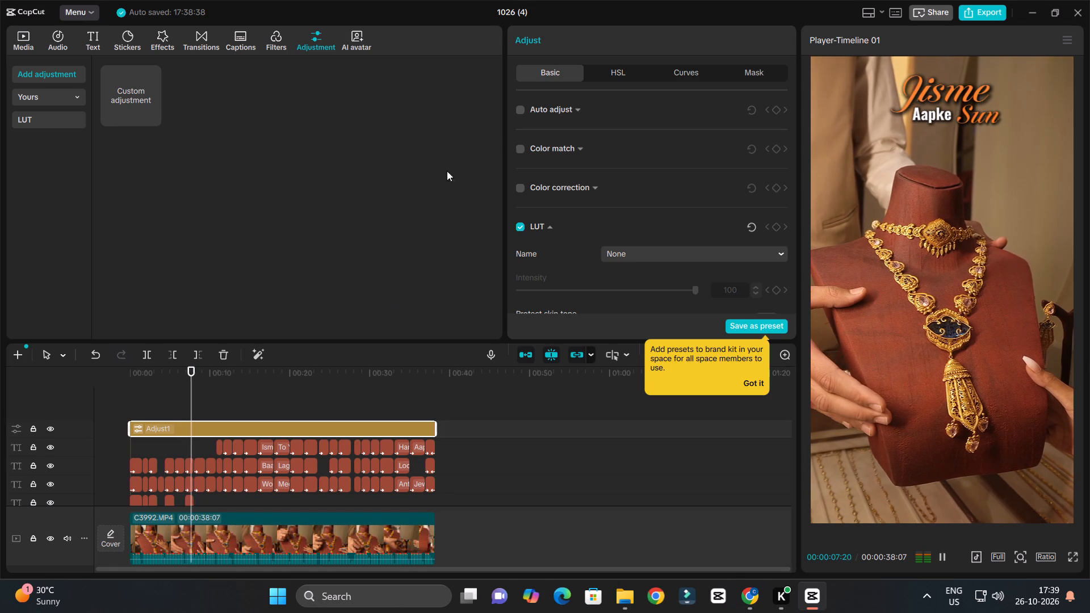
key(space)
scroll(662, 186, down, 2)
drag(594, 292, 560, 288)
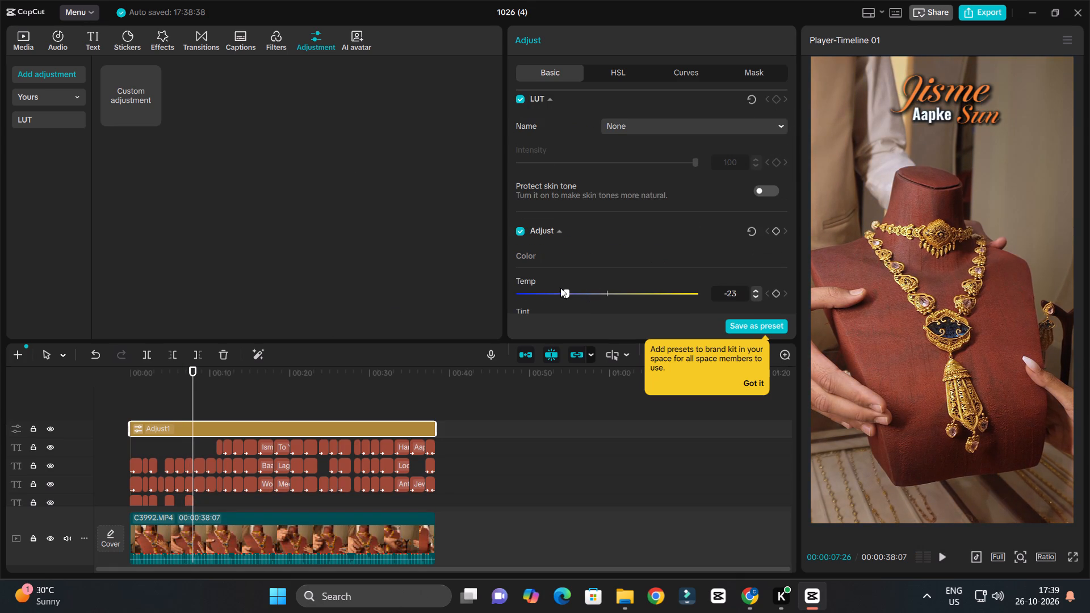
drag(560, 288, 557, 293)
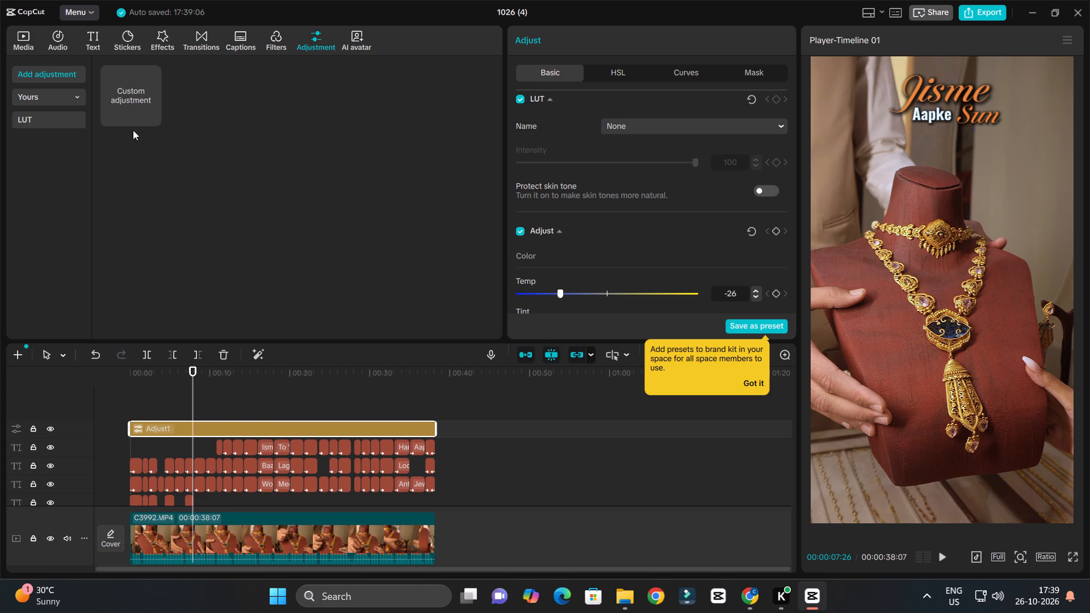
Add a second custom adjustment layer above the first and extend it to the end of the video.
drag(131, 75, 124, 406)
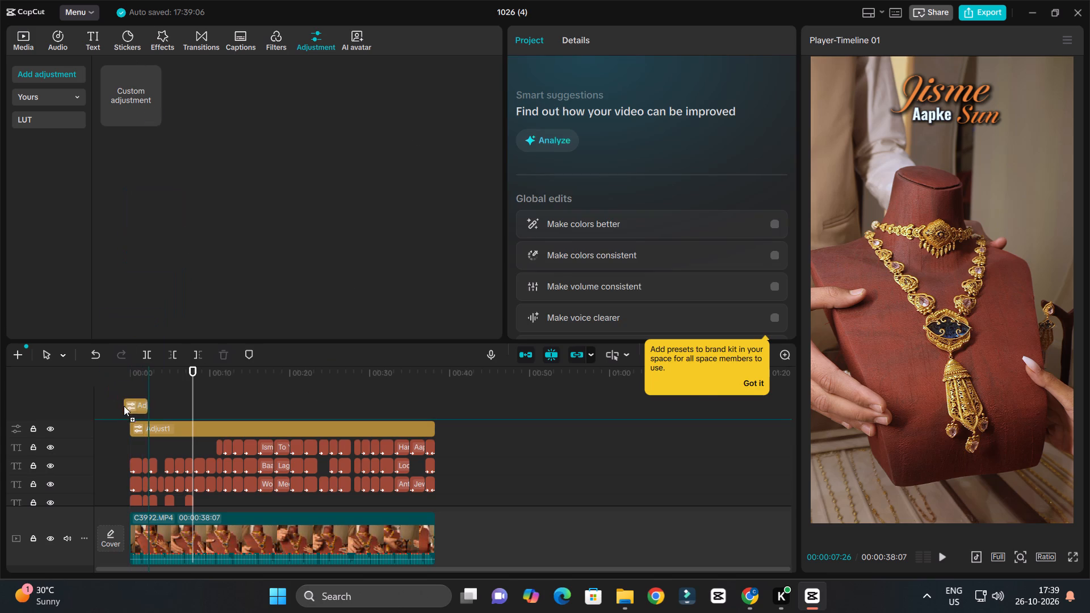
drag(124, 406, 124, 408)
drag(152, 426, 425, 438)
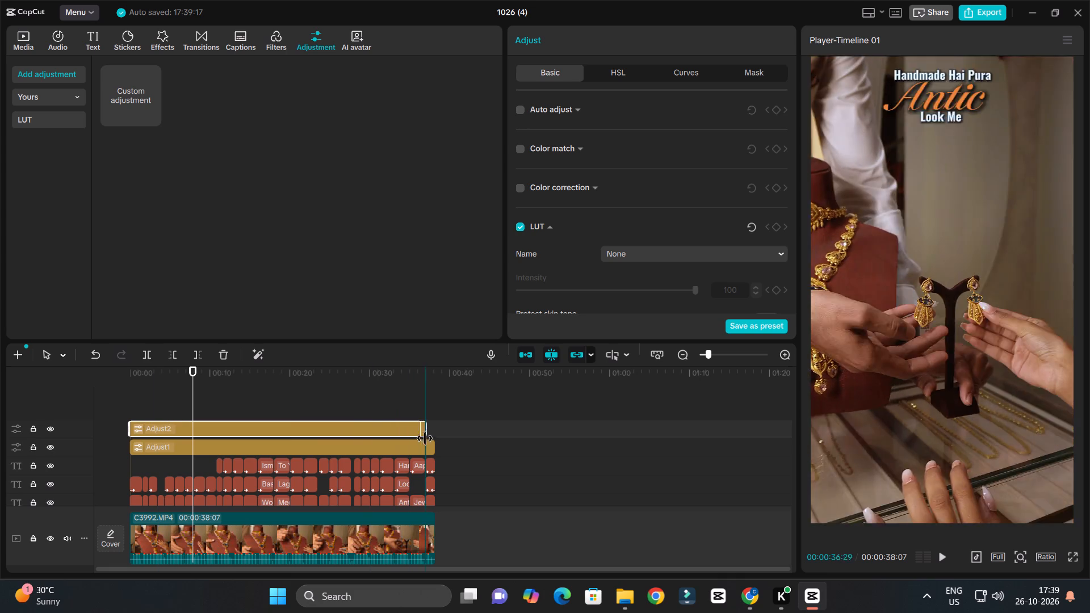
drag(425, 438, 434, 443)
click(414, 431)
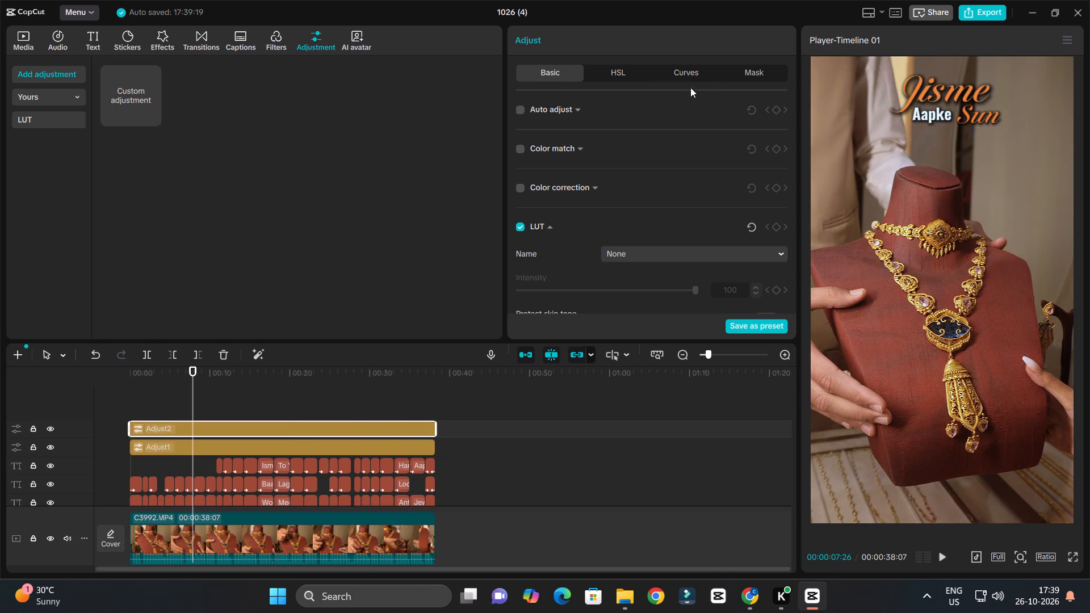
Raise the midtones of the Luma curve on the second adjustment layer and nudge its black point slightly inward.
click(695, 71)
drag(655, 232, 647, 226)
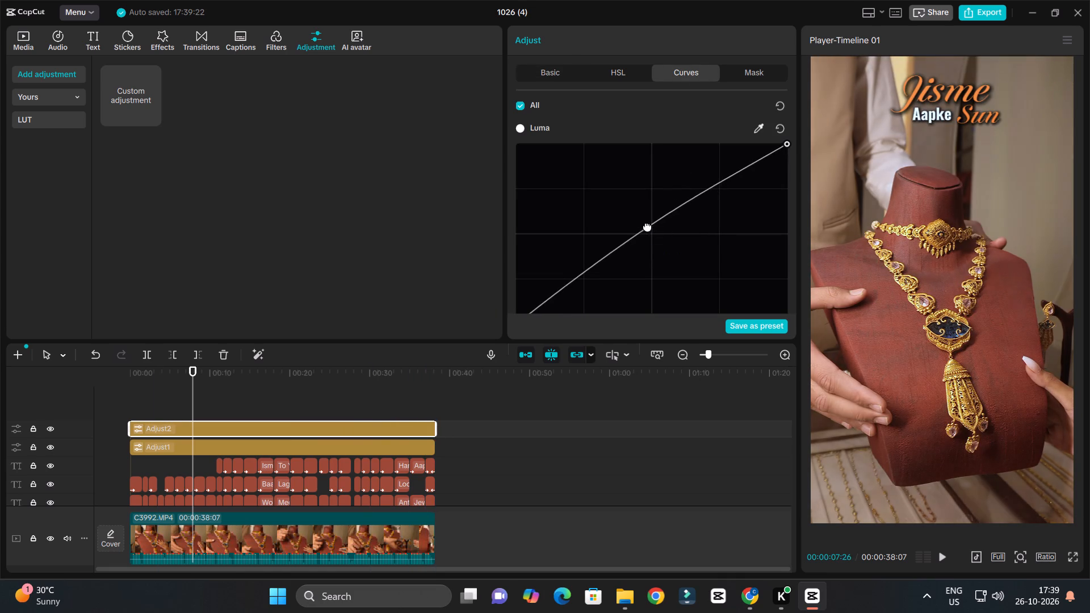
drag(647, 226, 643, 224)
scroll(615, 211, down, 2)
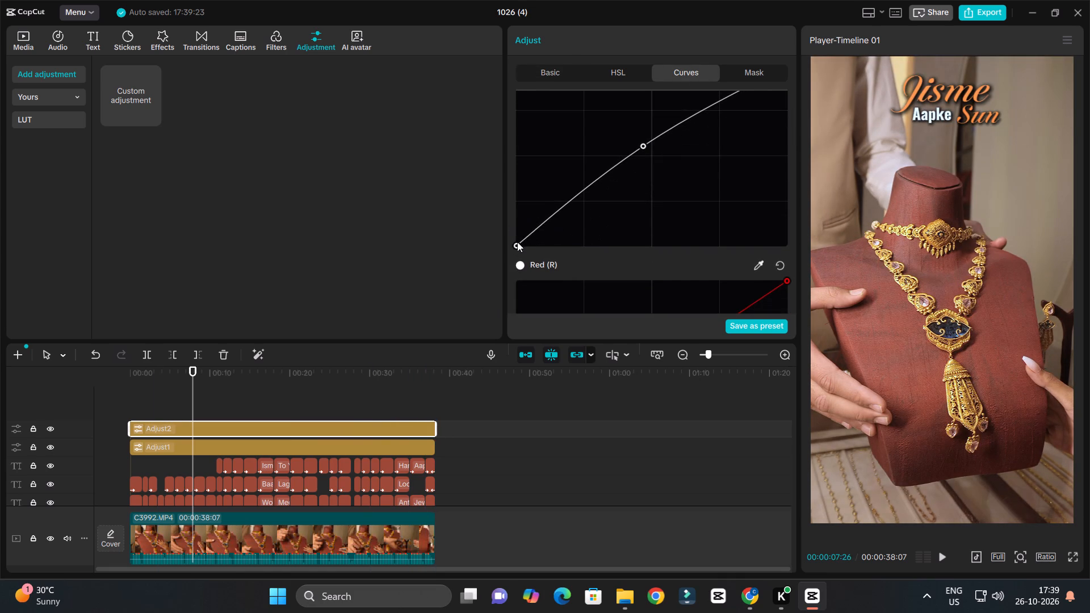
drag(517, 243, 532, 259)
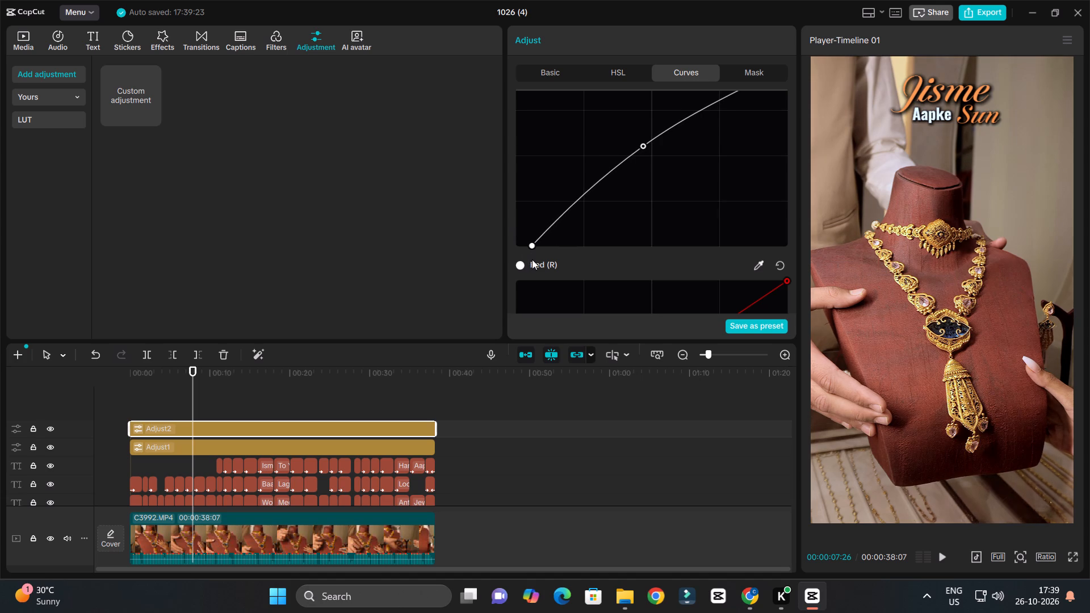
drag(532, 259, 519, 264)
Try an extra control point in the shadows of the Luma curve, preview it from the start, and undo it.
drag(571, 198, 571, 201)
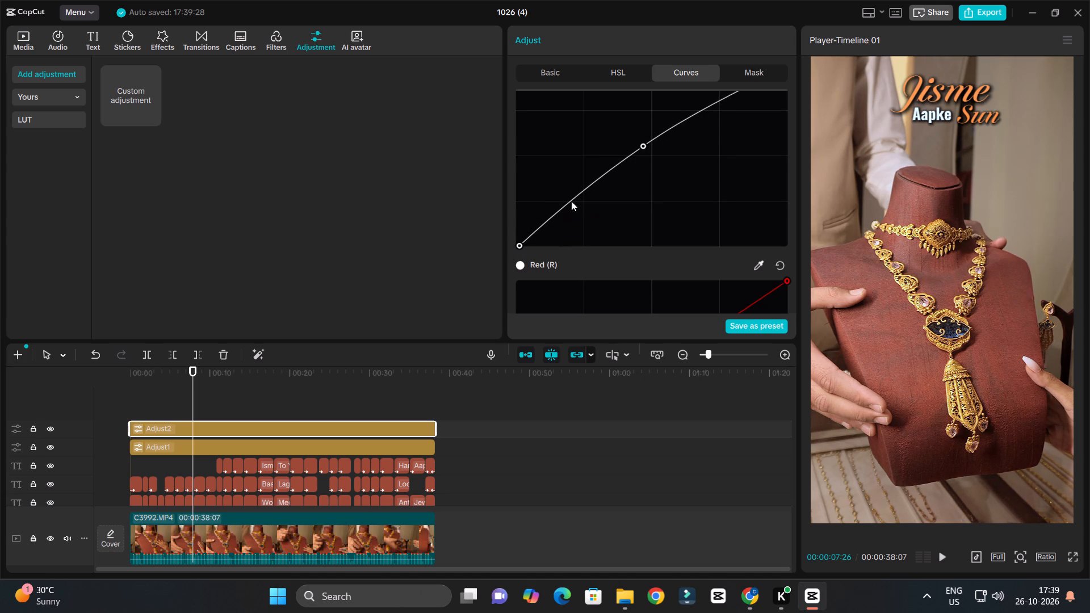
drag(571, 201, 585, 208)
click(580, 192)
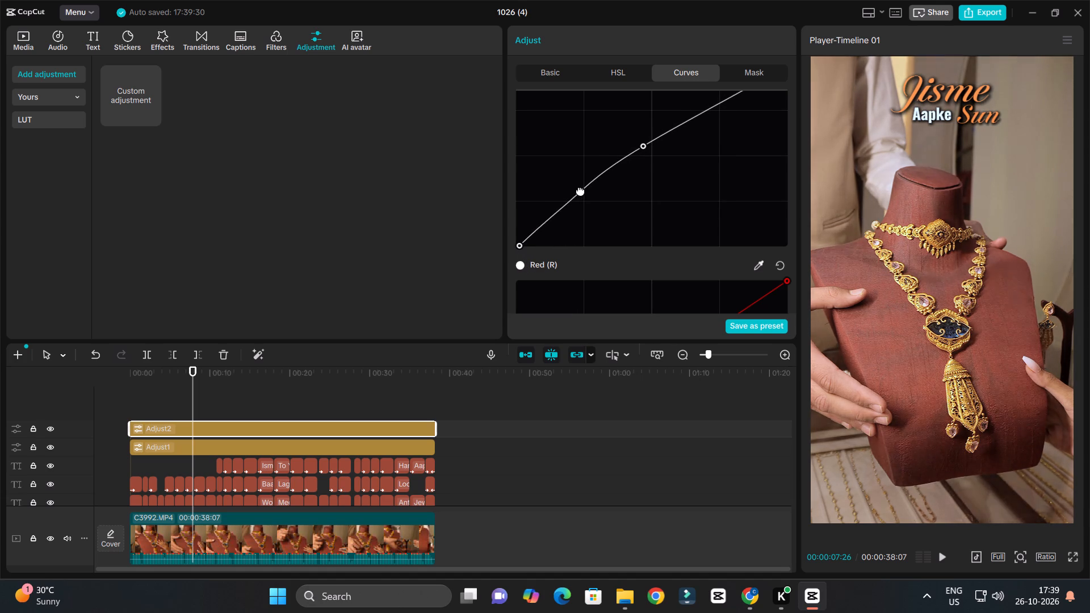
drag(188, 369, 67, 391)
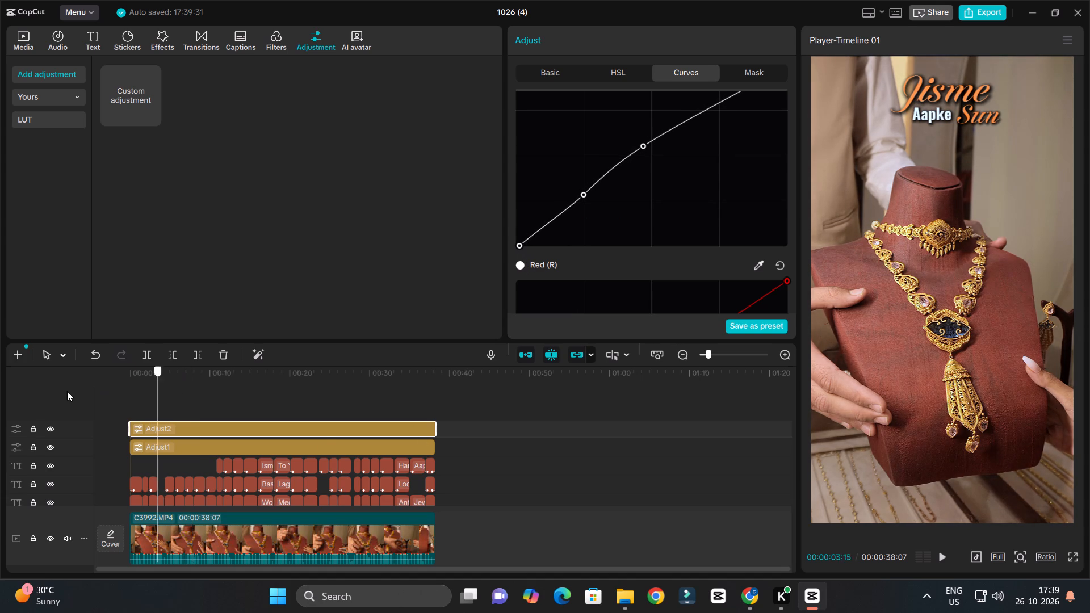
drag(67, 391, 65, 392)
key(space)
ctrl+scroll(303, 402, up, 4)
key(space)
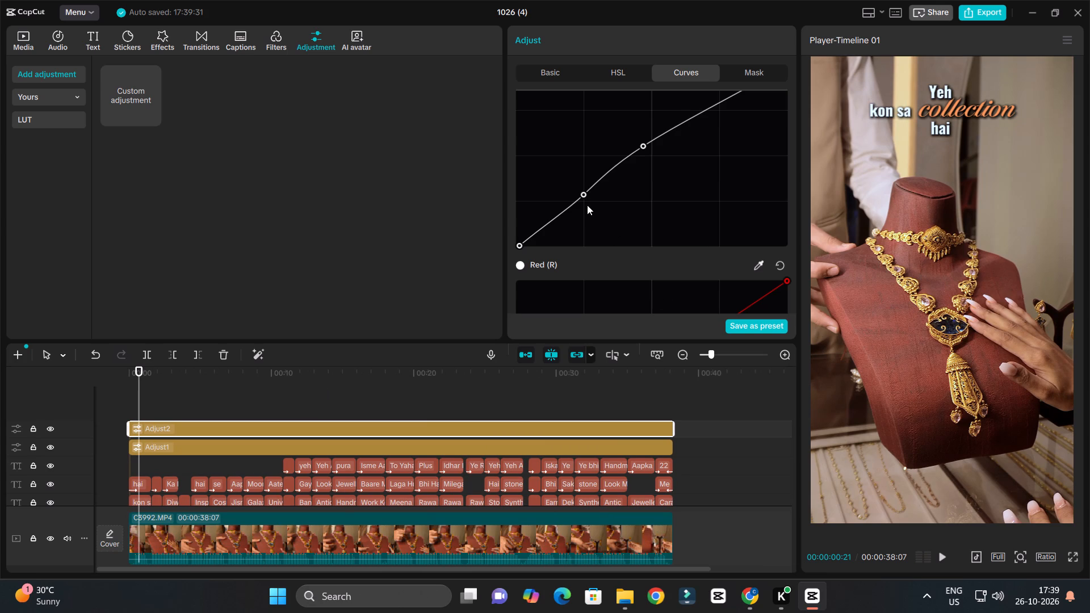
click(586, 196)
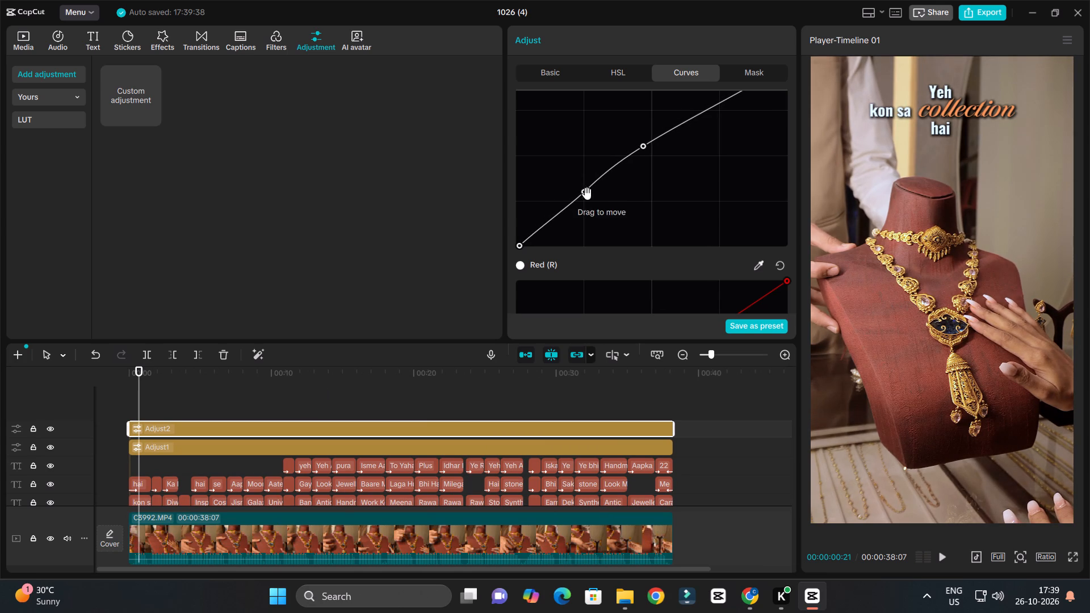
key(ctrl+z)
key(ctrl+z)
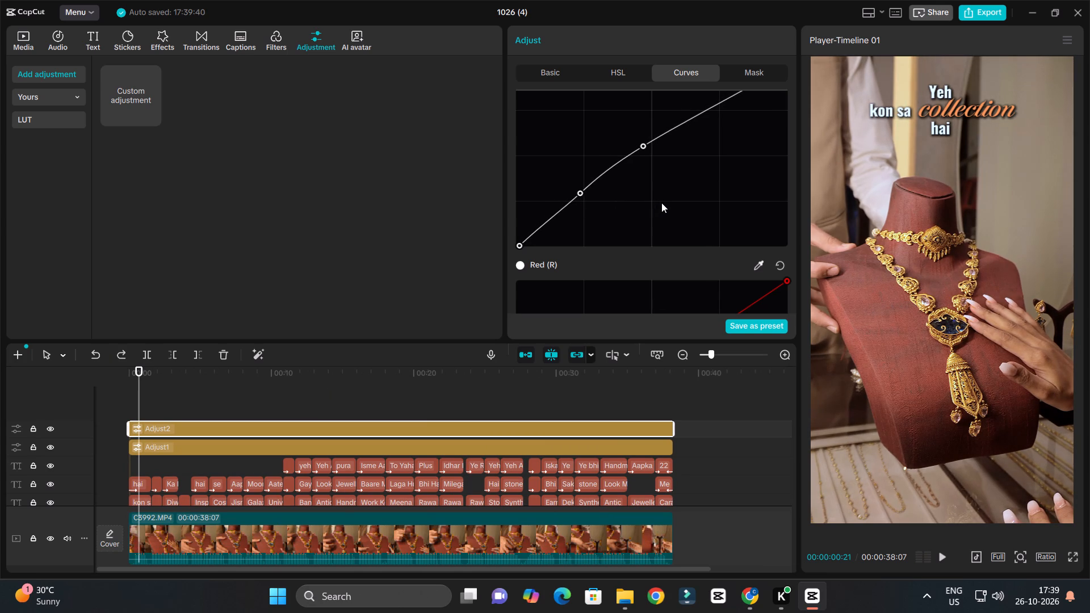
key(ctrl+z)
Move the Luma curve's black point further inward to deepen the shadows, and check the look over the opening captions.
drag(519, 245, 528, 247)
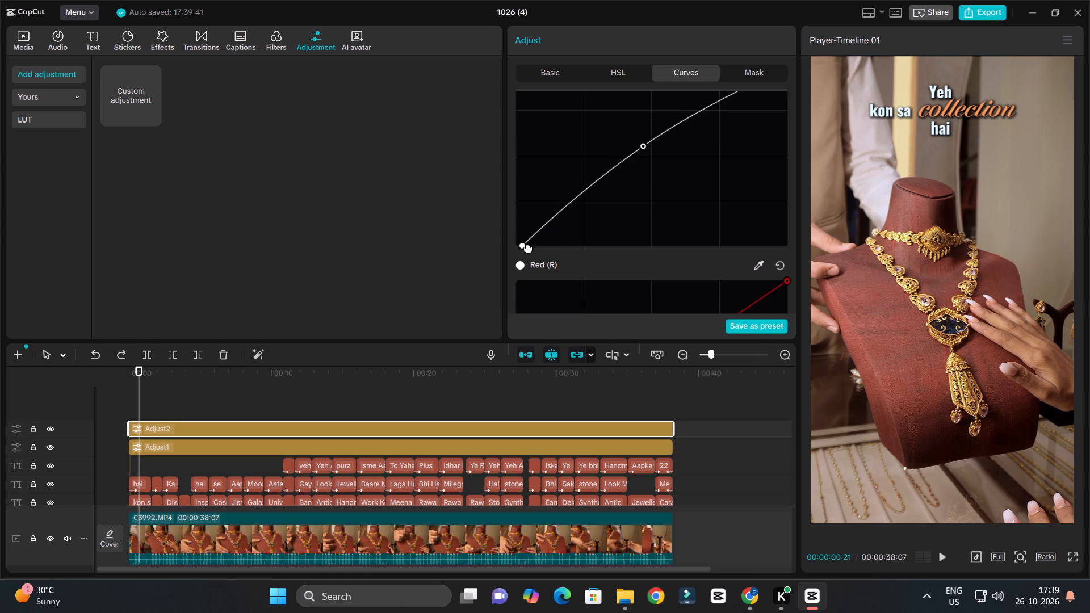
drag(528, 247, 527, 261)
key(space)
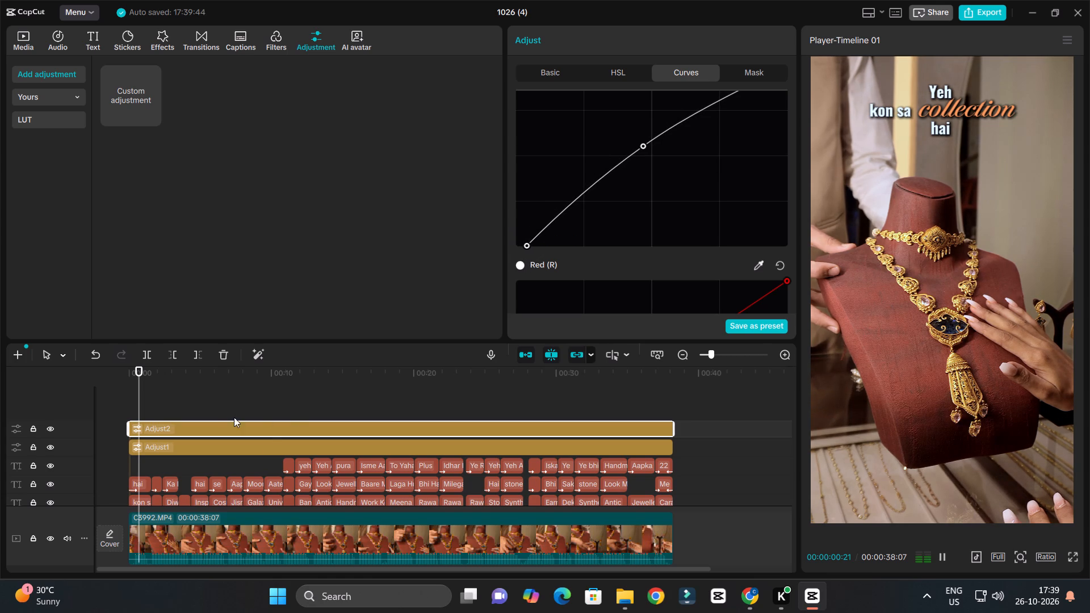
ctrl+scroll(303, 419, up, 3)
ctrl+scroll(303, 419, down, 4)
ctrl+scroll(305, 419, up, 3)
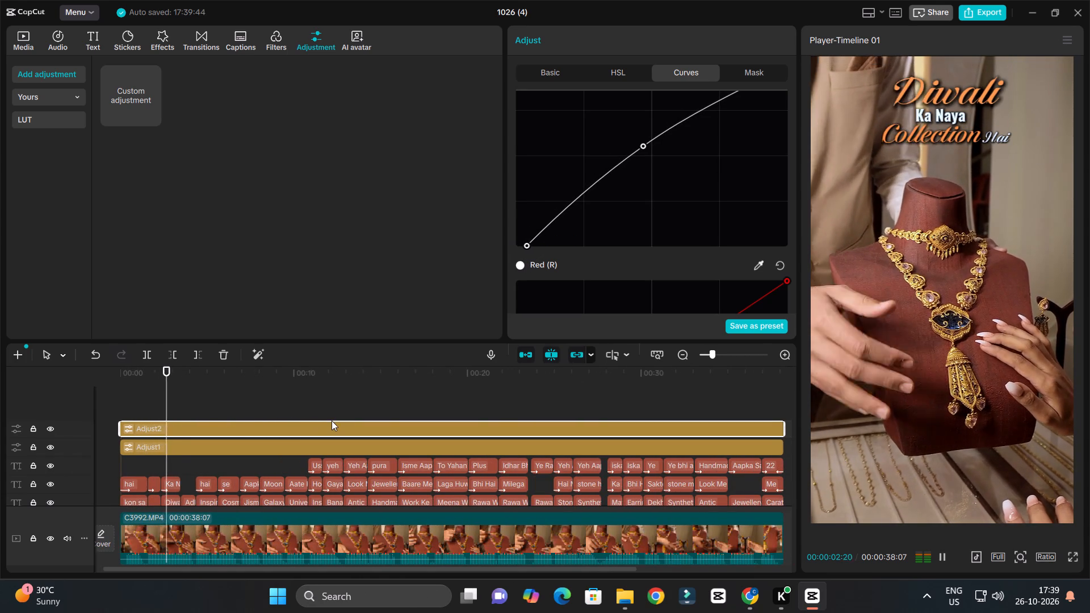
ctrl+scroll(332, 422, down, 7)
key(space)
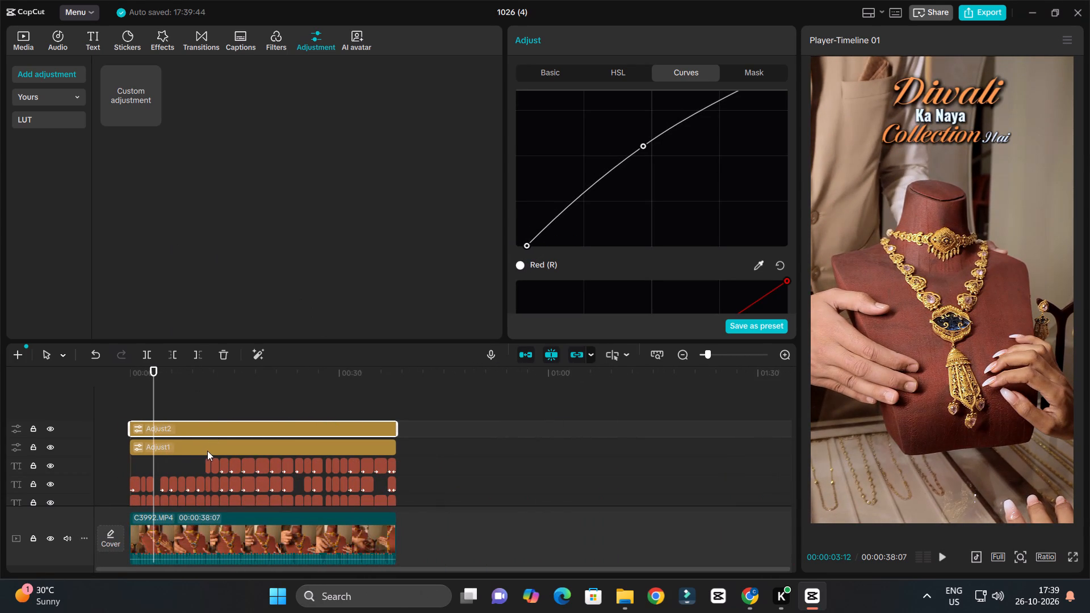
Set Saturation to 9 on the lower adjustment layer and play the video to check the colours.
click(207, 451)
click(540, 68)
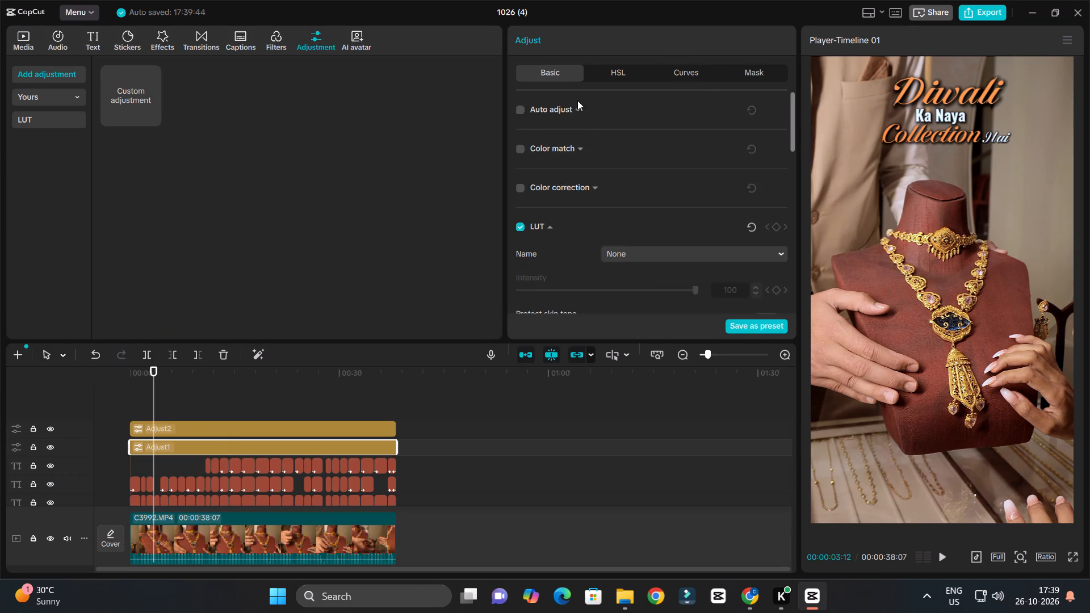
scroll(593, 140, down, 6)
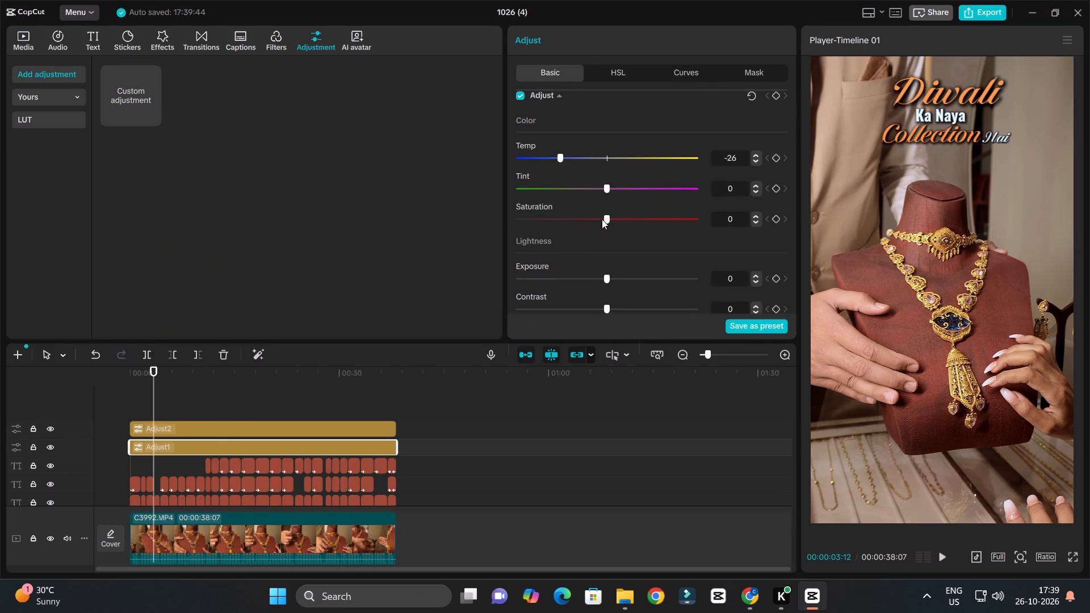
drag(602, 219, 616, 221)
drag(616, 221, 621, 219)
key(space)
ctrl+scroll(542, 384, up, 3)
ctrl+scroll(543, 384, down, 3)
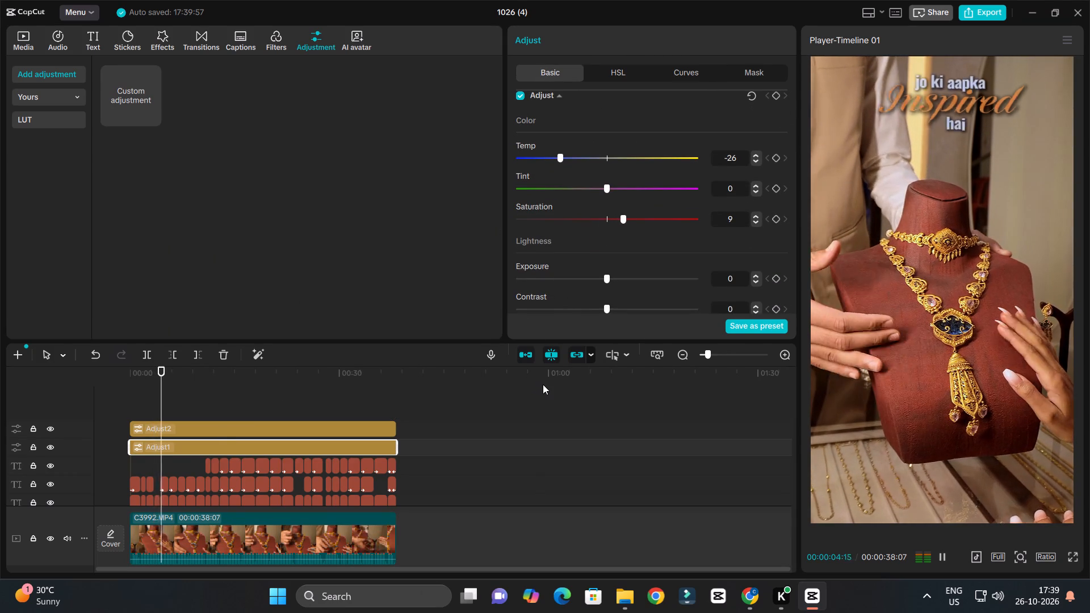
ctrl+scroll(523, 418, up, 6)
ctrl+scroll(526, 416, down, 5)
ctrl+scroll(546, 415, up, 3)
key(space)
Set Tint to 5 on the lower adjustment layer and check the look in the opening and late sections.
click(610, 190)
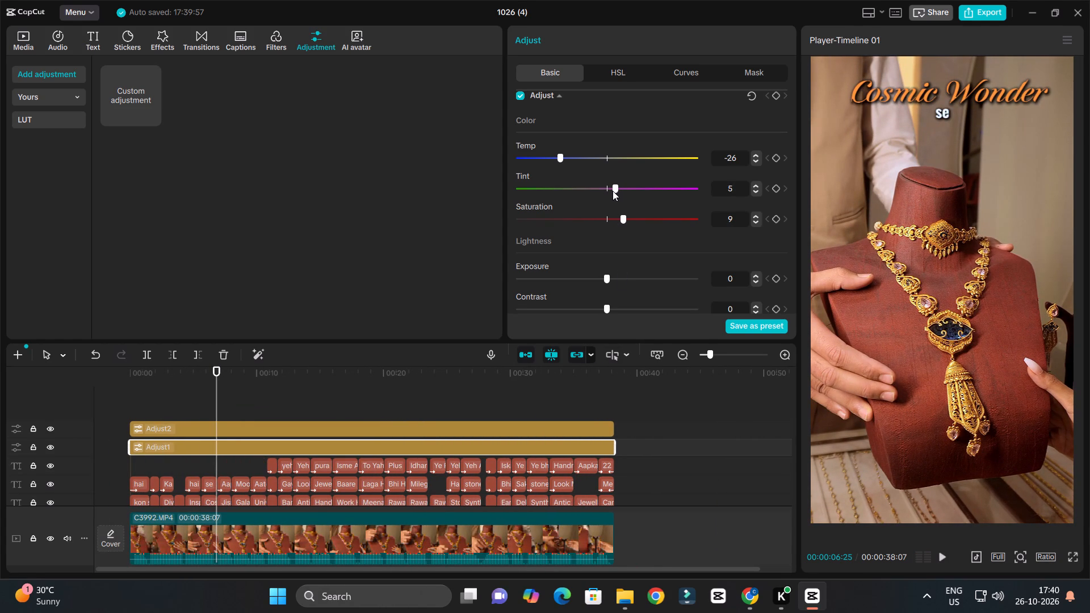
key(space)
ctrl+scroll(531, 455, down, 6)
ctrl+scroll(531, 454, up, 7)
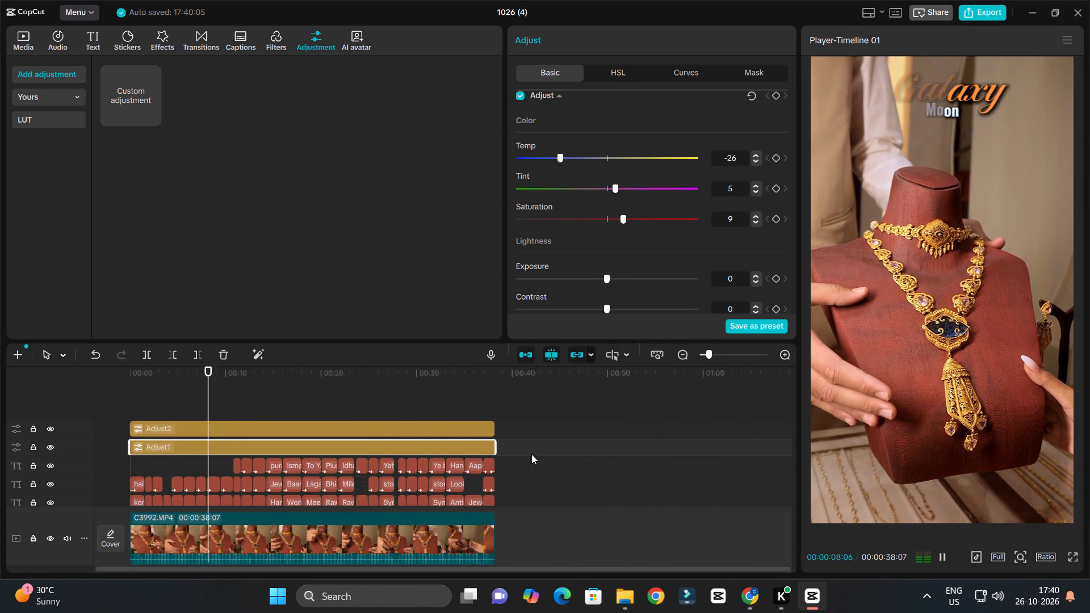
key(space)
drag(414, 388, 462, 381)
drag(449, 373, 504, 383)
key(space)
ctrl+scroll(522, 386, down, 2)
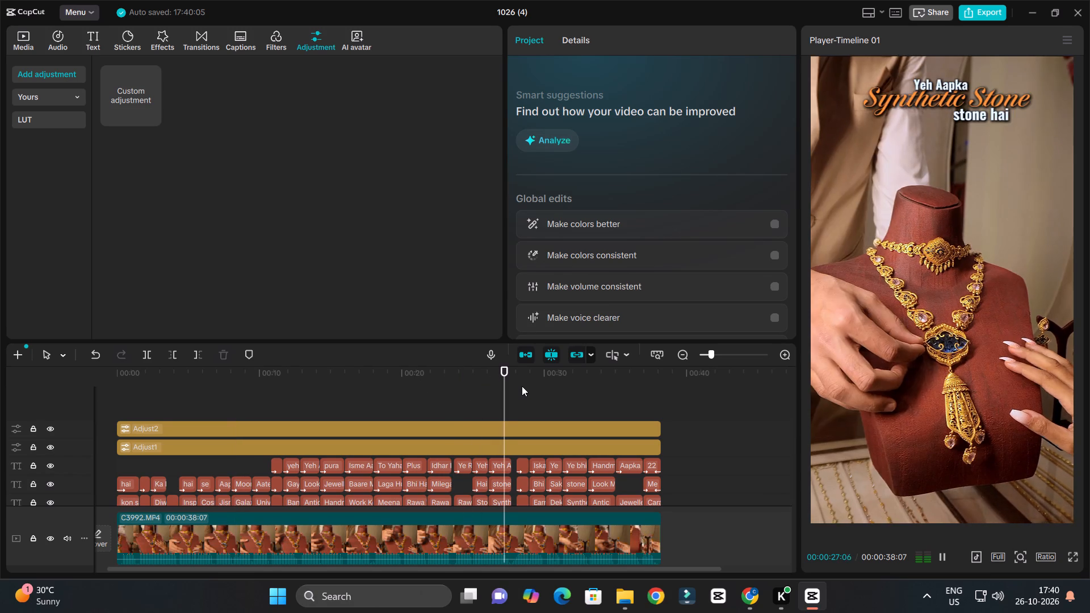
ctrl+scroll(522, 386, down, 8)
ctrl+scroll(573, 405, down, 3)
ctrl+scroll(585, 411, up, 3)
key(space)
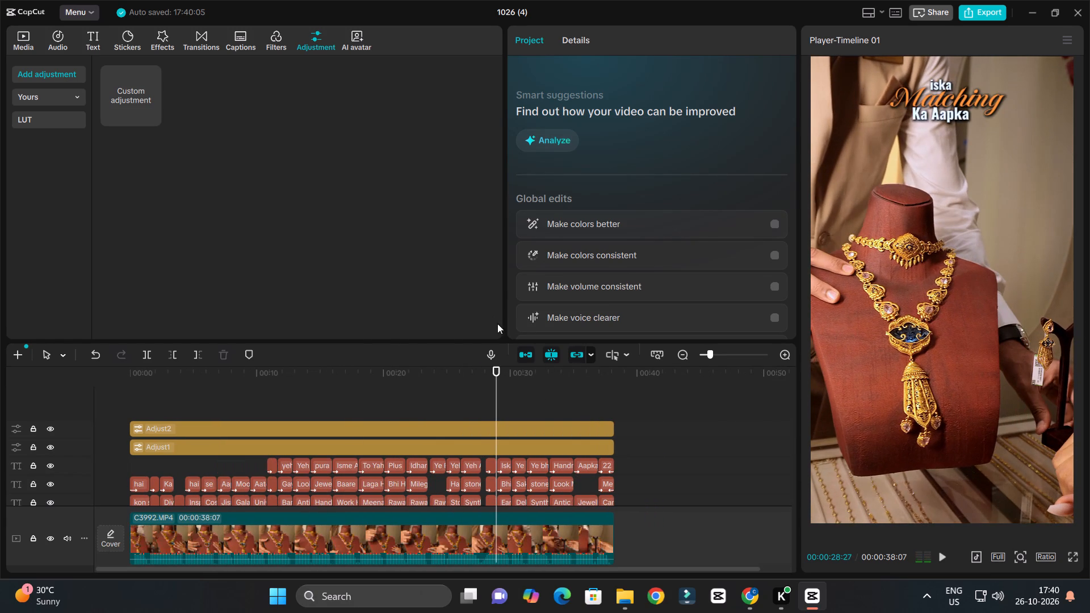
Search Downloads for "tanishq" and import TANISHQ AMBIKAPUR OUTRO .mp4 into the project media.
click(22, 47)
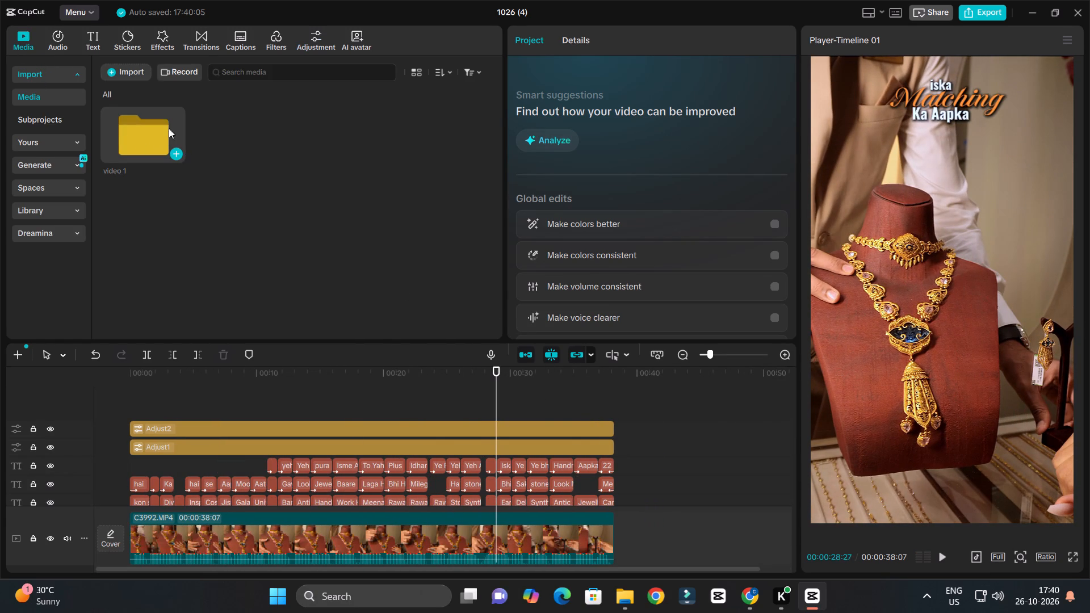
click(113, 71)
click(149, 97)
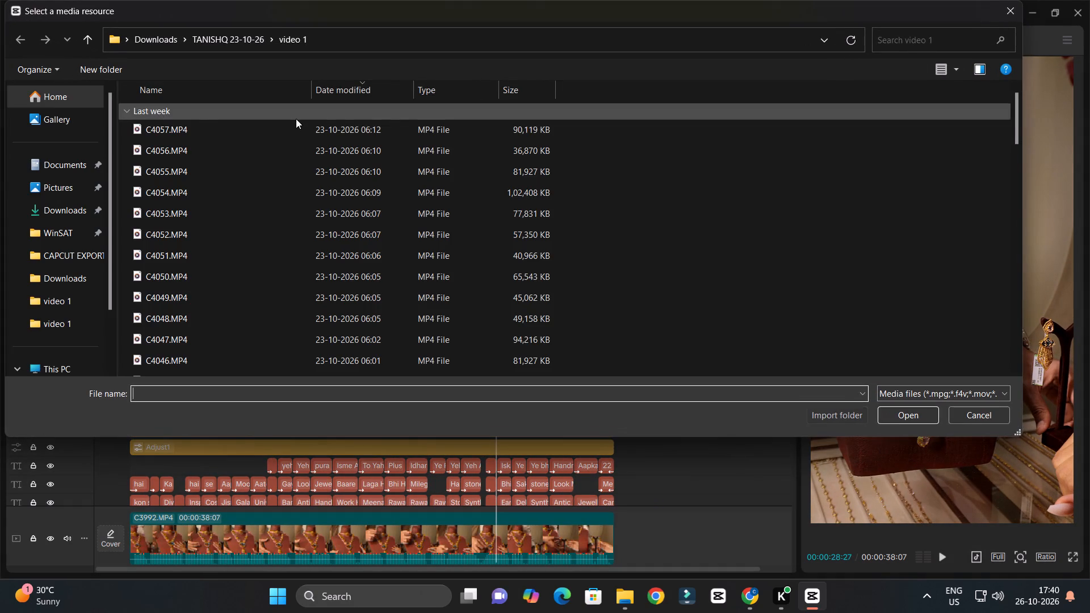
click(44, 208)
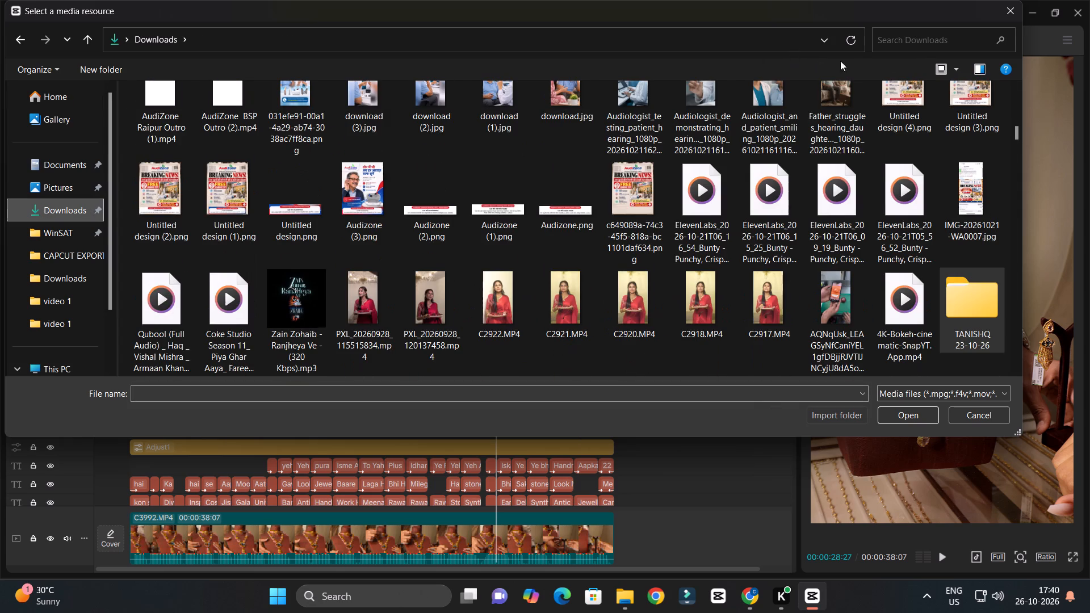
click(917, 44)
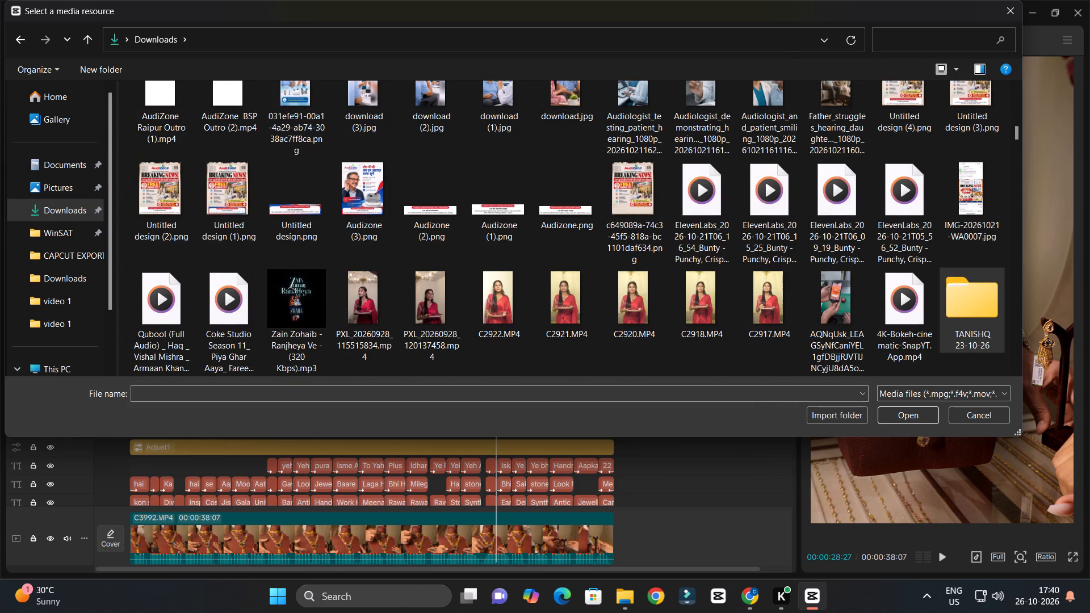
text(tanishq)
key(space)
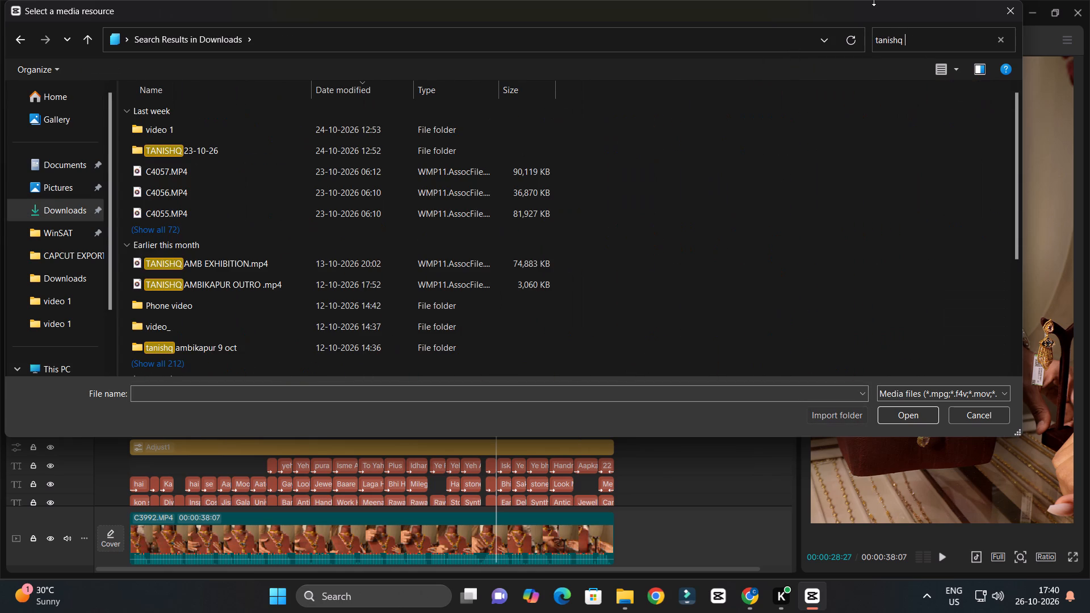
click(257, 285)
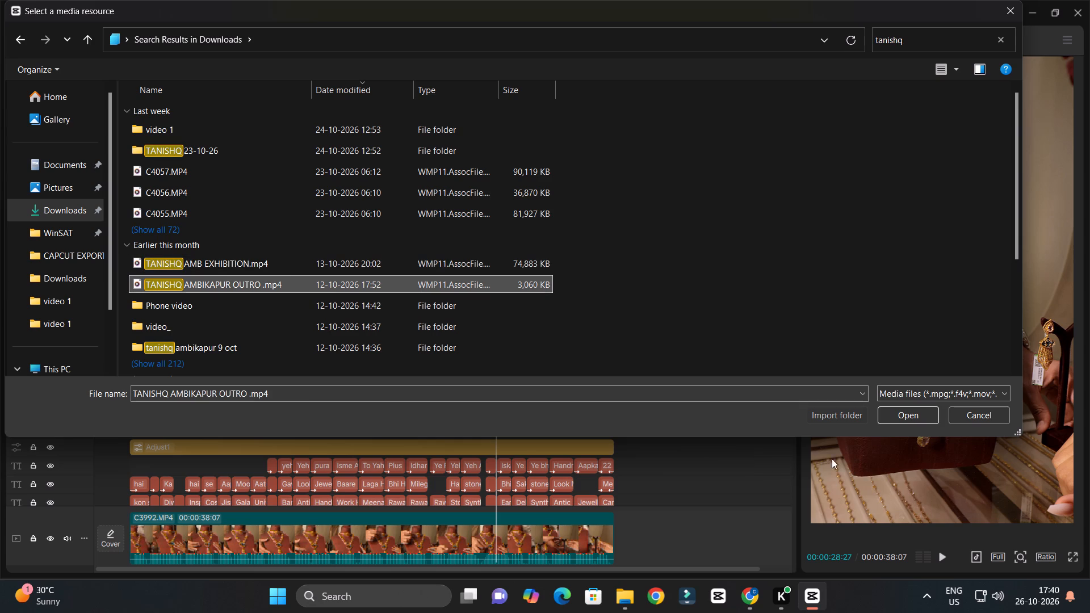
drag(901, 417, 896, 412)
Place the imported outro clip on the main track directly after the jewellery clip.
drag(246, 138, 582, 415)
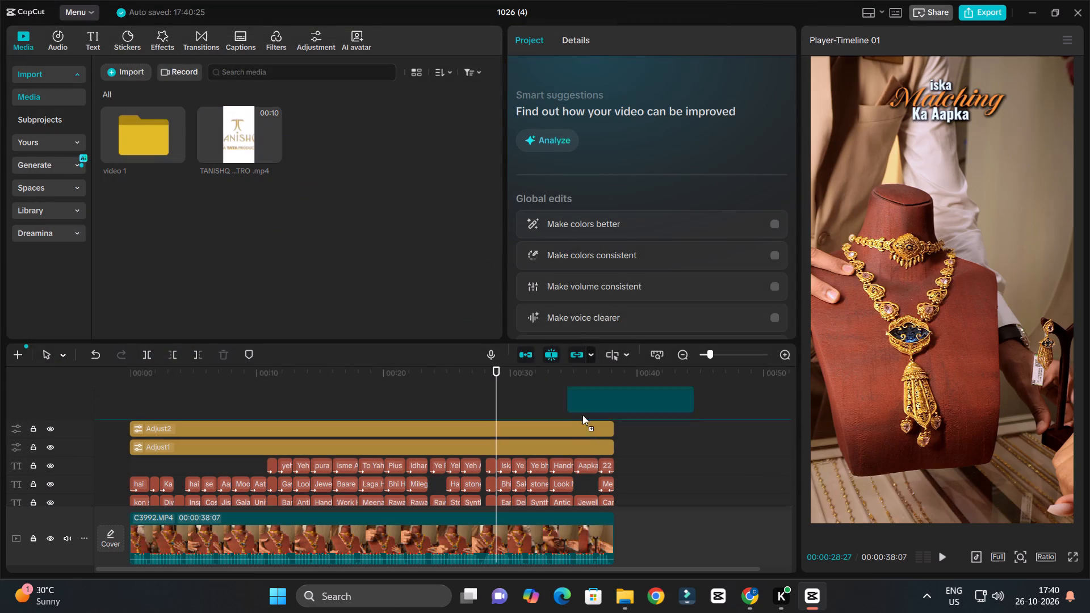
drag(582, 415, 622, 531)
ctrl+scroll(636, 477, down, 6)
ctrl+scroll(463, 498, up, 5)
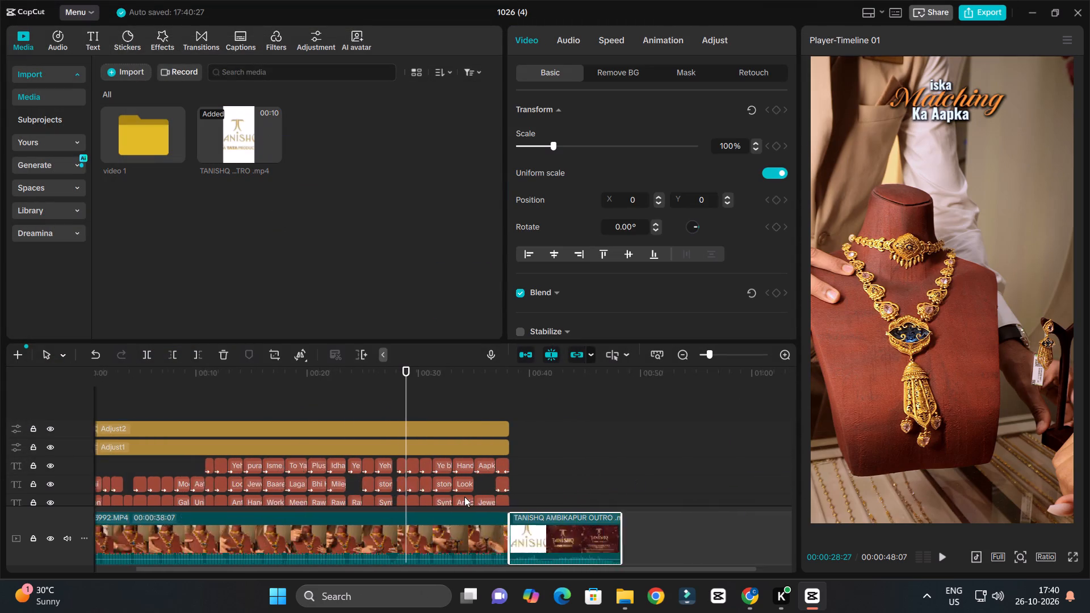
Preview the outro and trim away its beginning up to 00:00:41:24, where the gold light streak starts.
ctrl+scroll(464, 497, up, 3)
click(563, 386)
key(space)
ctrl+scroll(751, 436, up, 6)
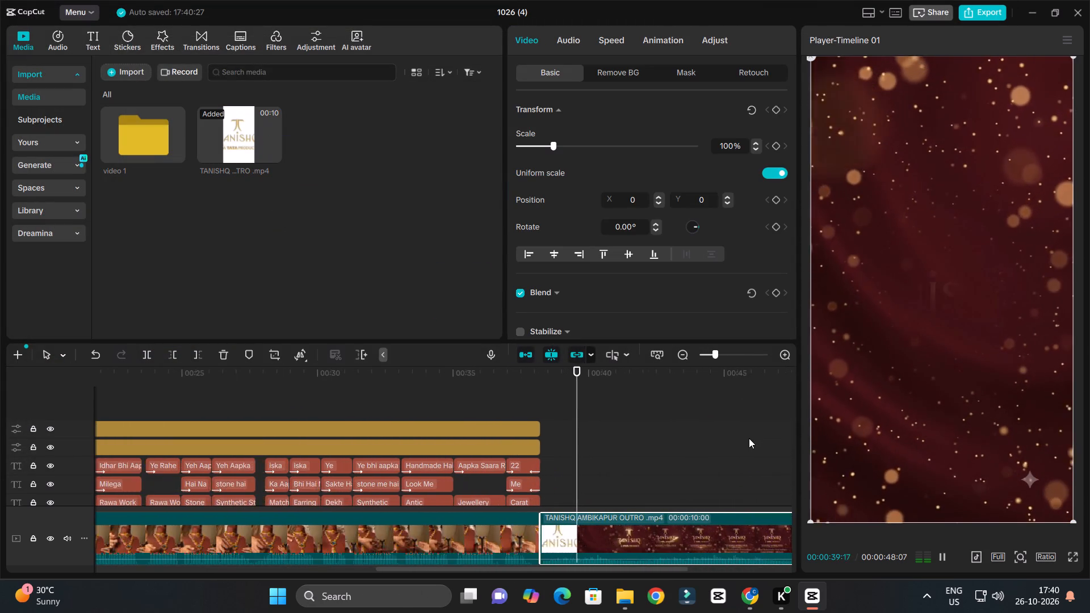
ctrl+scroll(749, 438, up, 1)
ctrl+scroll(695, 454, down, 9)
ctrl+scroll(762, 489, up, 6)
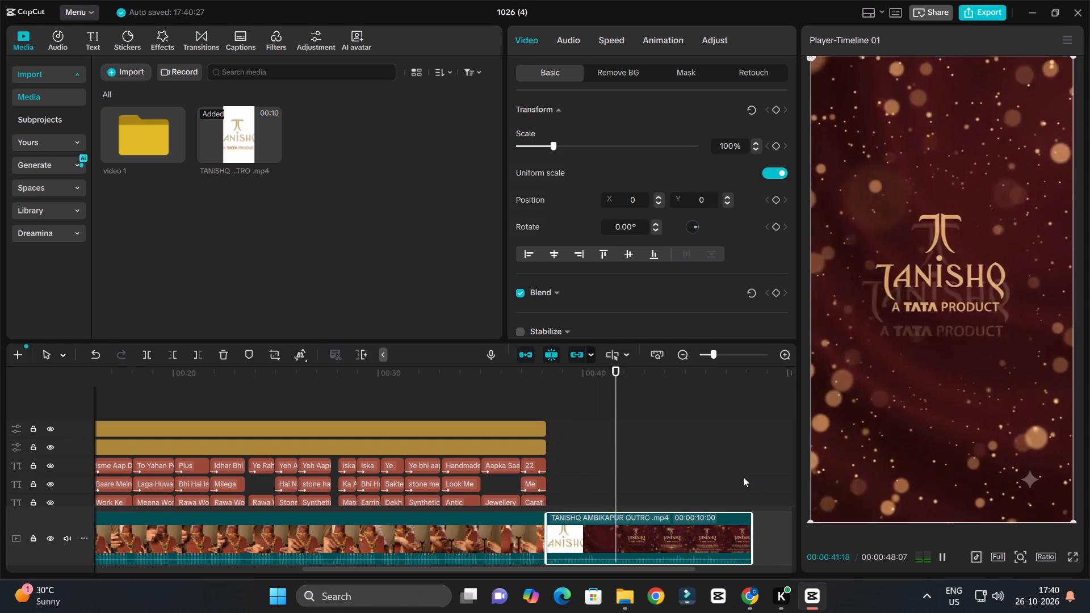
key(space)
ctrl+scroll(752, 477, up, 7)
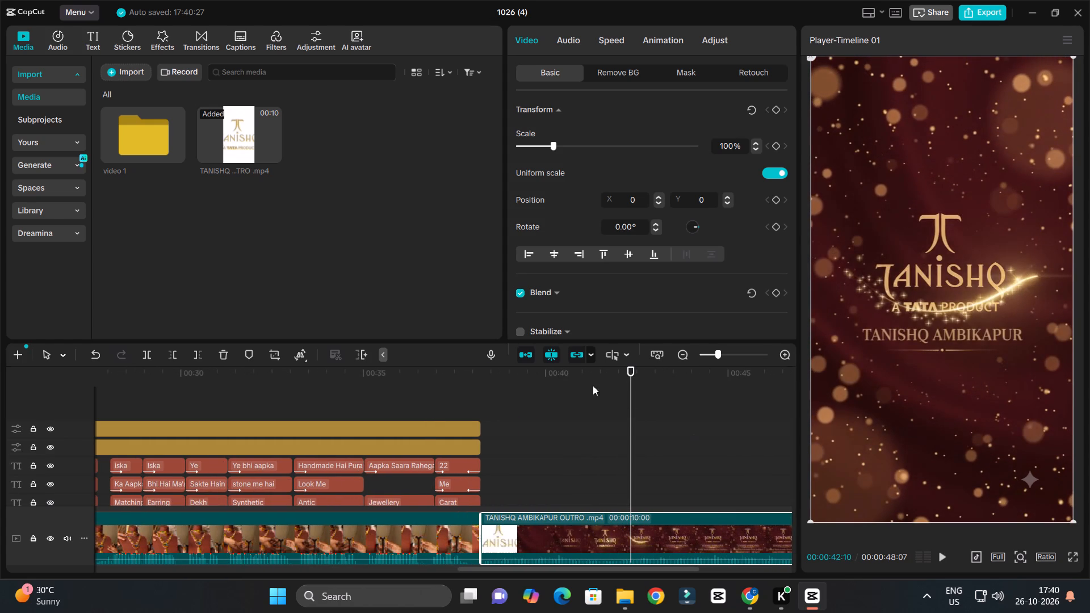
drag(626, 371, 618, 411)
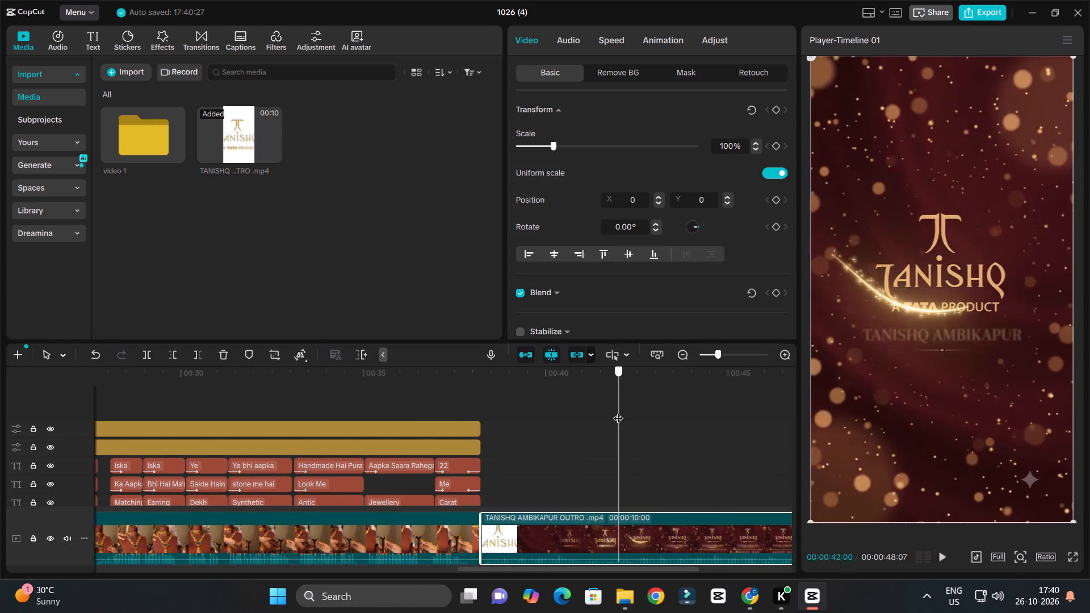
drag(618, 411, 611, 414)
click(611, 528)
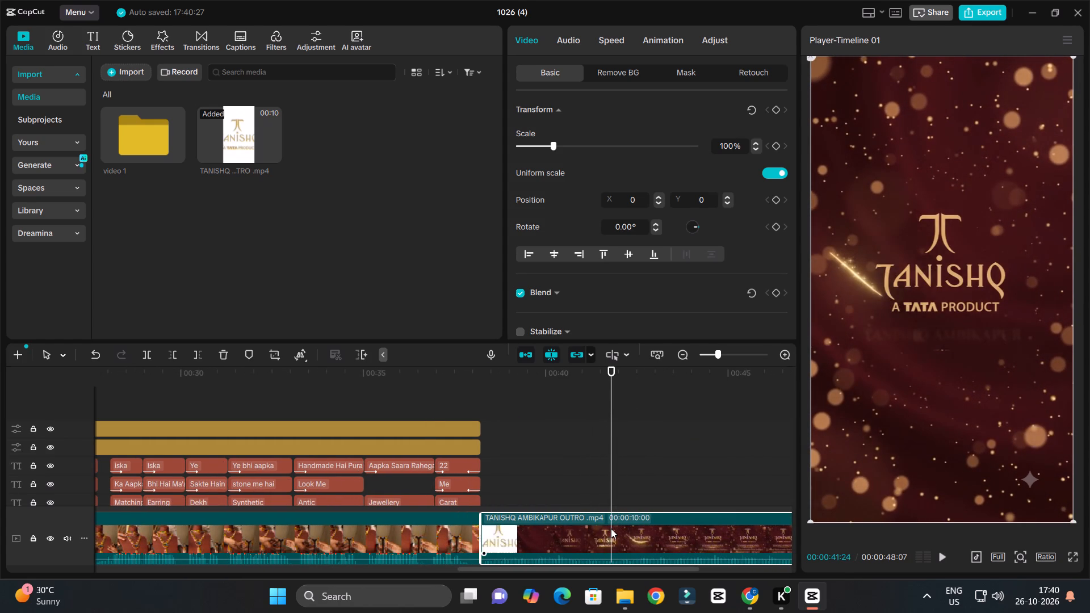
key(q)
Play the trimmed outro to check the transition from the jewellery clip and the timing of its text.
ctrl+scroll(617, 499, down, 4)
ctrl+scroll(617, 498, up, 4)
key(space)
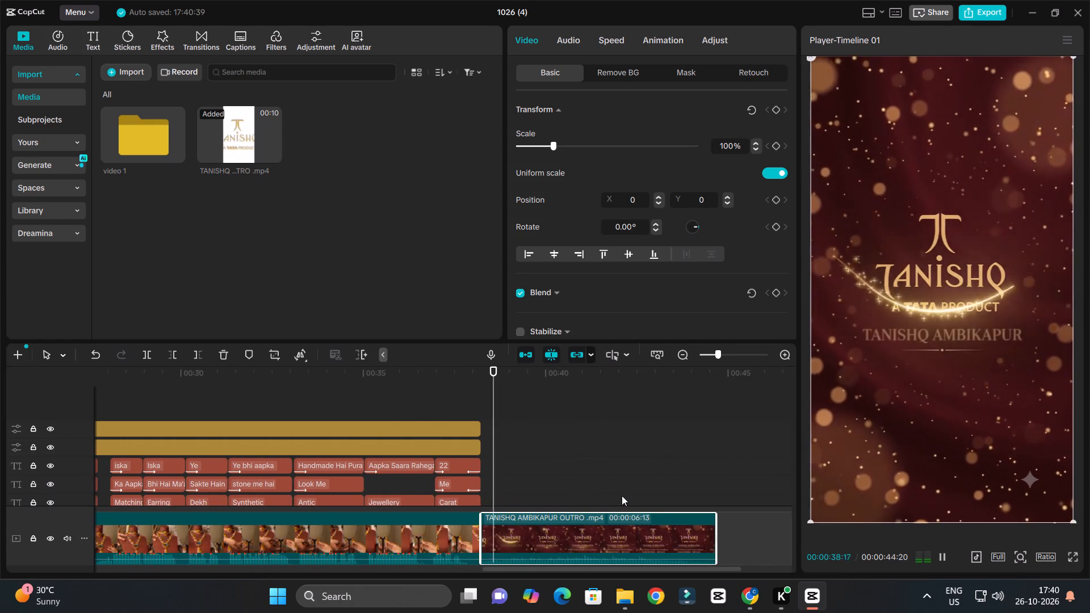
ctrl+scroll(624, 493, up, 7)
ctrl+scroll(628, 491, down, 4)
ctrl+scroll(628, 491, up, 10)
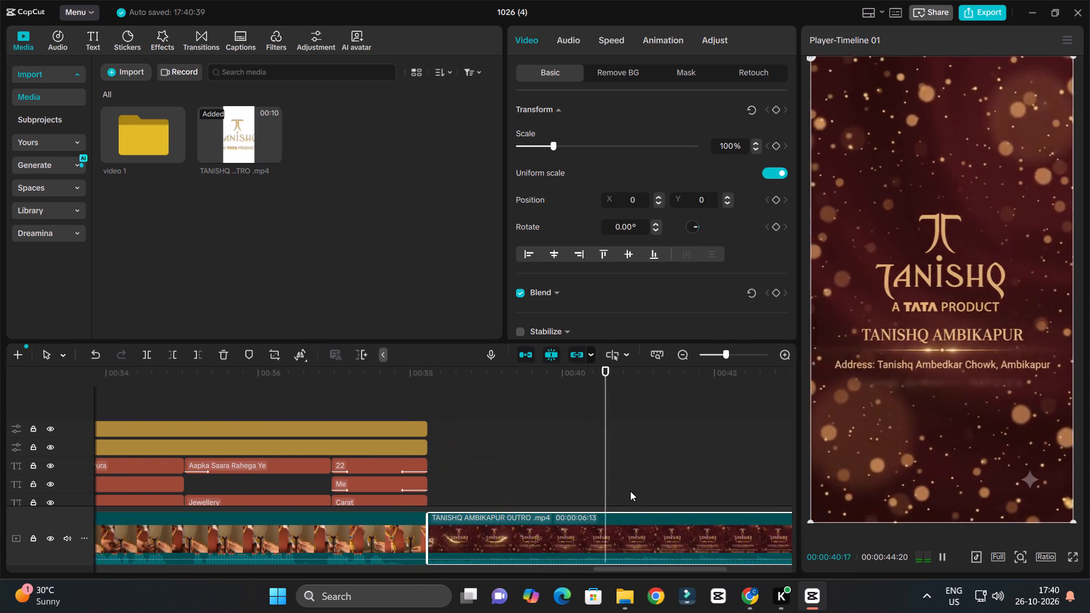
ctrl+scroll(630, 491, down, 3)
scroll(615, 493, down, 3)
key(space)
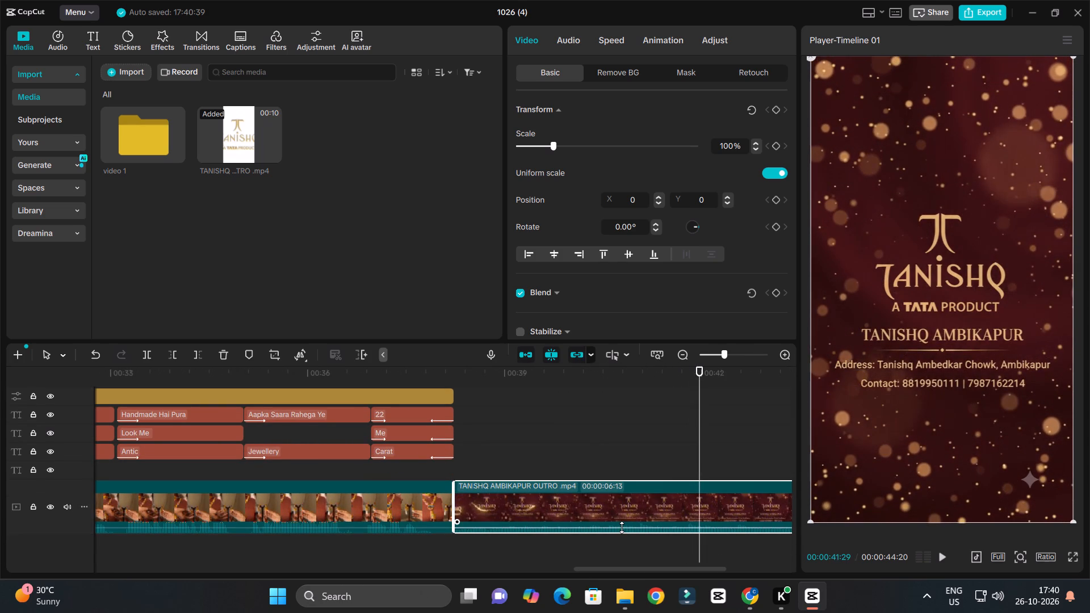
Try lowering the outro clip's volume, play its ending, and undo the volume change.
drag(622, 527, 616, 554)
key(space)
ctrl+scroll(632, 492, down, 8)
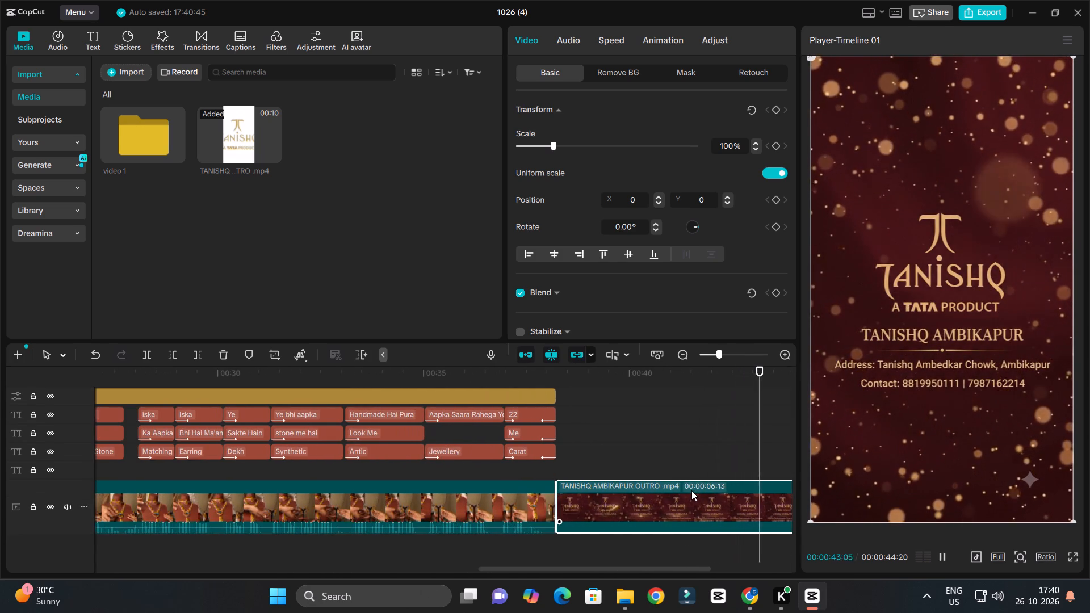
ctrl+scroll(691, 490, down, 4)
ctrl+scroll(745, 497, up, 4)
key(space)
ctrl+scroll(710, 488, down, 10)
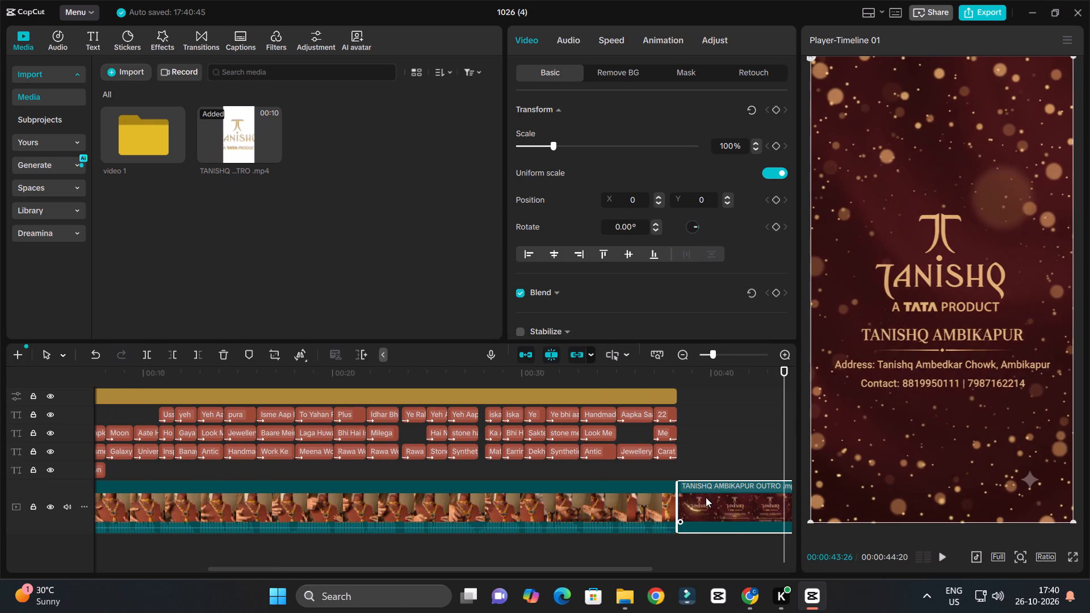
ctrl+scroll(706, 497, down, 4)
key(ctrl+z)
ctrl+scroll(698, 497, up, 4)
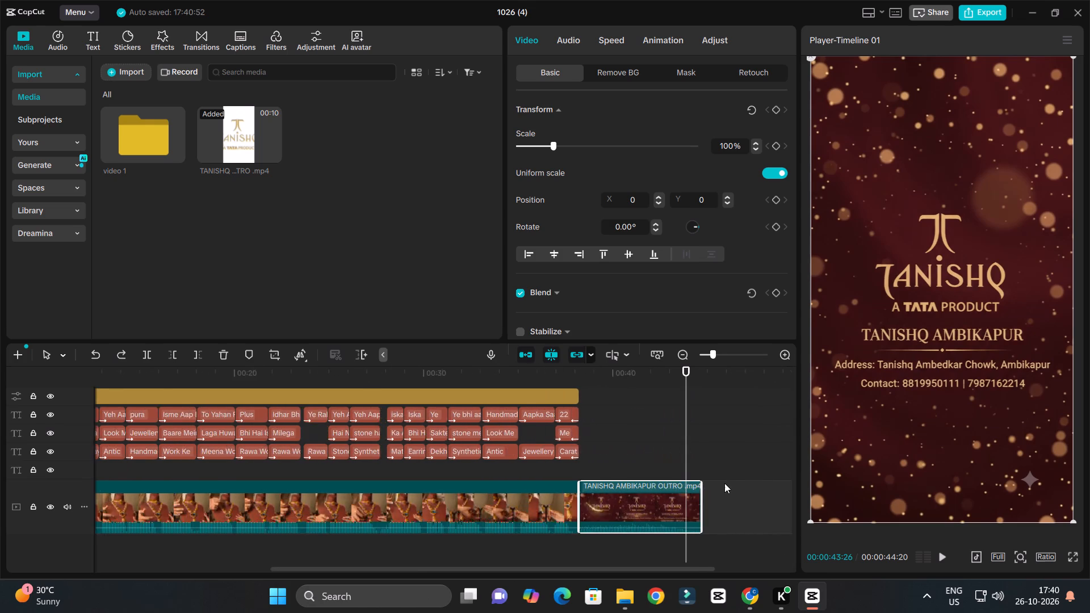
Replay the outro with its sound and trim off its ending after 00:00:43:25.
ctrl+scroll(724, 483, up, 3)
click(563, 379)
key(space)
ctrl+scroll(793, 418, up, 4)
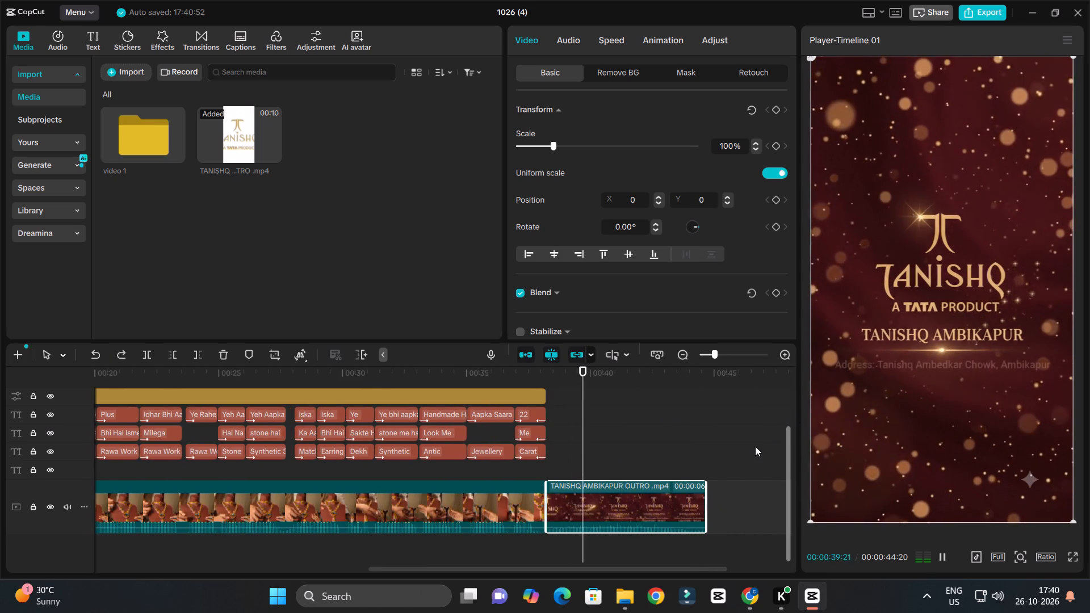
ctrl+scroll(744, 446, down, 3)
ctrl+scroll(752, 454, up, 3)
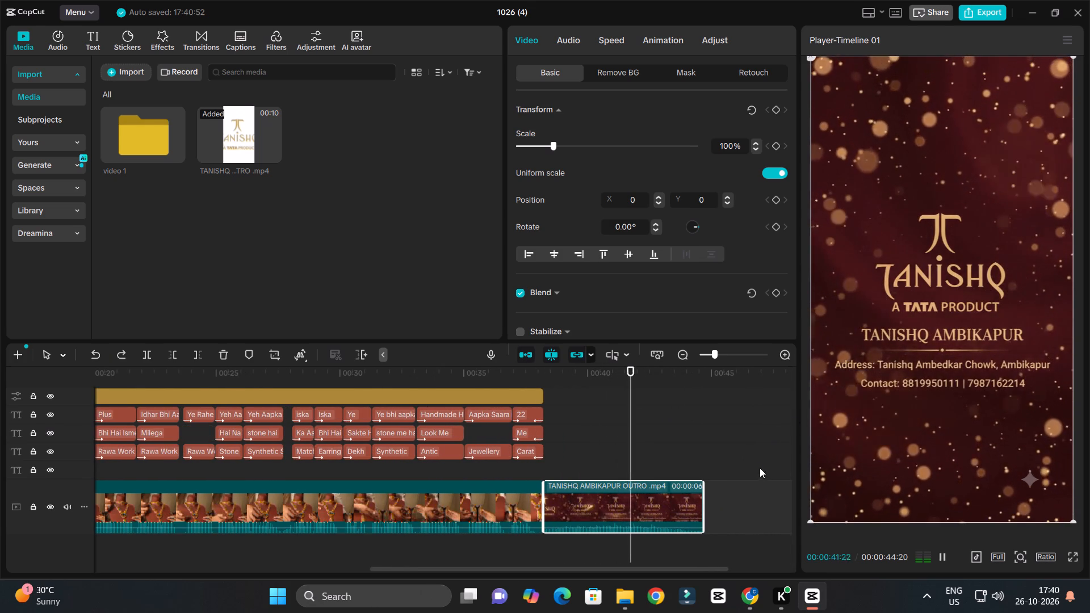
key(space)
key(space)
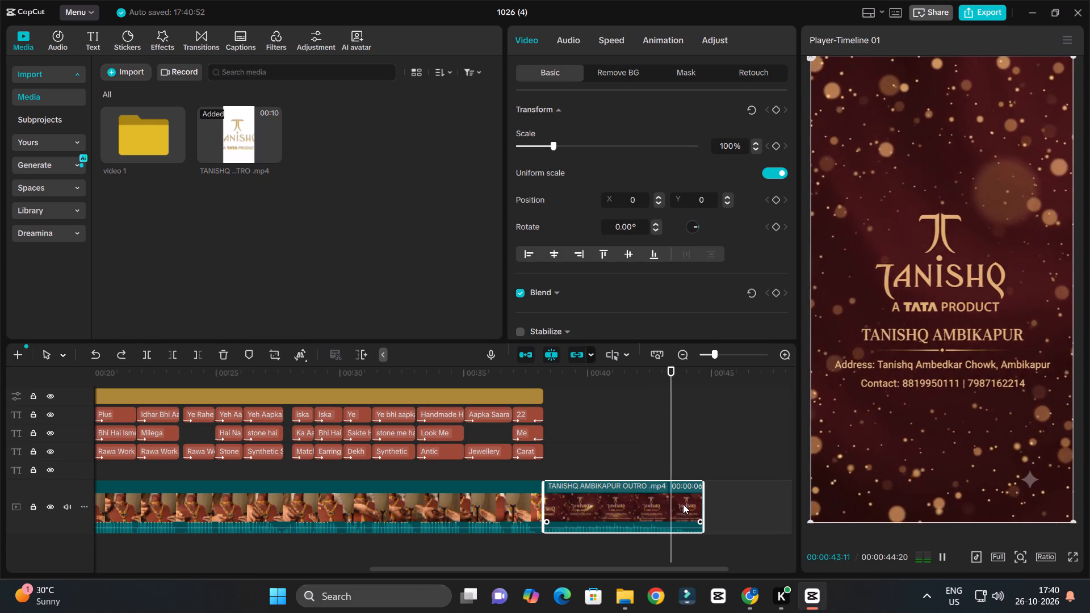
key(space)
key(space)
key(space)
click(683, 504)
key(w)
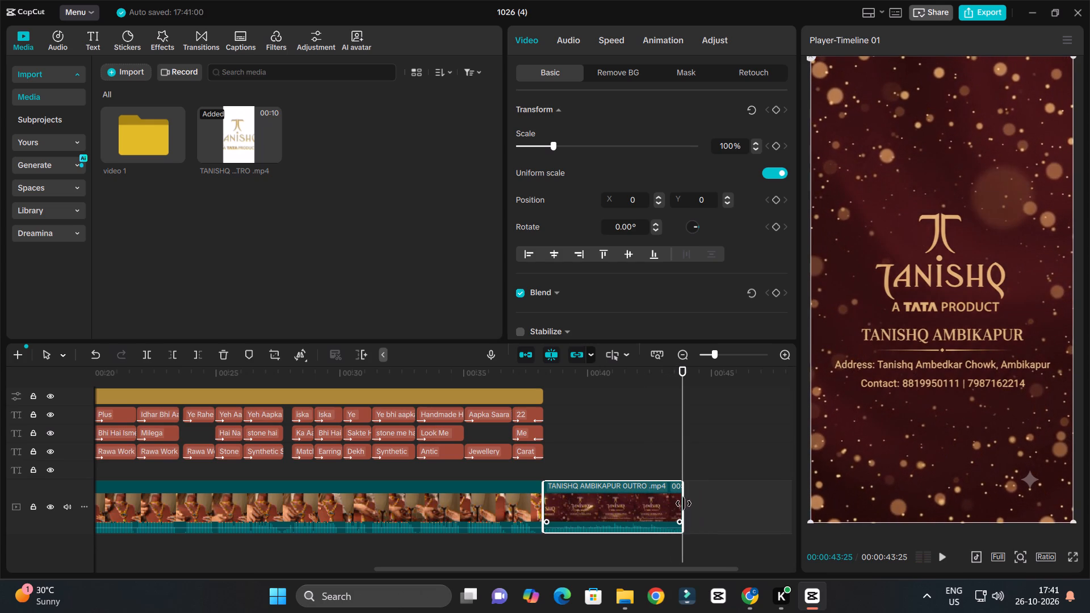
Lower the outro clip's audio volume to about -23.5 dB.
ctrl+scroll(703, 488, up, 4)
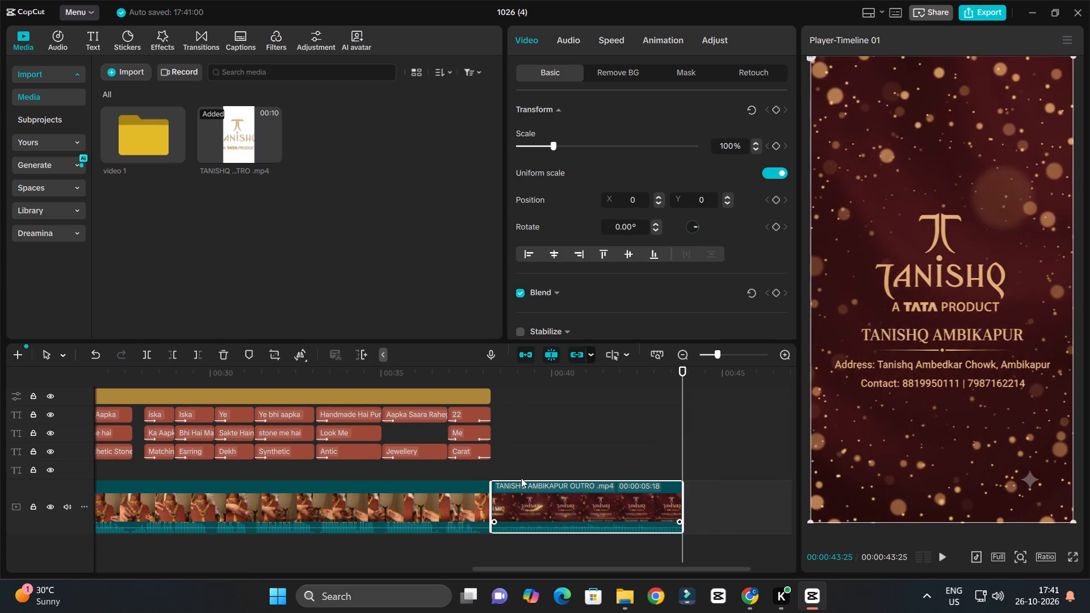
drag(531, 527, 529, 538)
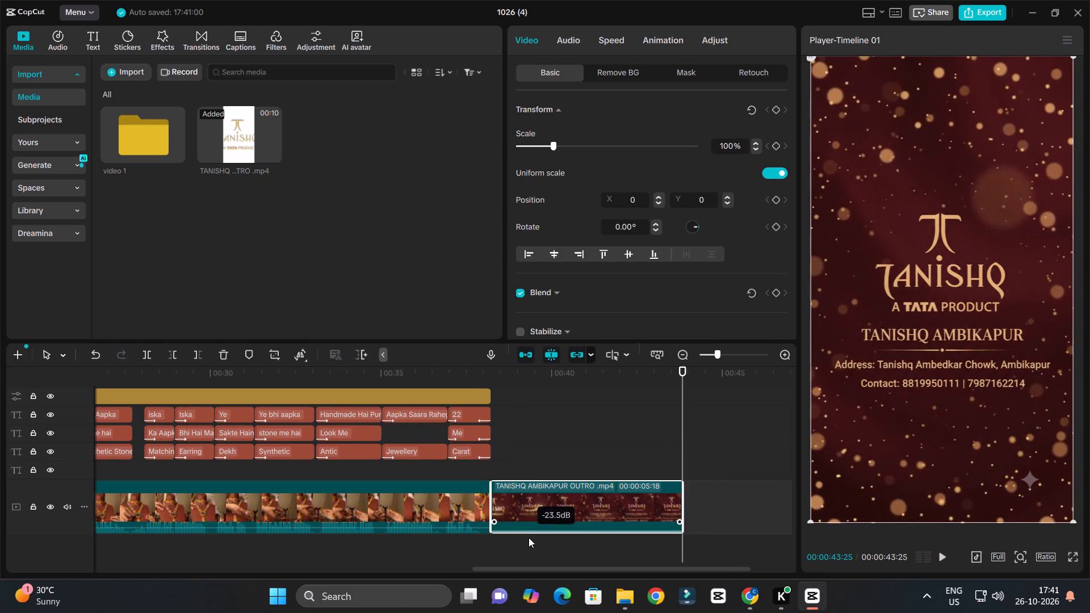
drag(529, 538, 528, 539)
ctrl+scroll(543, 396, down, 2)
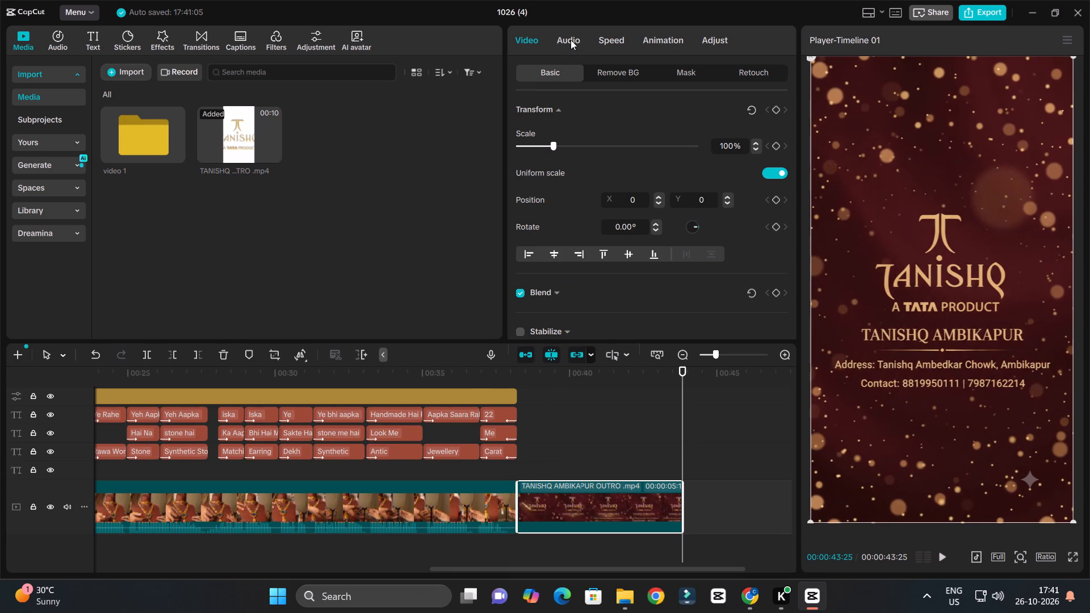
Search the video effects for blur and apply the Blur effect to the Tanishq outro clip.
click(163, 39)
click(191, 75)
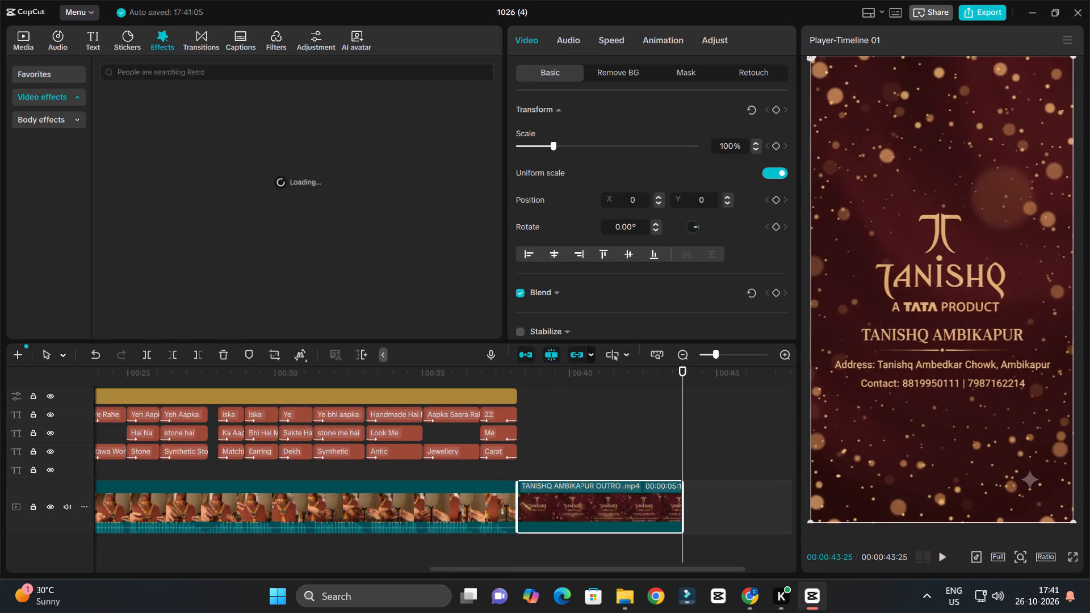
click(124, 129)
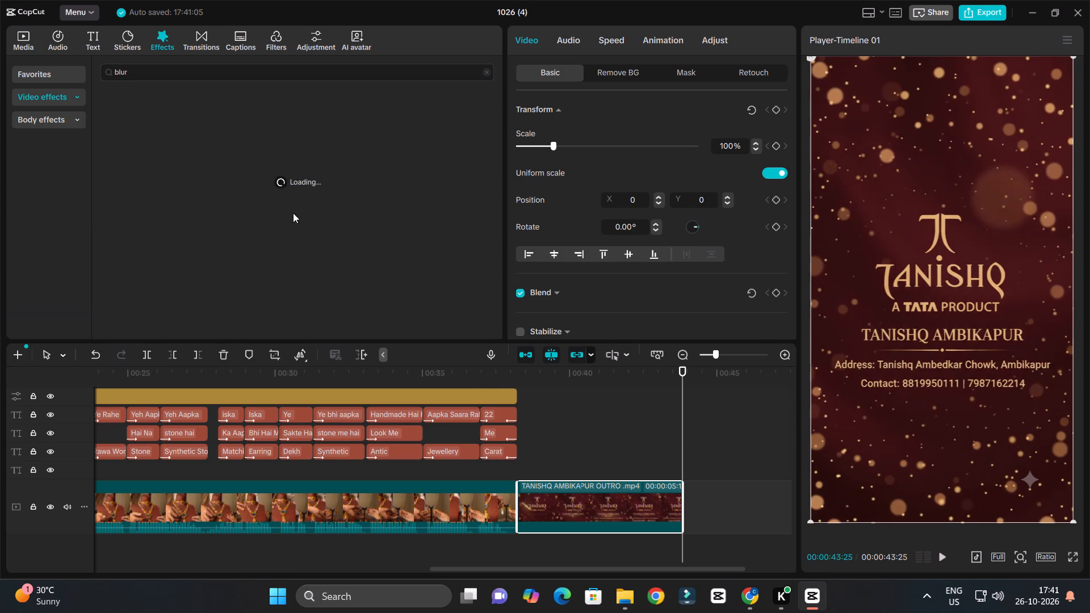
drag(533, 376, 539, 393)
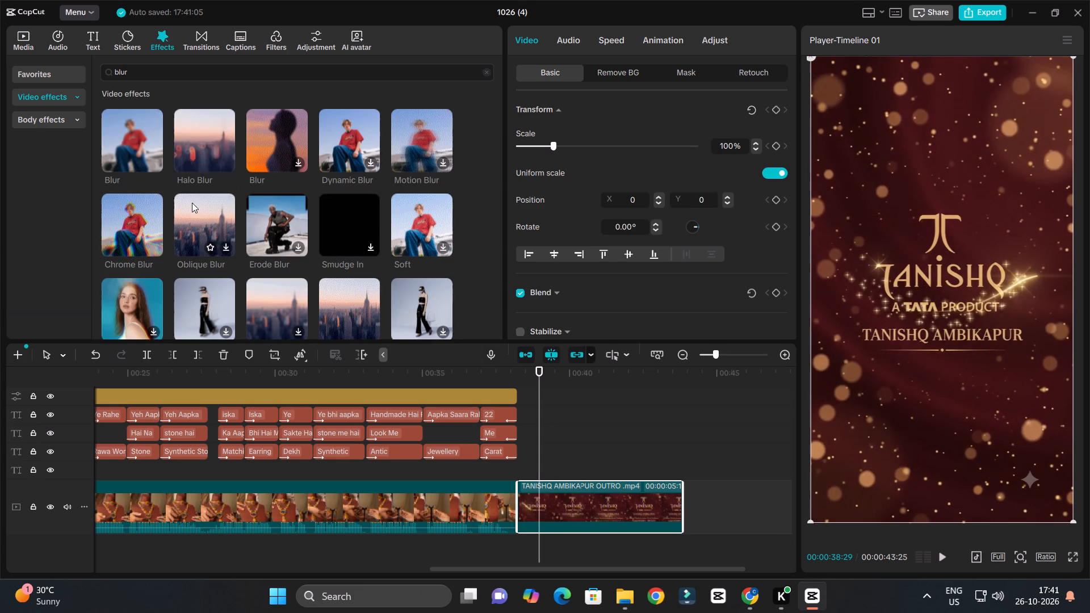
drag(125, 145, 563, 505)
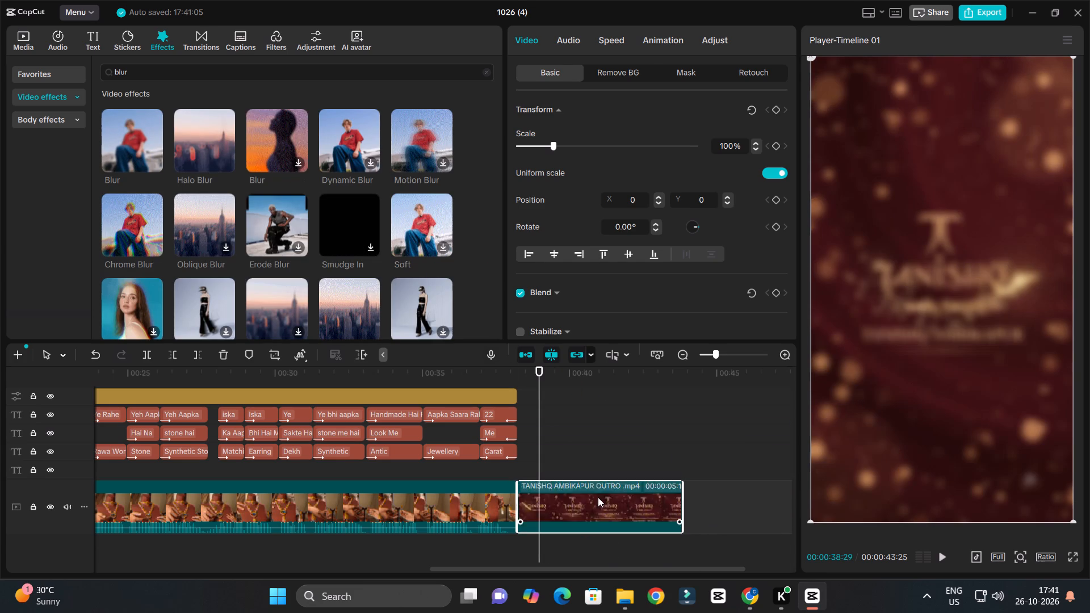
Add a circle mask to the Blur effect, shrink it to about 232 by 231, and place it over the sparkle mark.
click(724, 70)
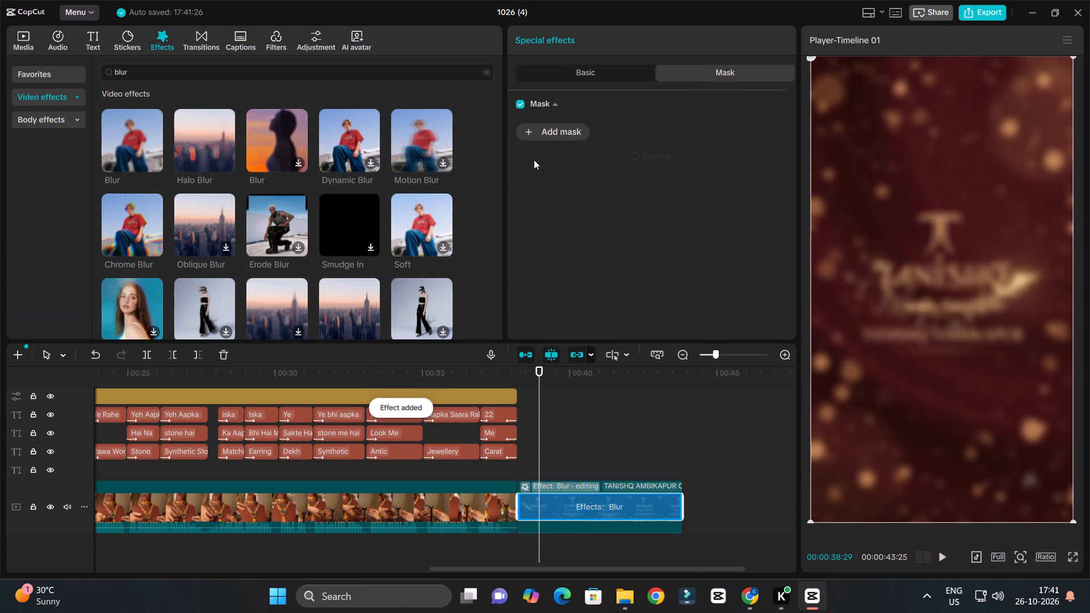
click(530, 132)
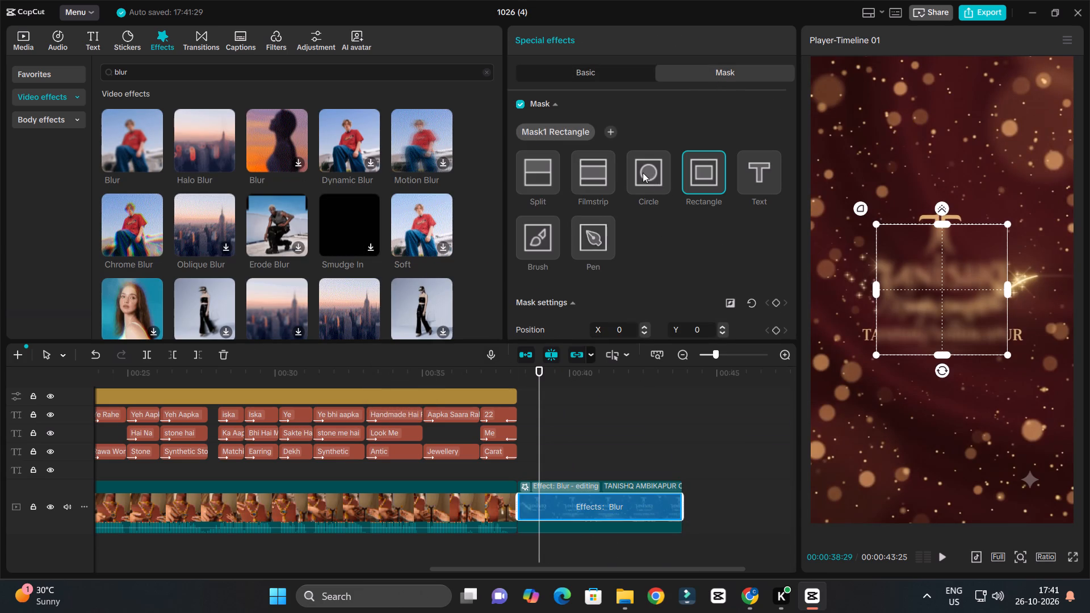
click(643, 173)
drag(938, 297, 1014, 463)
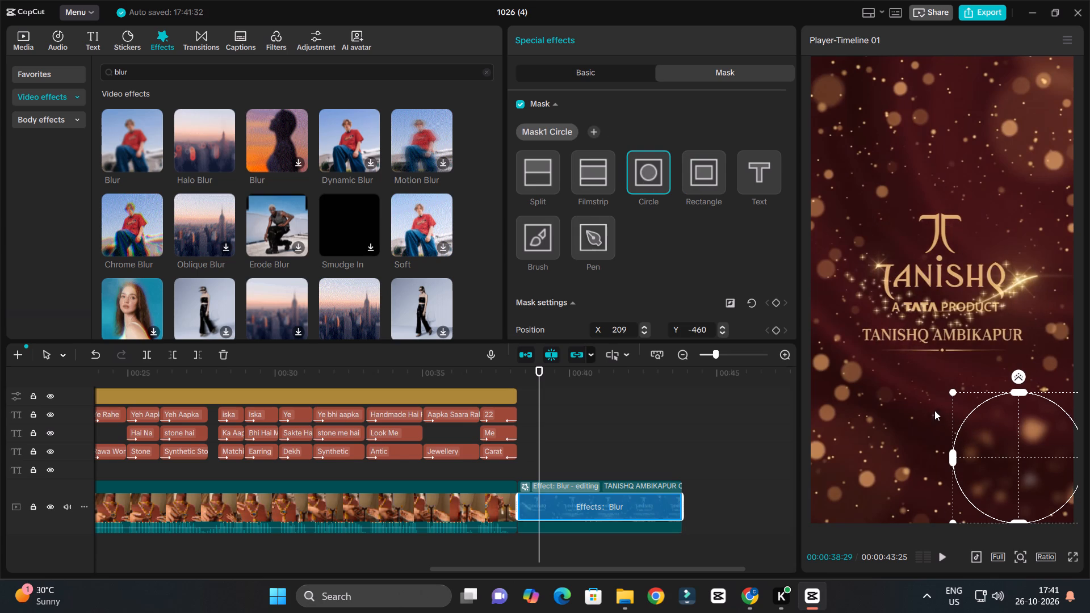
drag(954, 396, 965, 414)
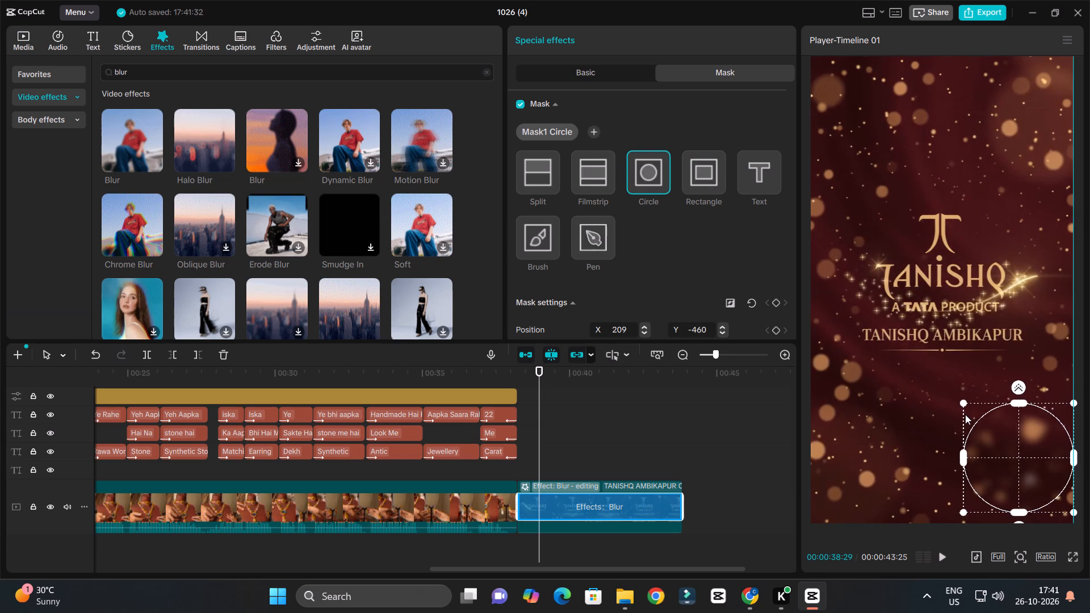
drag(965, 414, 978, 434)
drag(1014, 456, 1023, 473)
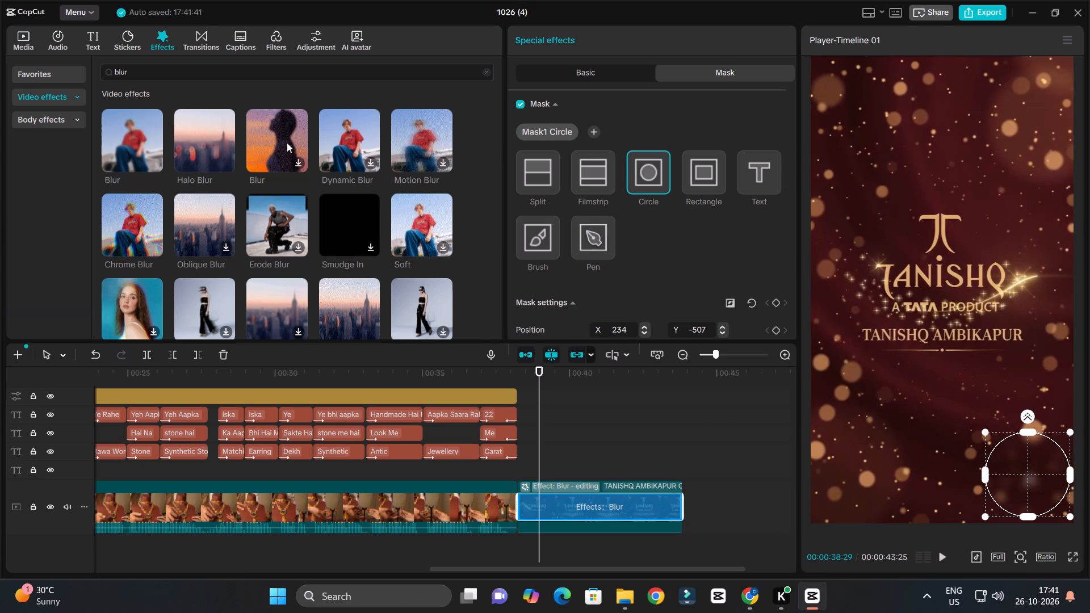
Feather the blur's circle mask to about 19 and shift the mask to X 244, Y -525.
scroll(569, 261, down, 4)
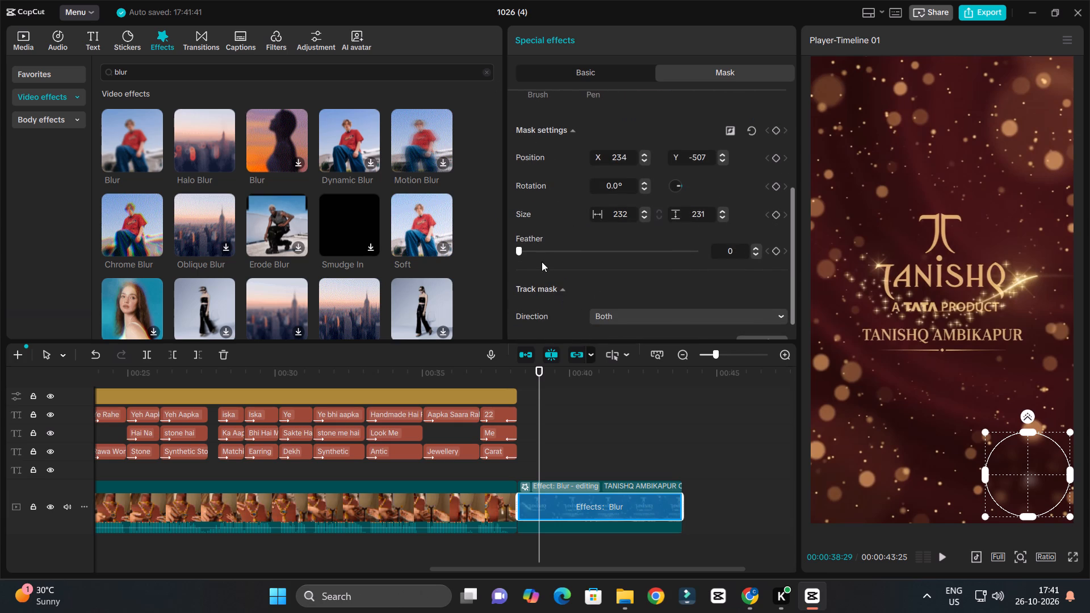
drag(536, 247, 550, 256)
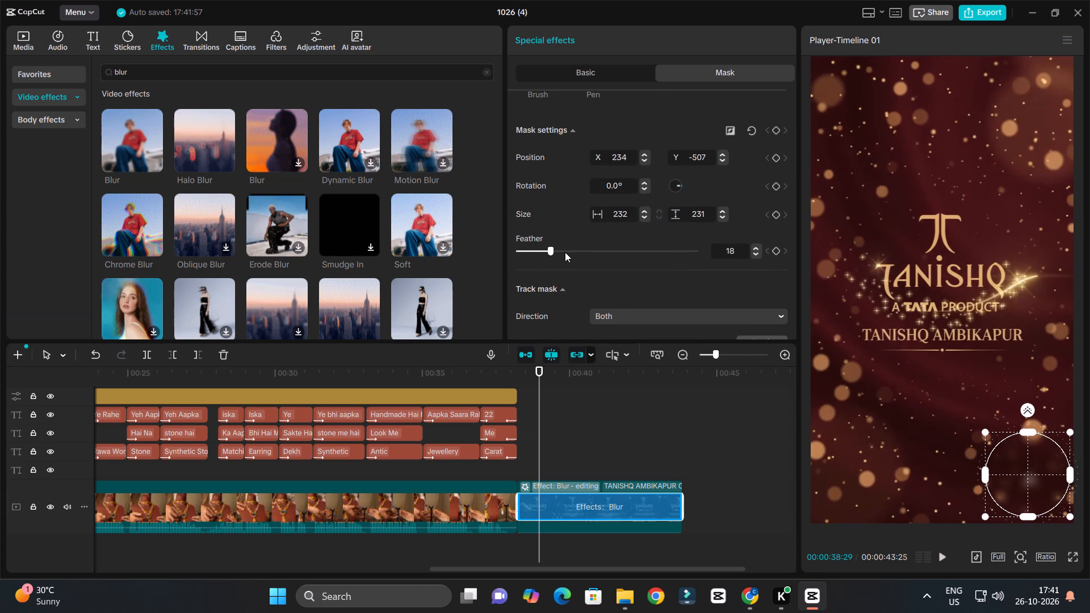
click(565, 252)
click(582, 251)
click(564, 247)
click(552, 254)
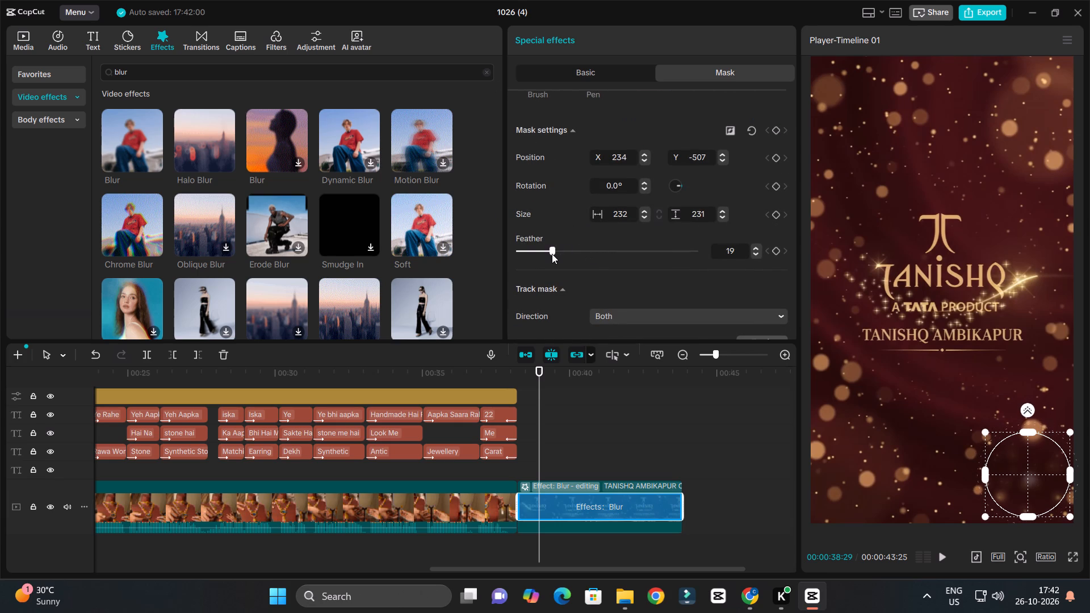
click(540, 254)
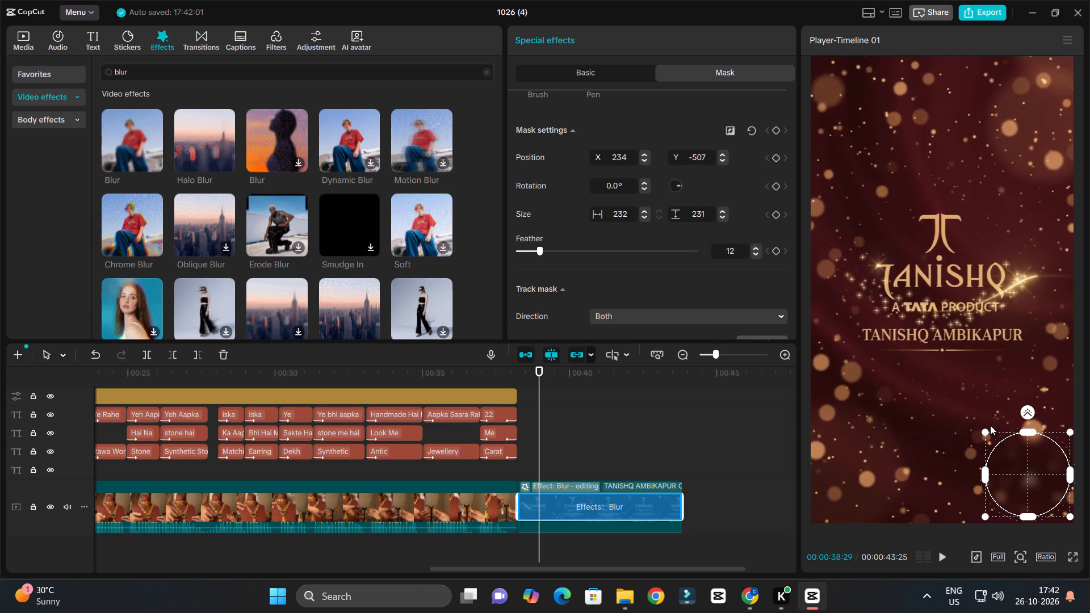
click(1018, 470)
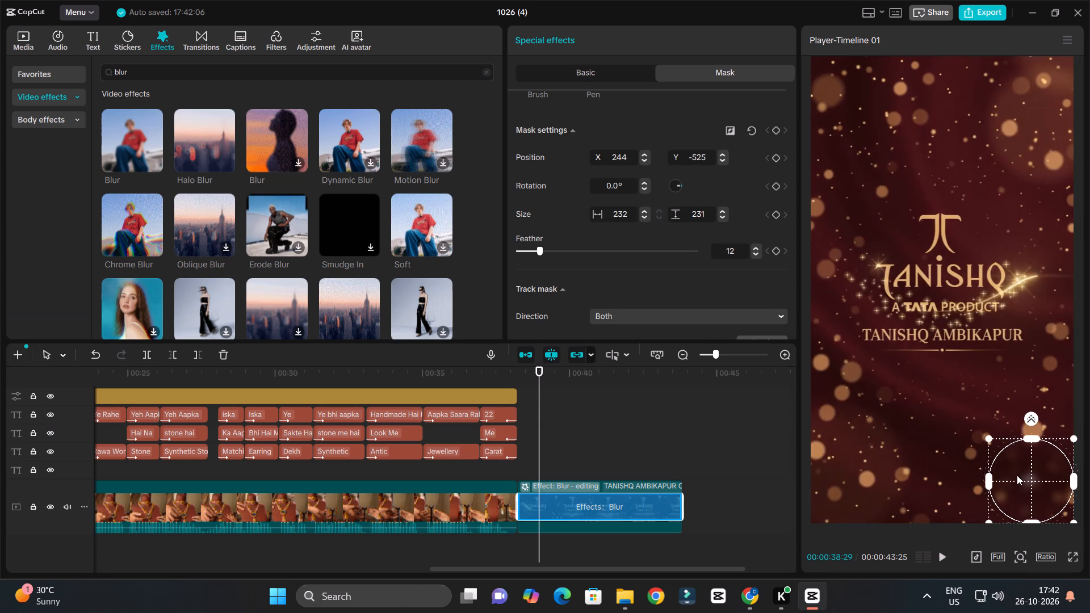
click(553, 253)
Play the outro and its transition from the jewellery clip to check the masked blur over the sparkle mark.
click(607, 461)
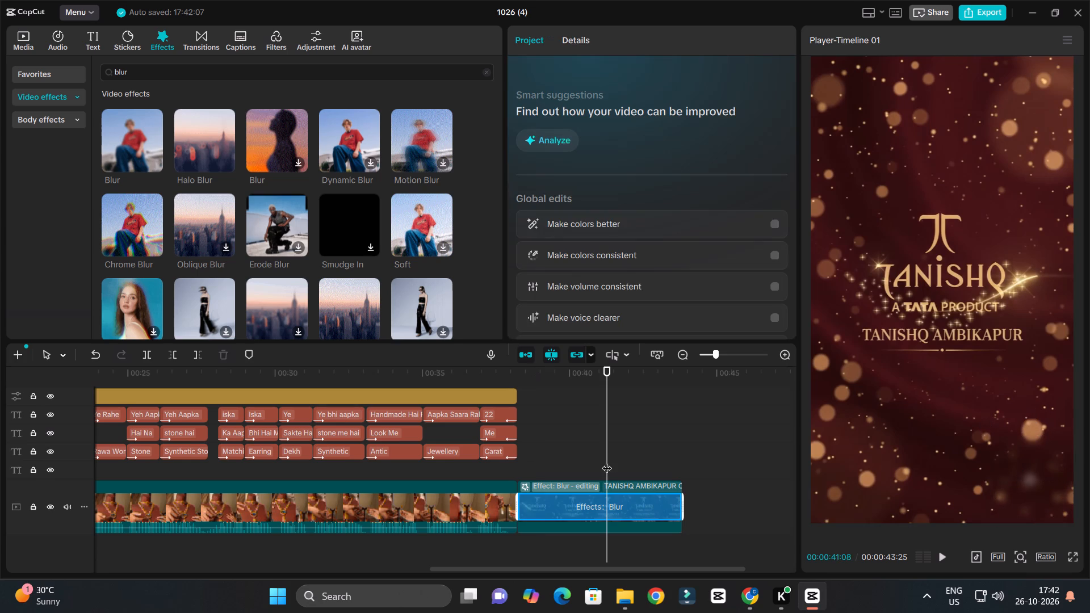
key(space)
ctrl+scroll(728, 443, up, 6)
ctrl+scroll(731, 440, down, 5)
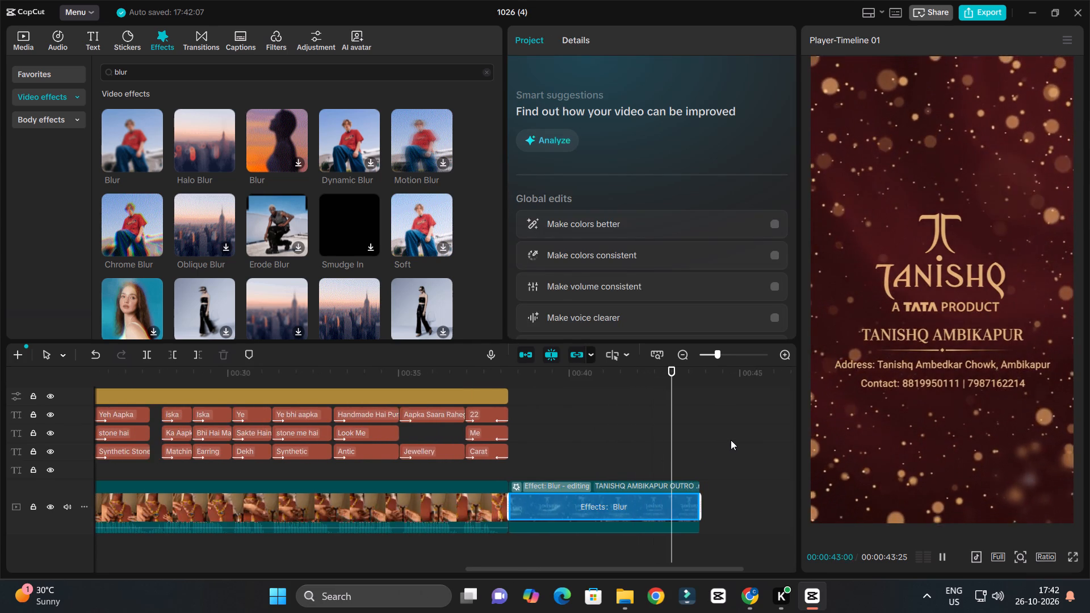
ctrl+scroll(731, 440, down, 2)
ctrl+scroll(731, 439, up, 3)
key(space)
ctrl+scroll(724, 446, down, 8)
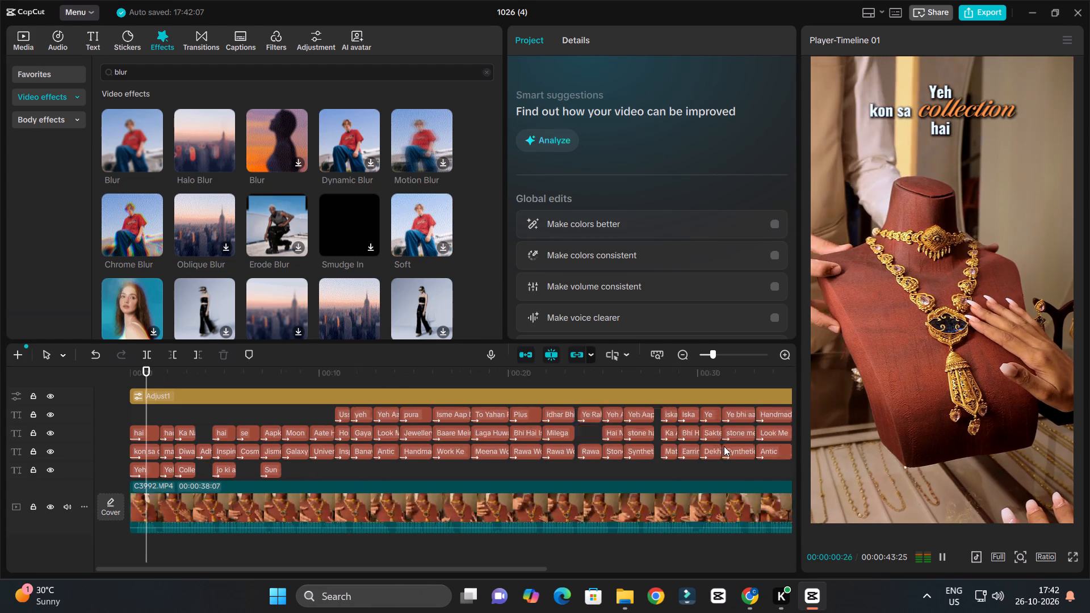
key(space)
ctrl+scroll(724, 446, down, 9)
ctrl+scroll(276, 417, up, 6)
ctrl+scroll(278, 416, down, 4)
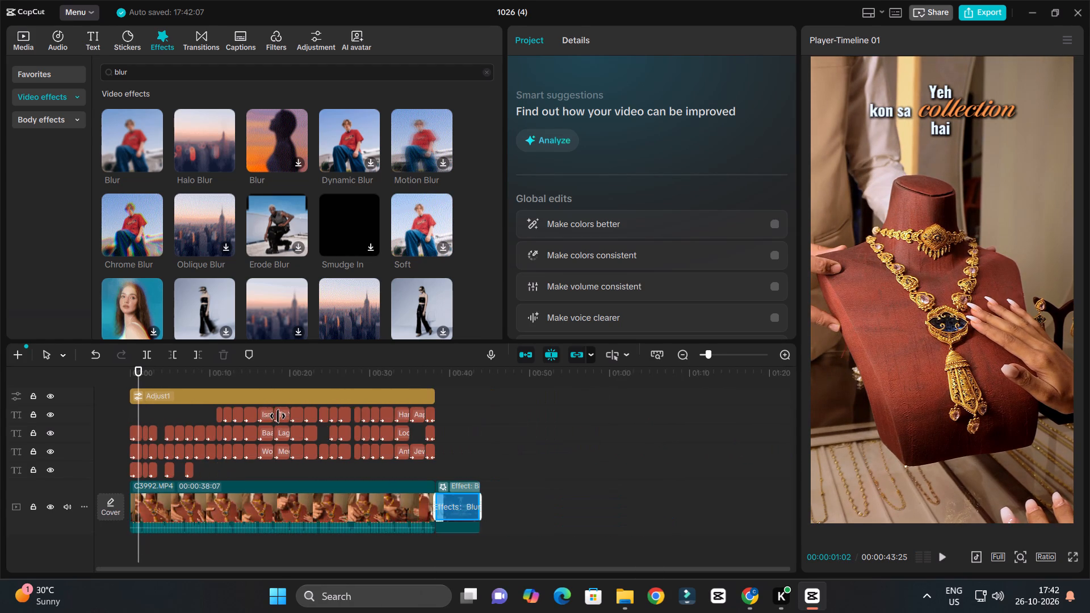
click(434, 400)
click(396, 377)
key(space)
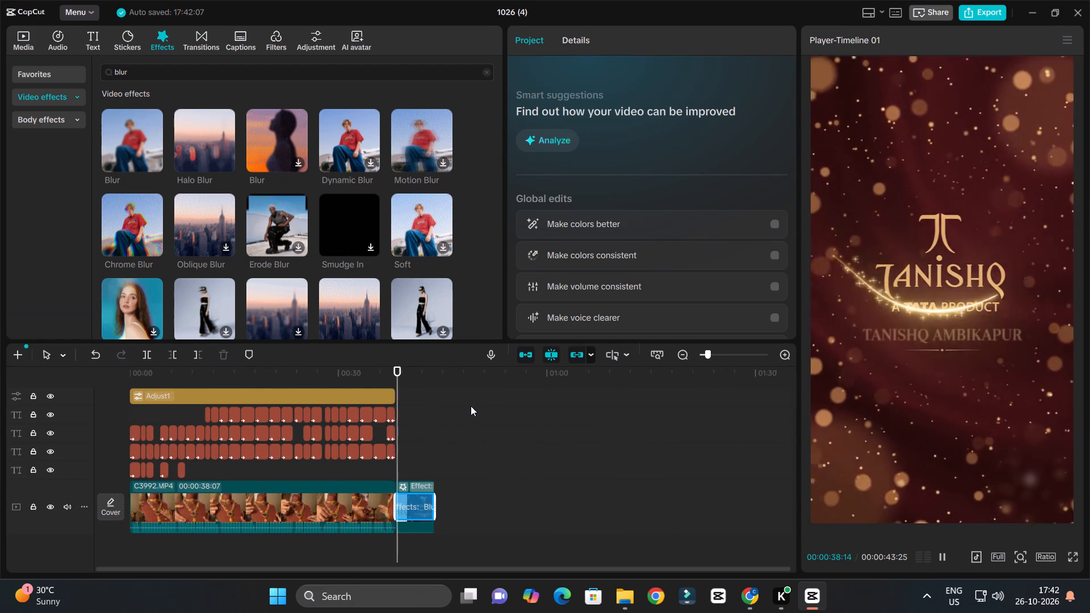
ctrl+scroll(471, 406, up, 6)
key(space)
key(space)
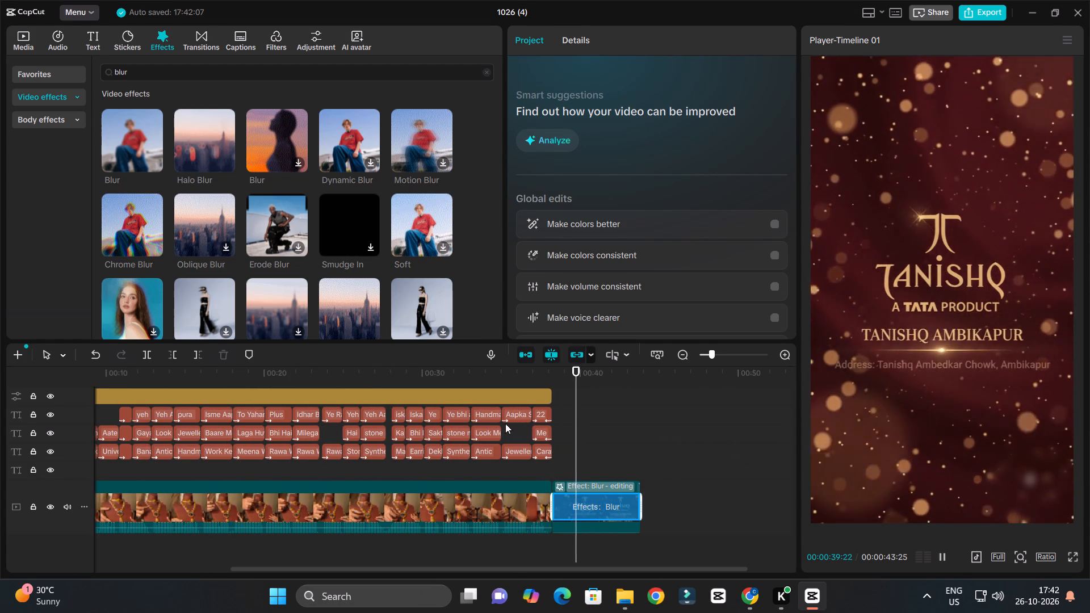
key(space)
ctrl+scroll(602, 419, down, 7)
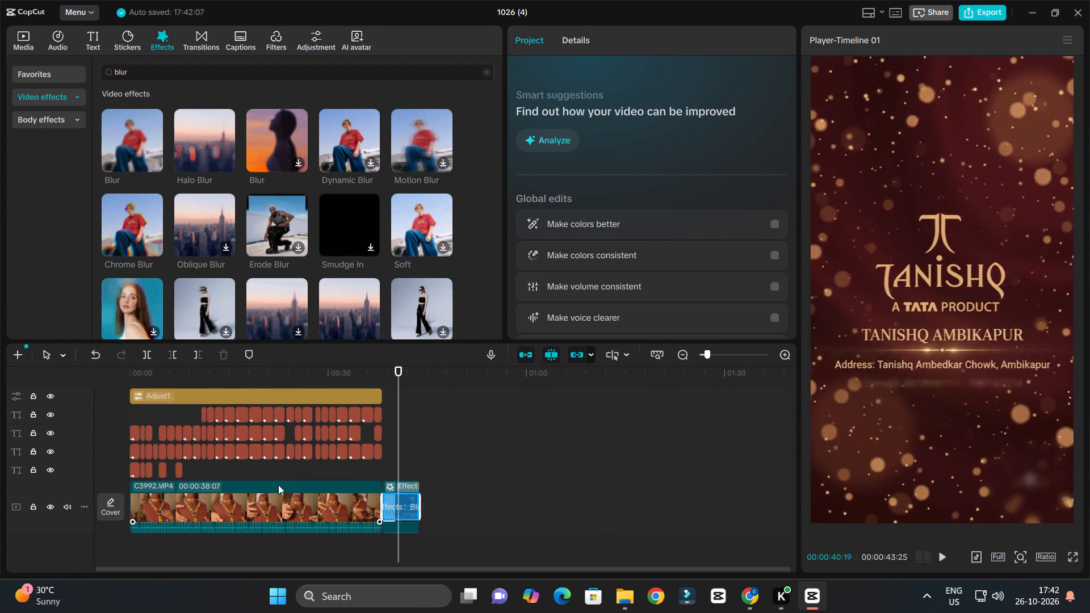
Check the jewellery clip's audio volume setting.
click(278, 498)
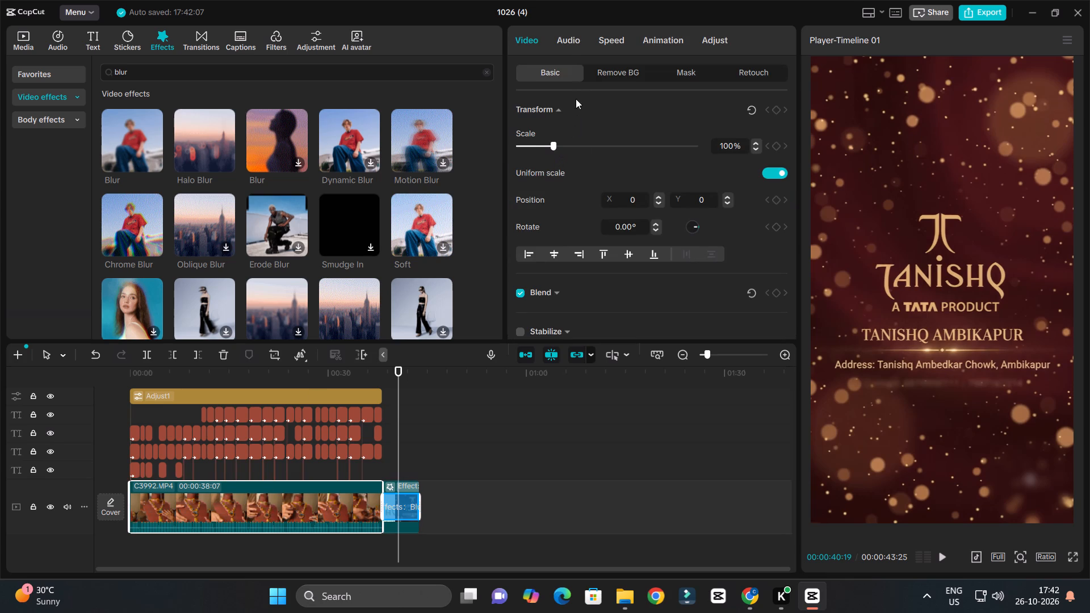
click(567, 40)
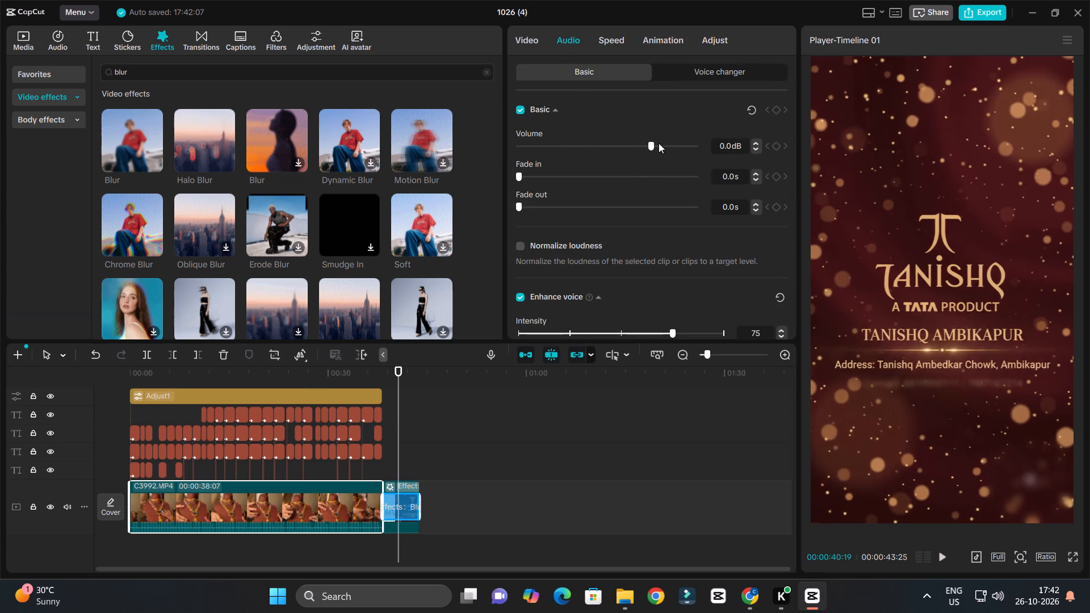
click(659, 143)
click(435, 456)
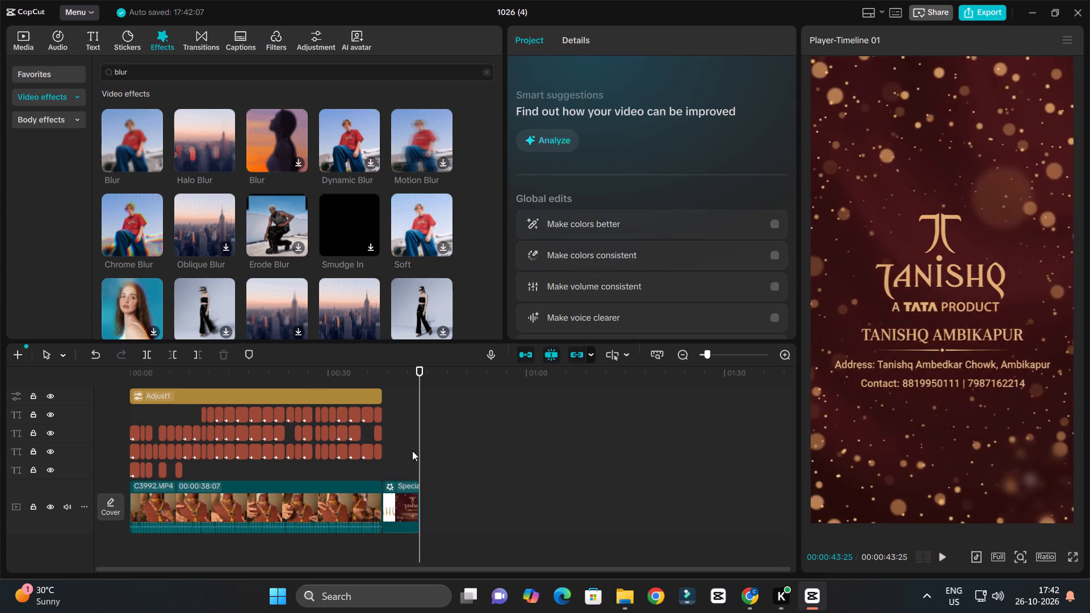
Play the opening of the jewellery video from the start and save the project.
drag(388, 377, 11, 467)
key(space)
ctrl+scroll(179, 482, up, 2)
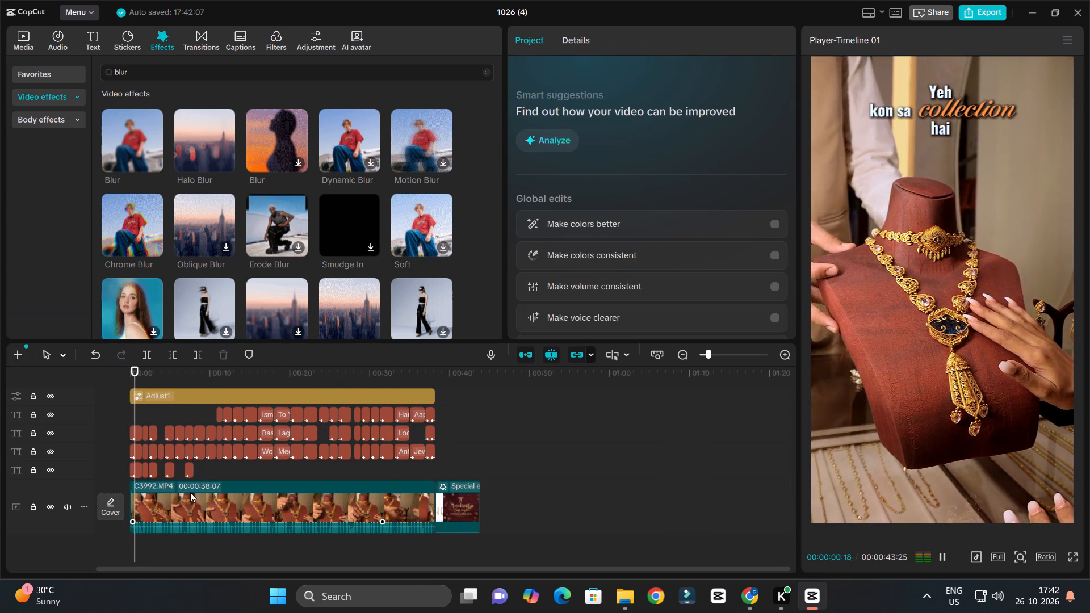
click(208, 512)
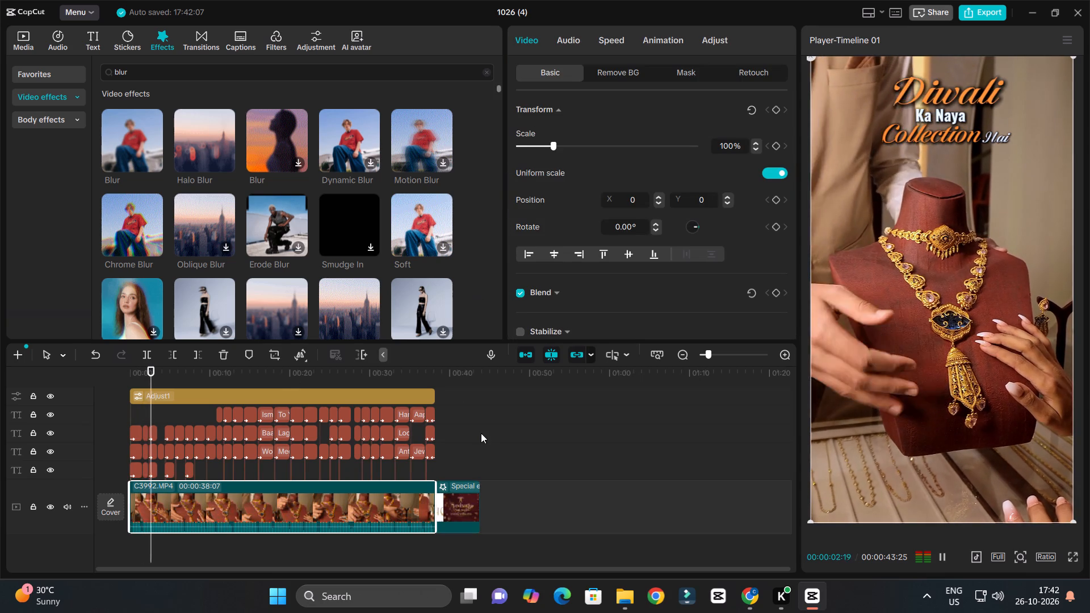
key(ctrl+s)
ctrl+scroll(483, 427, down, 2)
key(space)
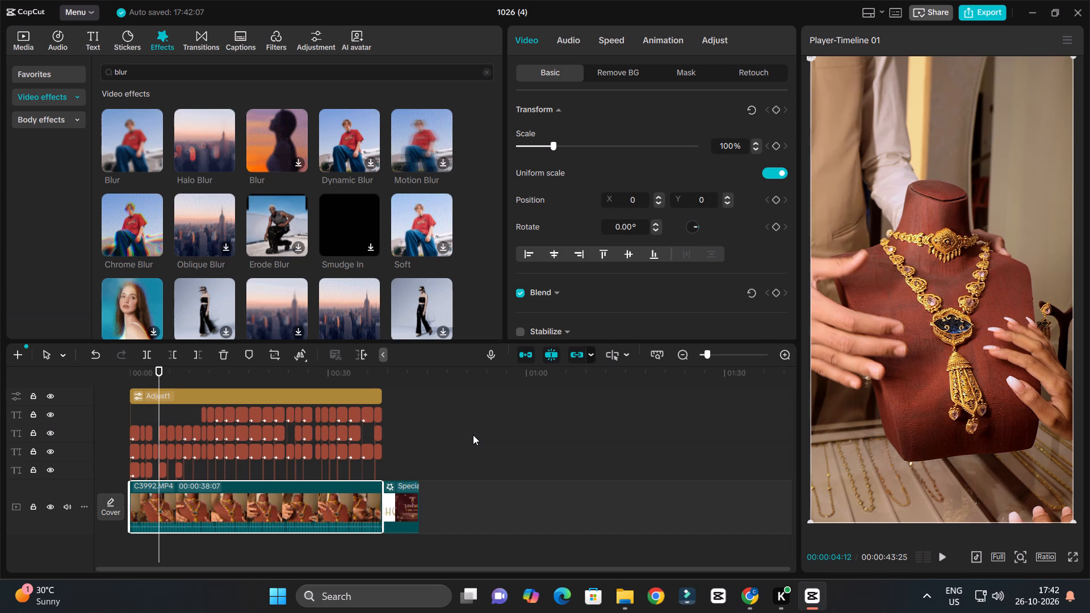
Switch to Chrome, clear the leftover Google search text, and start a new search on the open YouTube page.
click(756, 605)
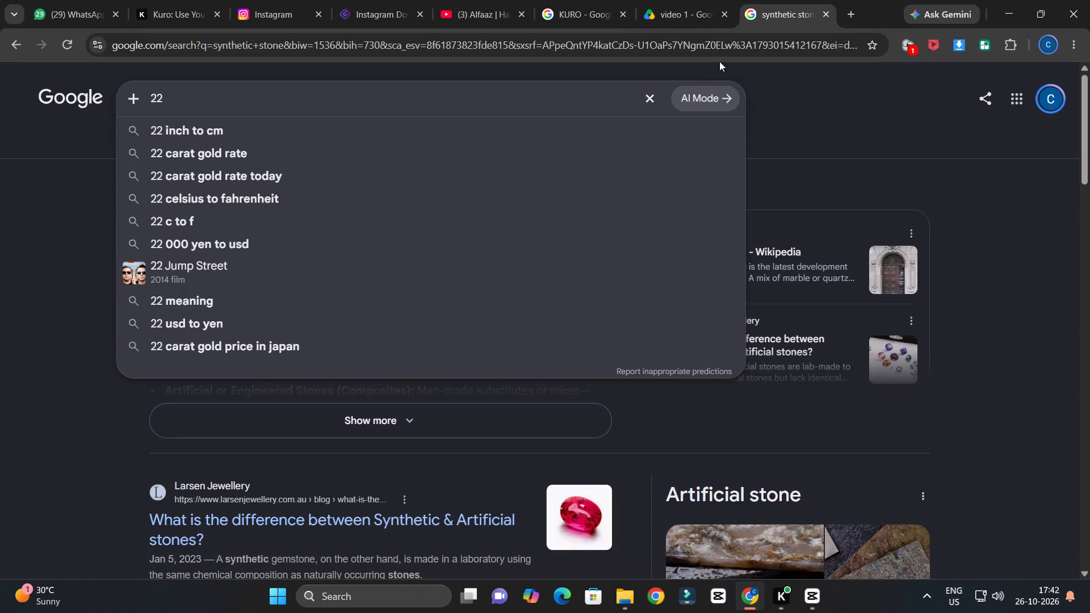
click(656, 97)
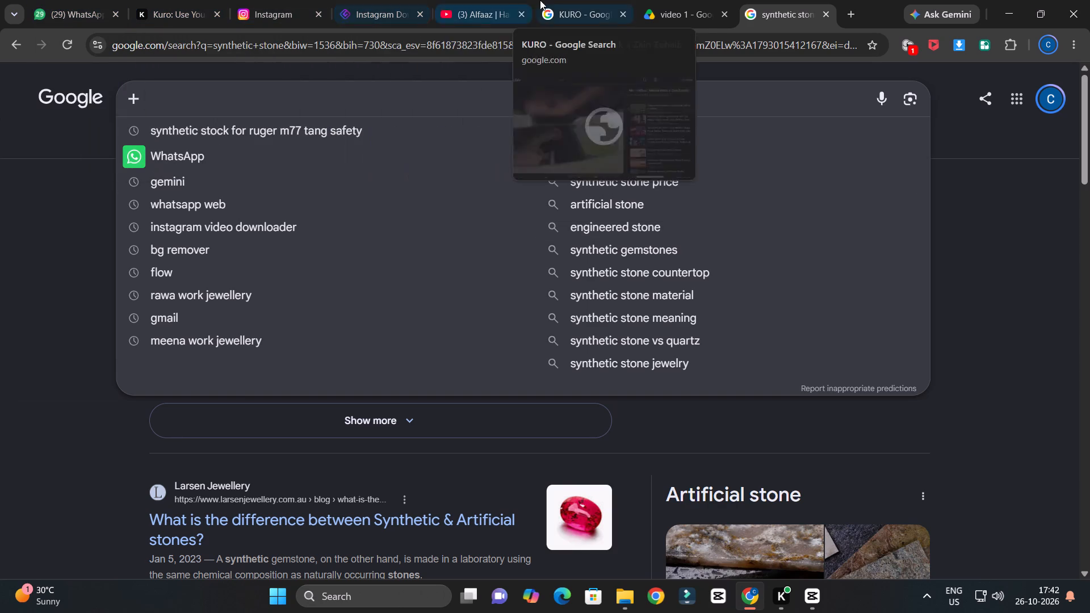
click(481, 12)
click(454, 78)
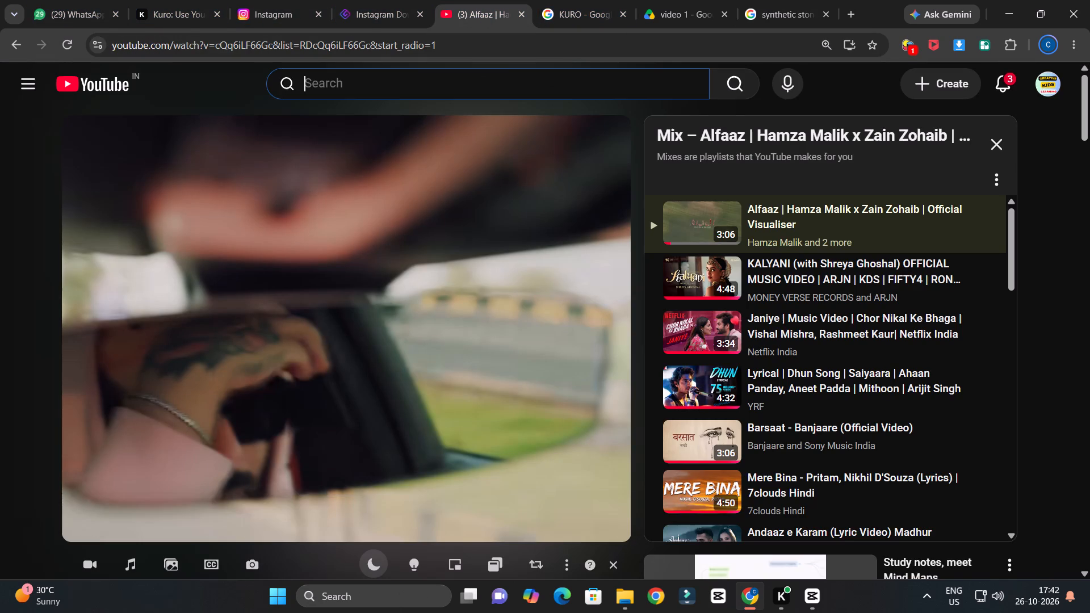
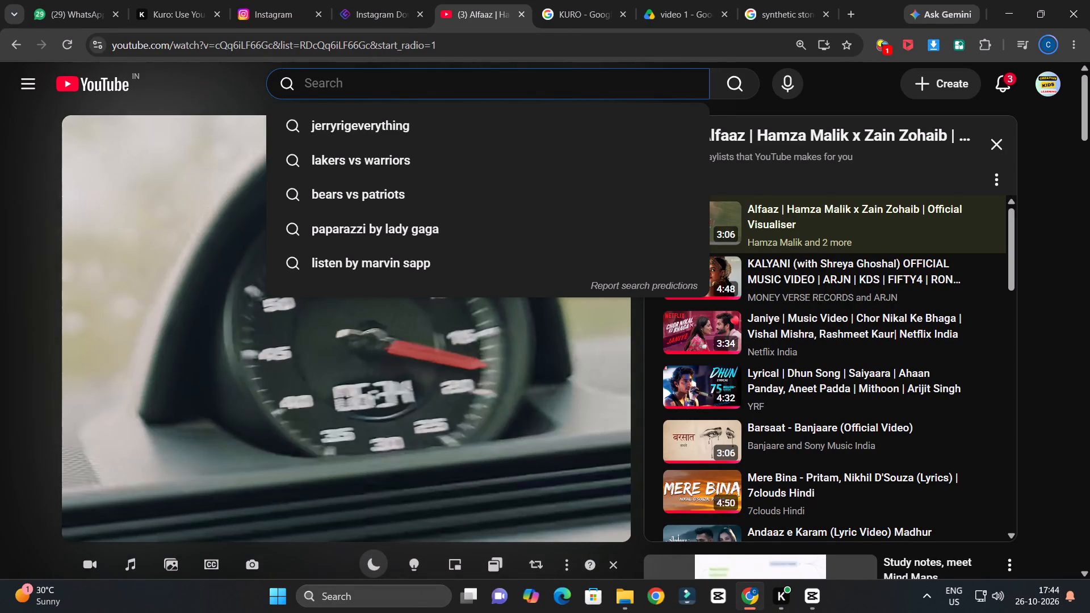
Search YouTube for "best bg music for jewellery video".
text(best bg musu)
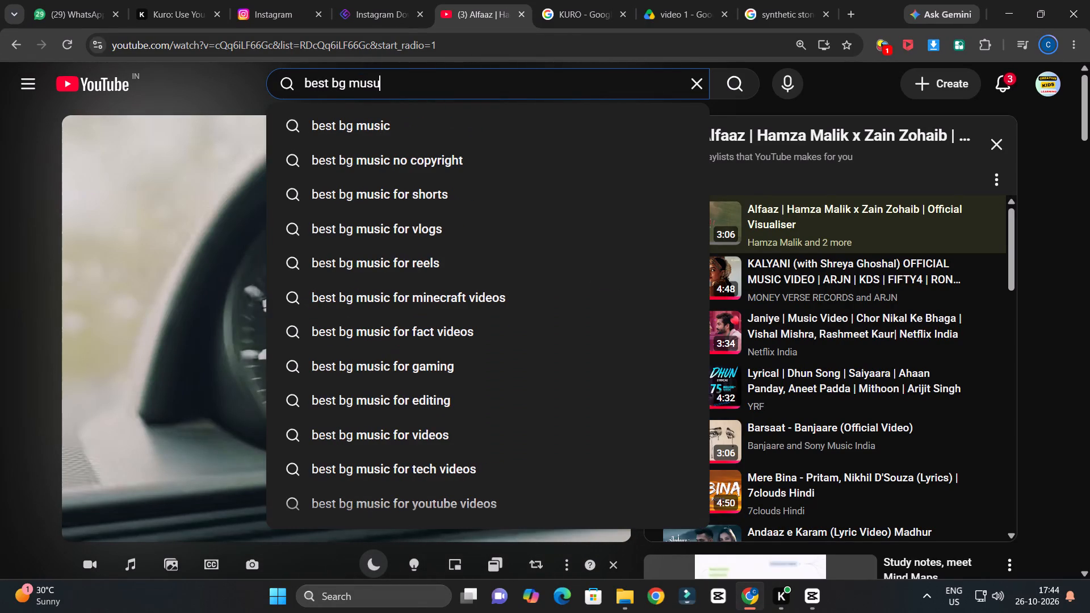
key(BackSpace)
text(ic)
key(space)
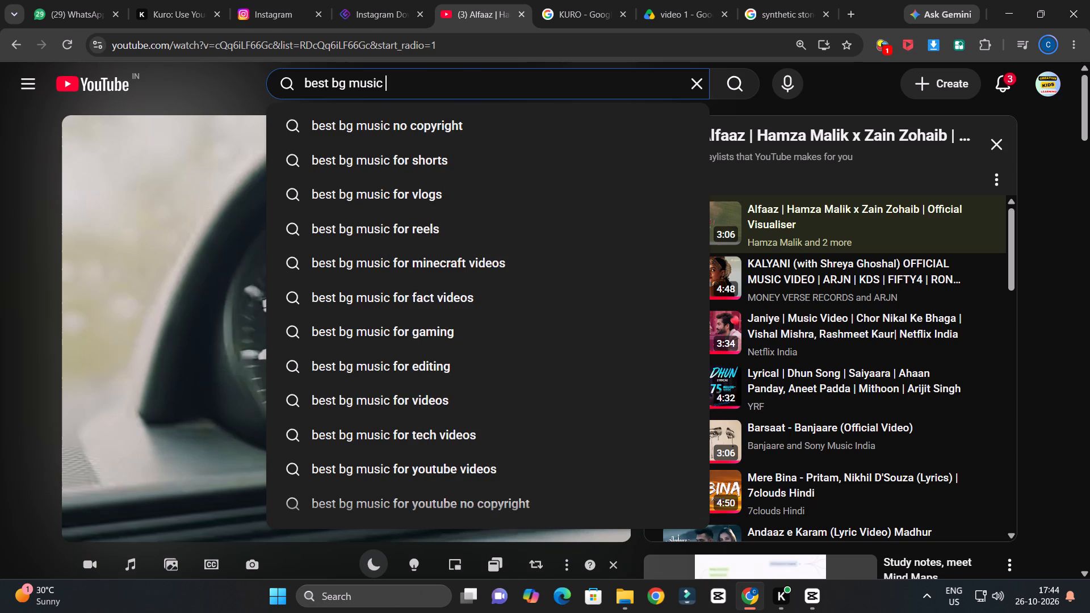
text(for)
key(space)
text(jewellery)
key(space)
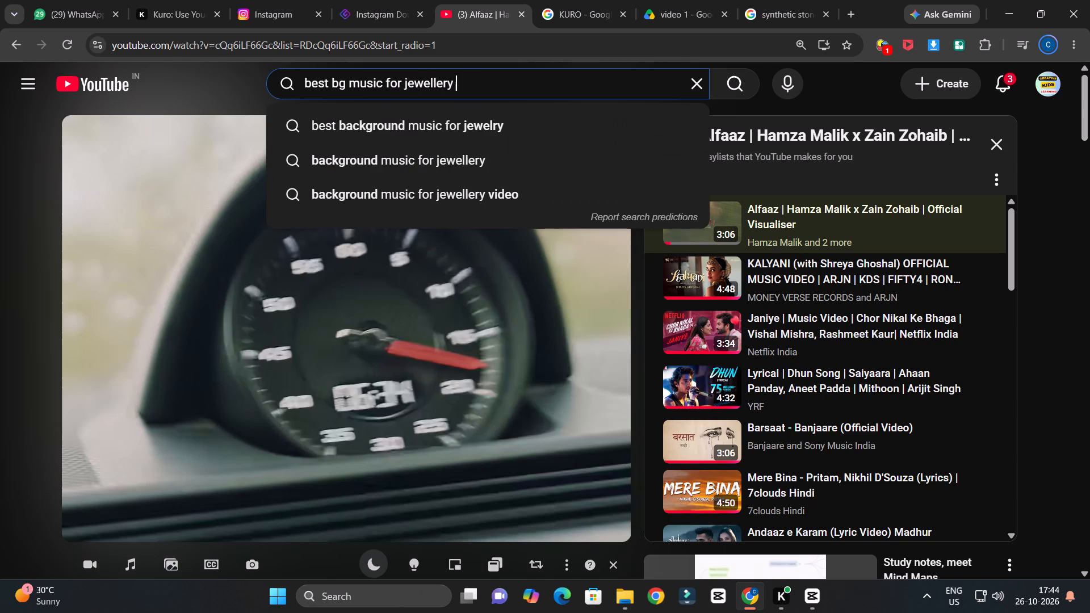
text(video)
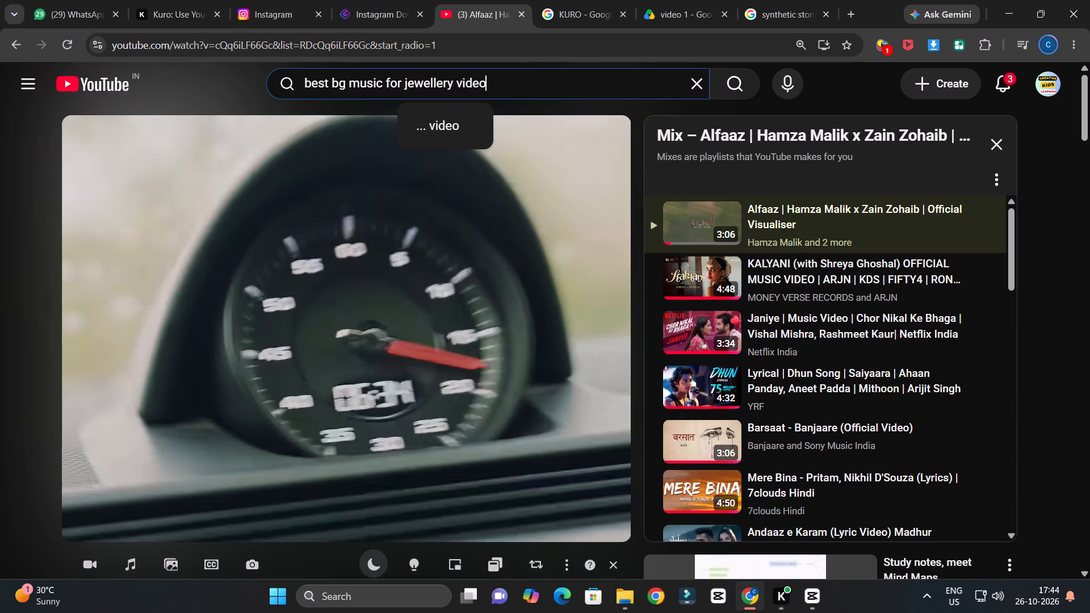
key(space)
key(Return)
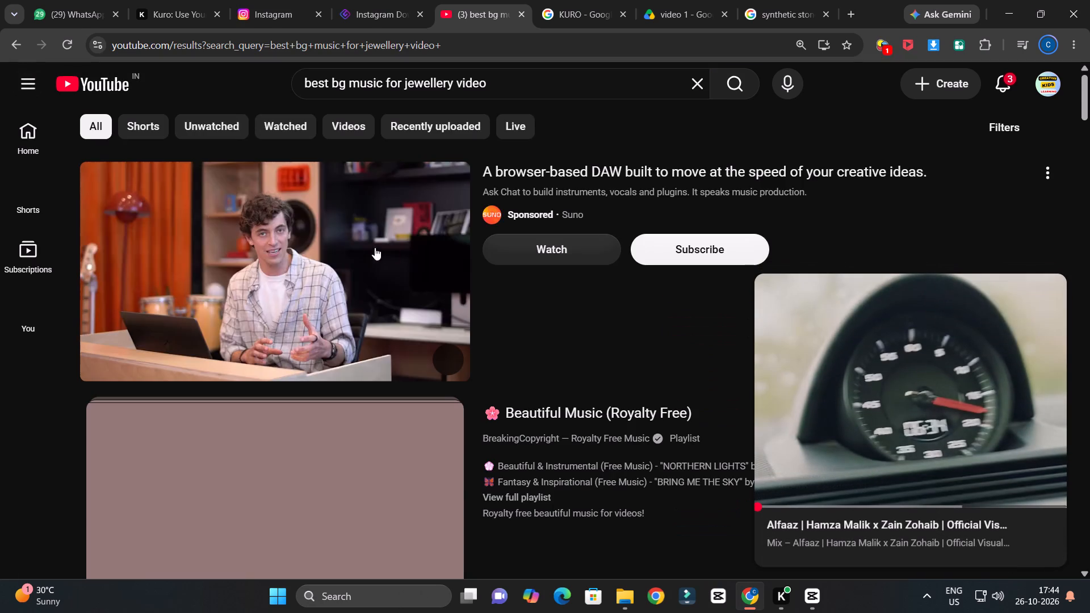
Open the Beautiful Music (Royalty Free) playlist, sample its first track "Northern Lights" by skipping ahead, and pause it.
scroll(334, 245, down, 4)
click(326, 245)
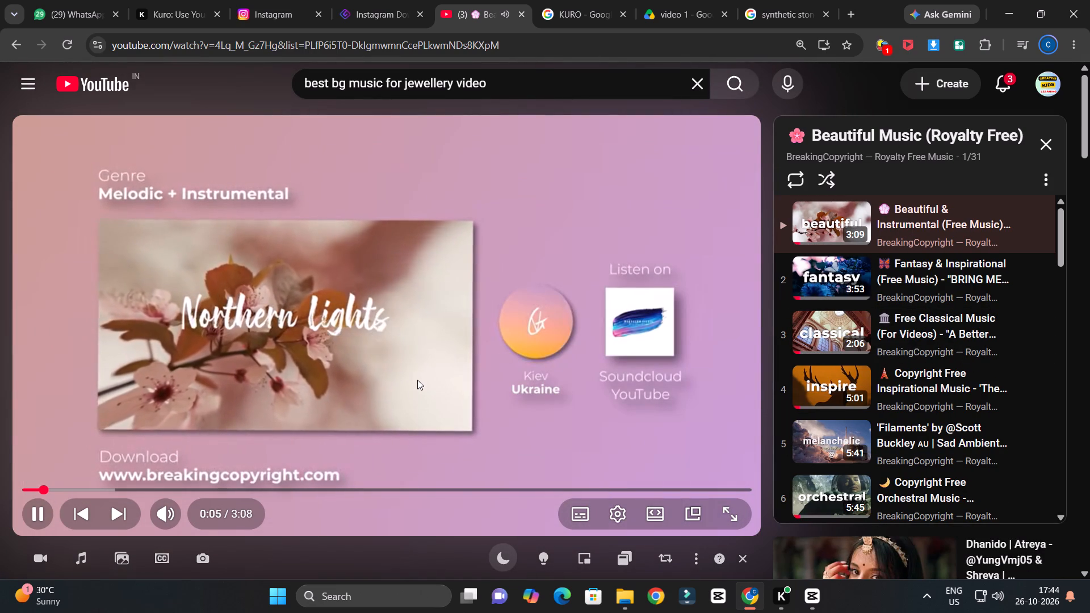
click(93, 487)
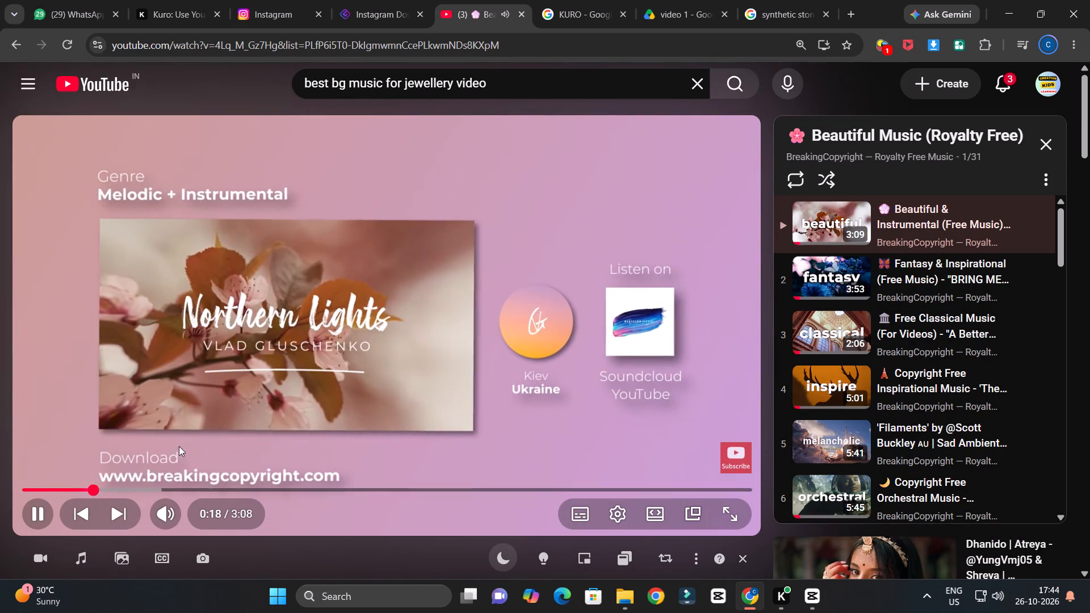
click(147, 482)
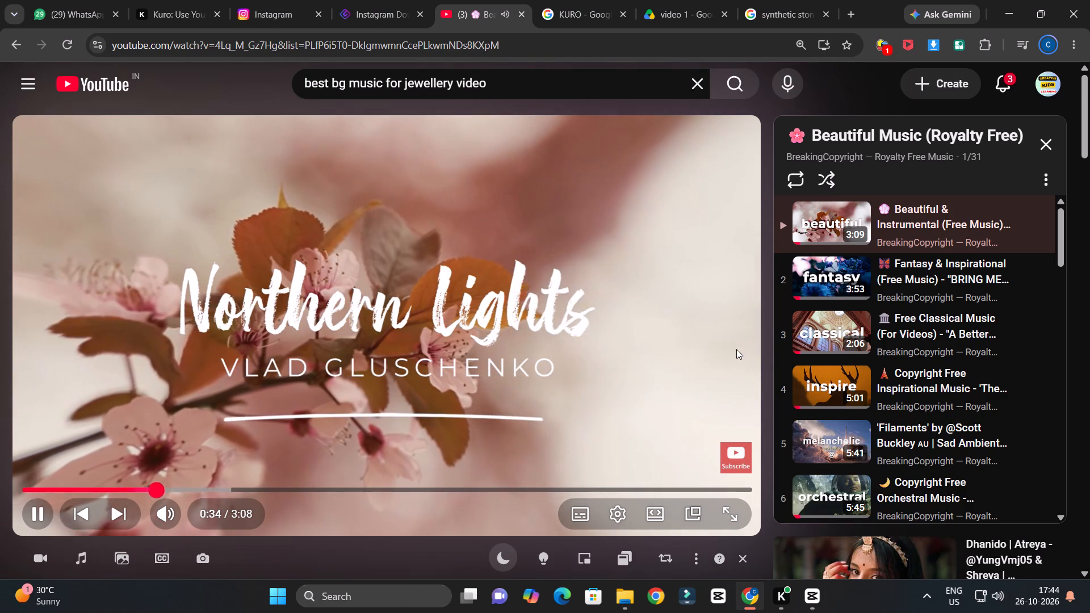
key(space)
Download the full "Northern Lights" track as an MP3 at 320Kbps.
scroll(444, 278, down, 3)
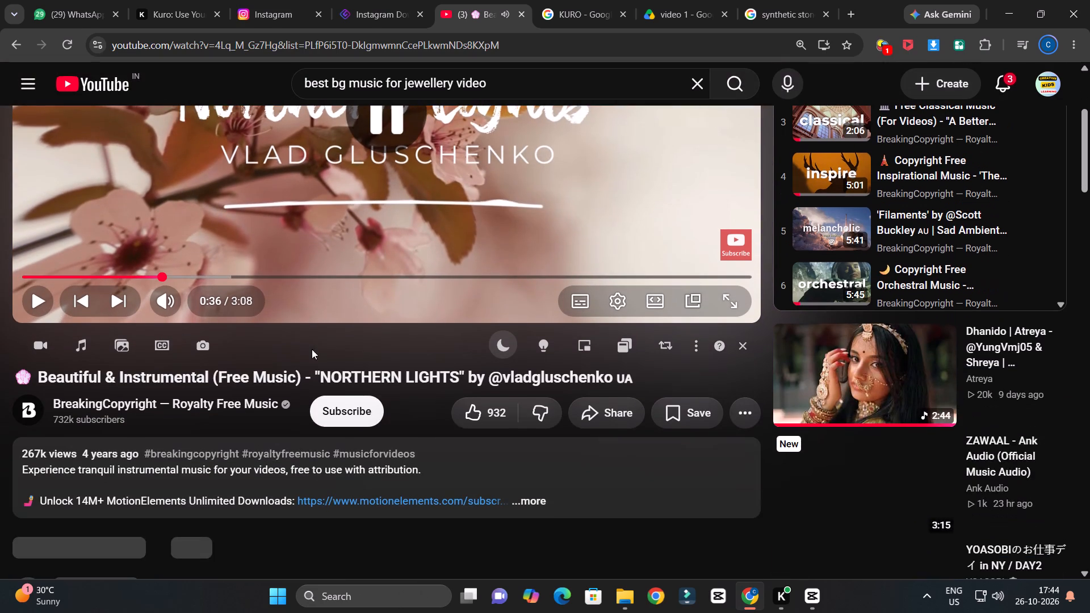
scroll(262, 349, down, 1)
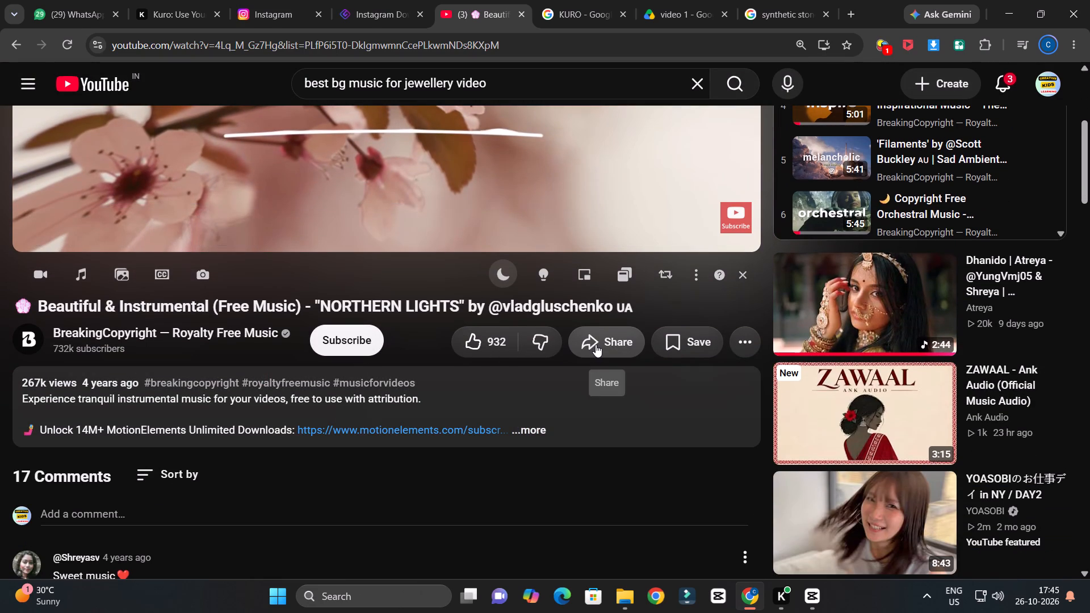
click(87, 280)
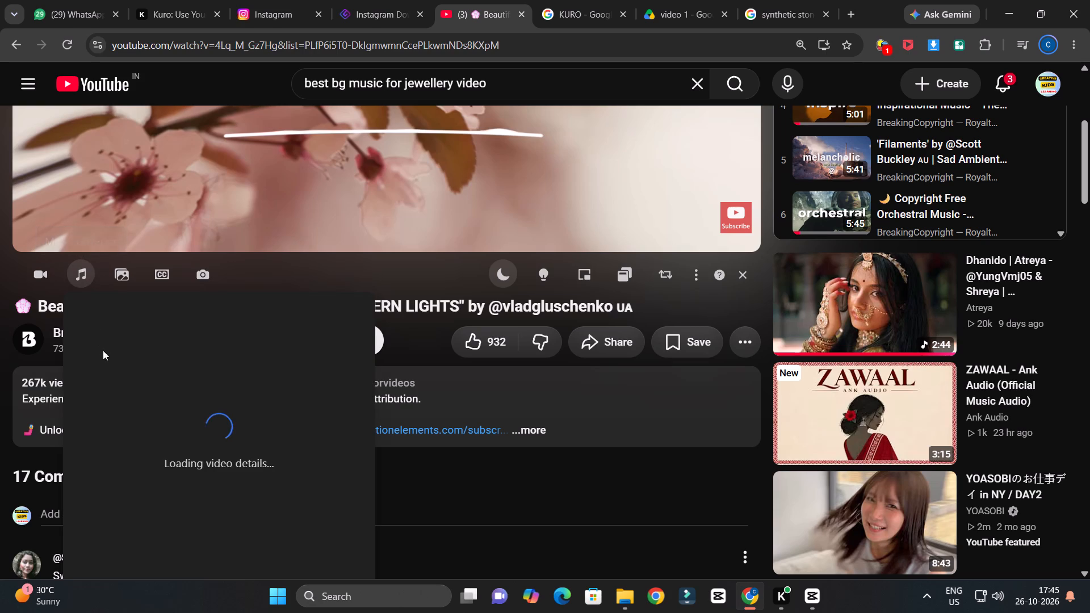
click(193, 435)
scroll(267, 401, down, 3)
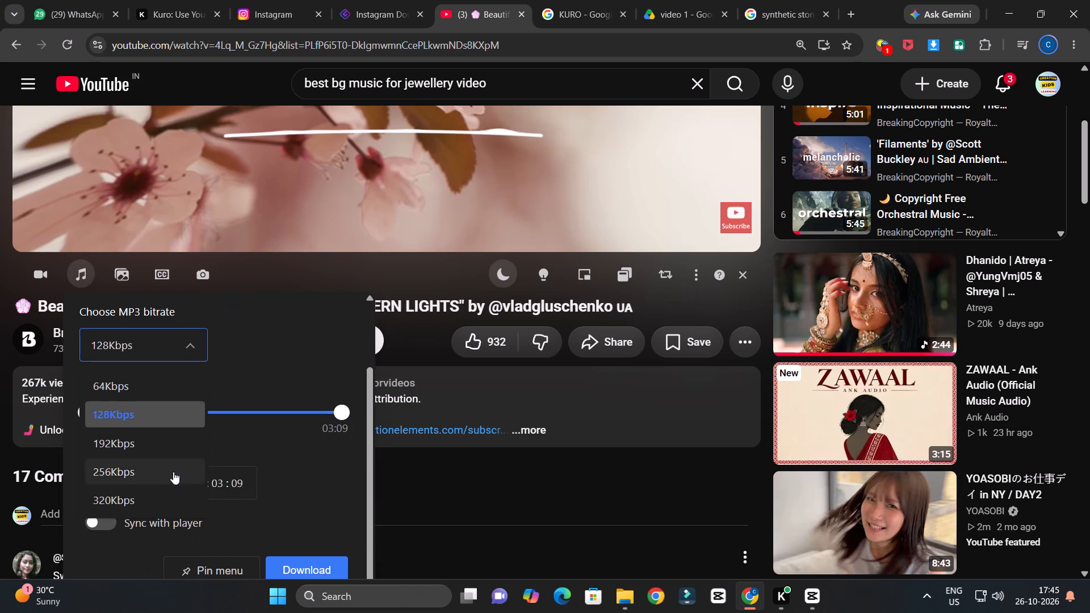
click(145, 495)
scroll(278, 457, down, 3)
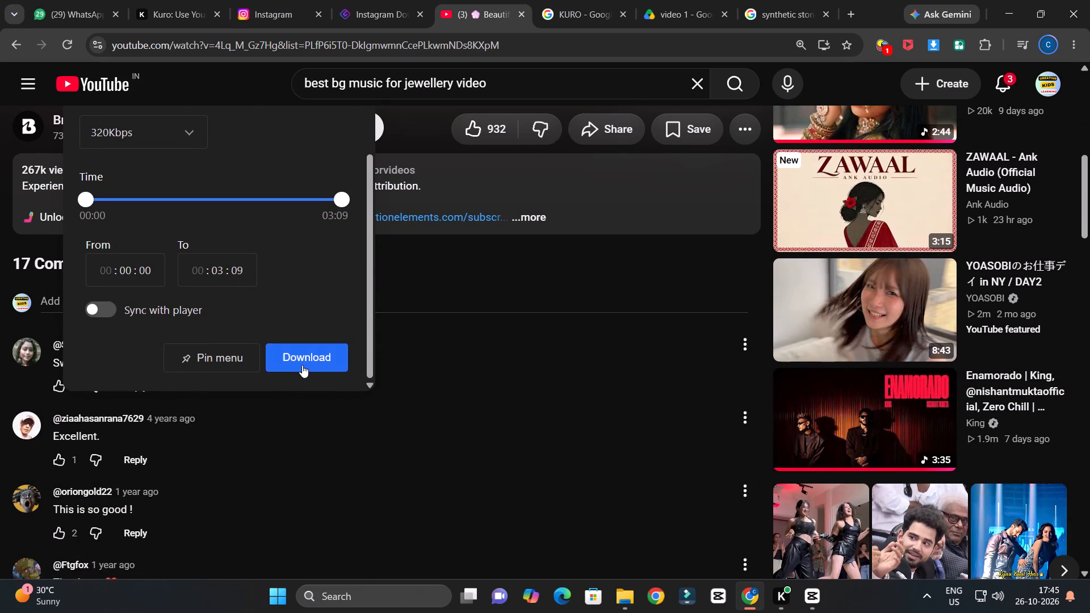
click(302, 365)
scroll(534, 368, up, 6)
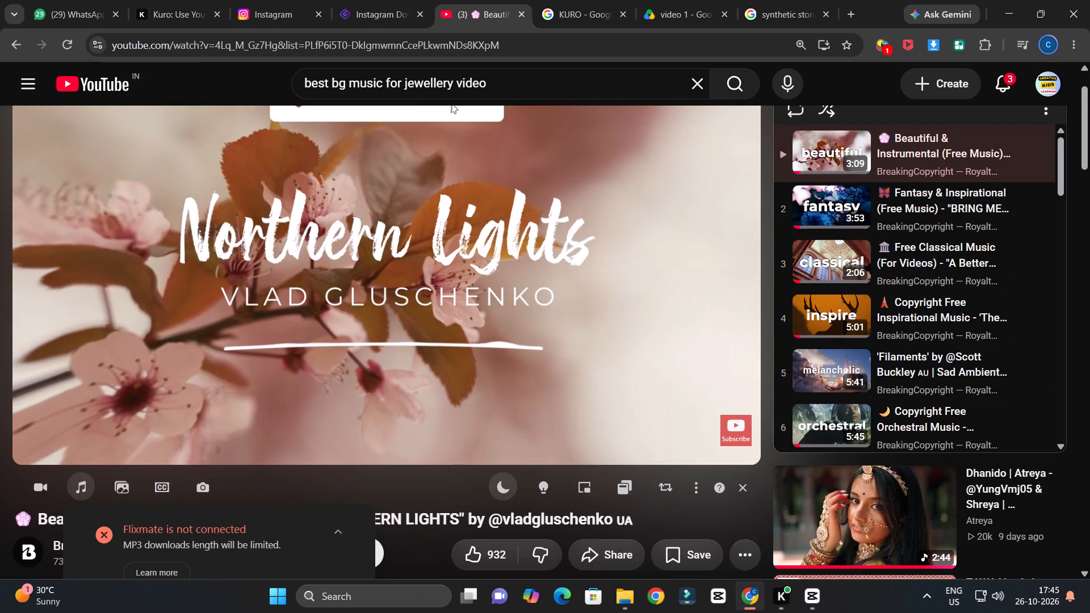
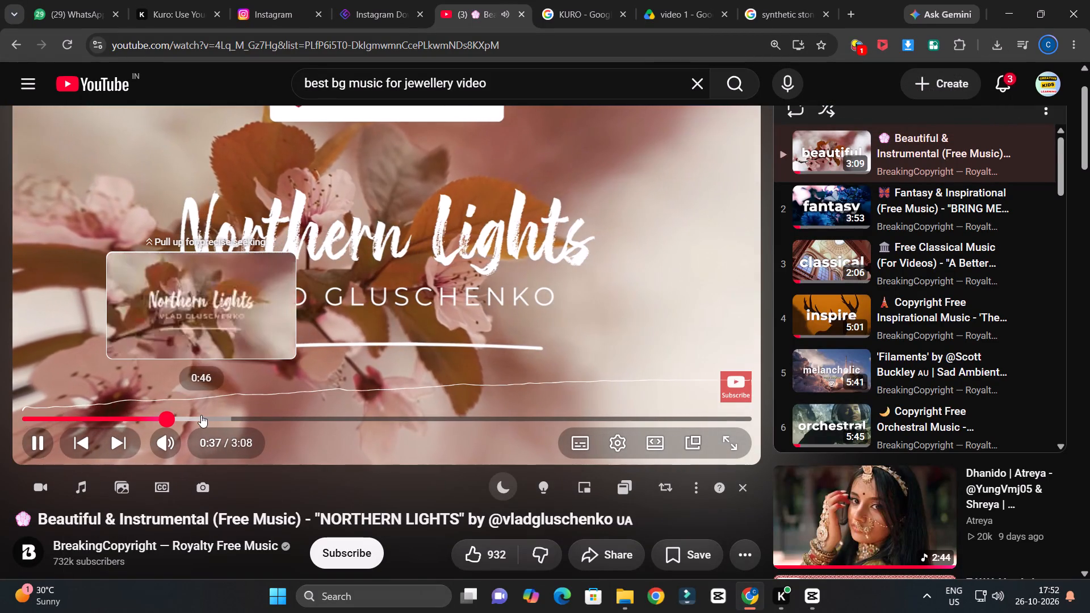
Open the playlist's fourth track, "The Travelling Symphony", skip its ad, and sample the music at several points.
scroll(927, 212, up, 2)
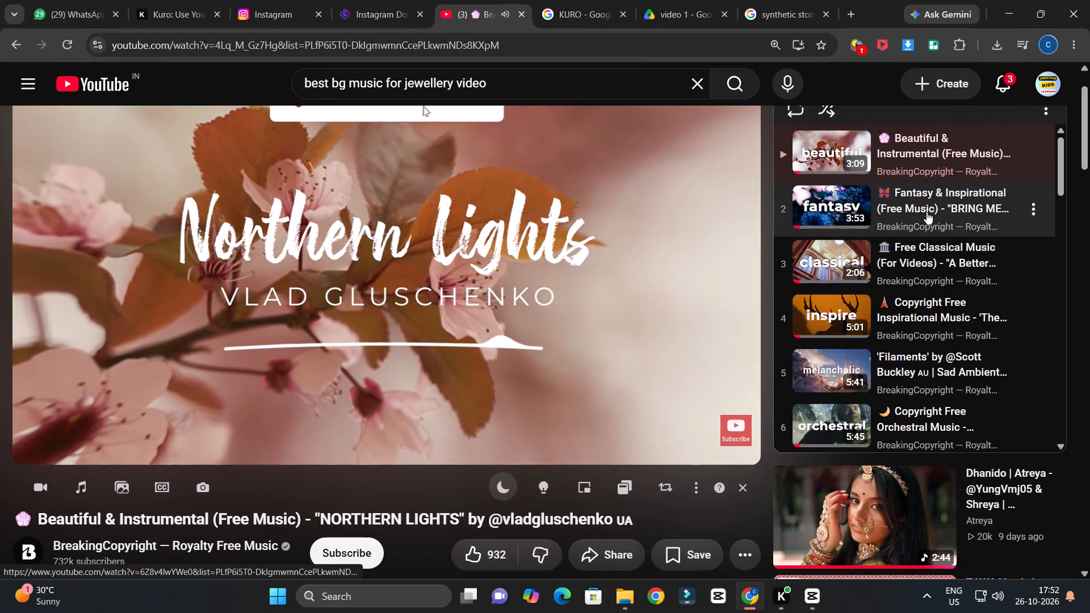
scroll(927, 212, up, 2)
click(912, 316)
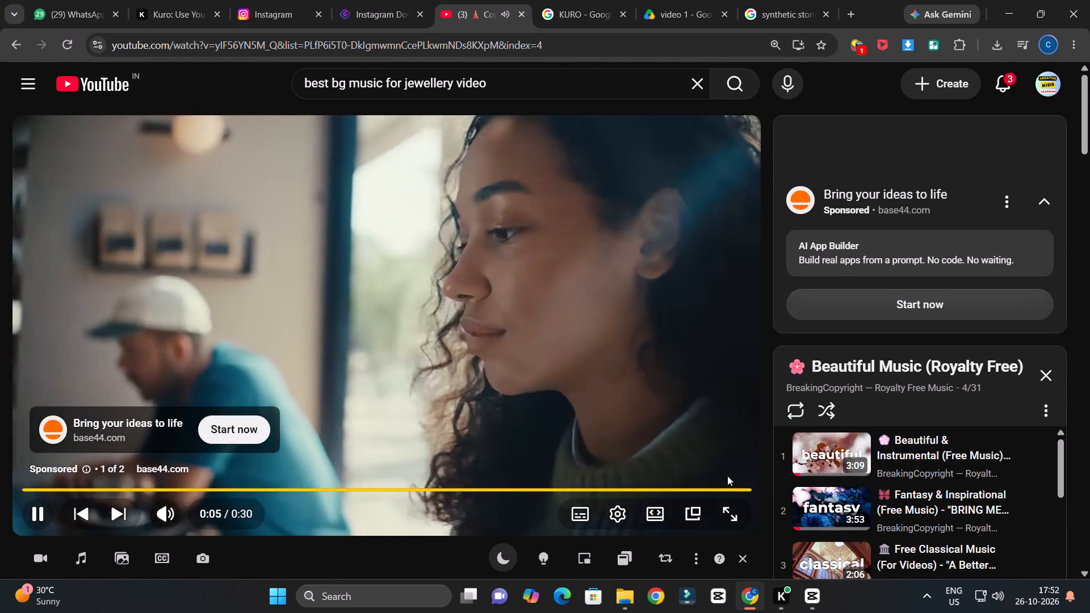
click(736, 465)
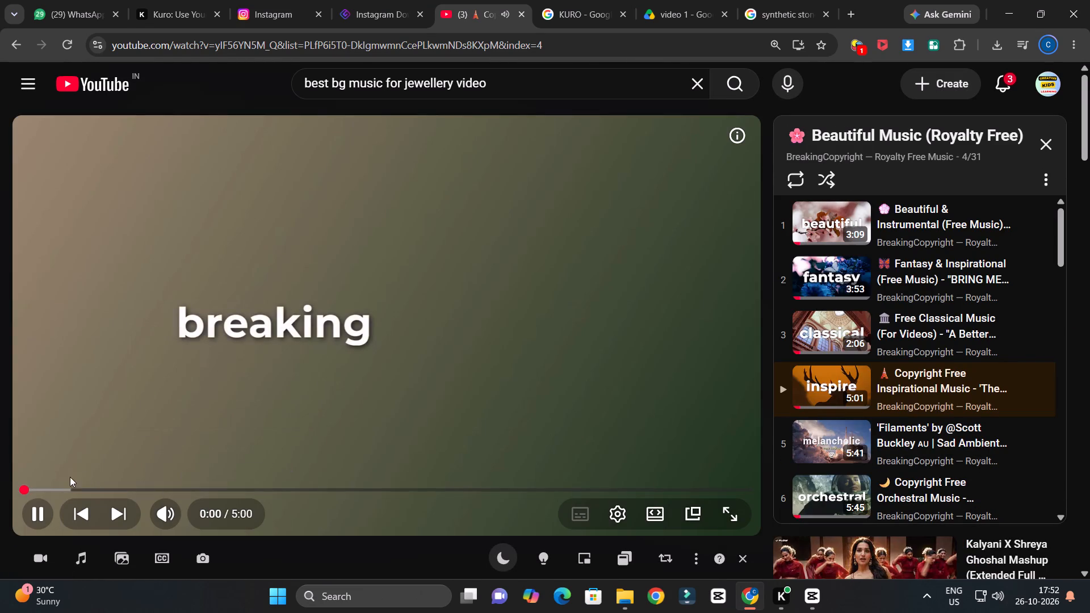
click(61, 488)
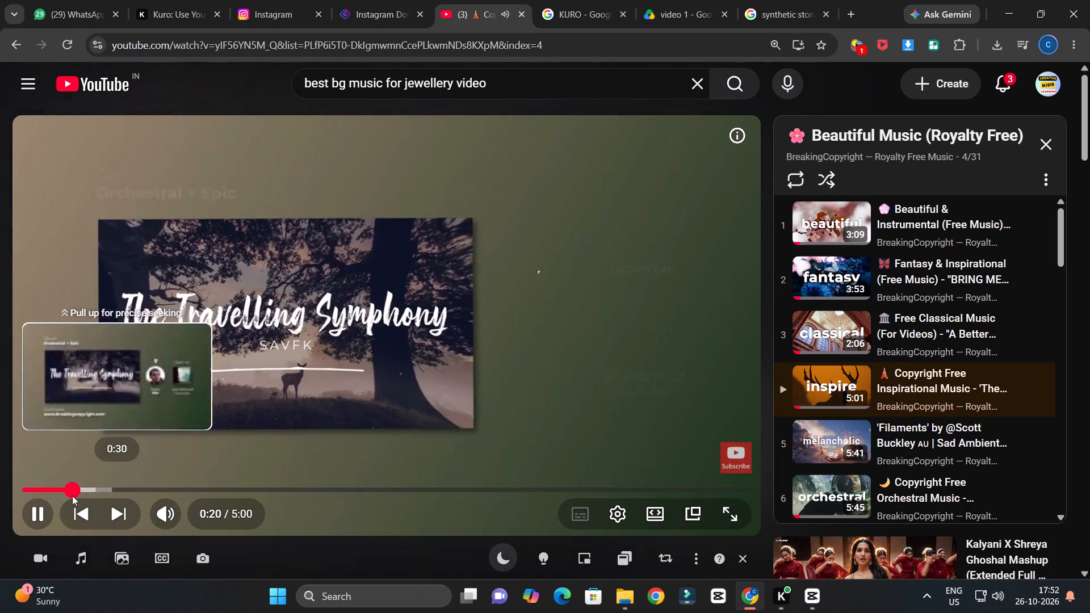
click(53, 484)
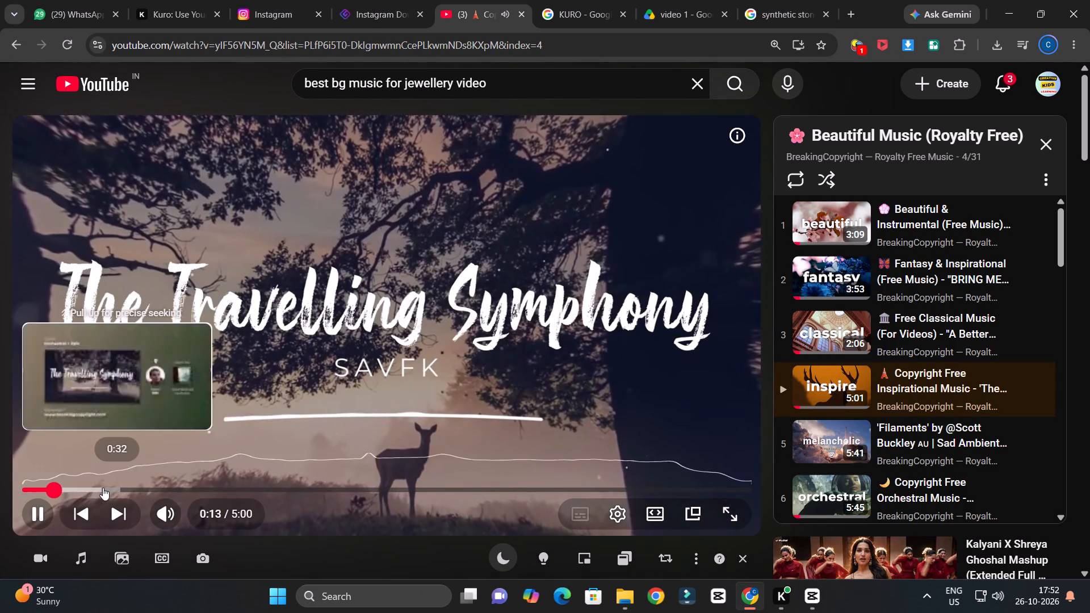
click(103, 488)
click(166, 485)
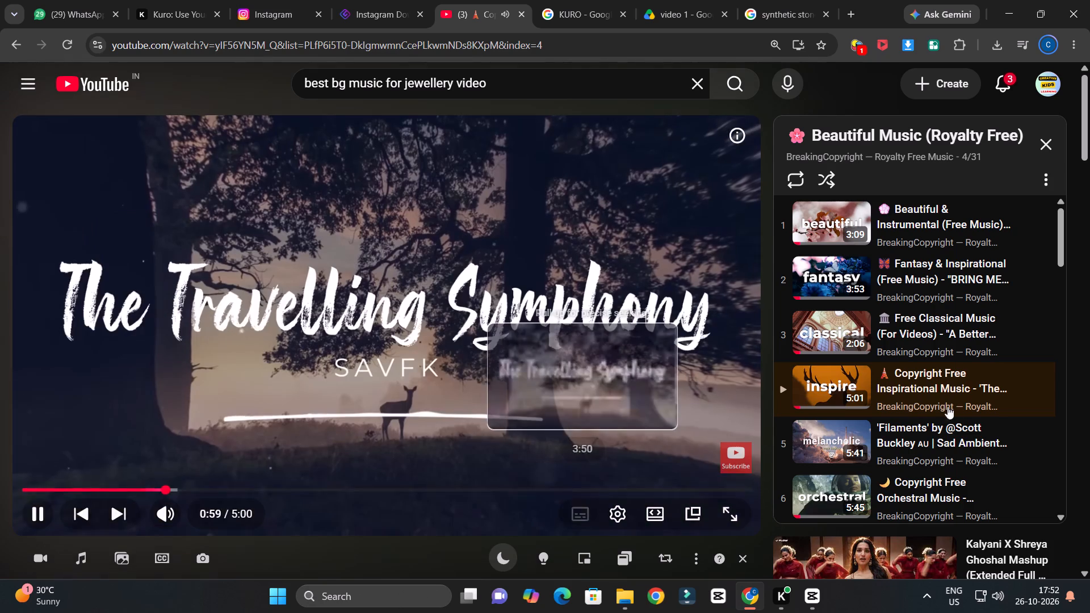
Open the playlist's eighth track, Scott Buckley's "Stars In Her Skies", sample it at several points, and pause it.
scroll(961, 396, down, 2)
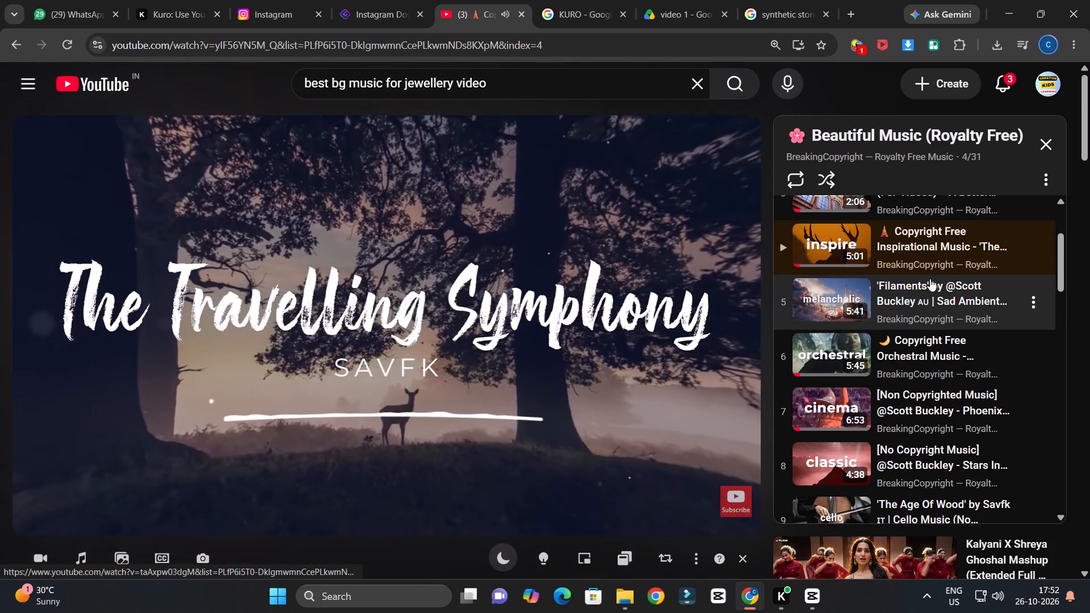
scroll(914, 415, down, 2)
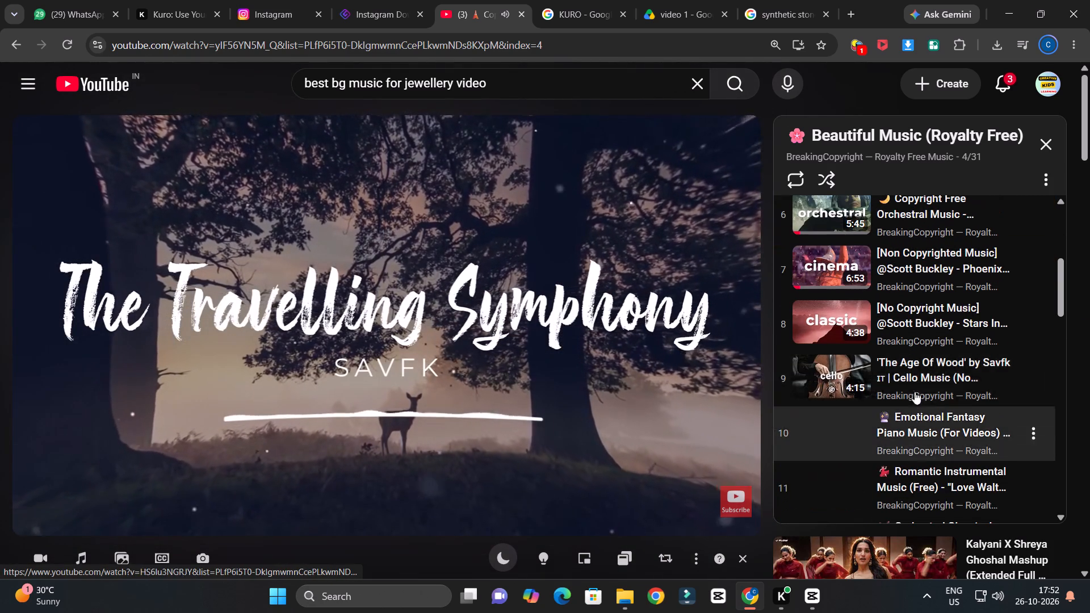
click(913, 316)
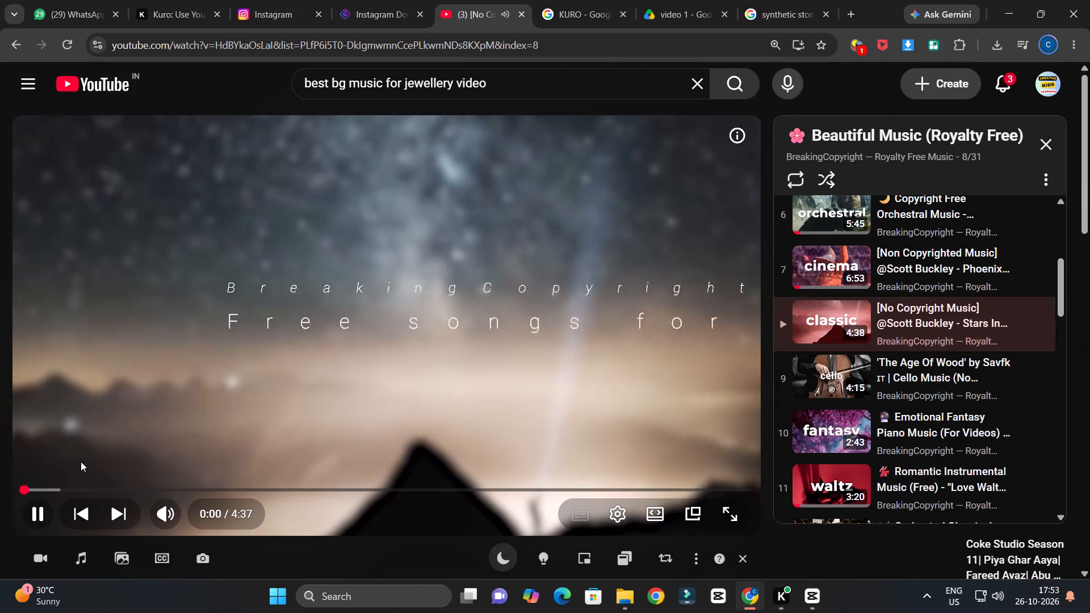
click(61, 488)
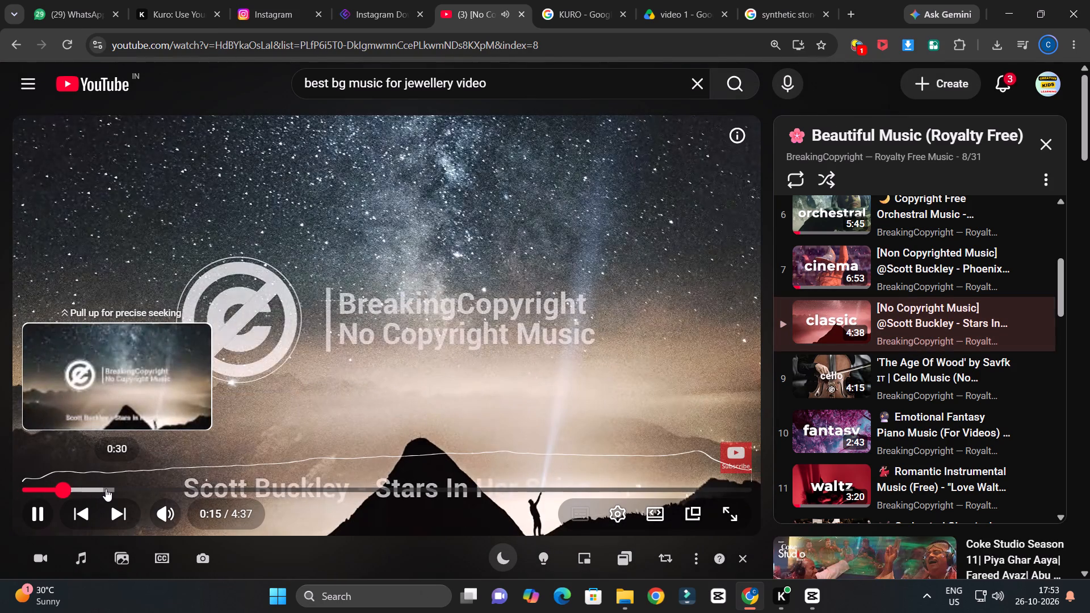
click(106, 489)
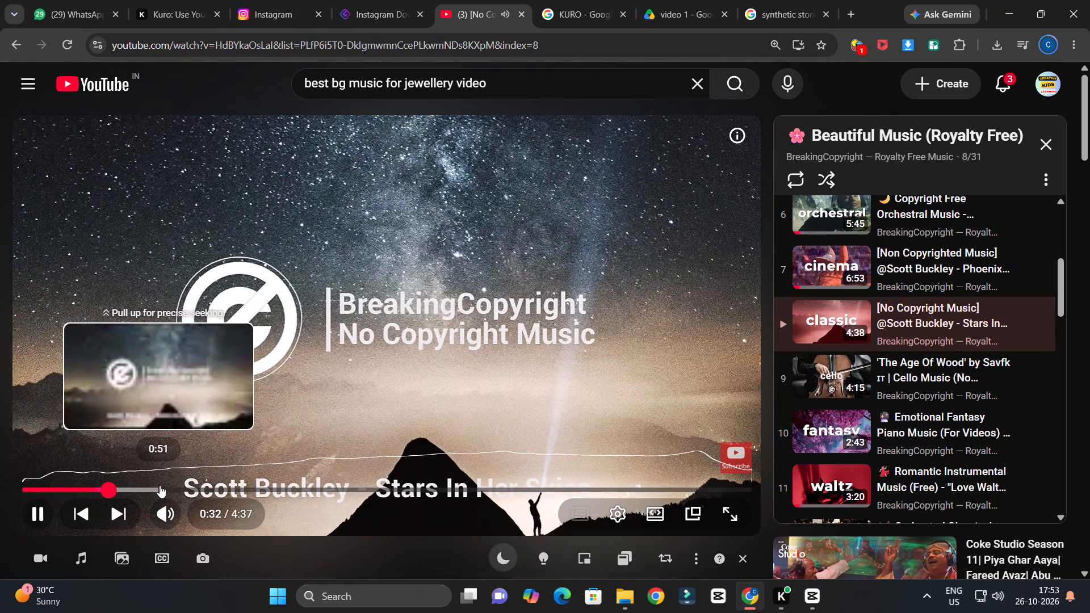
click(165, 488)
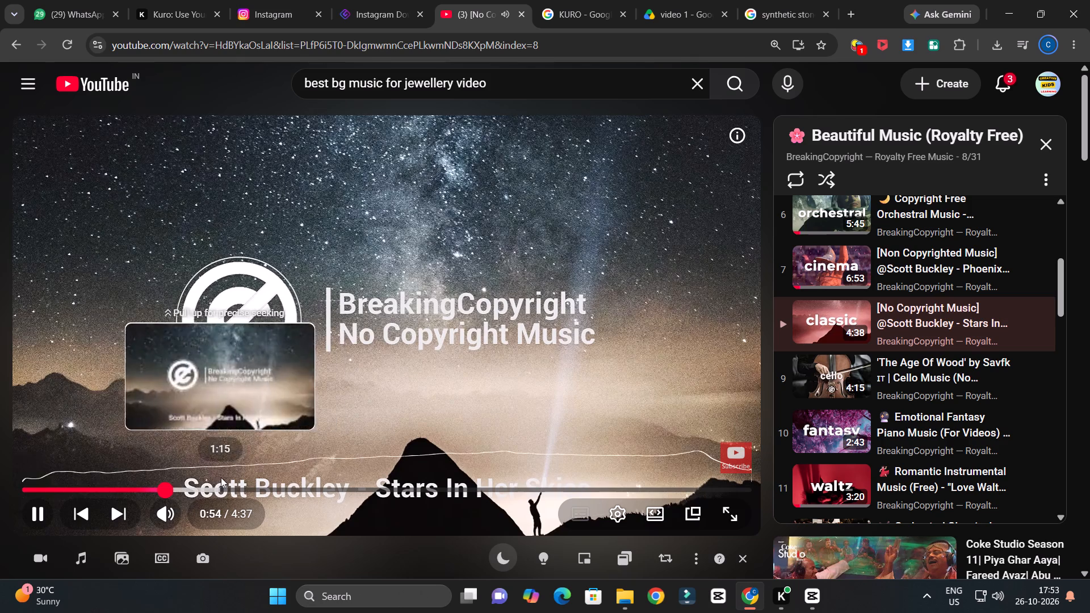
click(313, 328)
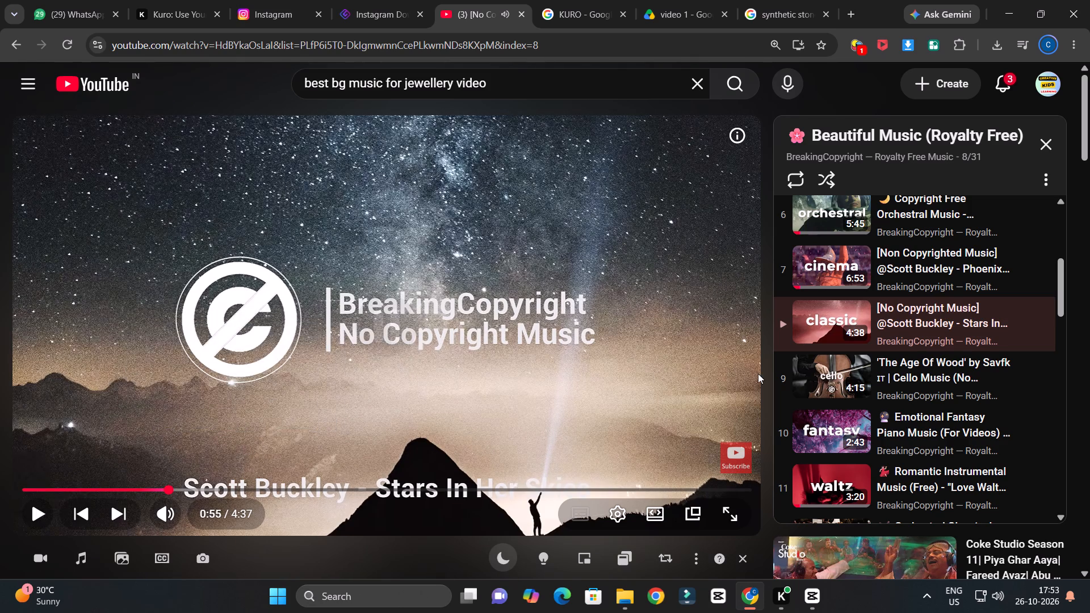
Open the cello track "The Age Of Wood" by Savfk and sample it by skipping ahead.
click(919, 362)
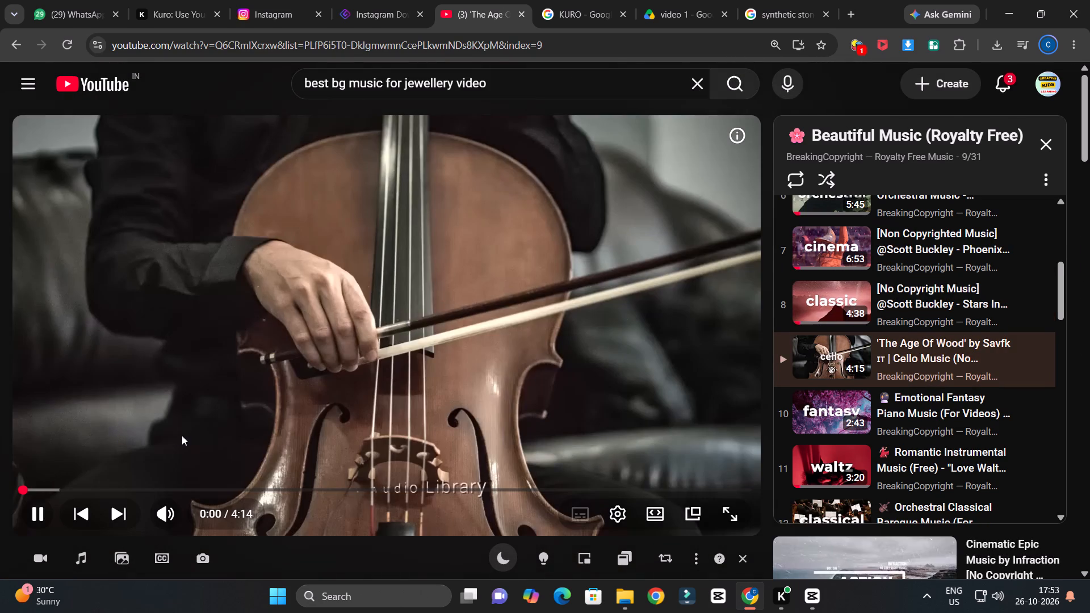
click(81, 490)
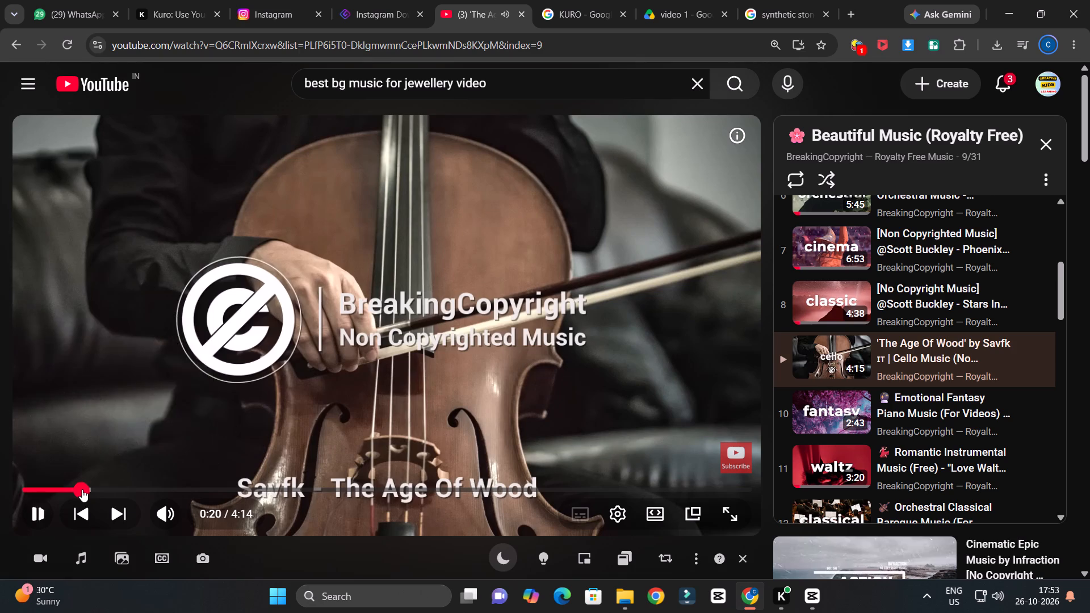
click(260, 491)
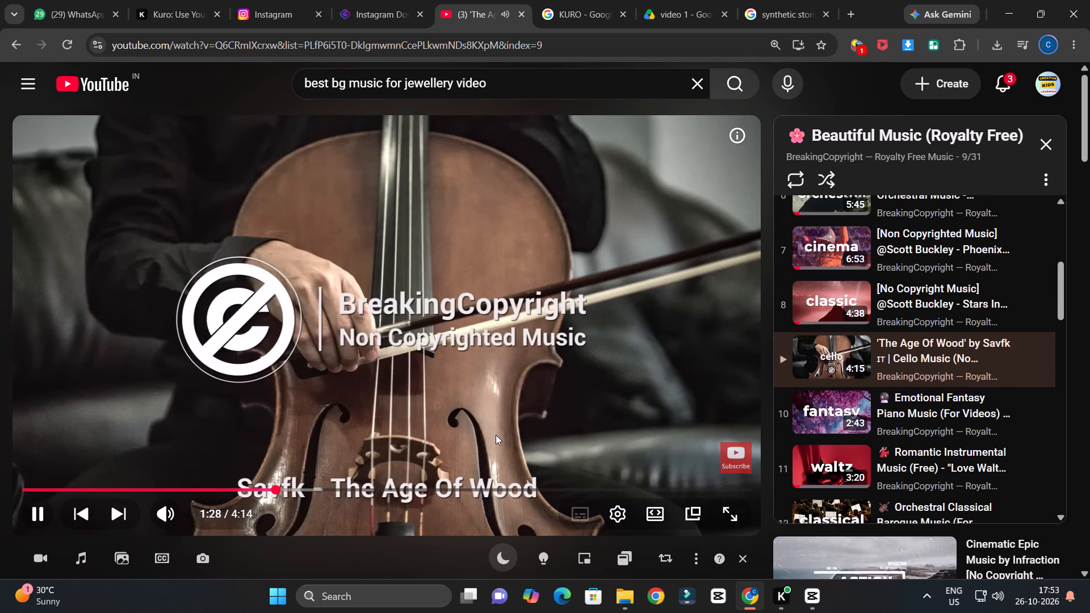
Play the playlist's twelfth track, "Orchestral Classical Baroque Music", and browse the tracks further down the playlist.
scroll(496, 435, down, 1)
scroll(852, 388, down, 1)
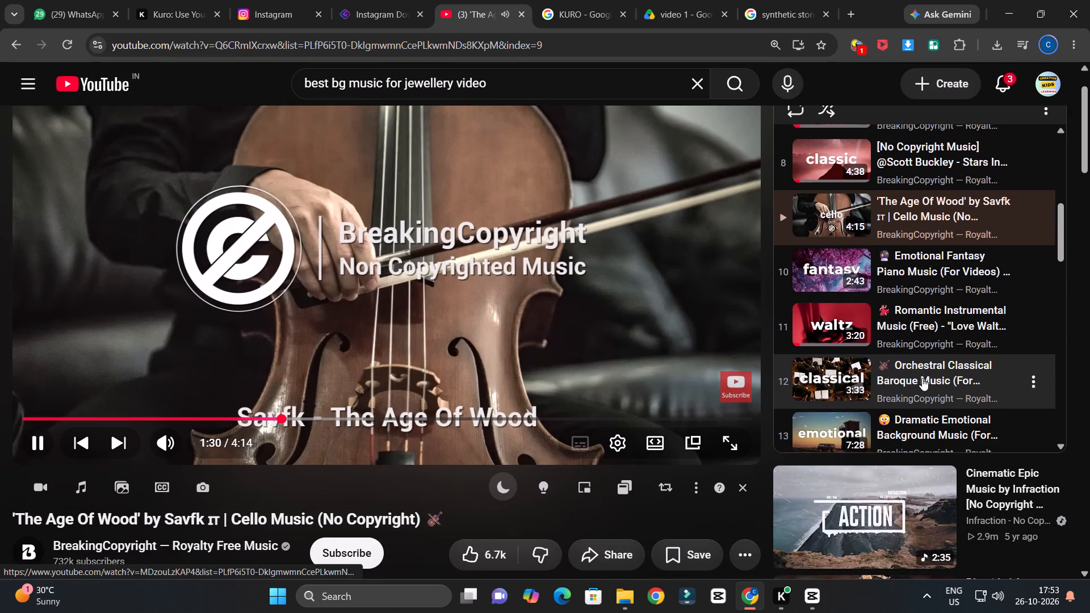
click(922, 378)
scroll(896, 341, down, 5)
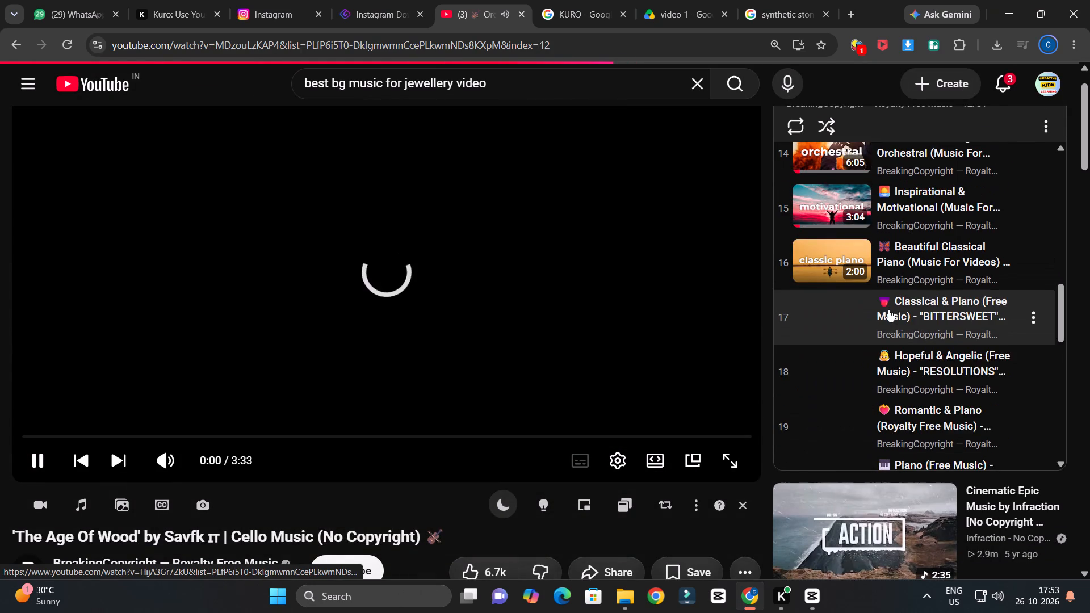
scroll(888, 309, up, 3)
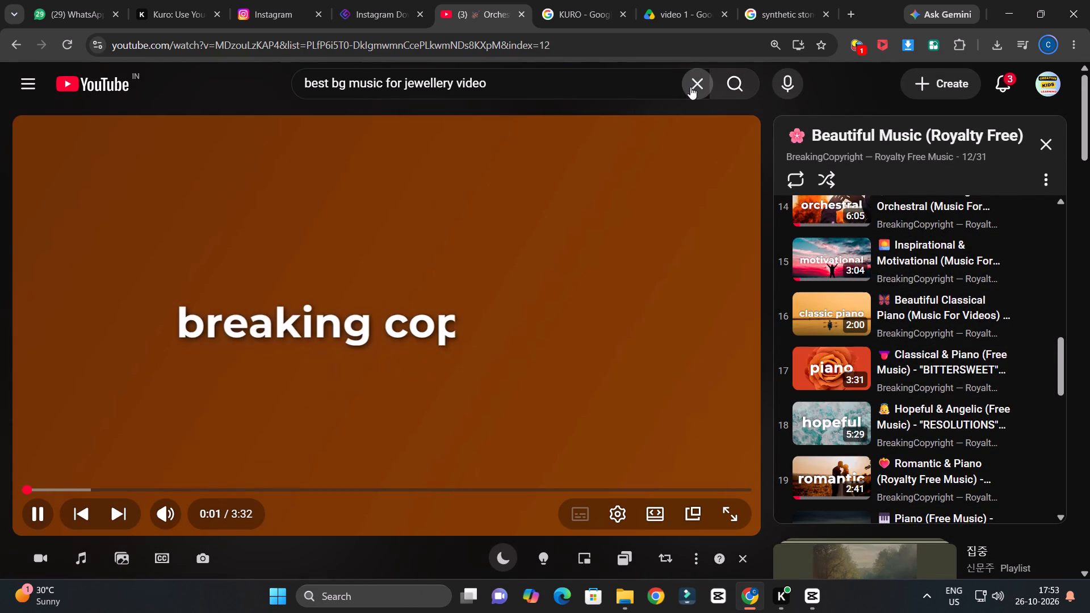
Search YouTube for "indian bg music".
click(693, 87)
click(657, 87)
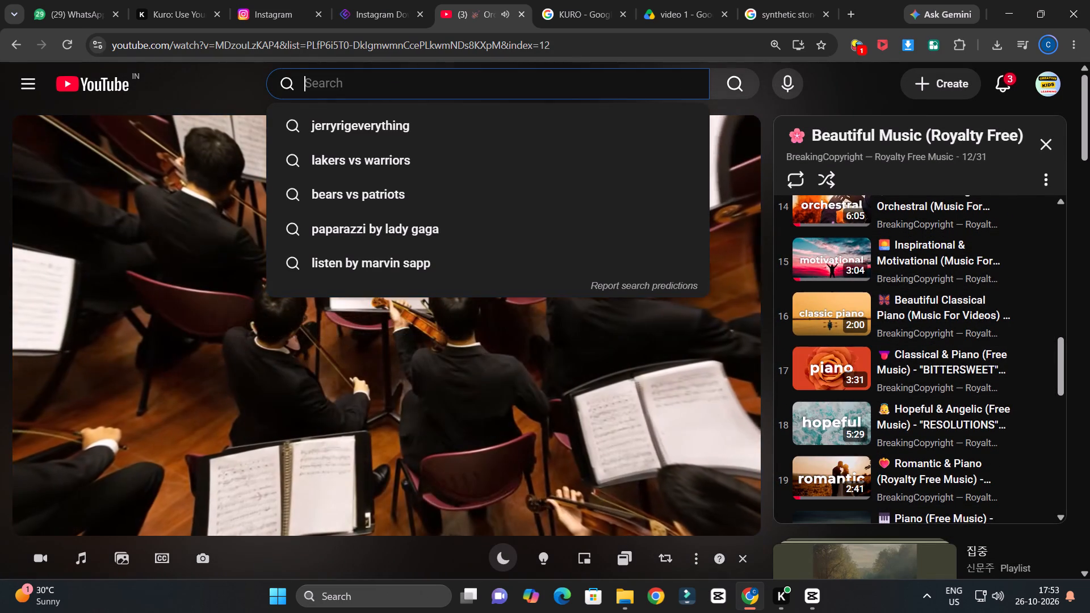
text(india)
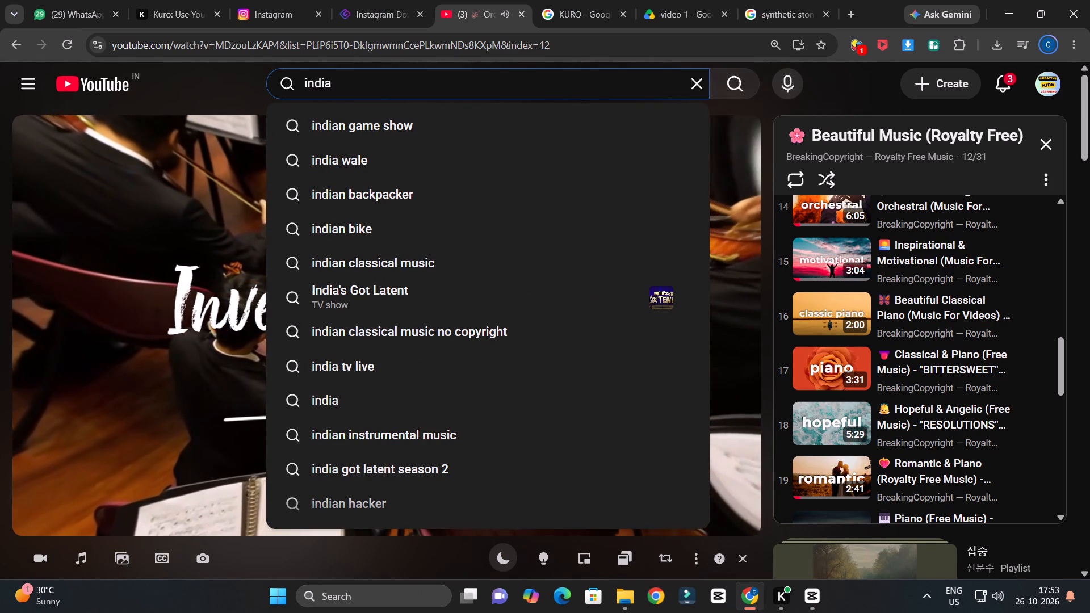
text(n musi)
key(BackSpace)
key(BackSpace)
key(BackSpace)
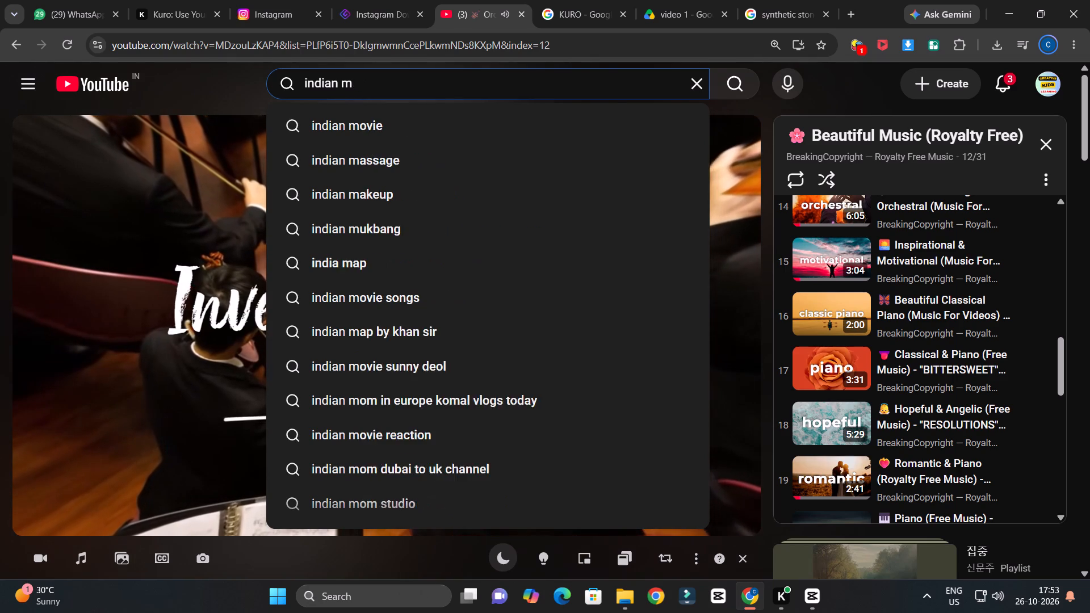
key(BackSpace)
key(m)
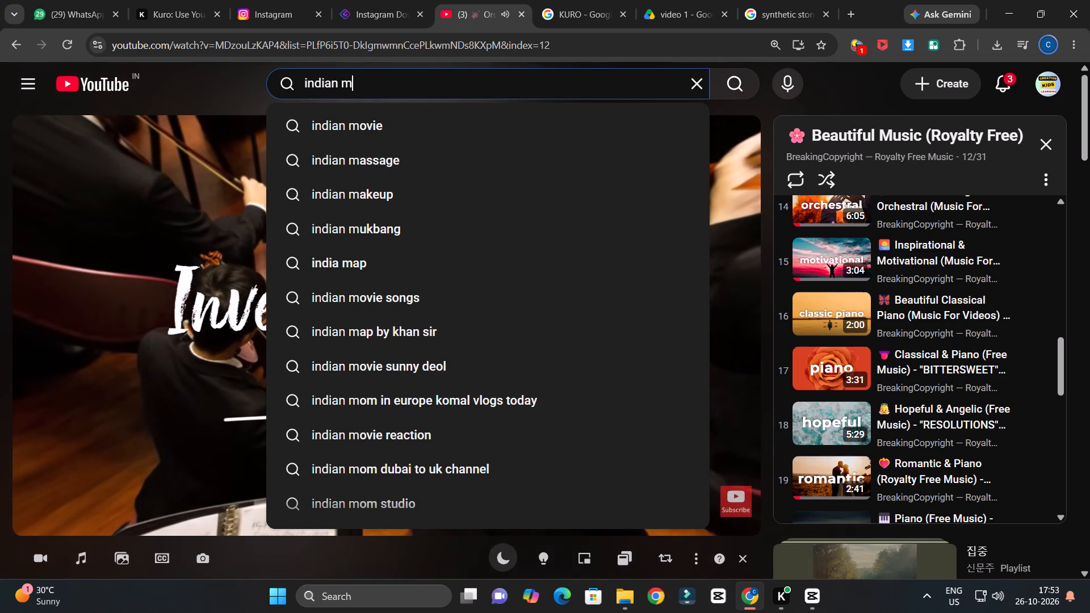
key(BackSpace)
text(bg)
key(space)
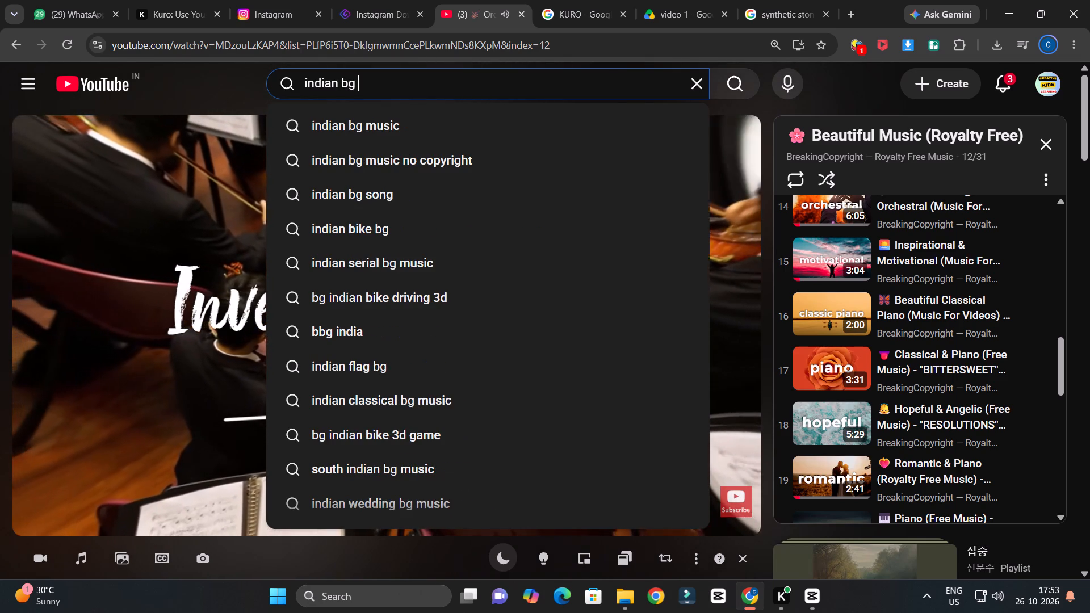
click(662, 127)
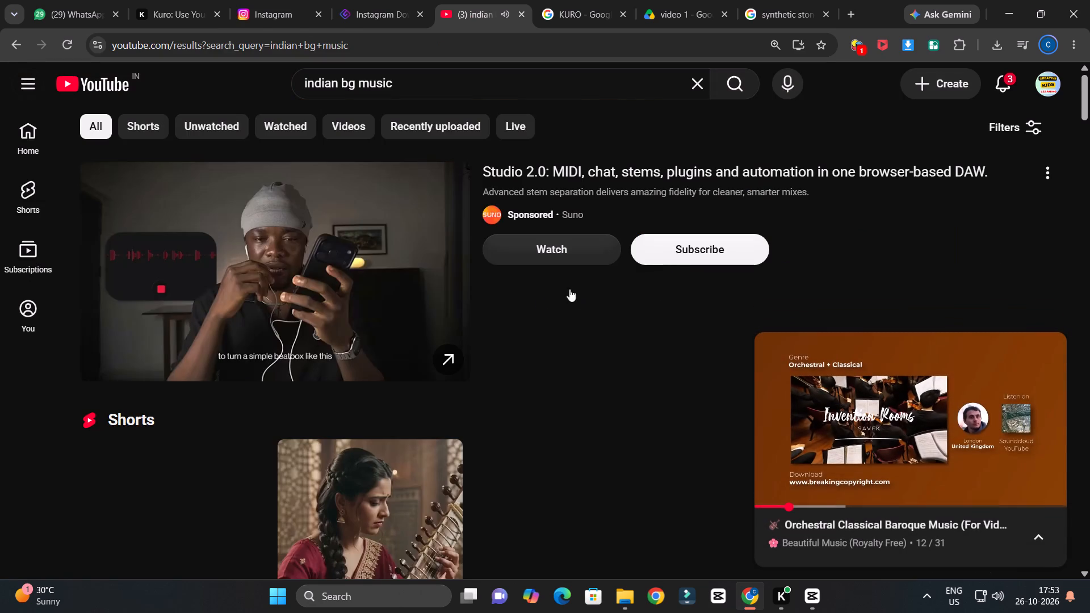
Open the "India Royalty Free Music" playlist by Yellow Tunes and sample its "Happy Diwali Festival BGM" track from different points.
scroll(529, 299, down, 6)
scroll(466, 298, down, 3)
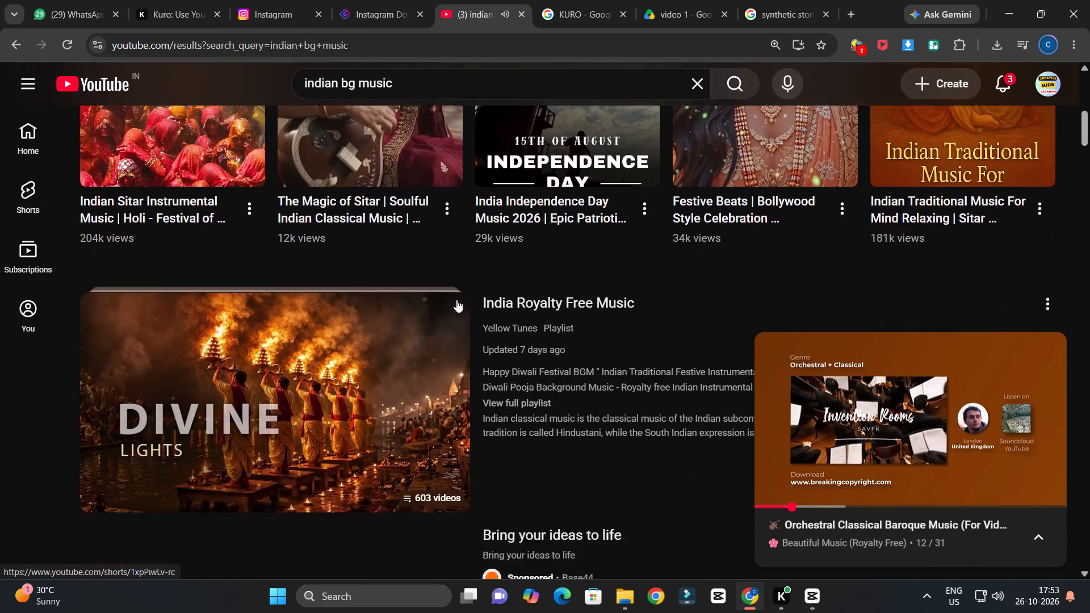
click(370, 277)
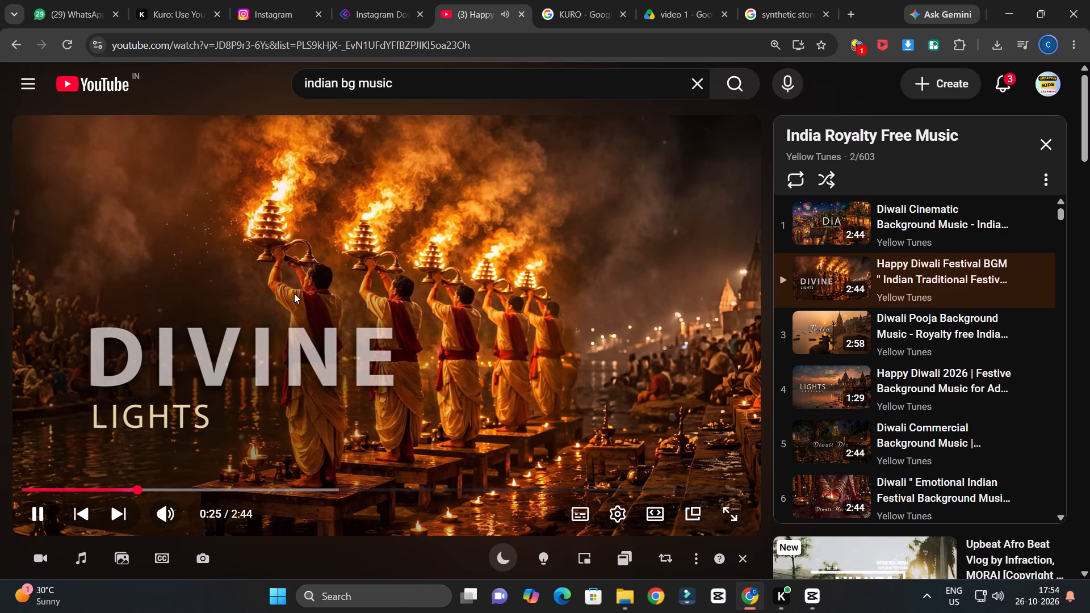
drag(90, 490, 9, 489)
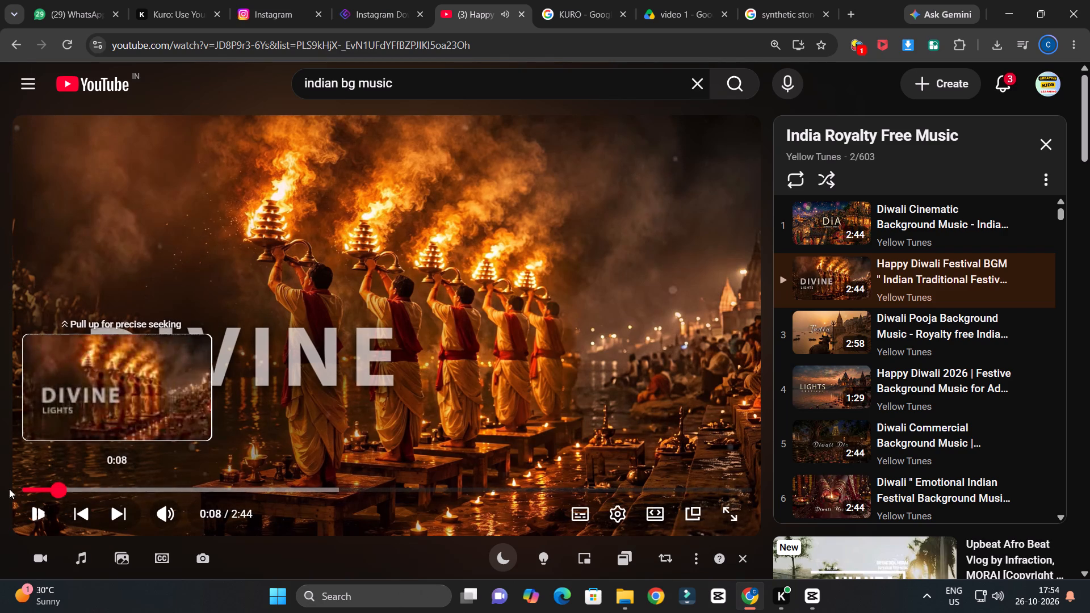
drag(9, 489, 2, 488)
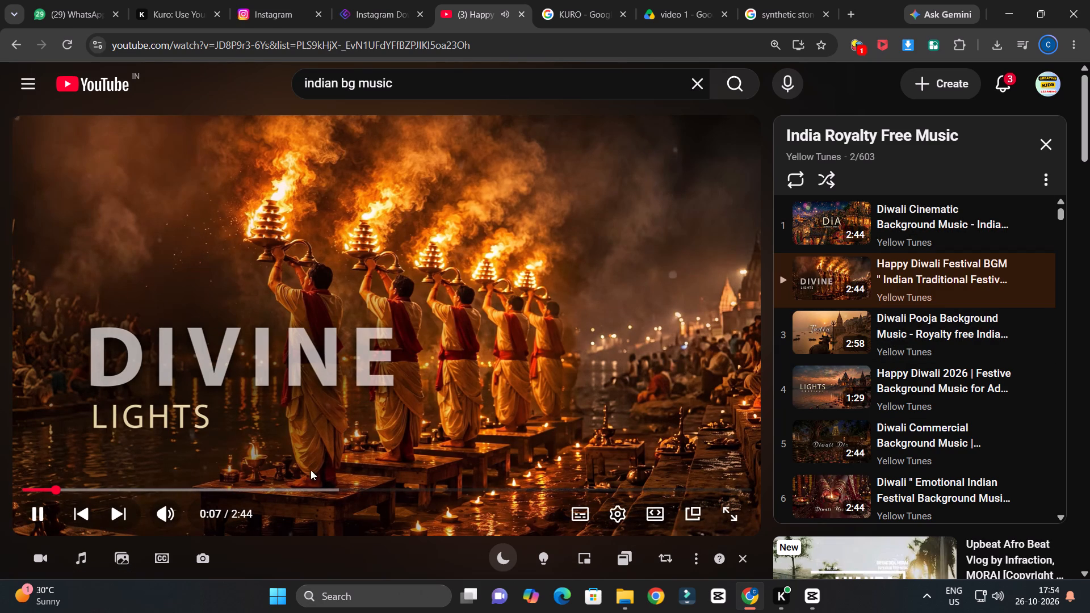
click(338, 490)
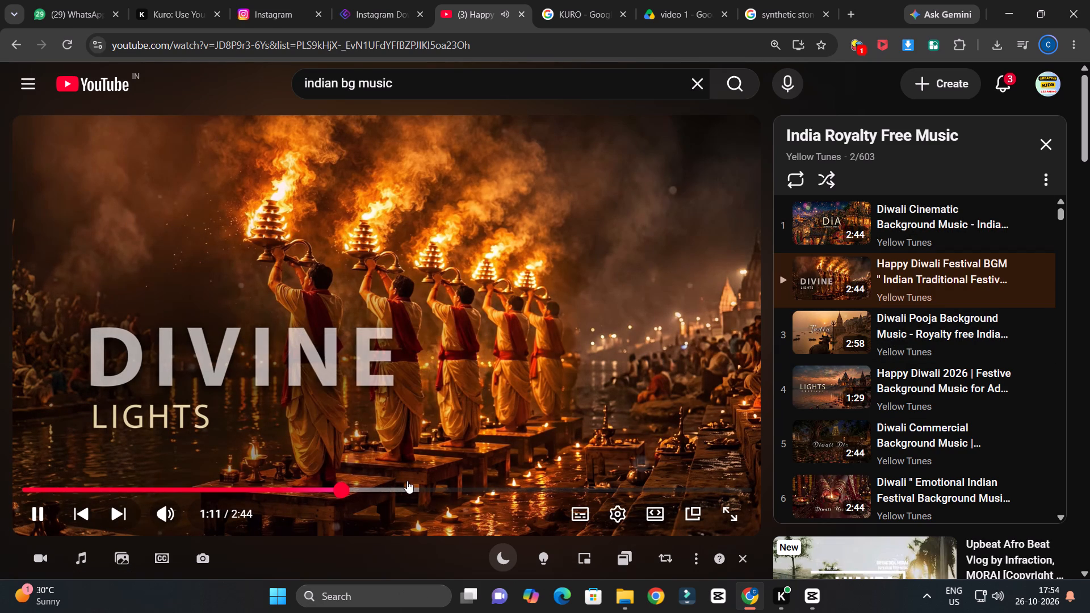
Download the full "Happy Diwali Festival BGM" track as an MP3 at 320Kbps.
scroll(377, 339, down, 1)
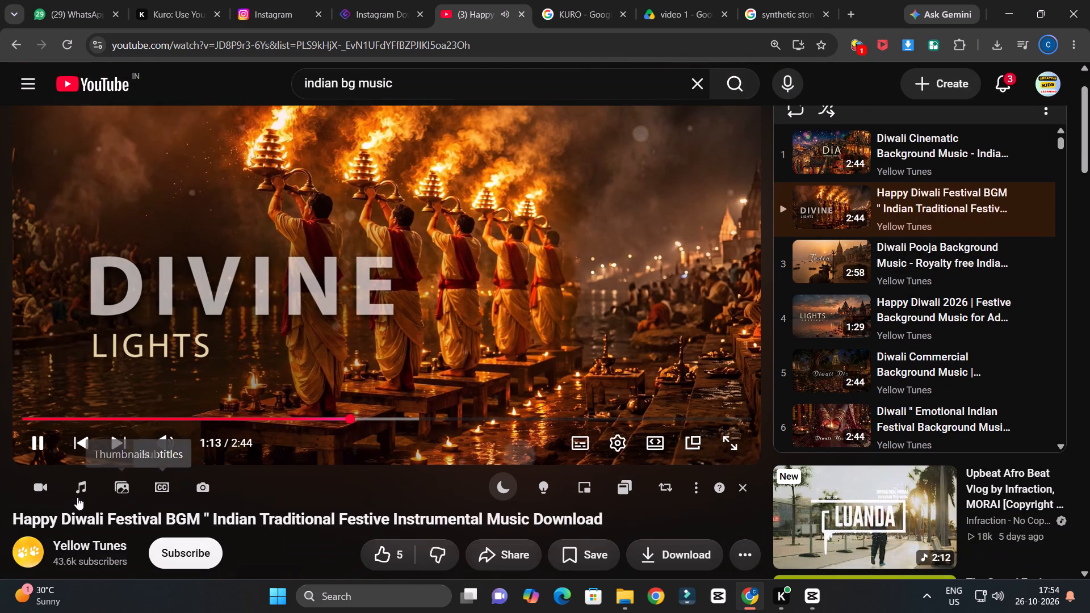
click(84, 493)
scroll(265, 438, down, 2)
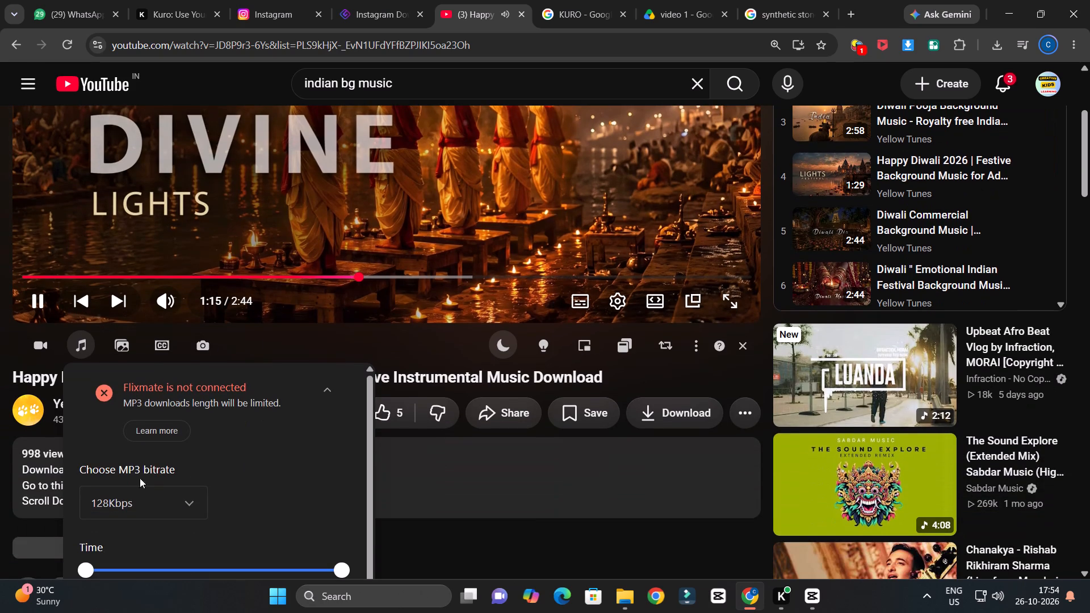
click(178, 507)
scroll(276, 456, down, 3)
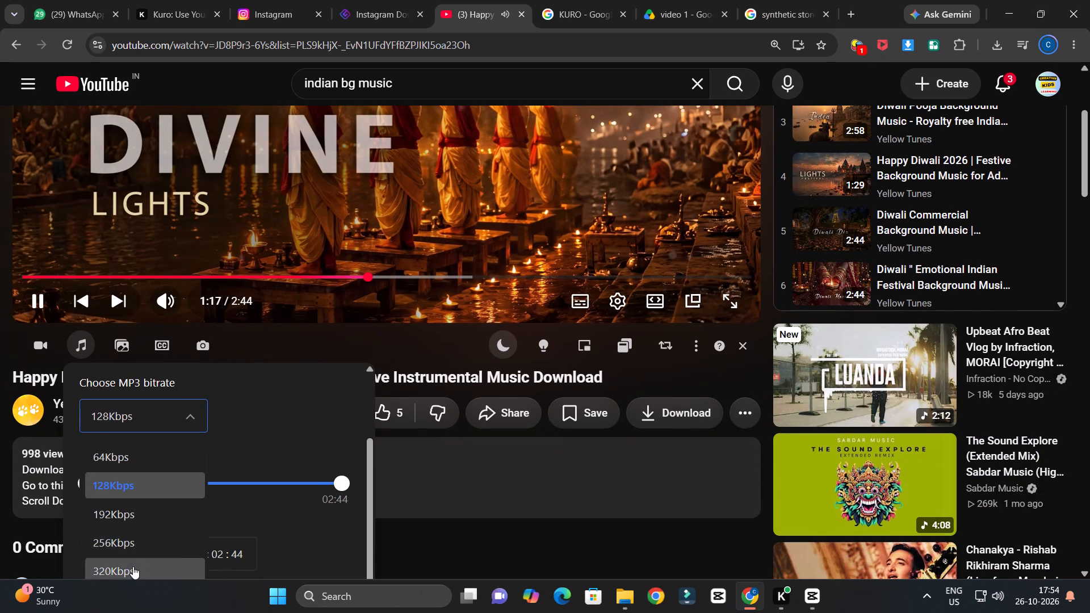
click(133, 566)
scroll(314, 475, down, 1)
click(290, 565)
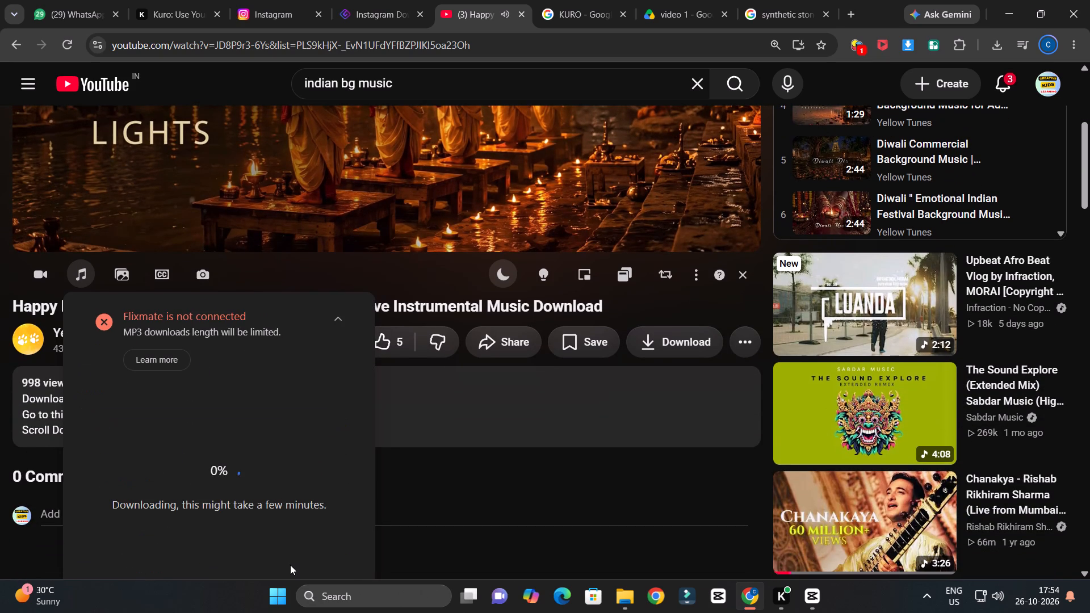
scroll(522, 431, up, 2)
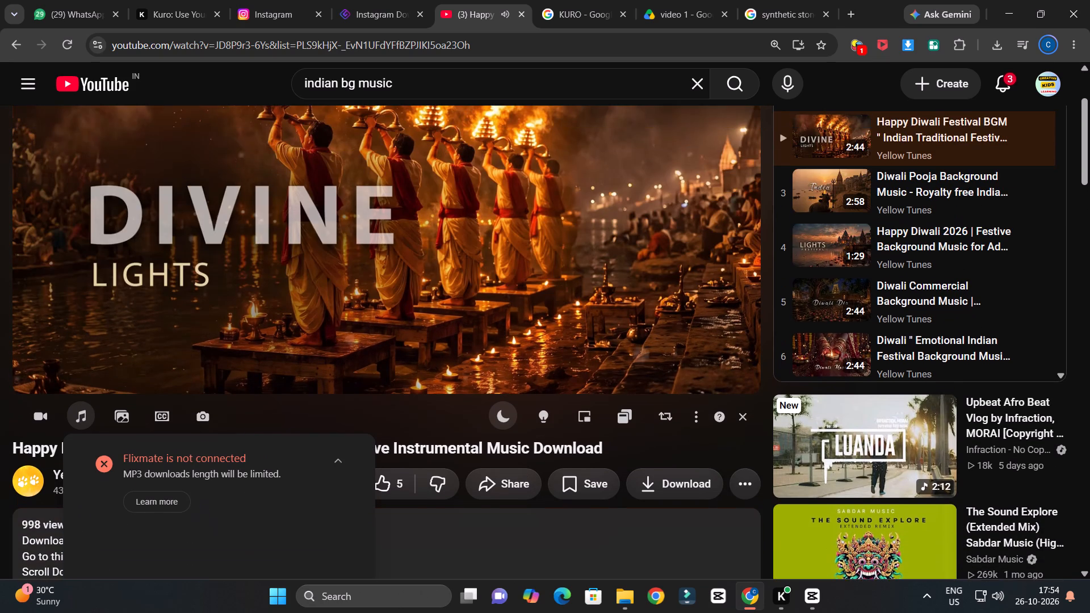
scroll(384, 261, up, 2)
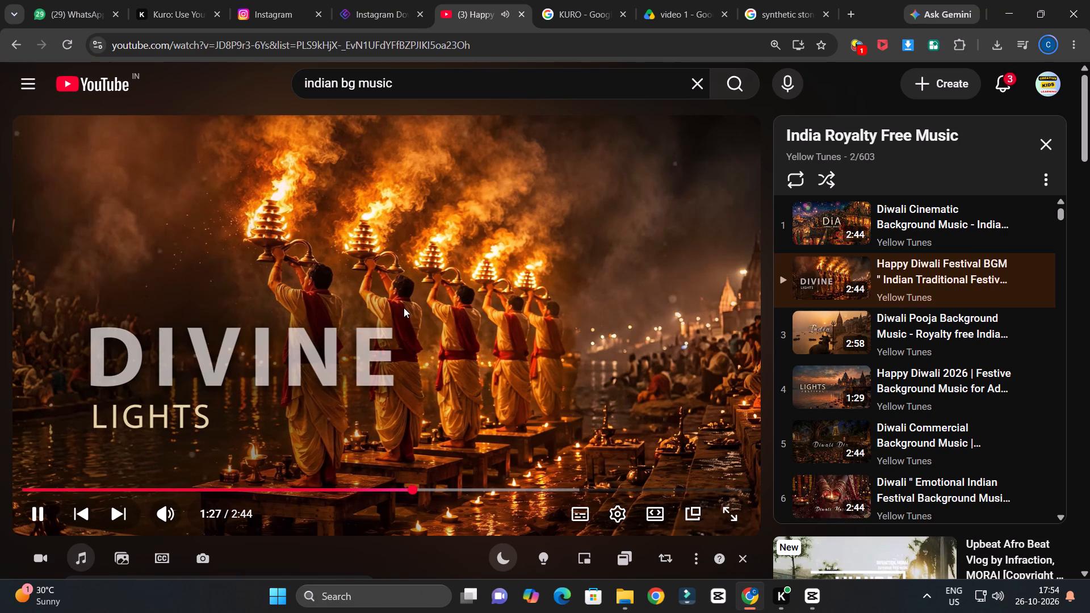
scroll(406, 305, down, 3)
scroll(316, 388, down, 2)
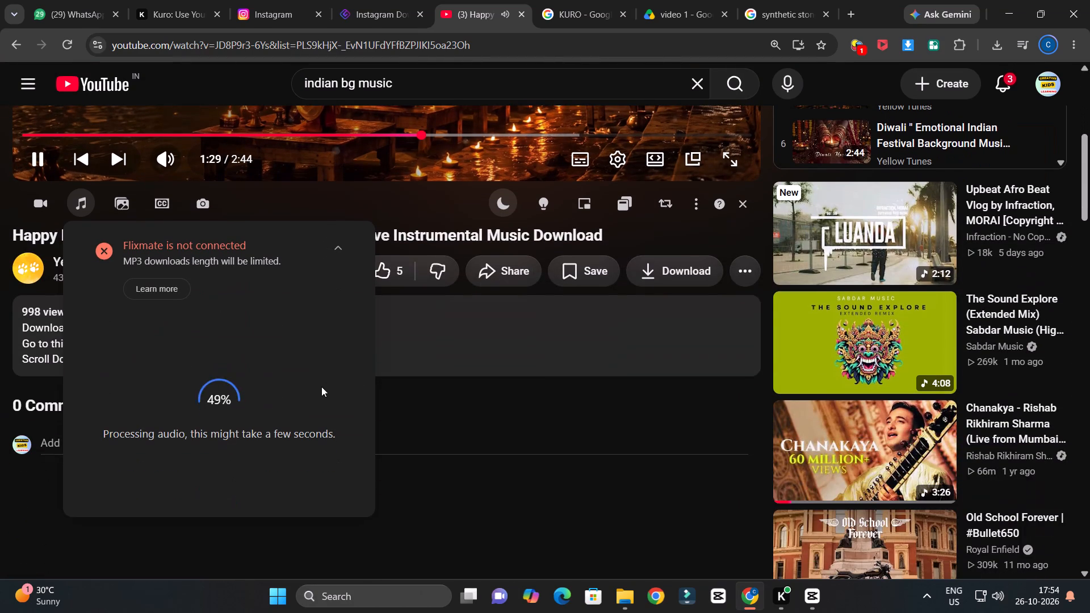
scroll(478, 362, up, 3)
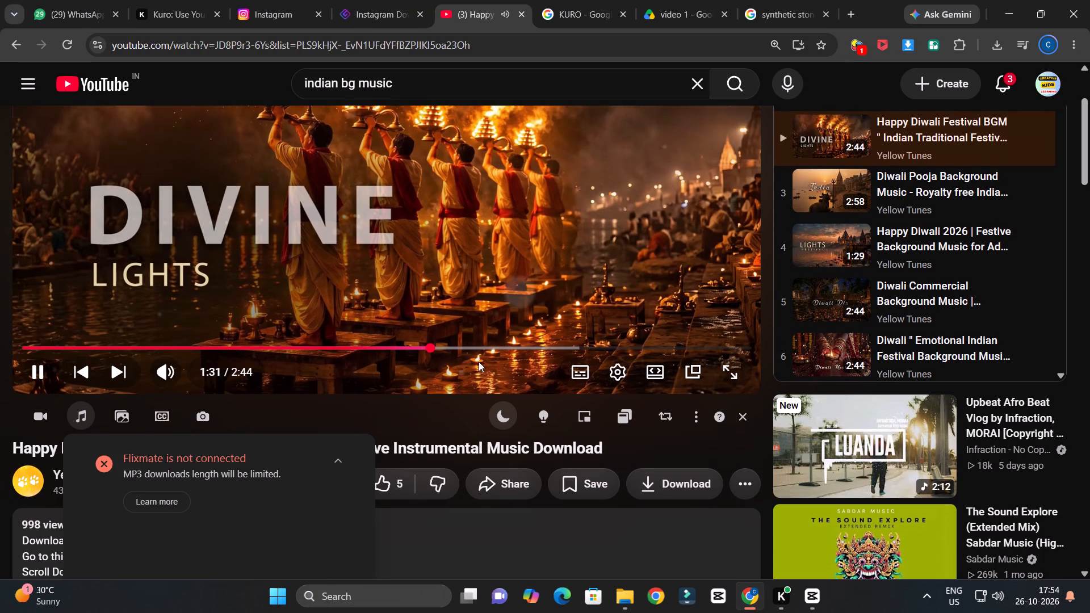
Pause the "Happy Diwali Festival BGM" track and switch to CapCut.
click(414, 217)
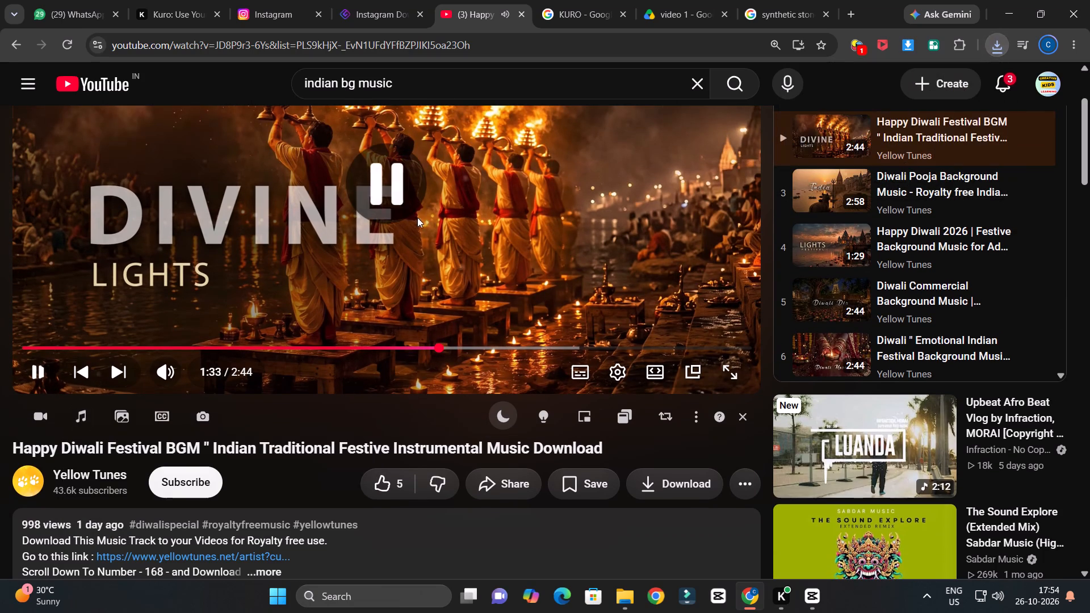
click(818, 612)
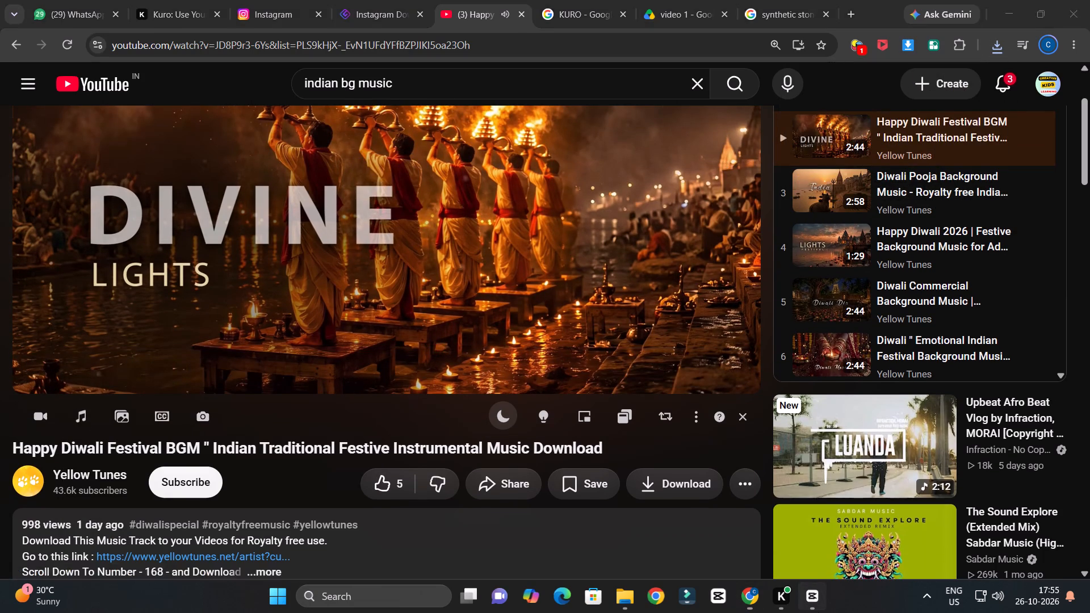
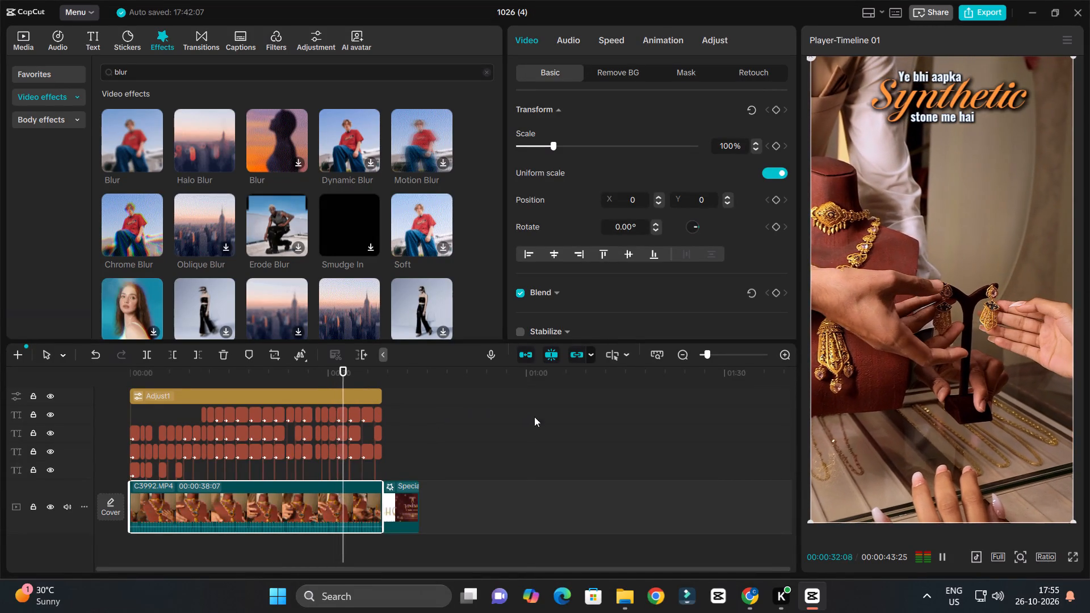
Import the "Happy Diwali Festival BGM" MP3 from the Downloads folder into the project media.
key(space)
click(21, 37)
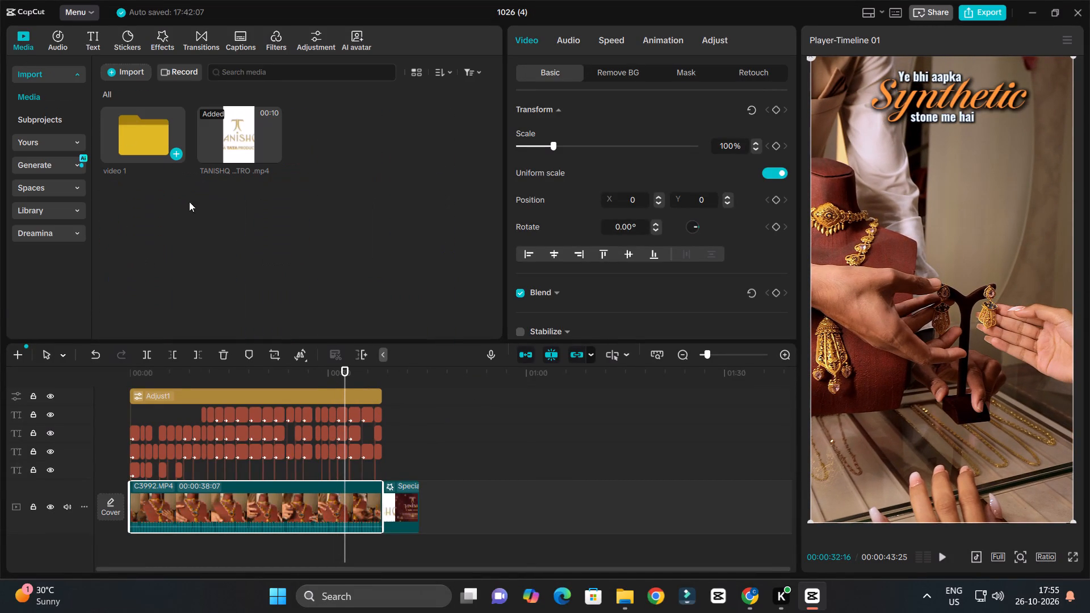
click(134, 212)
click(104, 74)
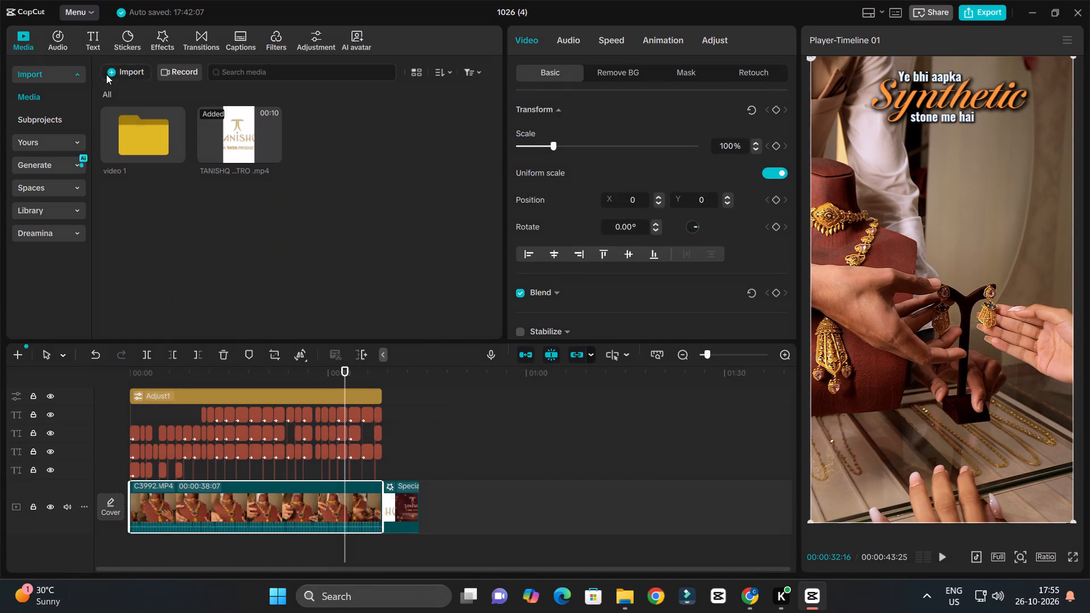
click(126, 93)
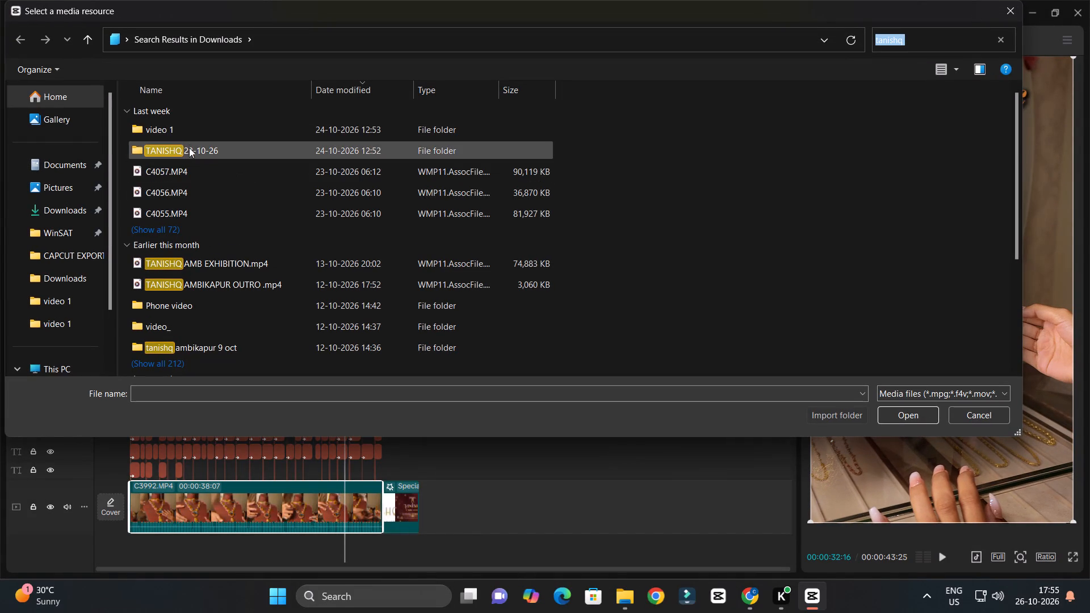
scroll(185, 272, down, 1)
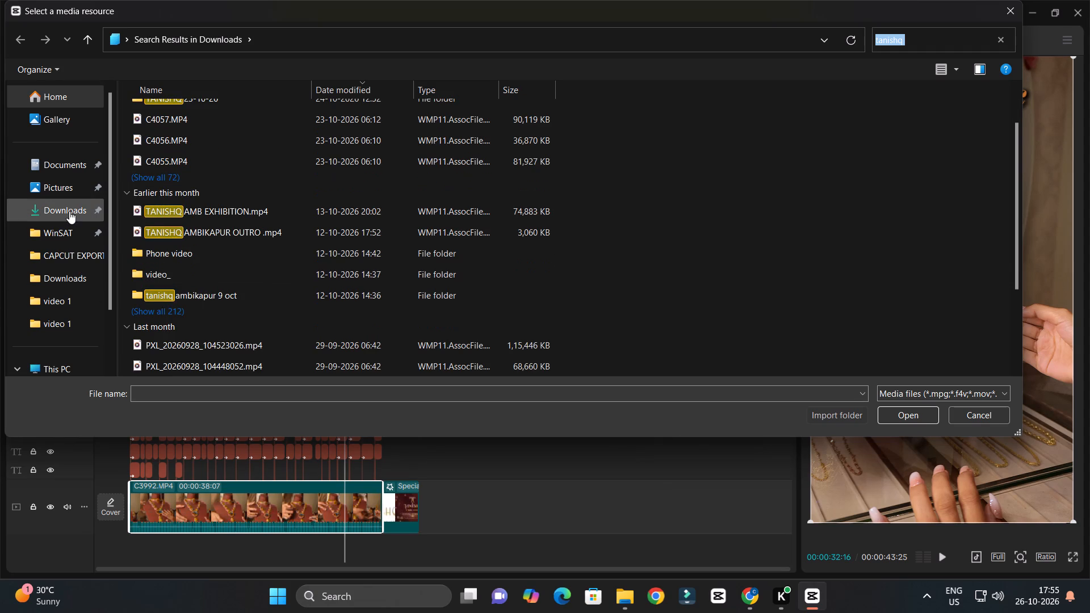
click(69, 211)
click(166, 137)
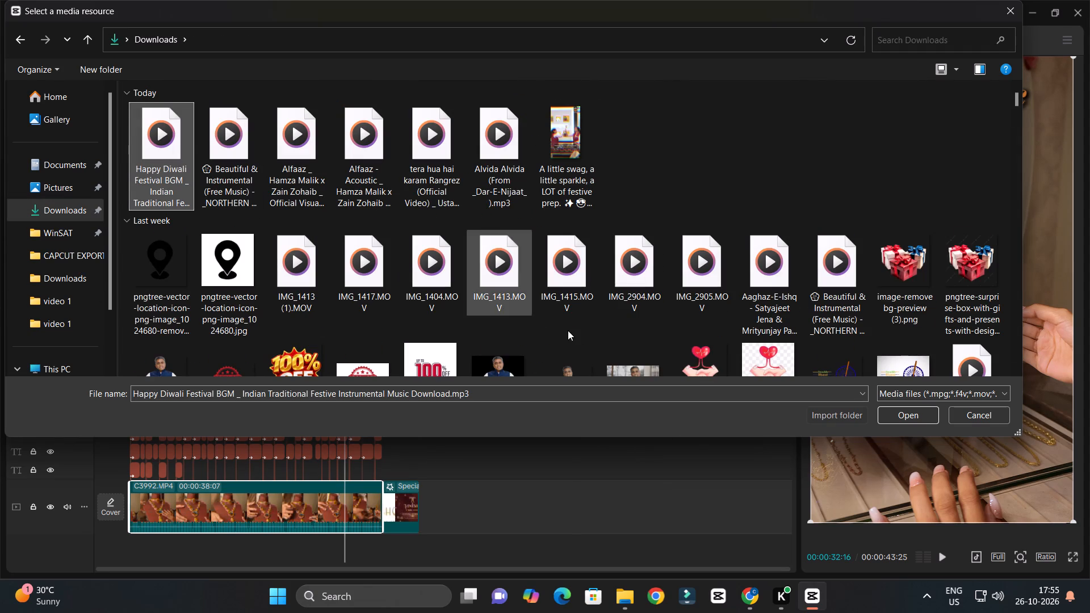
click(918, 419)
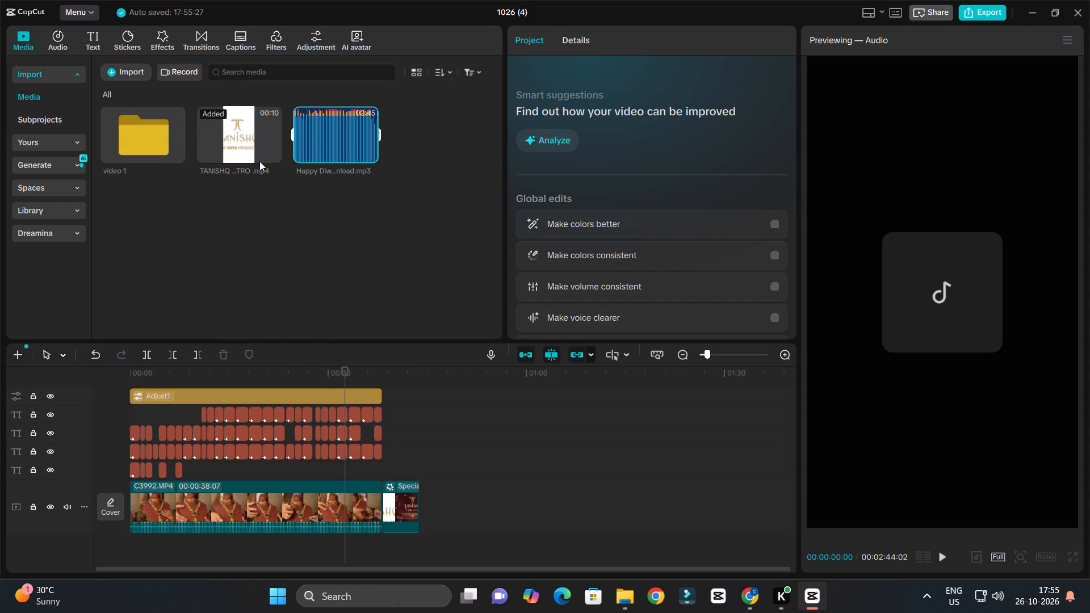
Place the "Happy Diwali Festival BGM" track beneath the main video, starting at the beginning of the timeline.
drag(324, 137, 131, 541)
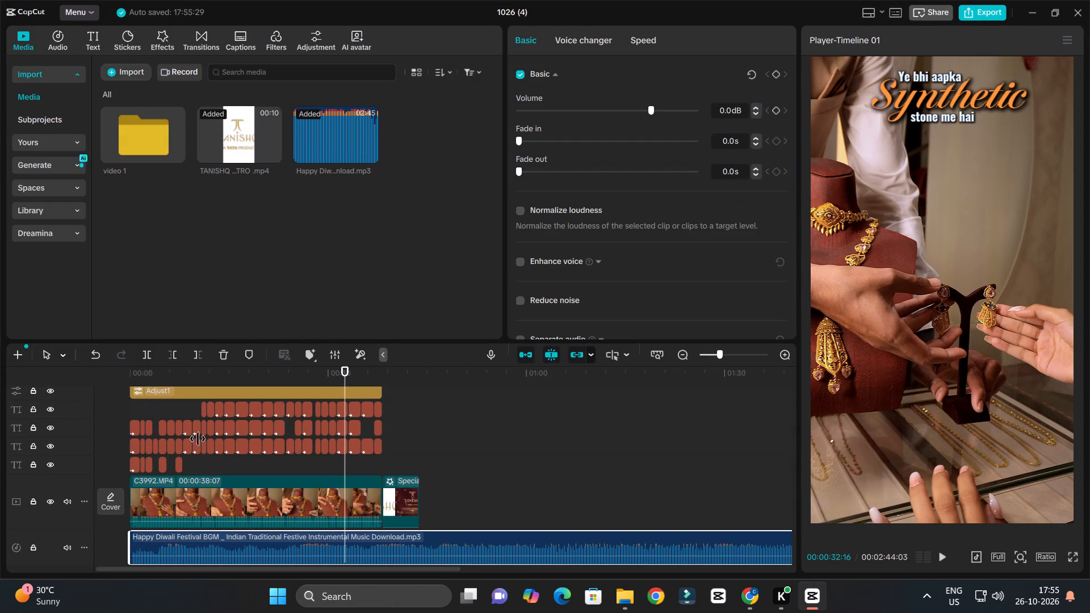
Play the video from near the start, trying lower music levels, and set the music clip's volume to -12 dB.
drag(160, 377, 56, 414)
key(space)
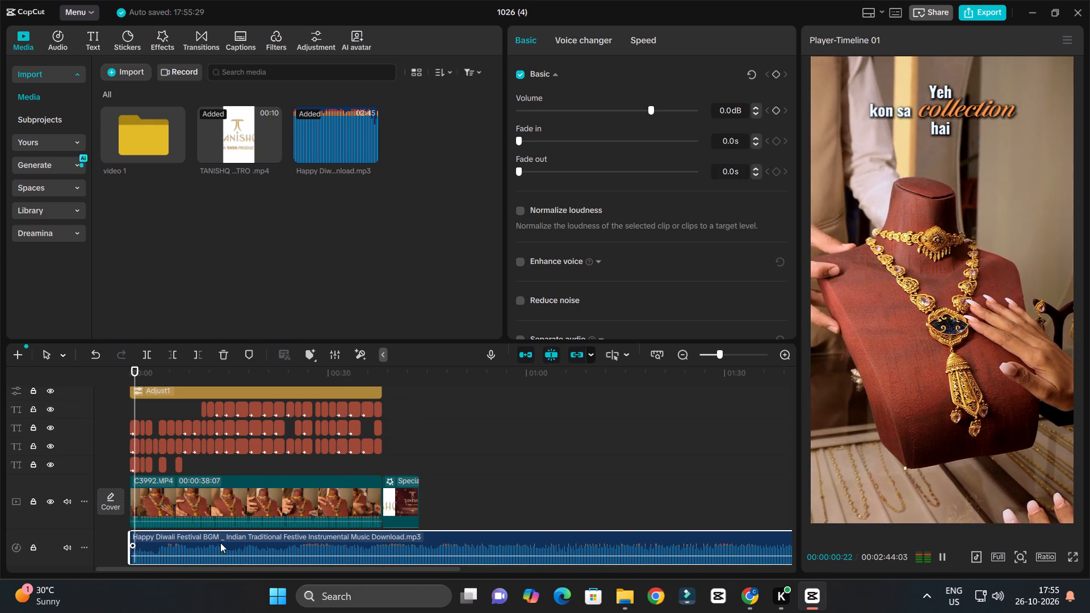
click(221, 542)
click(594, 114)
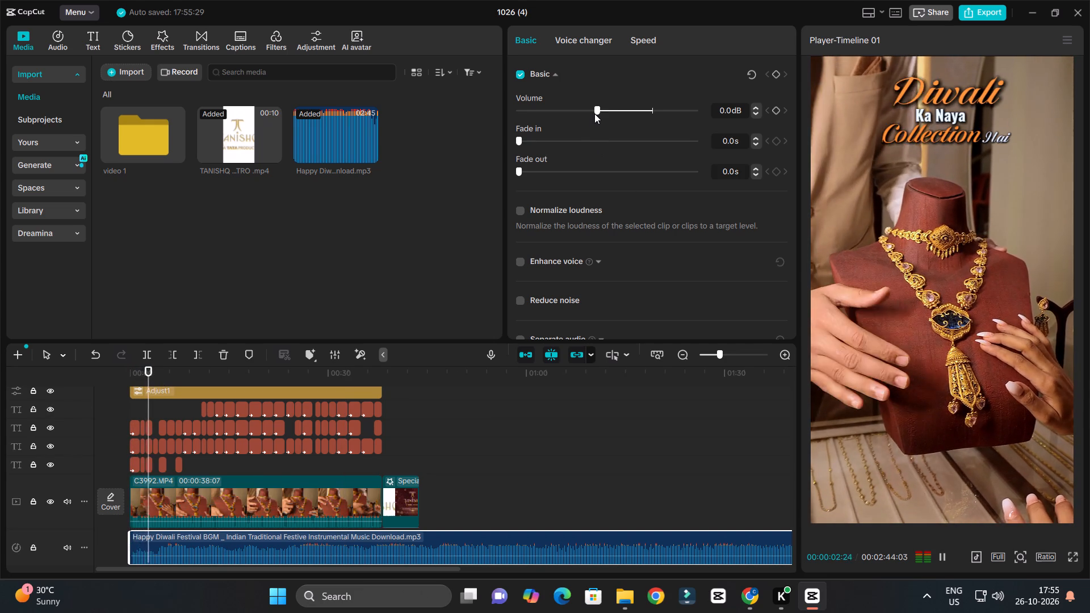
click(606, 113)
click(614, 111)
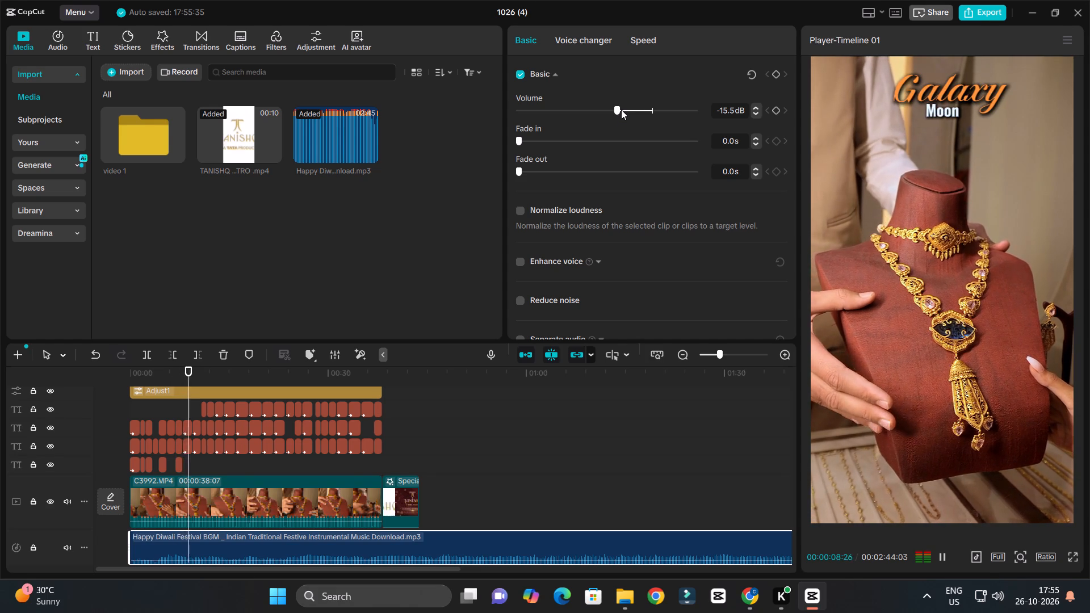
click(621, 110)
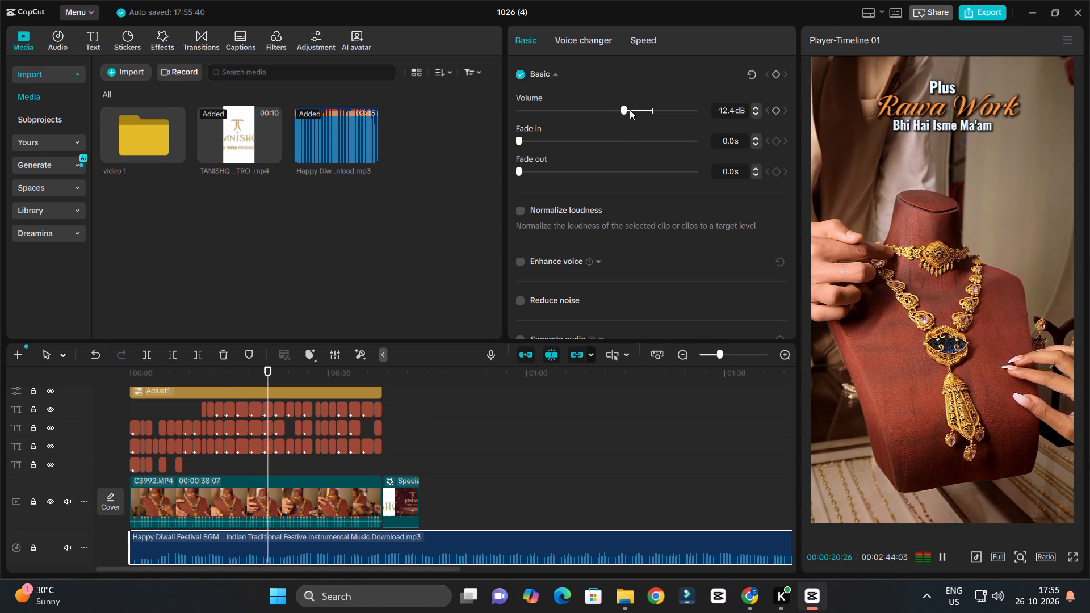
click(626, 108)
click(626, 108)
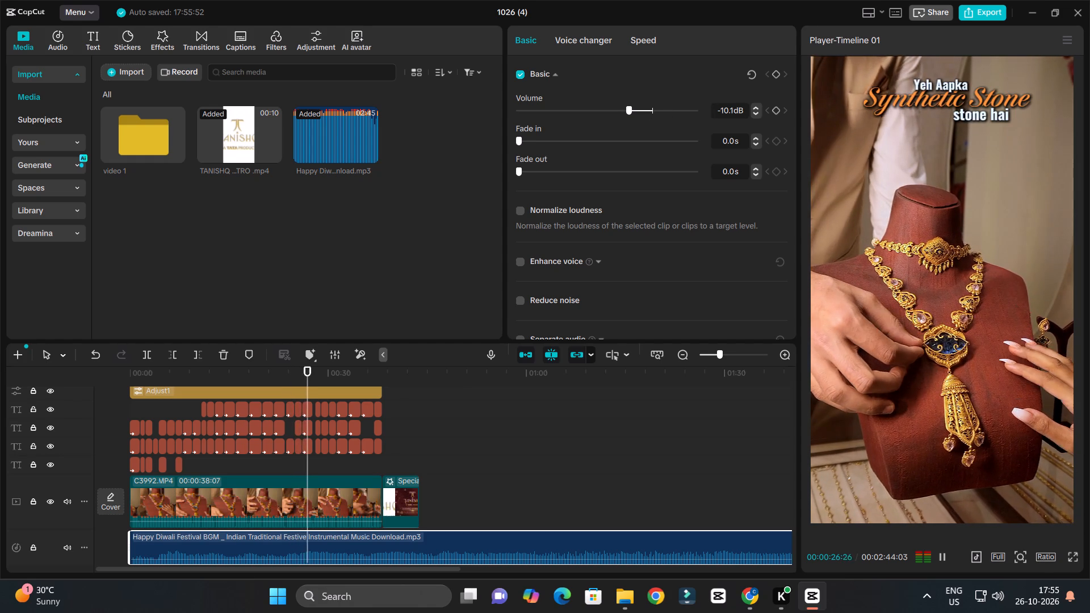
drag(733, 110, 702, 111)
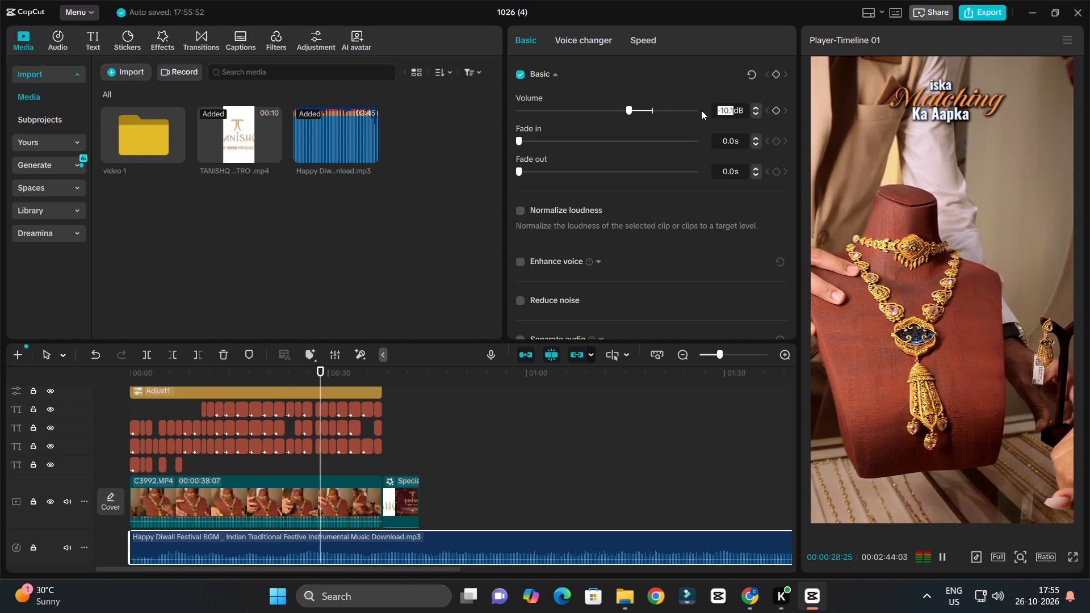
key(minus)
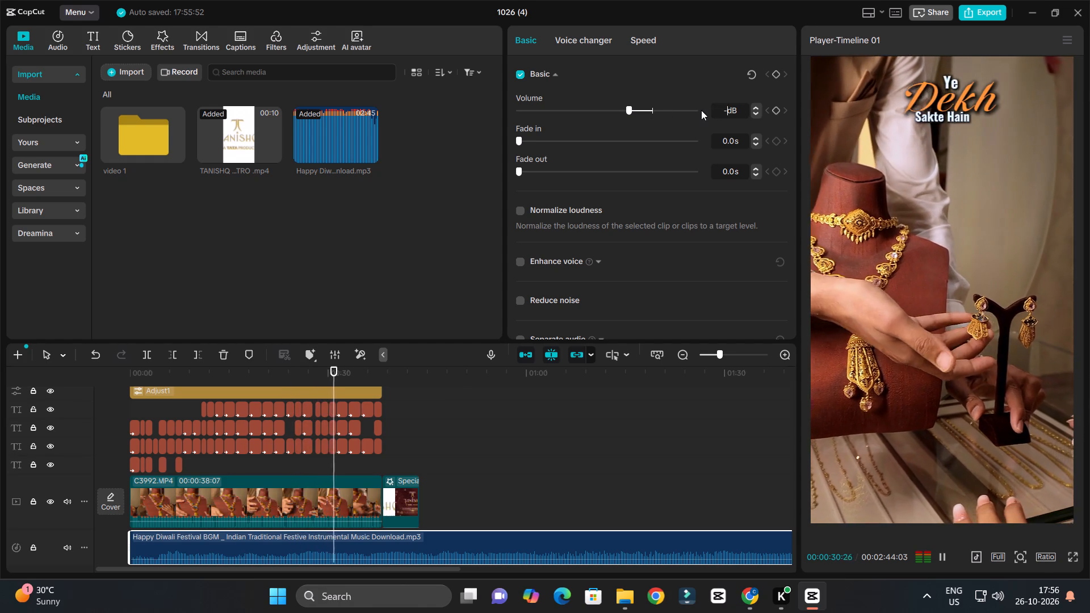
text(12)
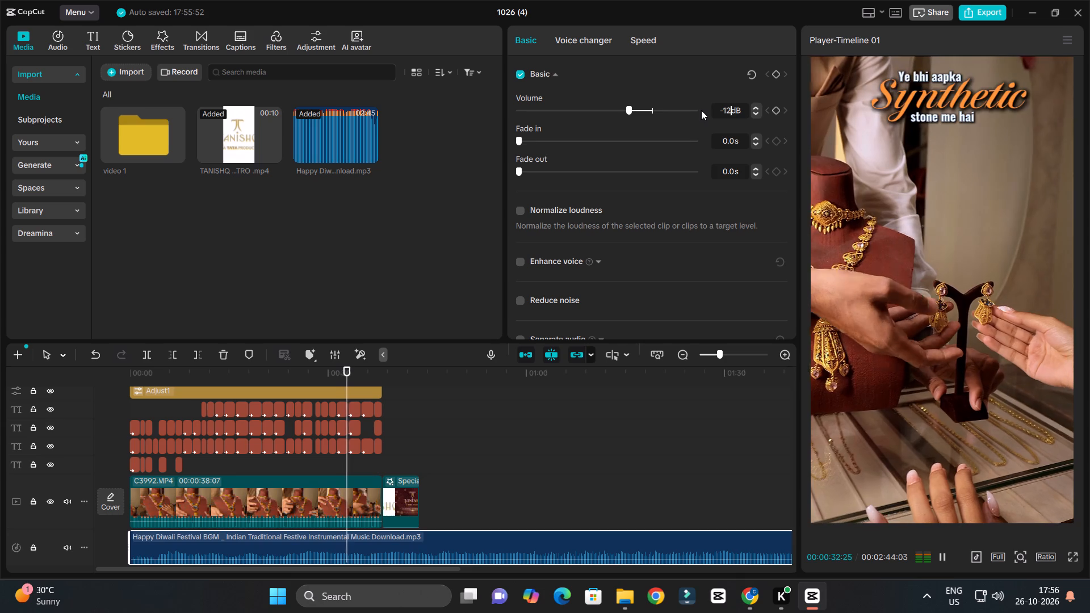
key(Return)
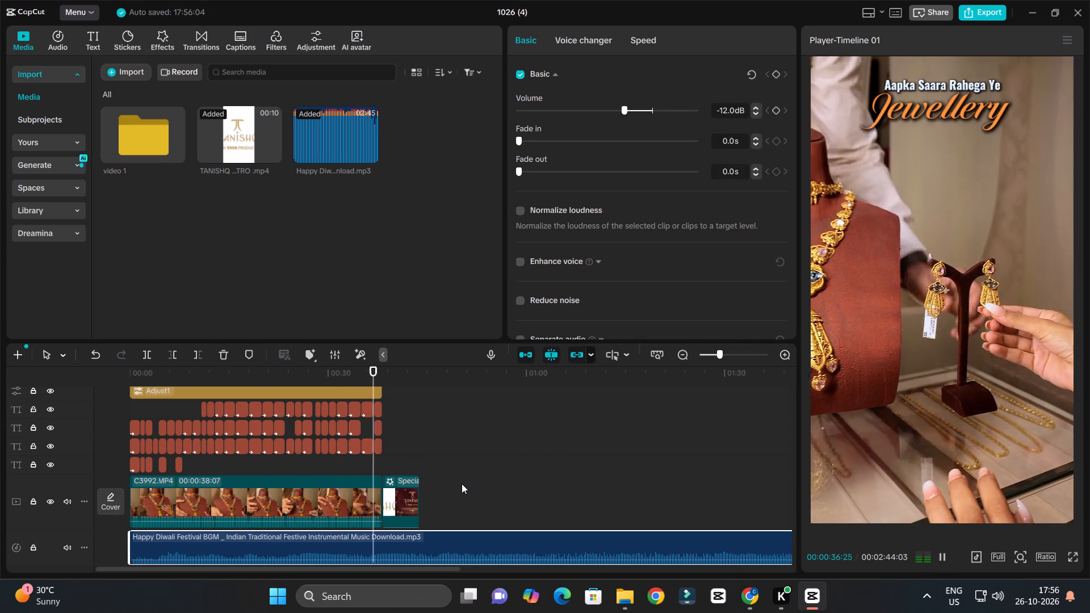
Add a volume keyframe to the music clip at 00:00:37:20, shortly before the outro begins.
scroll(454, 461, up, 1)
scroll(453, 462, down, 2)
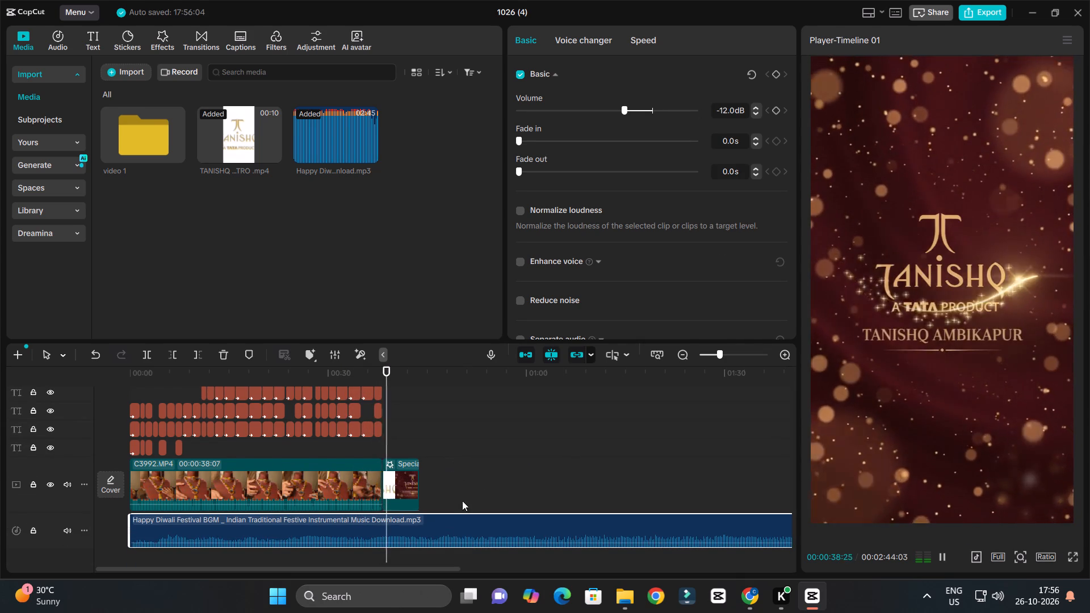
ctrl+scroll(478, 490, up, 12)
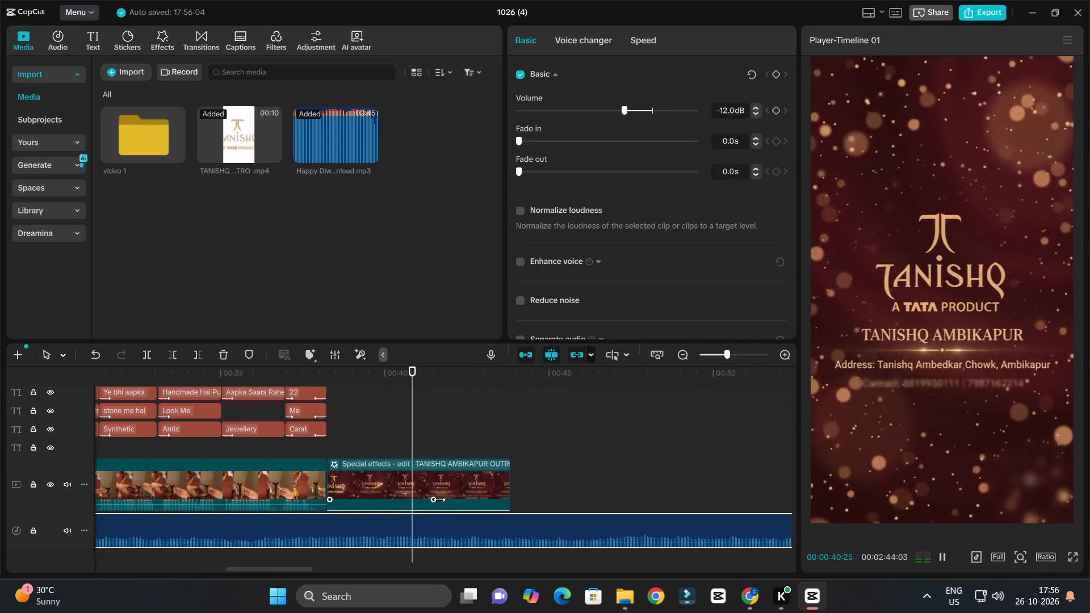
ctrl+scroll(456, 483, down, 3)
key(space)
drag(359, 369, 355, 387)
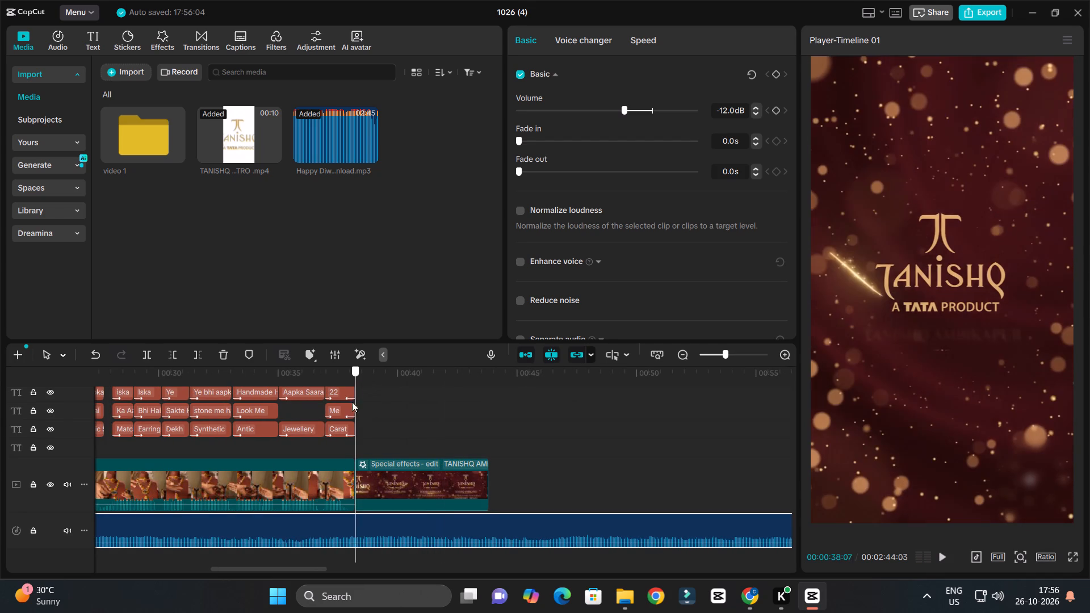
click(339, 372)
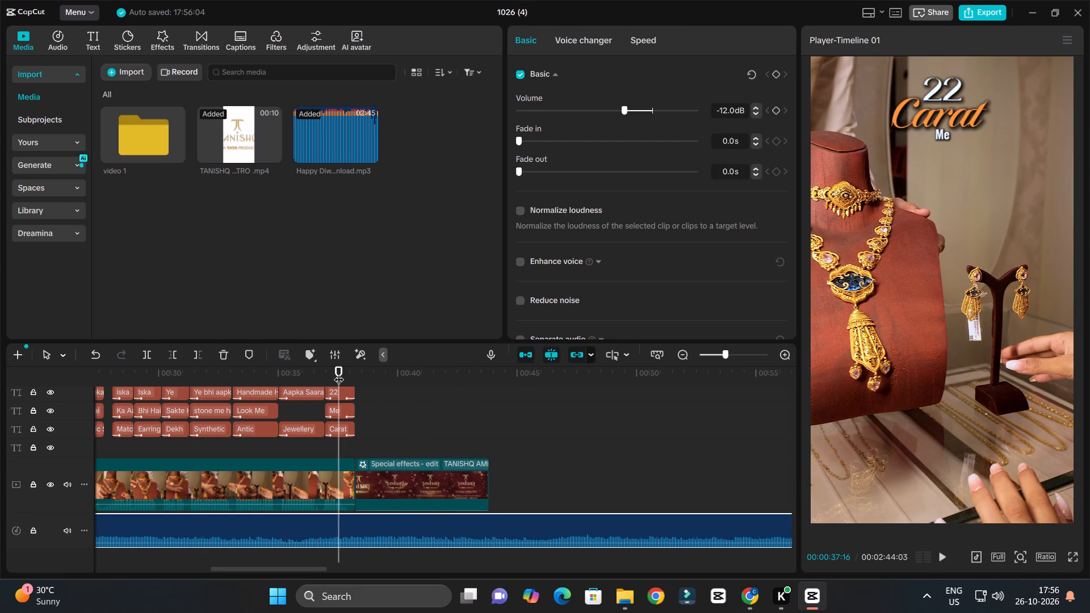
drag(339, 372, 342, 387)
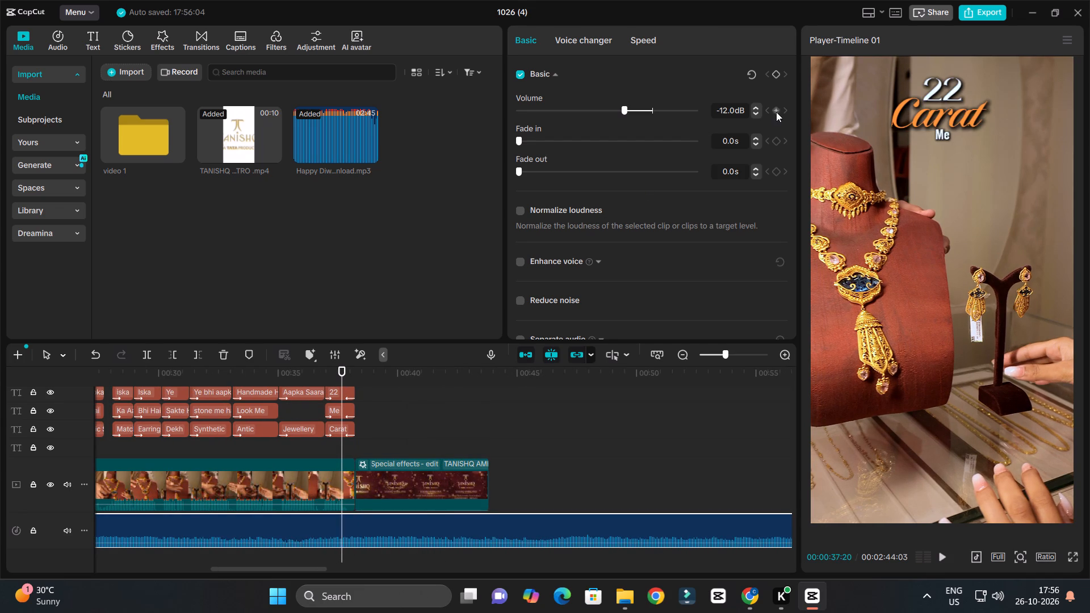
click(776, 112)
Raise the music volume to about -6.5 dB at 00:00:38:20, early in the outro, and play the outro through.
key(space)
key(space)
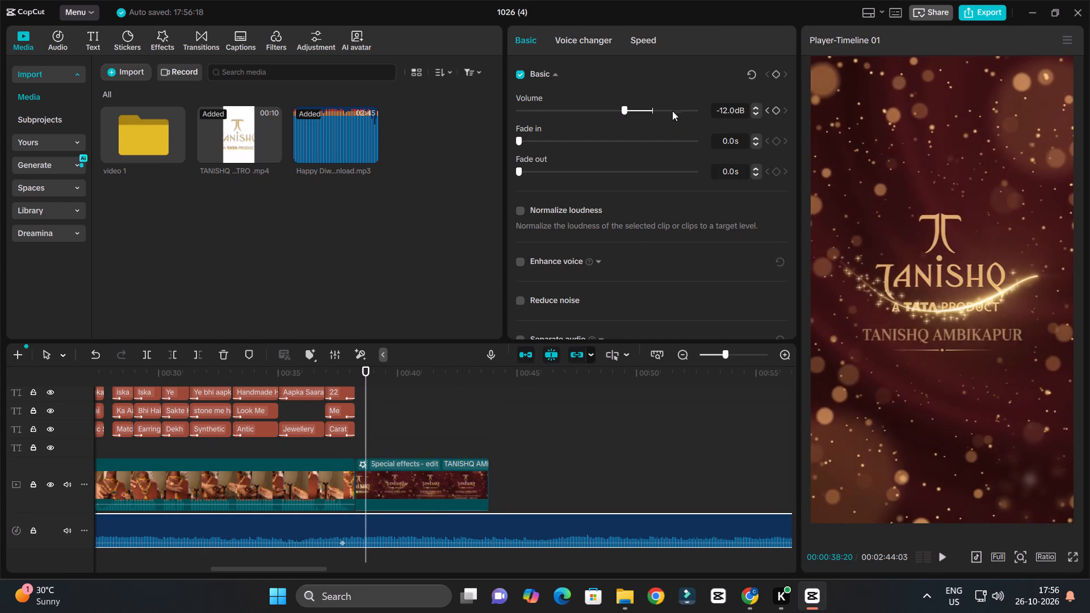
click(634, 109)
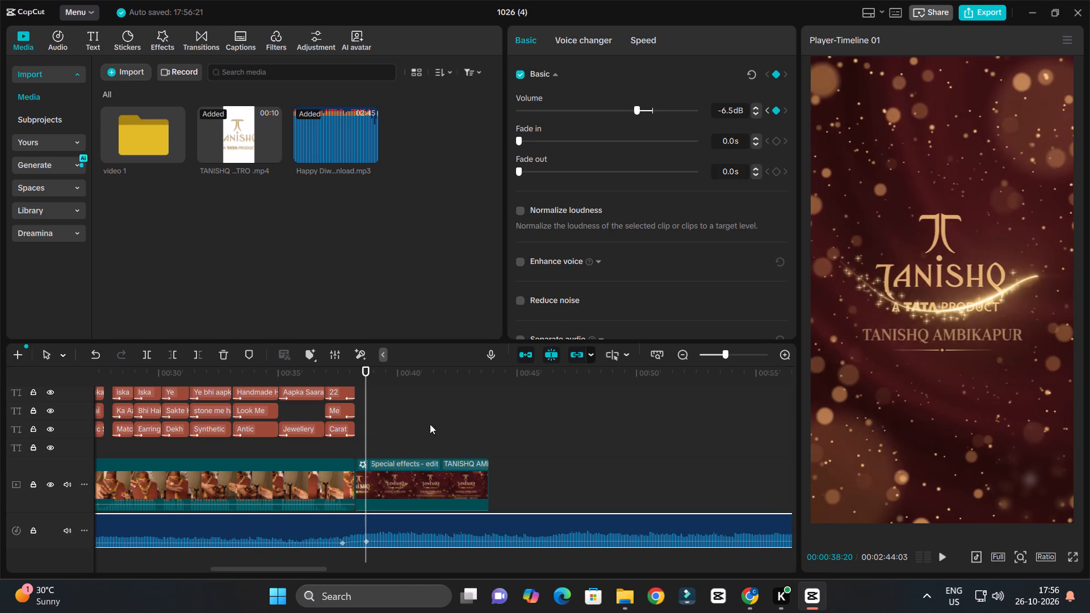
key(space)
ctrl+scroll(438, 439, down, 4)
ctrl+scroll(502, 450, up, 4)
ctrl+scroll(504, 450, down, 3)
ctrl+scroll(509, 451, up, 3)
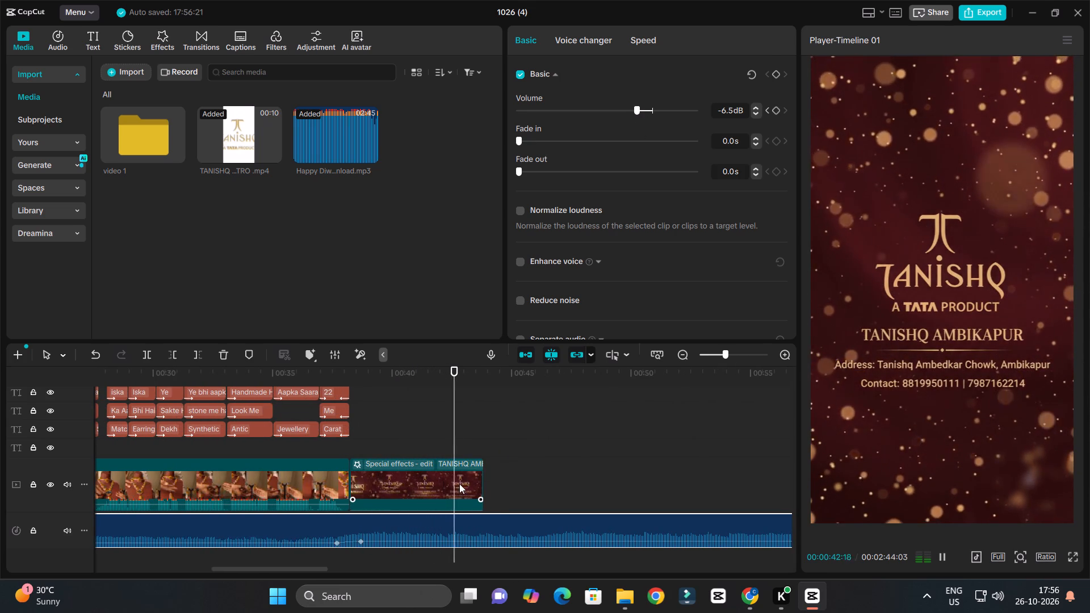
key(space)
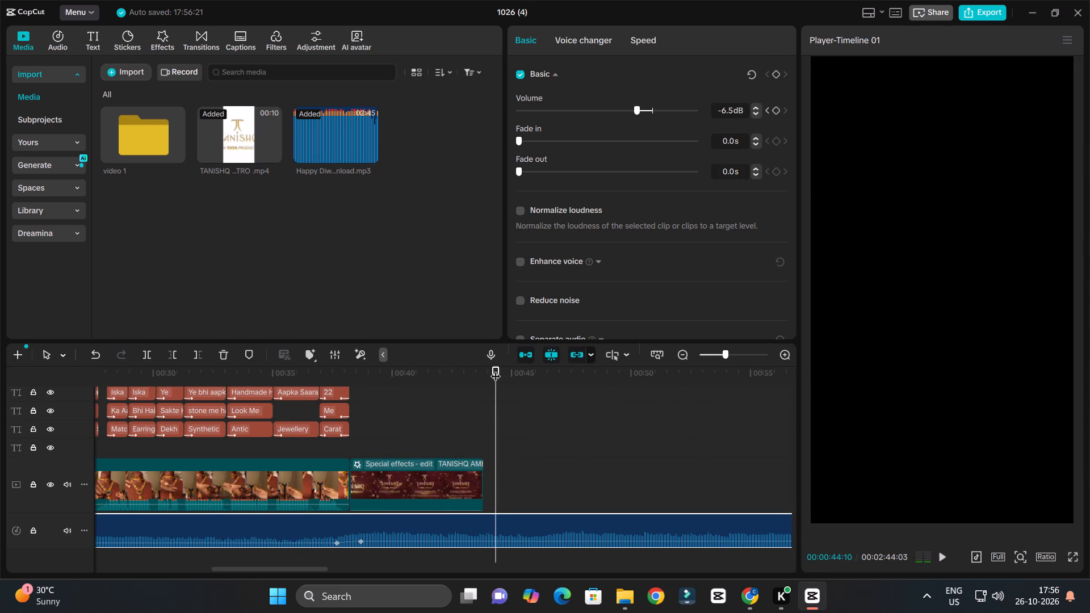
Trim off the part of the music clip that runs past the outro's end at 00:00:43:25.
drag(496, 369, 485, 408)
click(495, 526)
key(w)
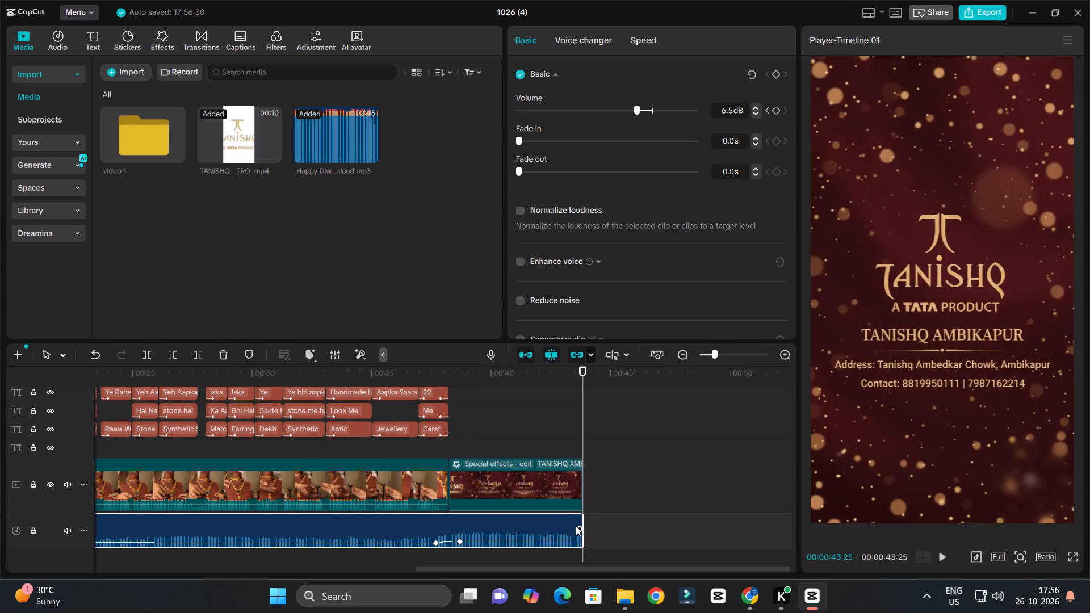
Give the music clip a fade-out of about 0.7 s at its end and play back the ending.
click(576, 526)
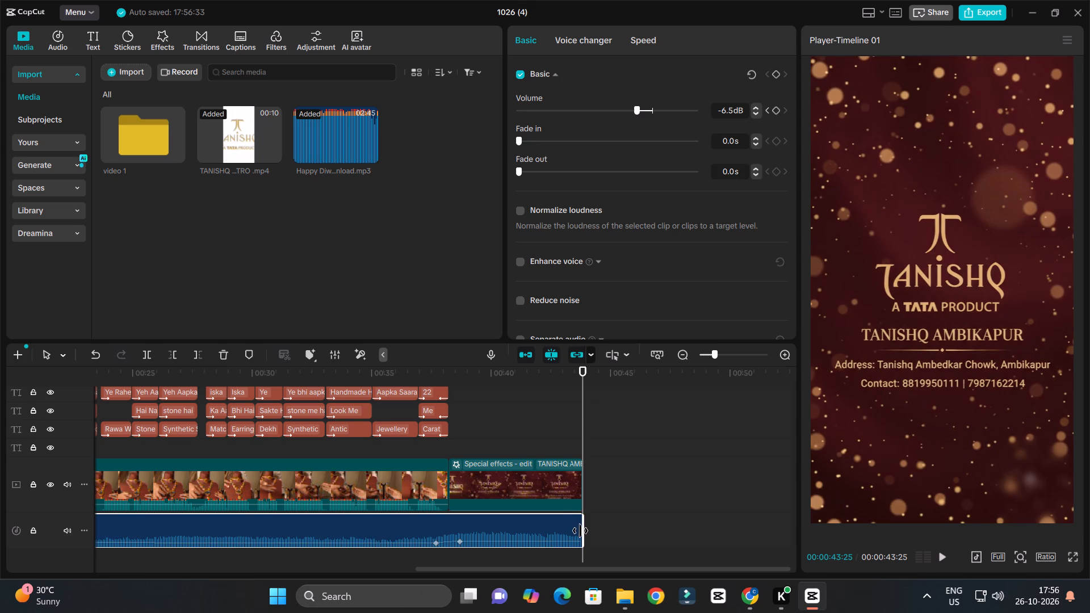
ctrl+scroll(600, 516, up, 14)
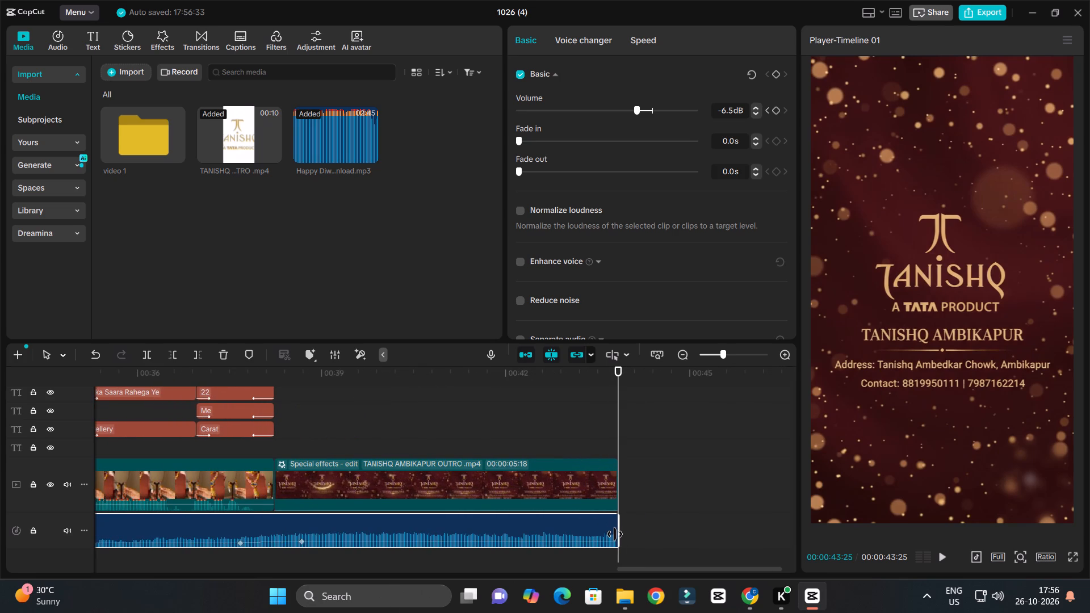
drag(613, 531, 569, 540)
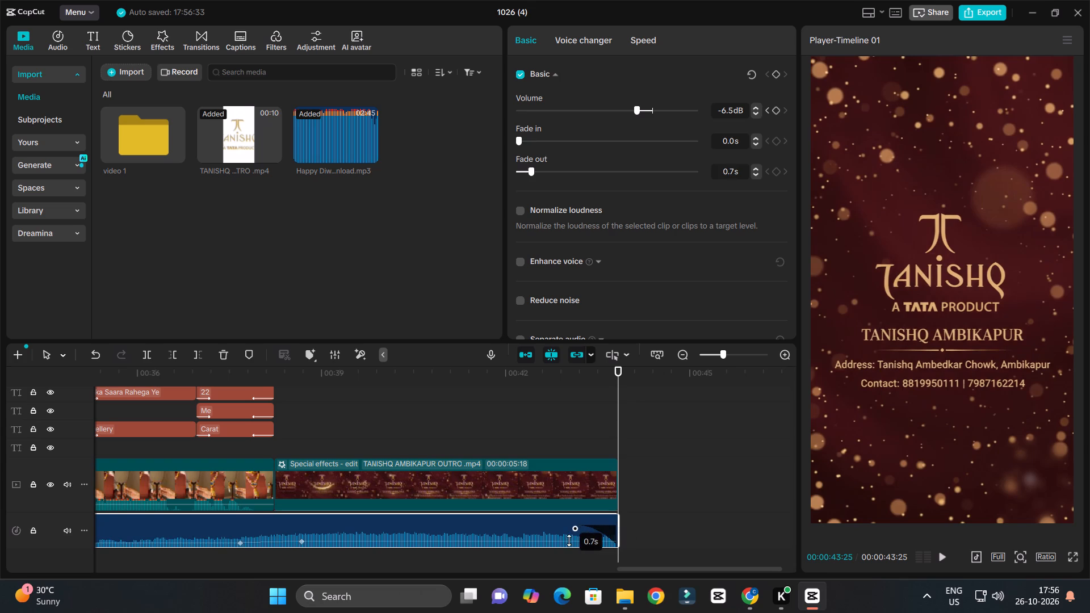
drag(569, 540, 567, 540)
click(558, 381)
key(space)
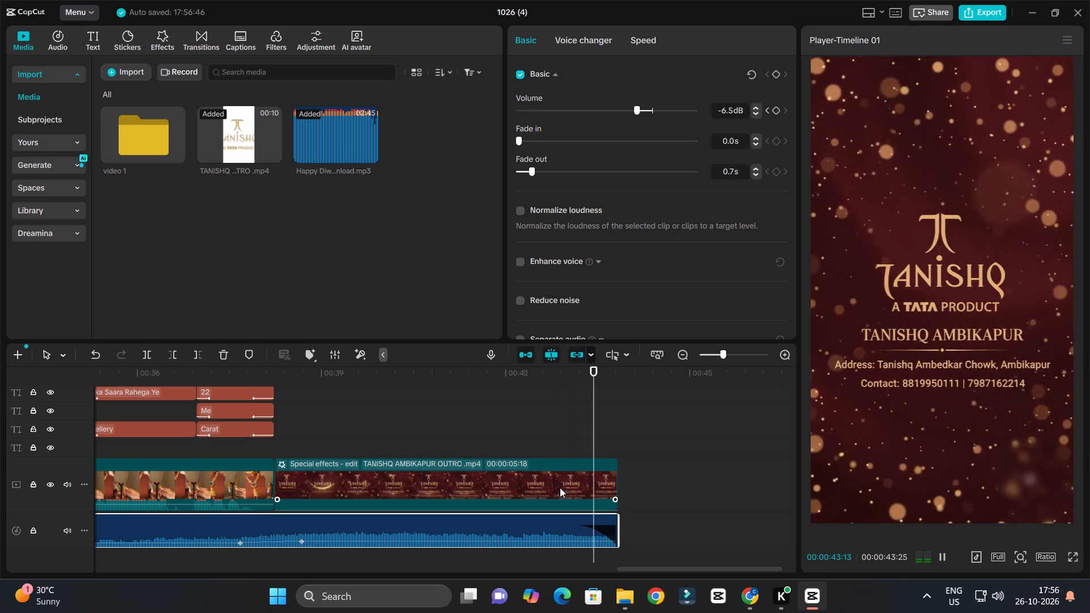
key(space)
Apply the Fade Out exit animation to the Tanishq Ambikapur outro clip with a 1.0 s duration, and preview the ending.
click(563, 487)
click(672, 40)
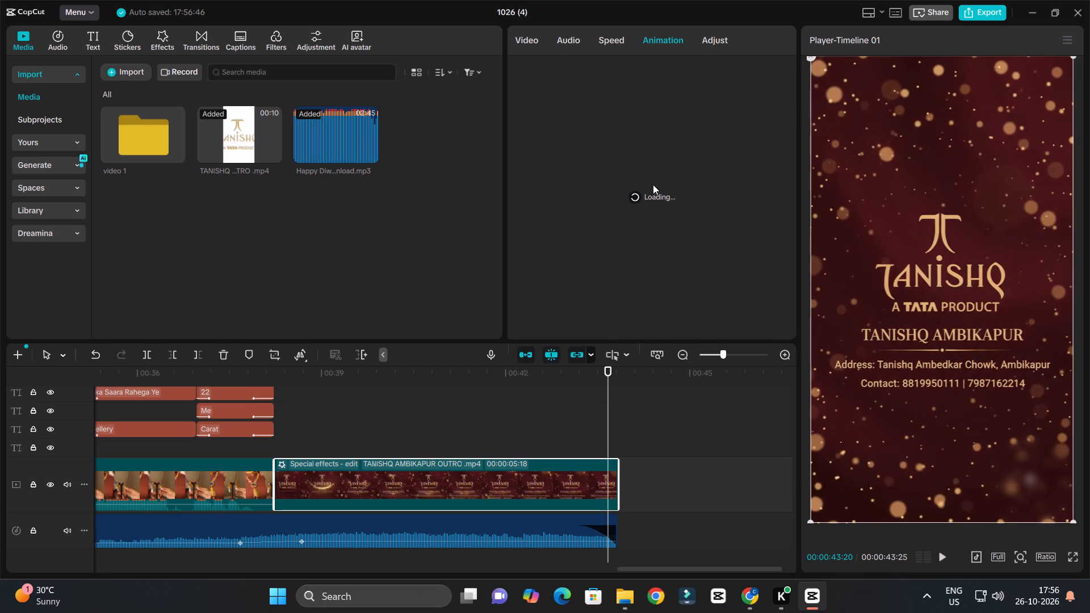
click(643, 84)
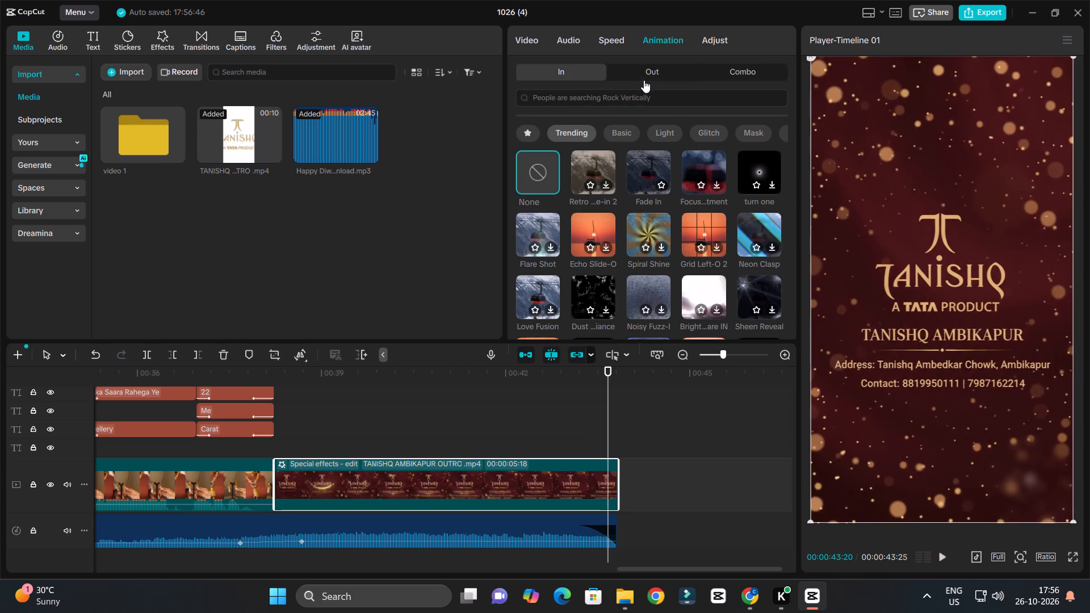
click(645, 78)
click(597, 170)
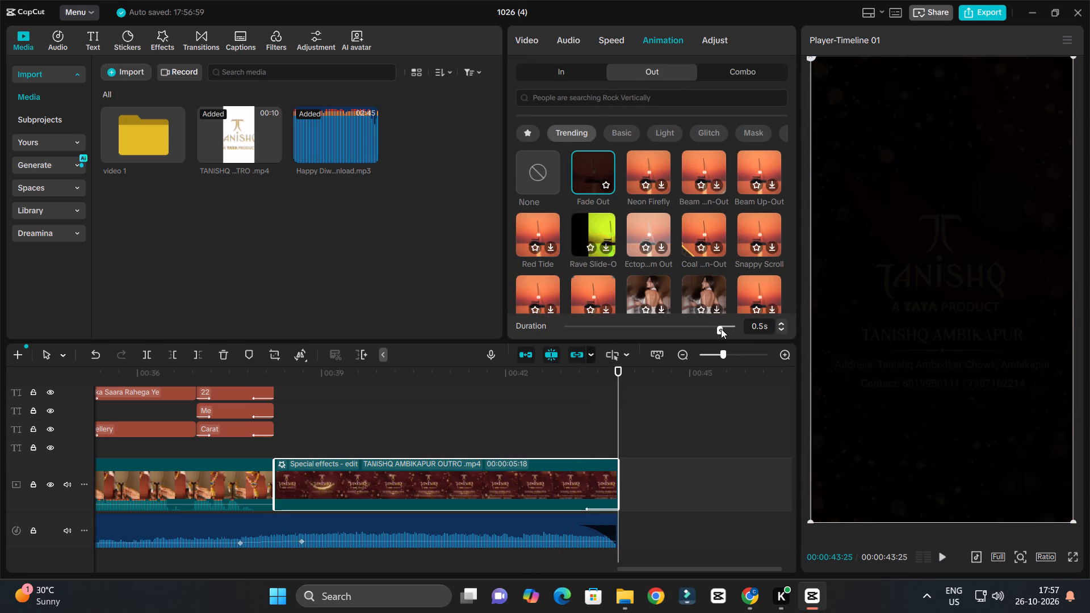
drag(720, 329, 706, 331)
click(552, 377)
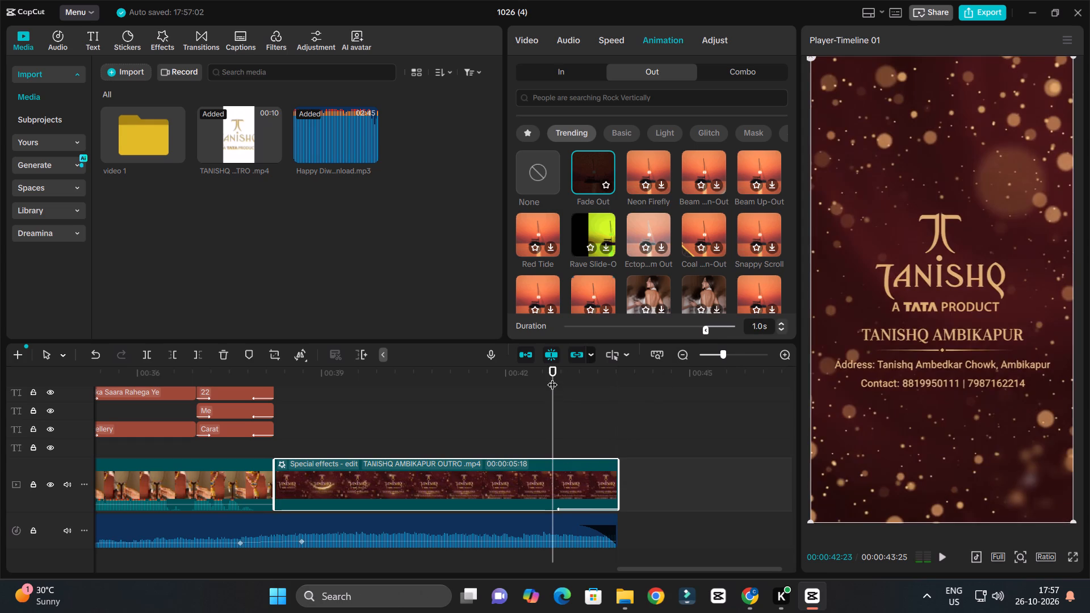
key(space)
key(space)
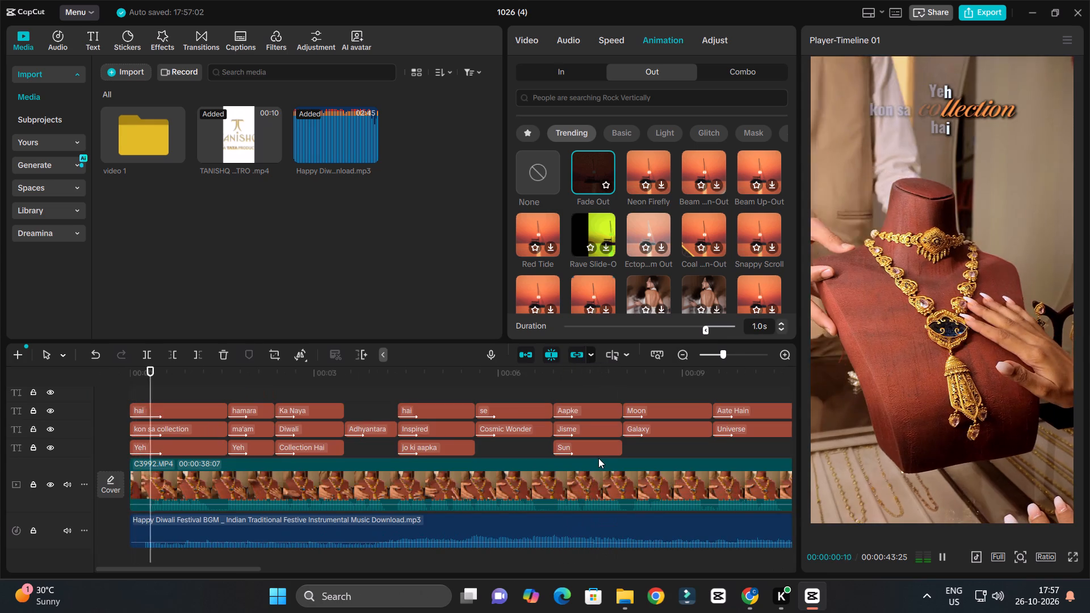
Stop the playback and save the project.
key(ctrl+s)
ctrl+scroll(603, 485, down, 14)
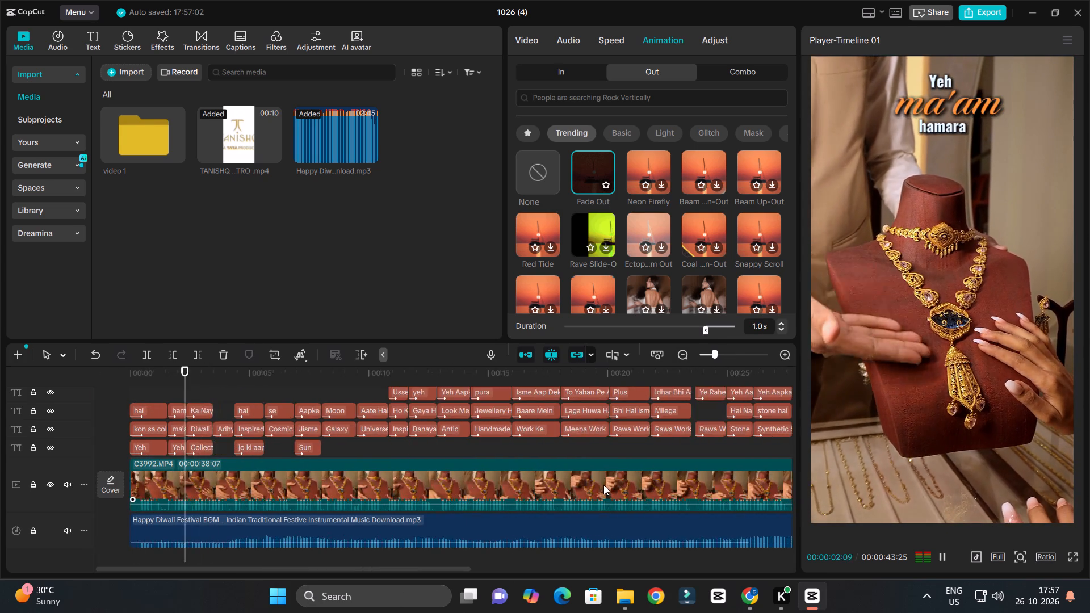
ctrl+scroll(603, 485, down, 15)
key(space)
key(ctrl+s)
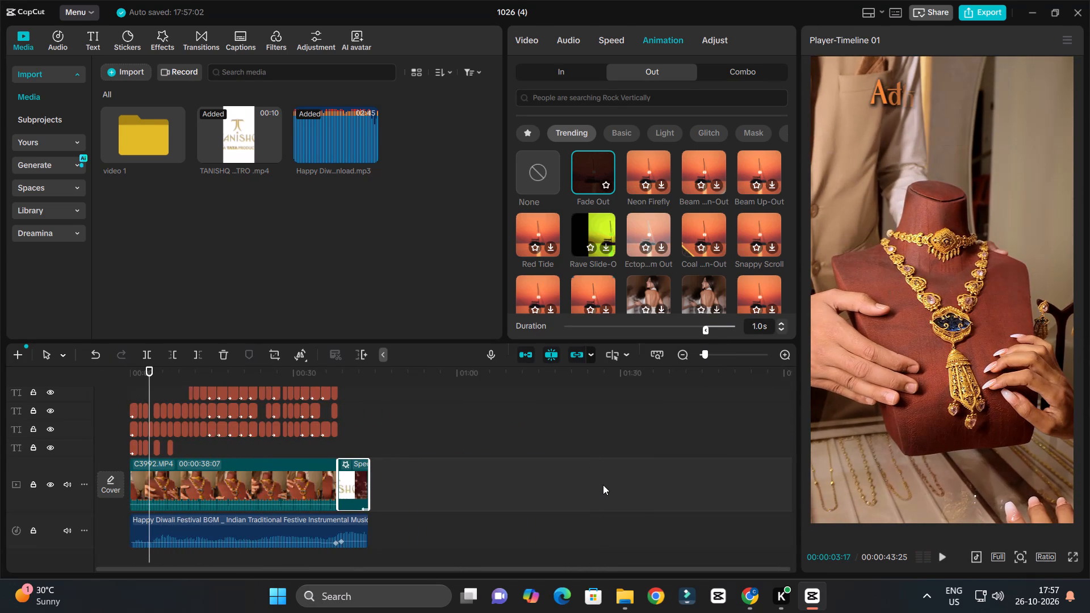
Mark the timeline's out point at the end of the outro, at 00:00:43:25.
ctrl+scroll(603, 485, down, 4)
drag(317, 376, 311, 377)
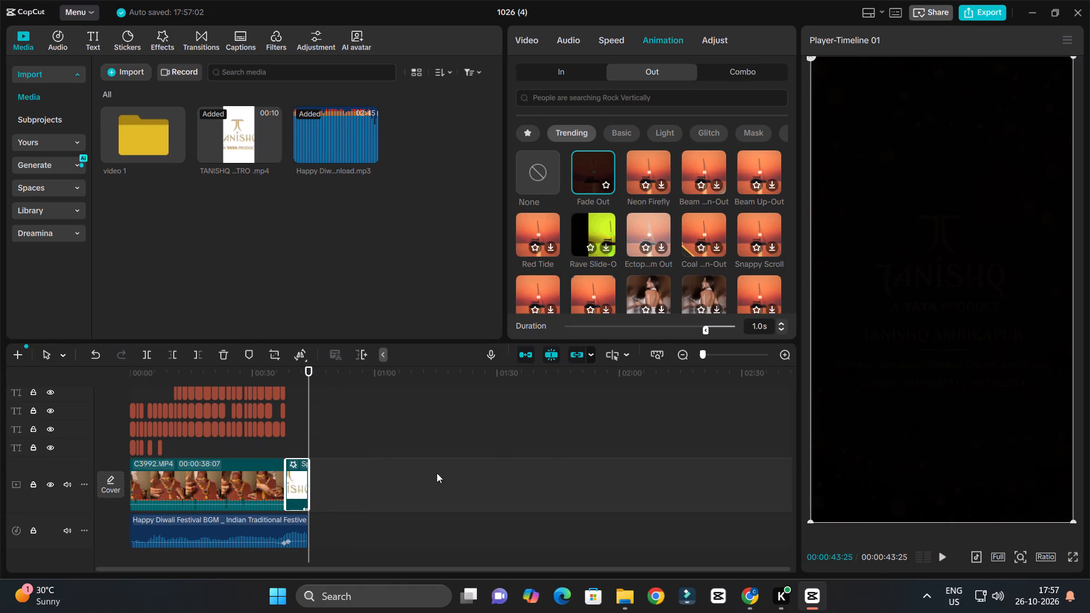
alt+scroll(403, 477, up, 13)
ctrl+scroll(470, 445, up, 4)
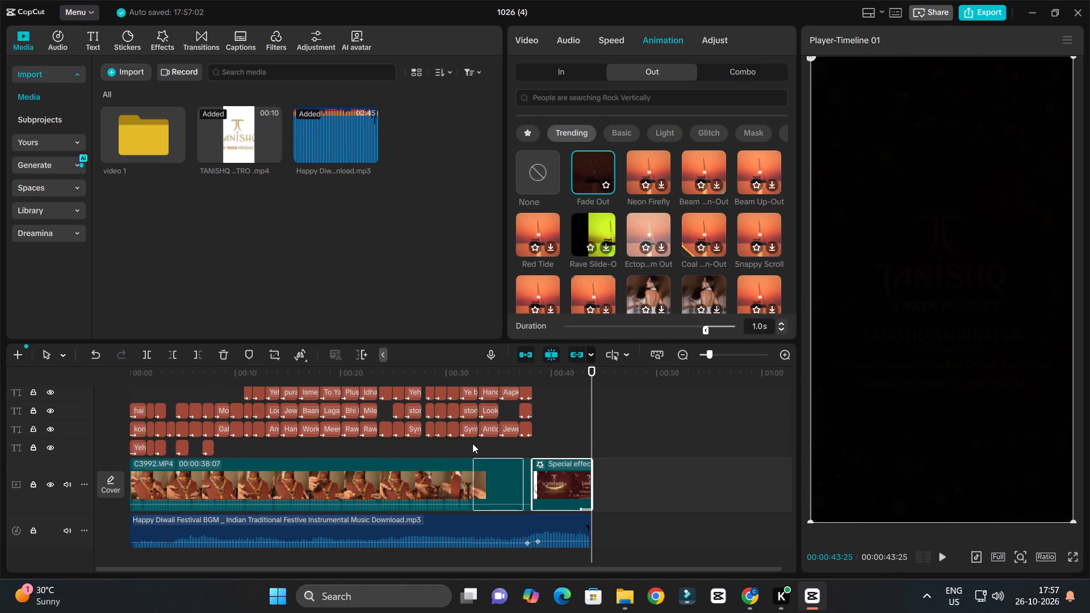
ctrl+scroll(611, 417, up, 13)
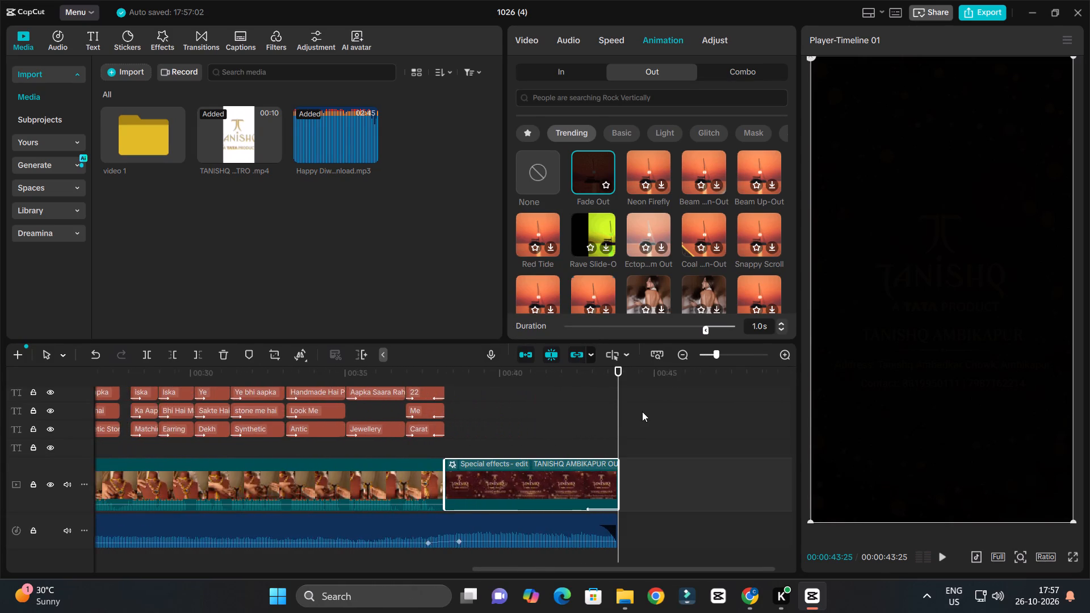
ctrl+scroll(642, 412, up, 2)
ctrl+scroll(643, 411, down, 6)
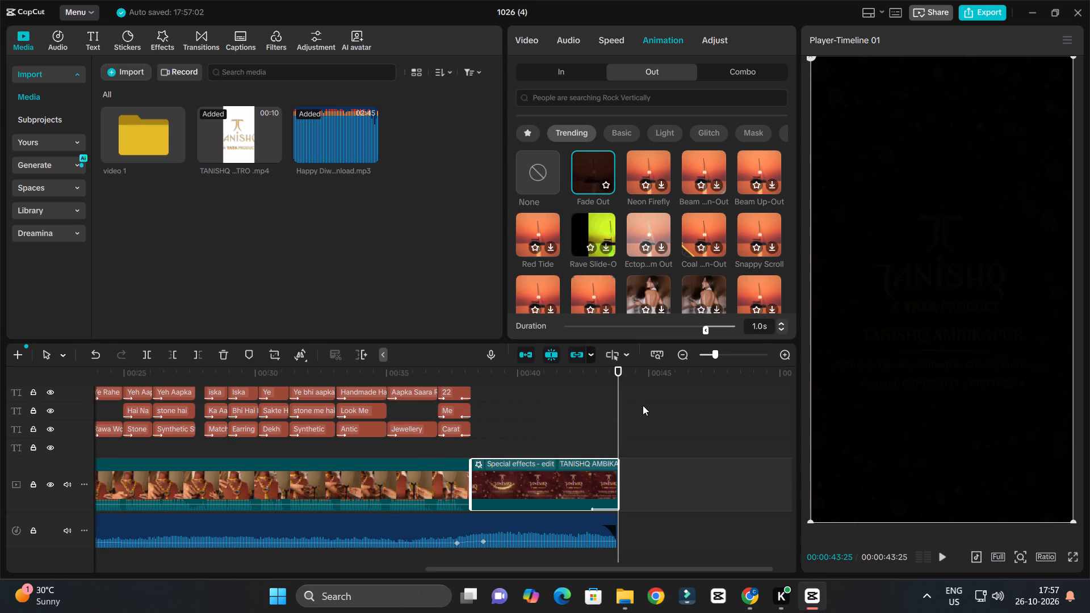
key(o)
Open the export settings for the timeline and replace the export name with "Tanishq amb jewellery".
click(979, 10)
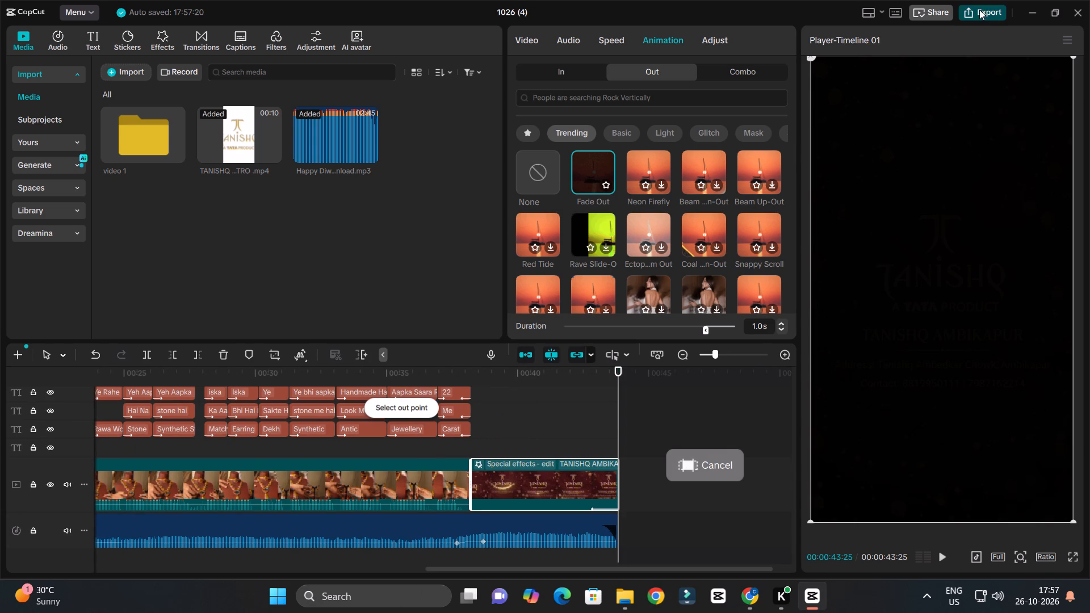
drag(665, 125, 581, 125)
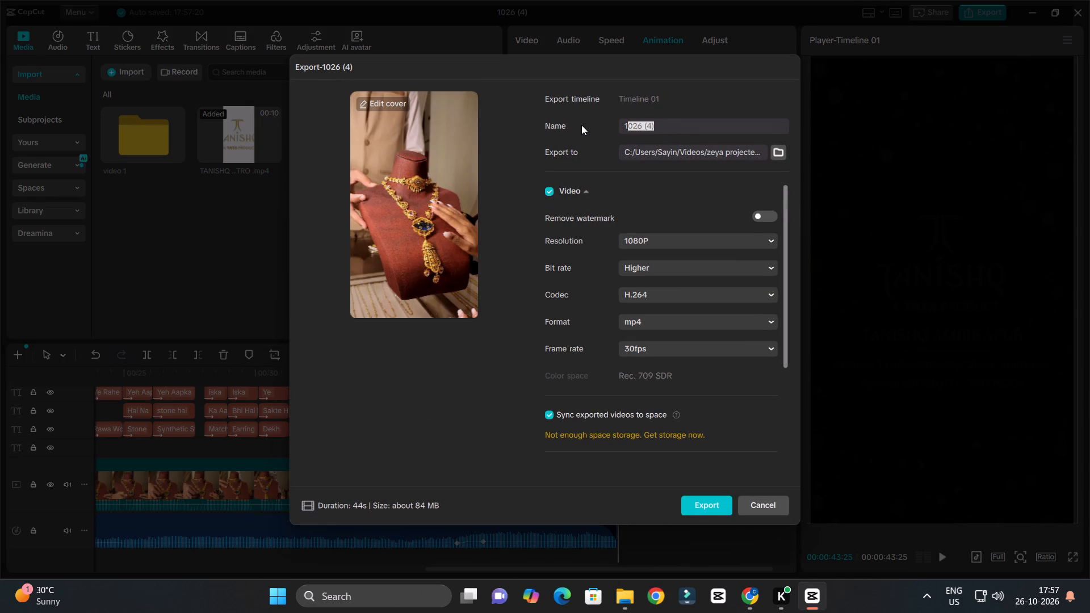
drag(581, 125, 575, 125)
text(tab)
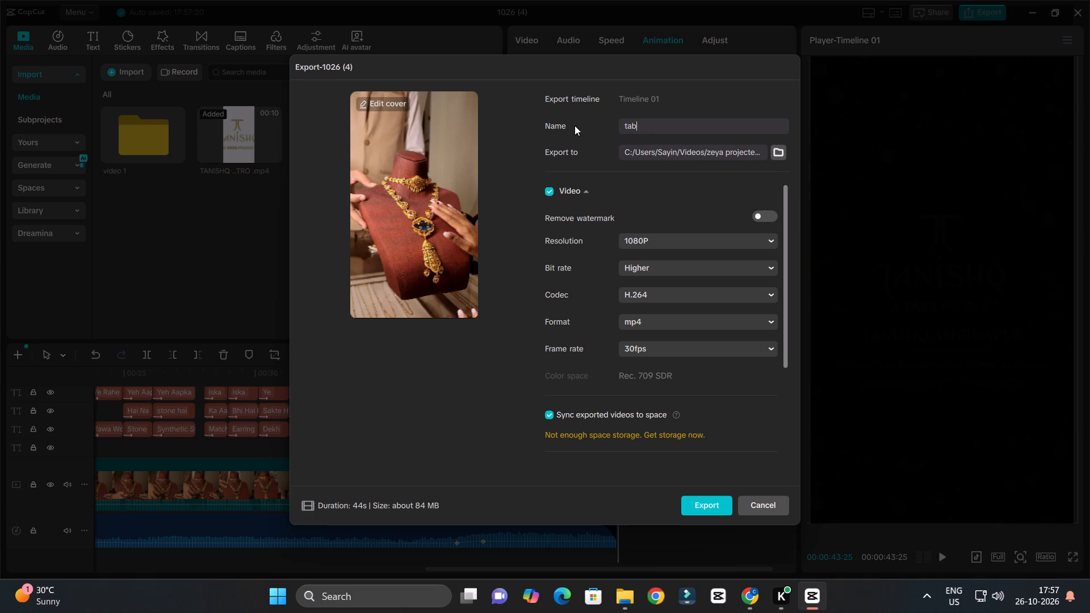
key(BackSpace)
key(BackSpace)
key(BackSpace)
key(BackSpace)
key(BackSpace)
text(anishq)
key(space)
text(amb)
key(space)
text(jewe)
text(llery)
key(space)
Complete the export name as "Tanishq amb jewellery video sm z (26-10-26)" and export the video.
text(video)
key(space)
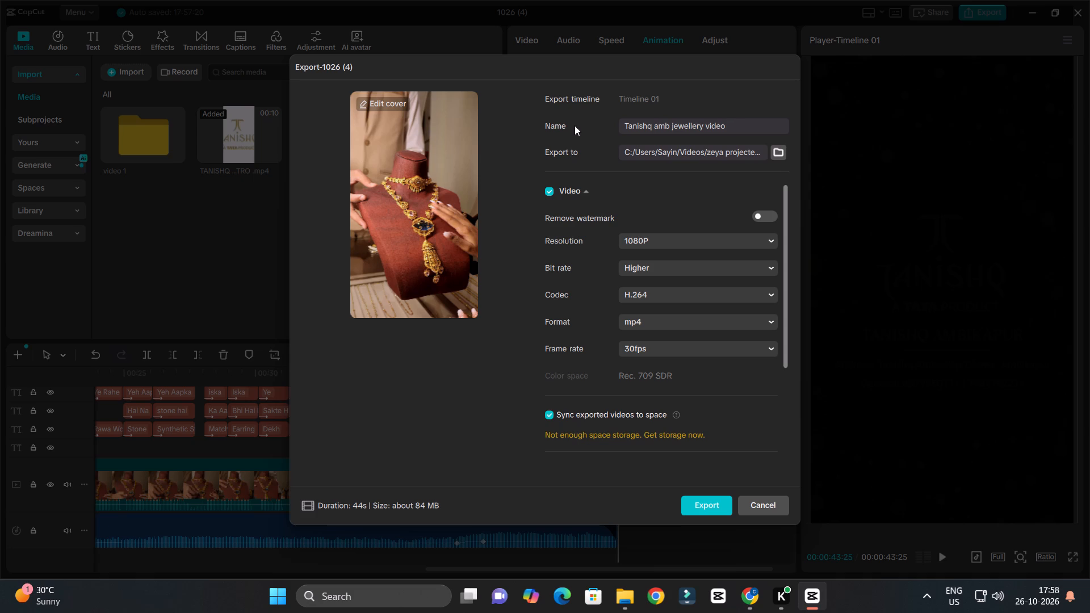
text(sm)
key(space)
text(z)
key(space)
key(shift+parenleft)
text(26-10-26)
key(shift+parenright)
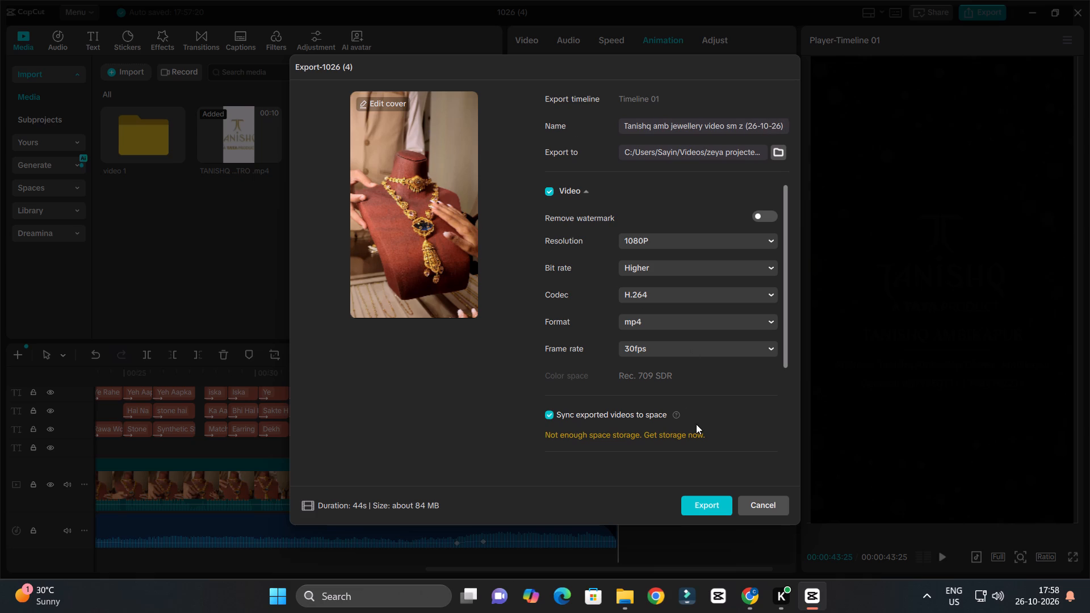